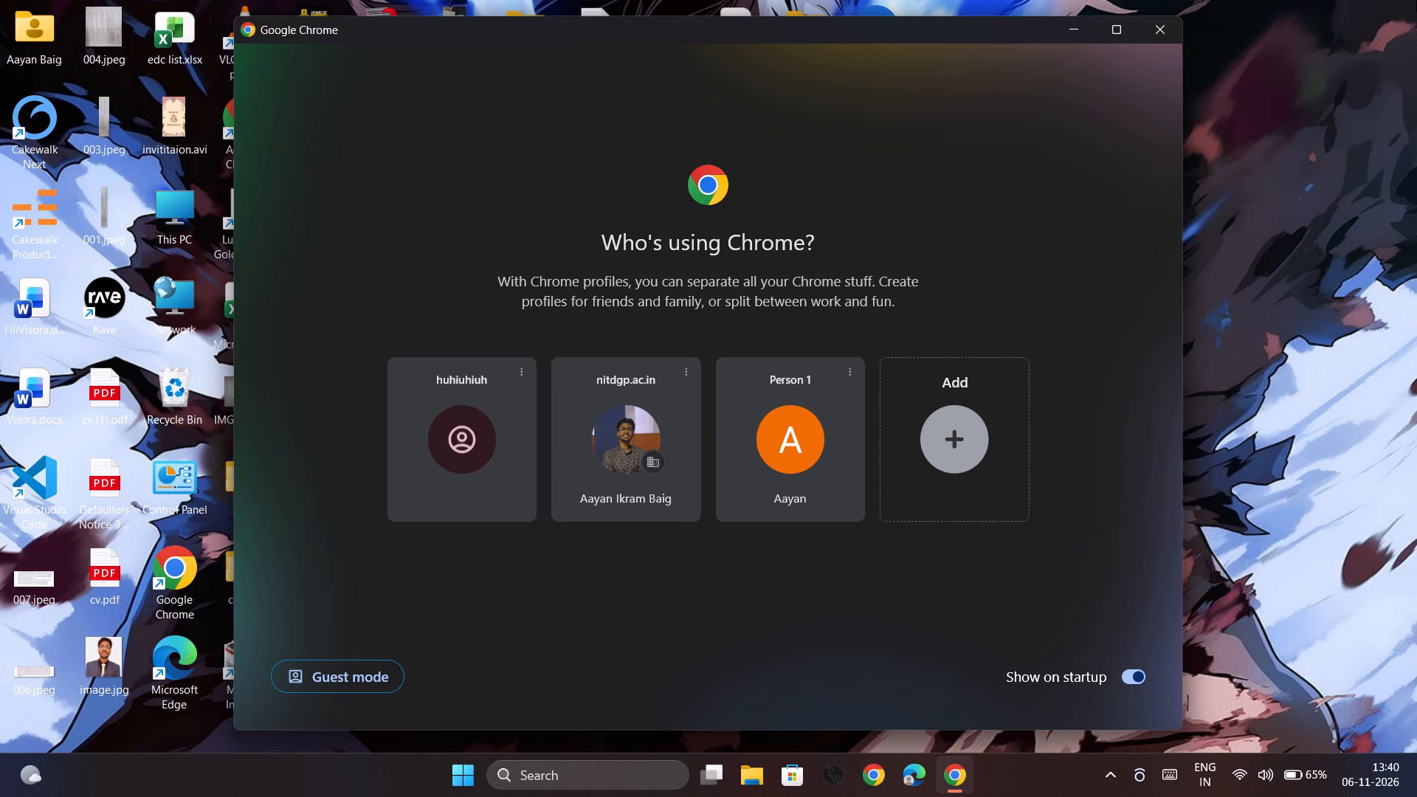
Open the browser with the Person 1 profile.
left_click(797, 435)
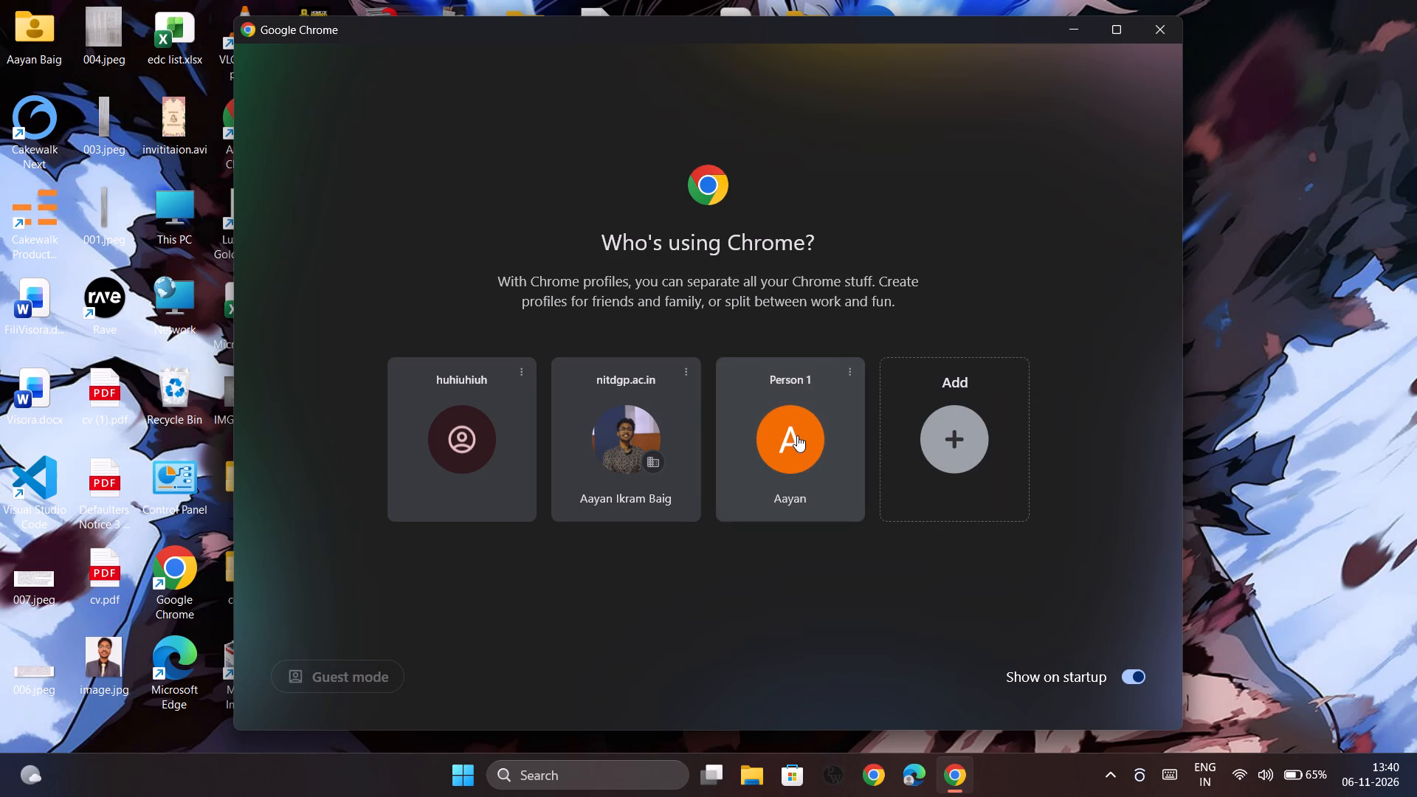
Minimize the browser window and launch Kuro from its desktop shortcut.
left_click(816, 41)
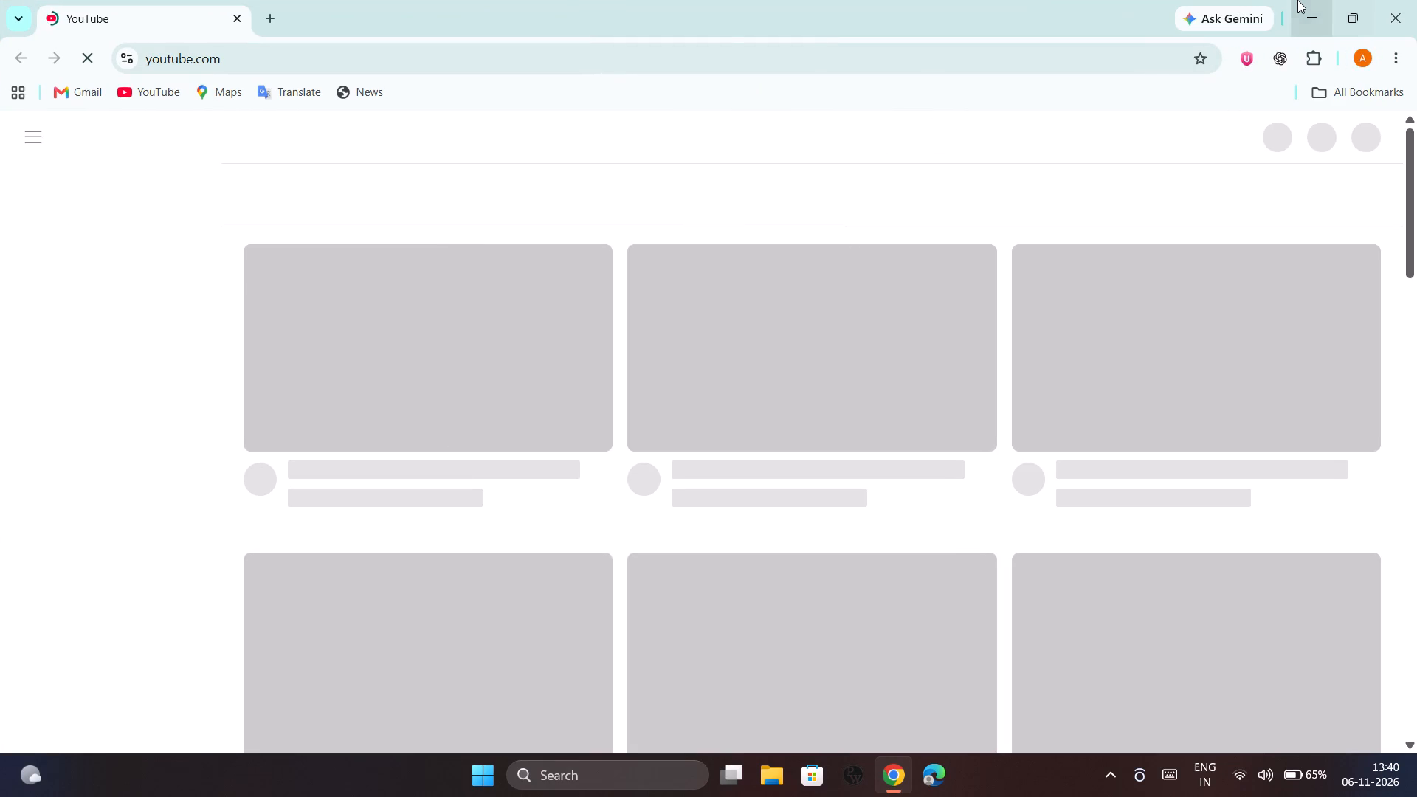
left_click(1297, 0)
double_click(866, 121)
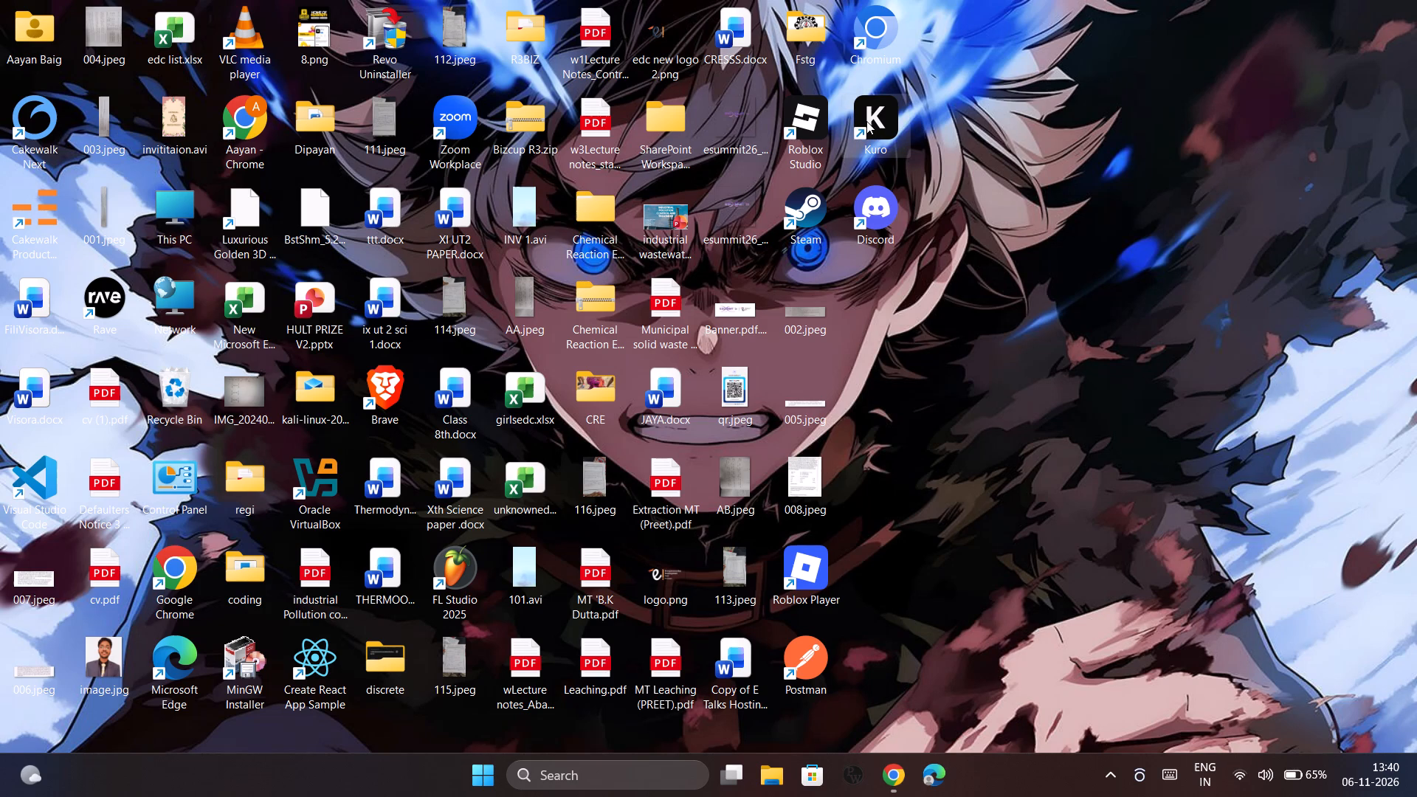
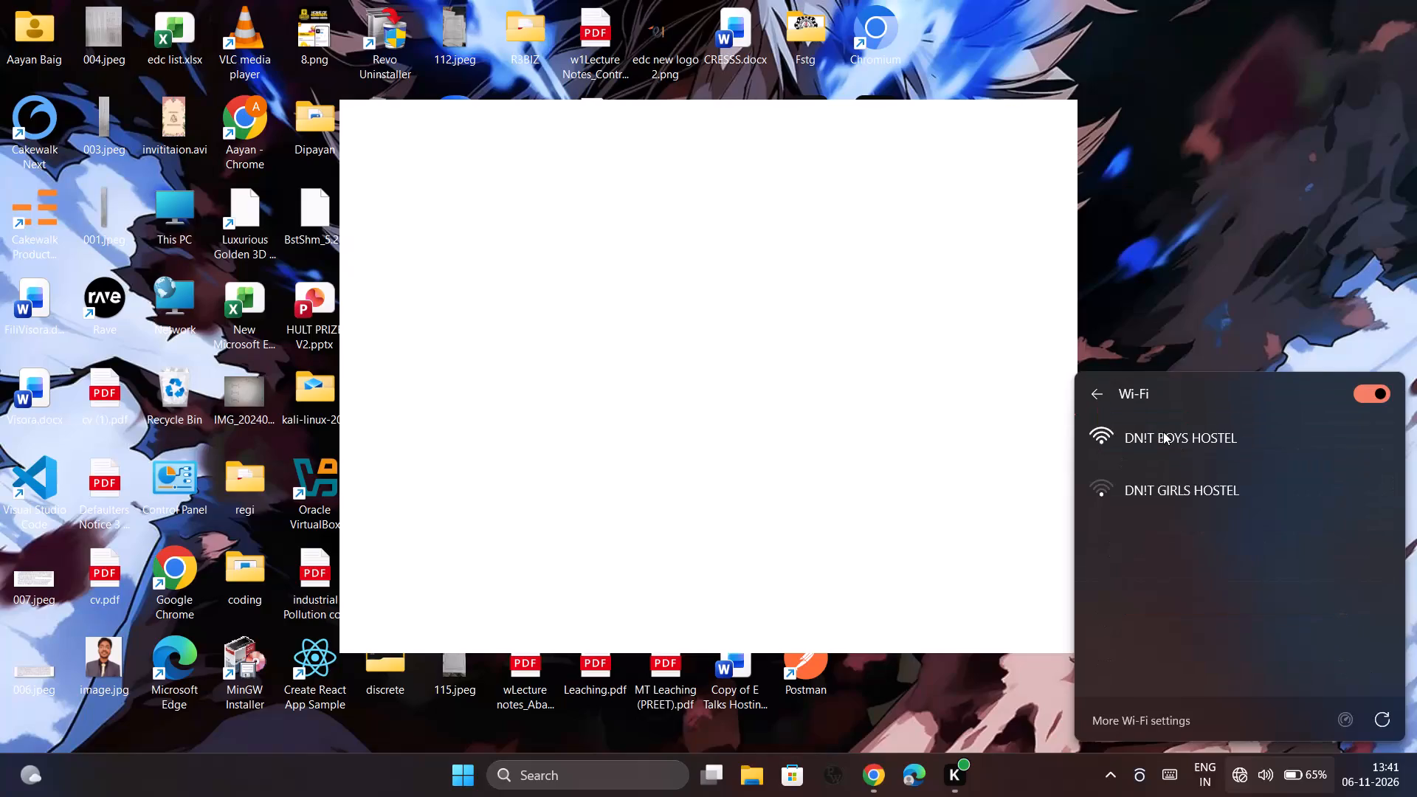
Connect to the open Wi-Fi network DN!T BOYS HOSTEL with automatic connection enabled.
left_click(1196, 454)
left_click(1304, 559)
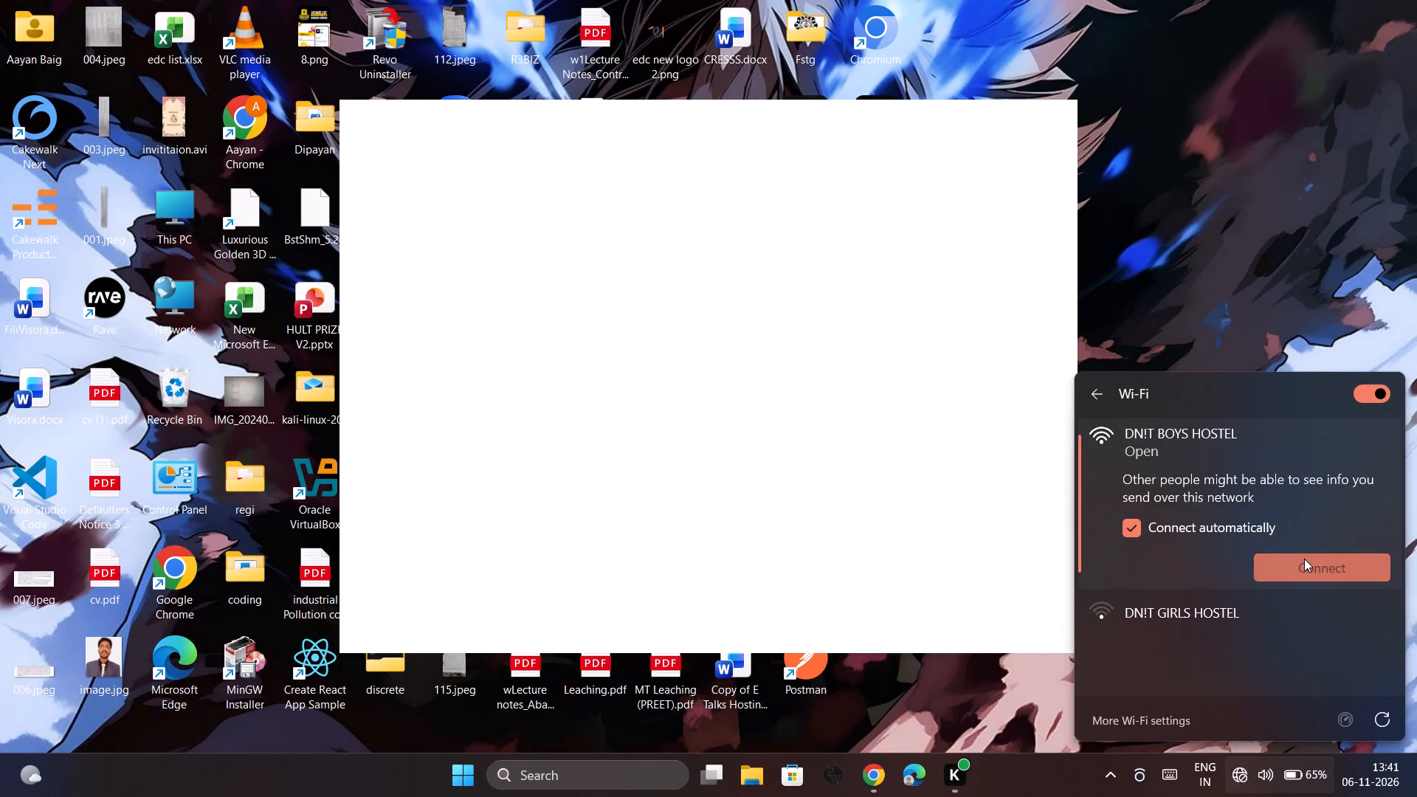
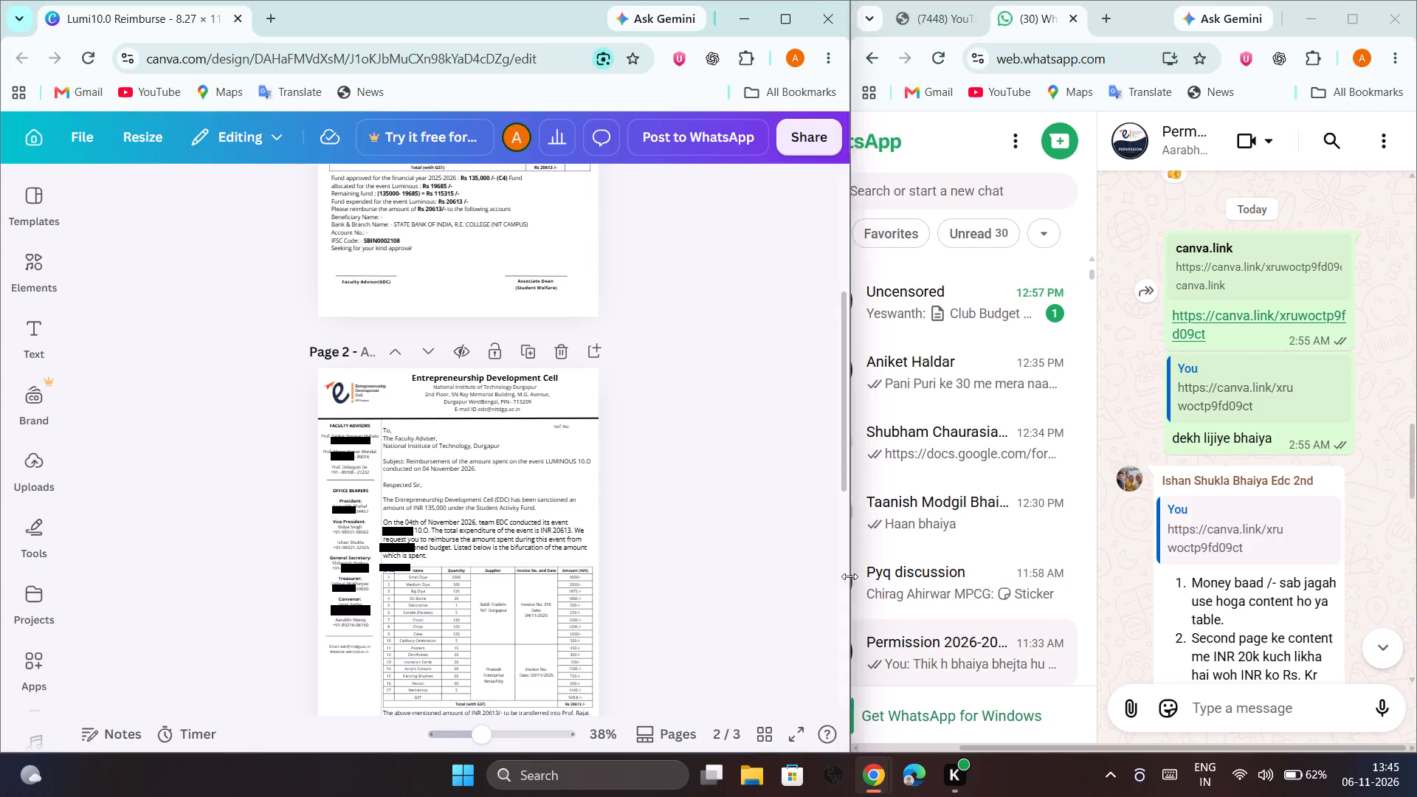
Widen the Canva design window in the split-screen layout, keeping the WhatsApp feedback messages readable alongside it.
left_click_drag(849, 576, 1030, 619)
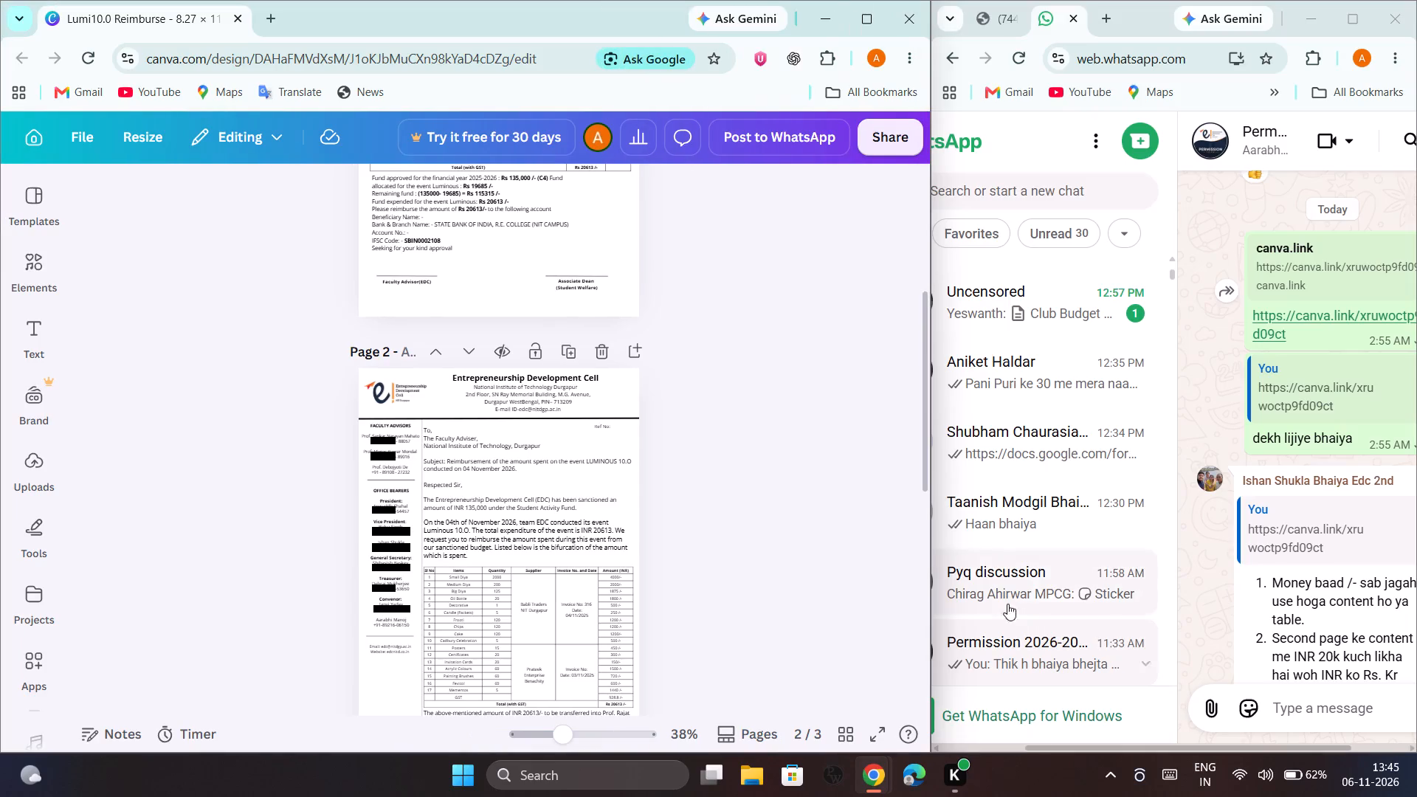
scroll(1201, 554, "left", 3)
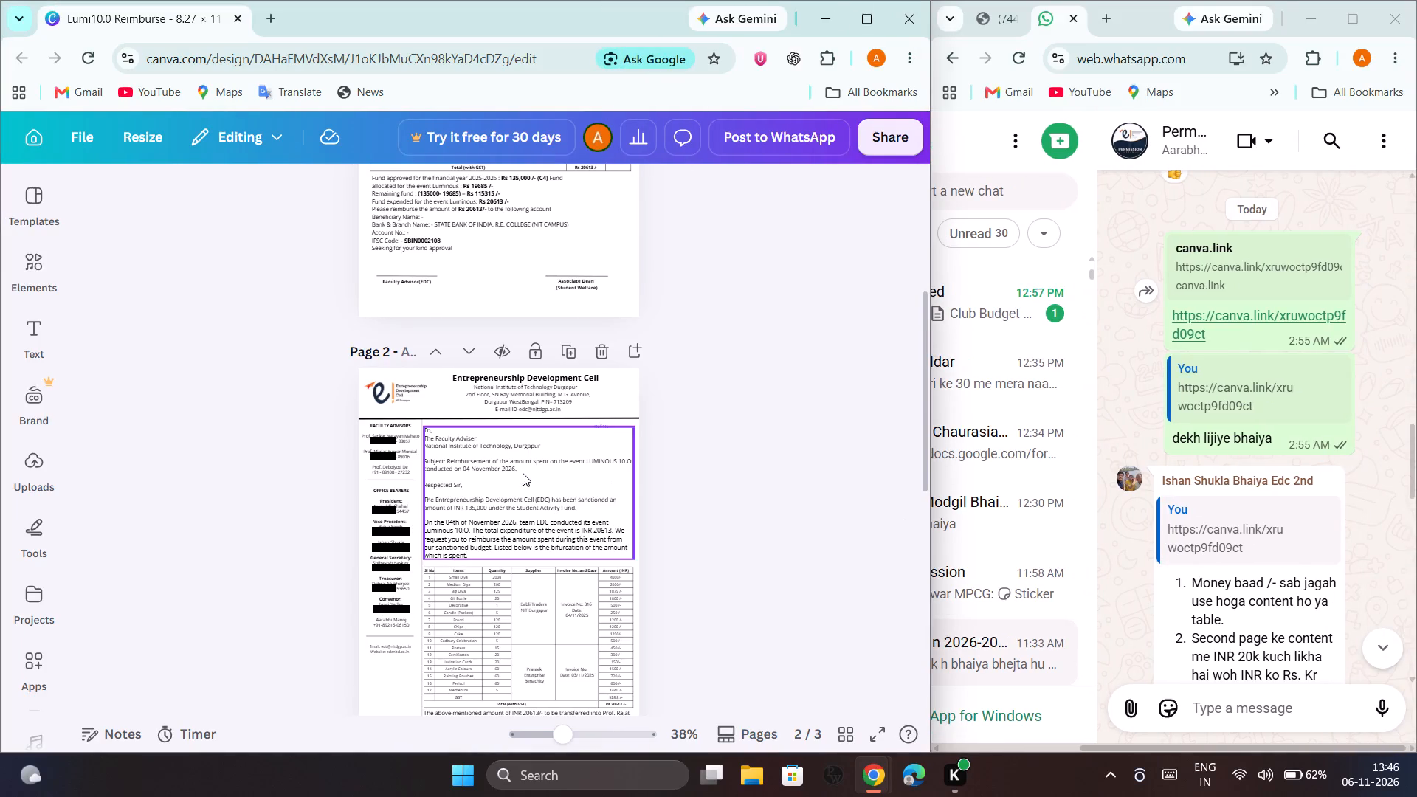
Select the text box with the Fund Sought and Fund Expended lines on the page 1 note sheet.
scroll(461, 312, "up", 1)
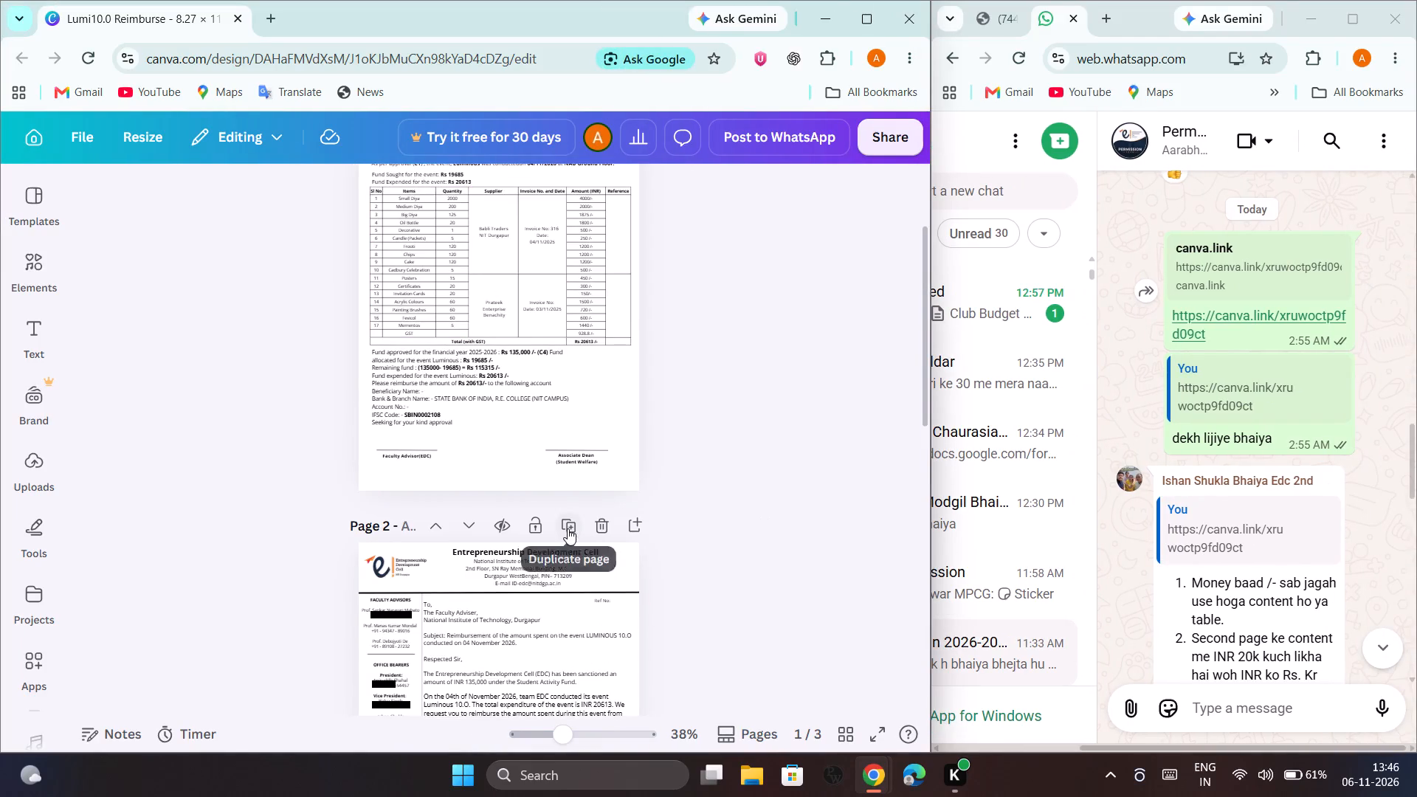
scroll(466, 320, "up", 5)
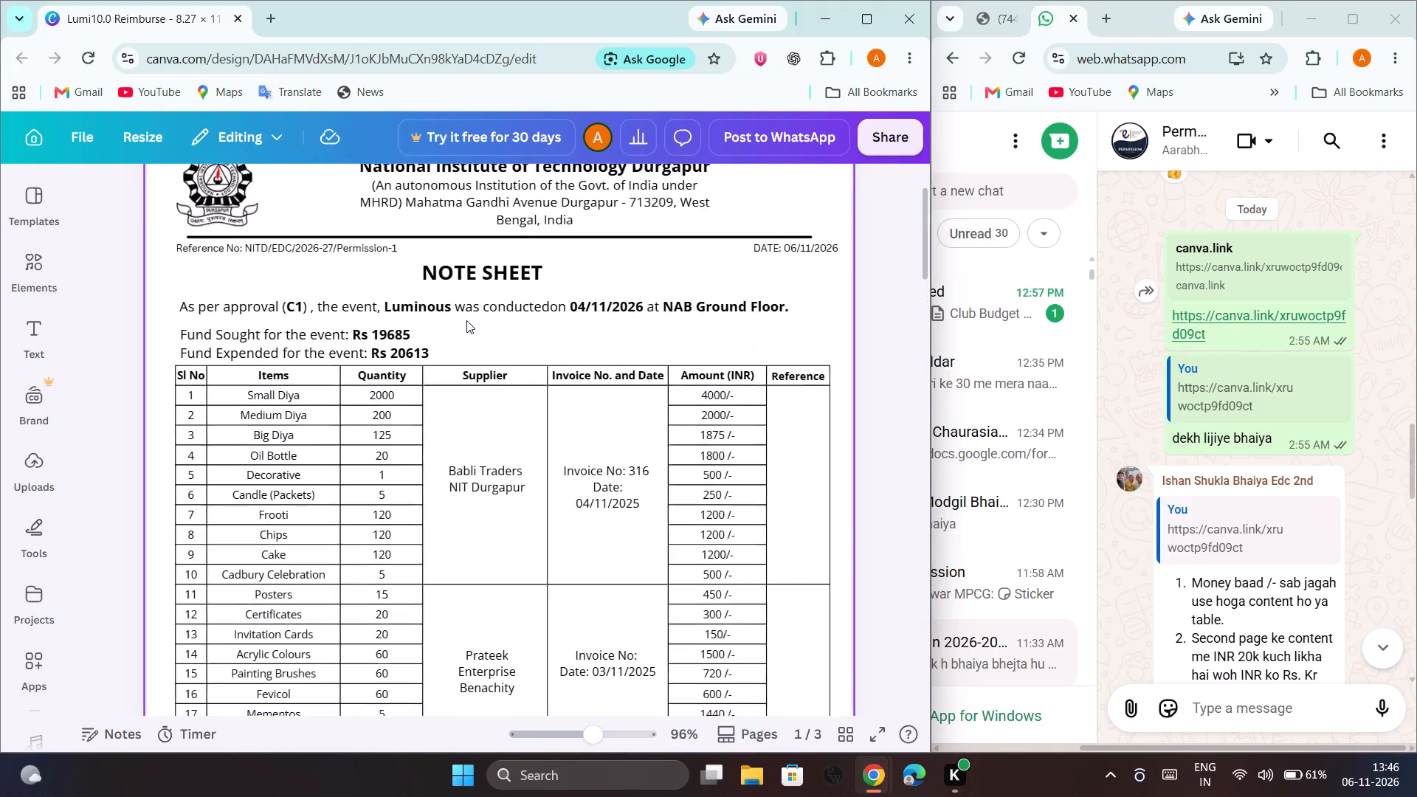
left_click(395, 334)
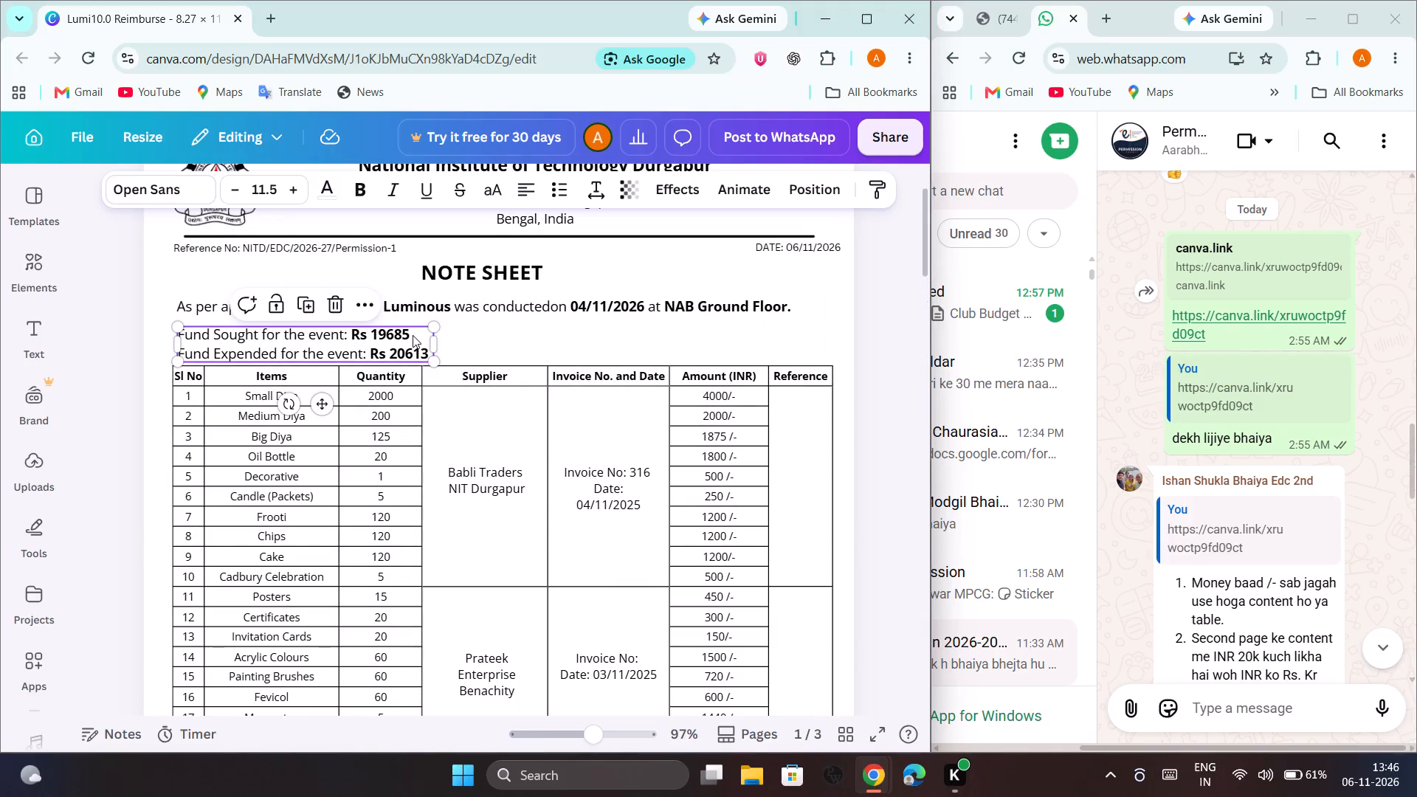
Append " /-" to the fund sought and fund expended amounts above the note sheet table, widening the text box to fit each on one line.
left_click(413, 335)
left_click(413, 335)
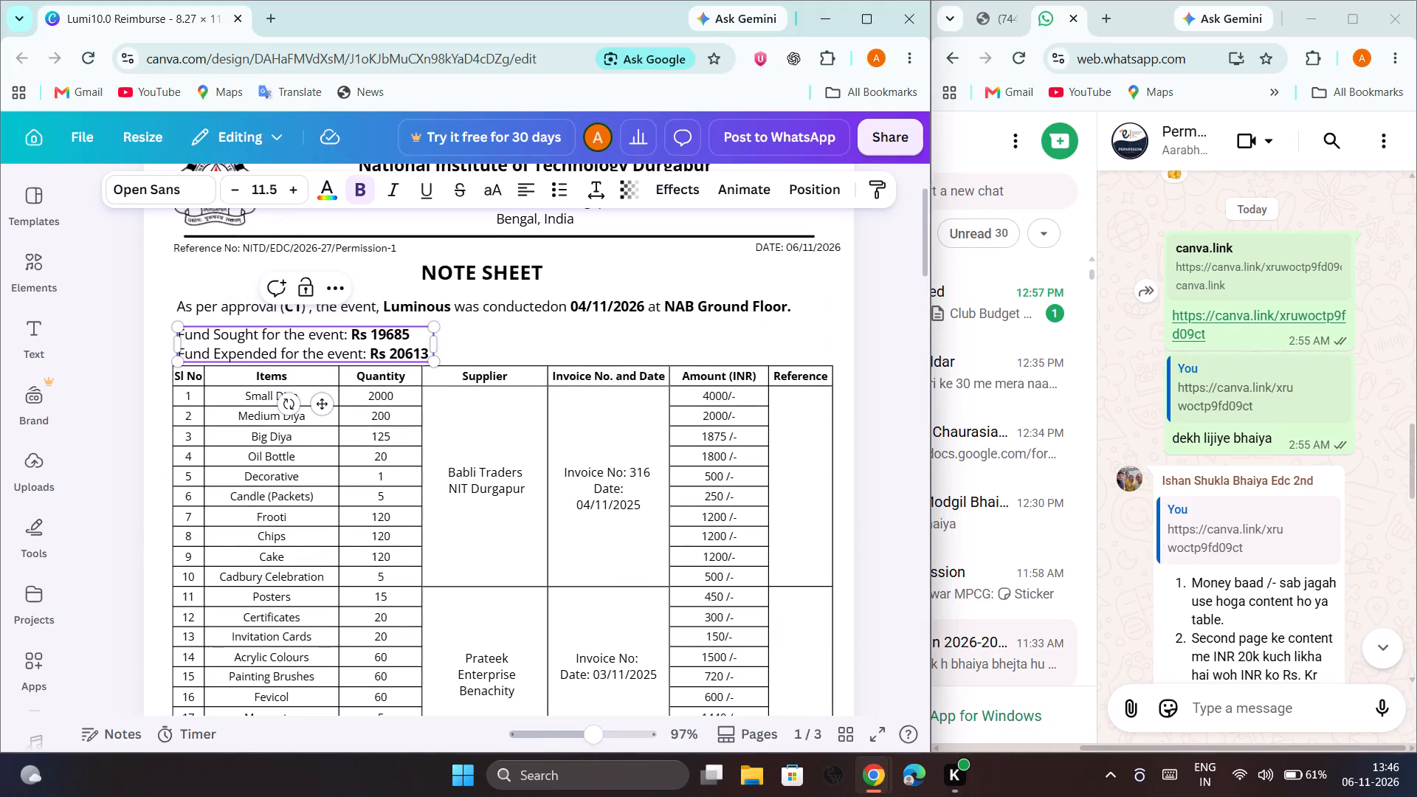
key("space")
type("/-")
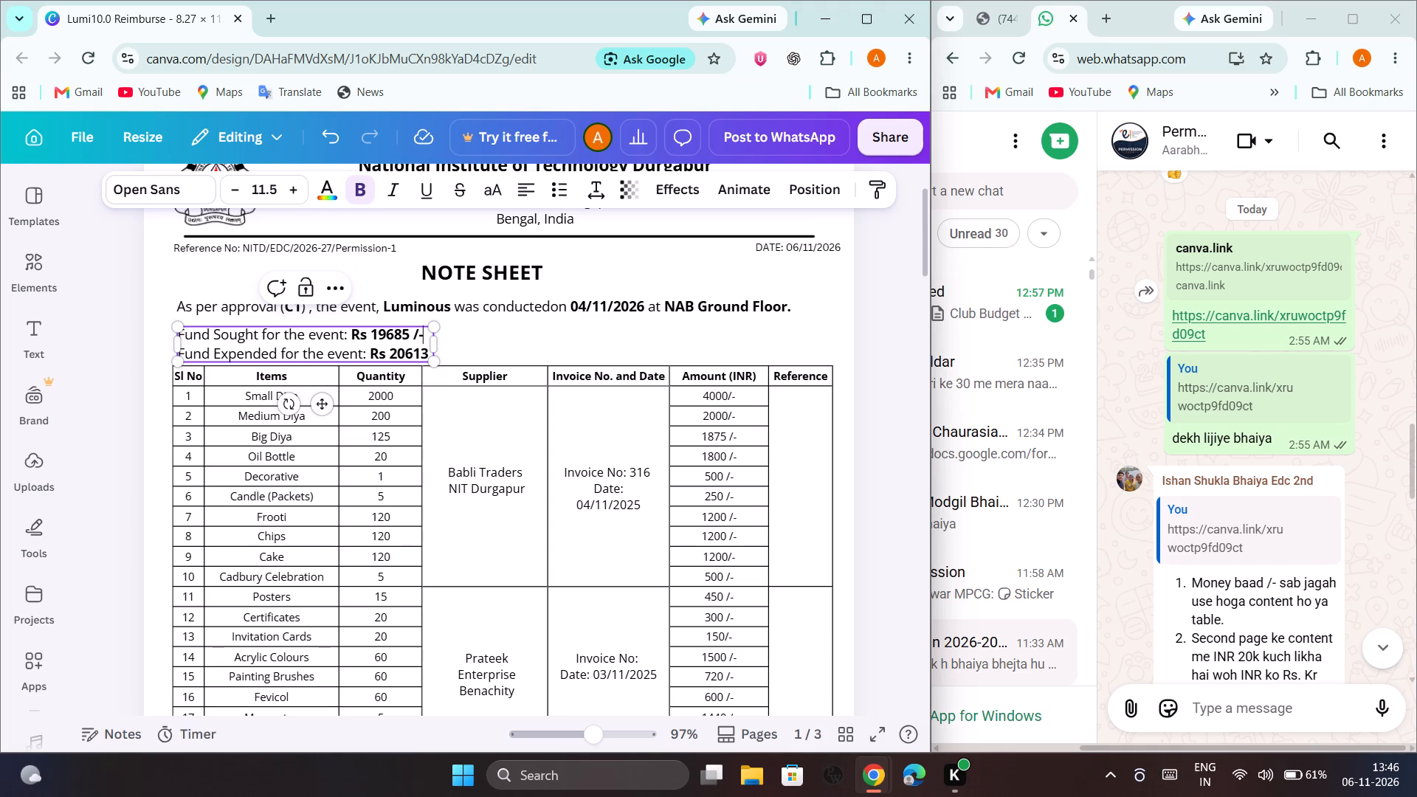
key("Down")
key("Right")
key("space")
type("/-")
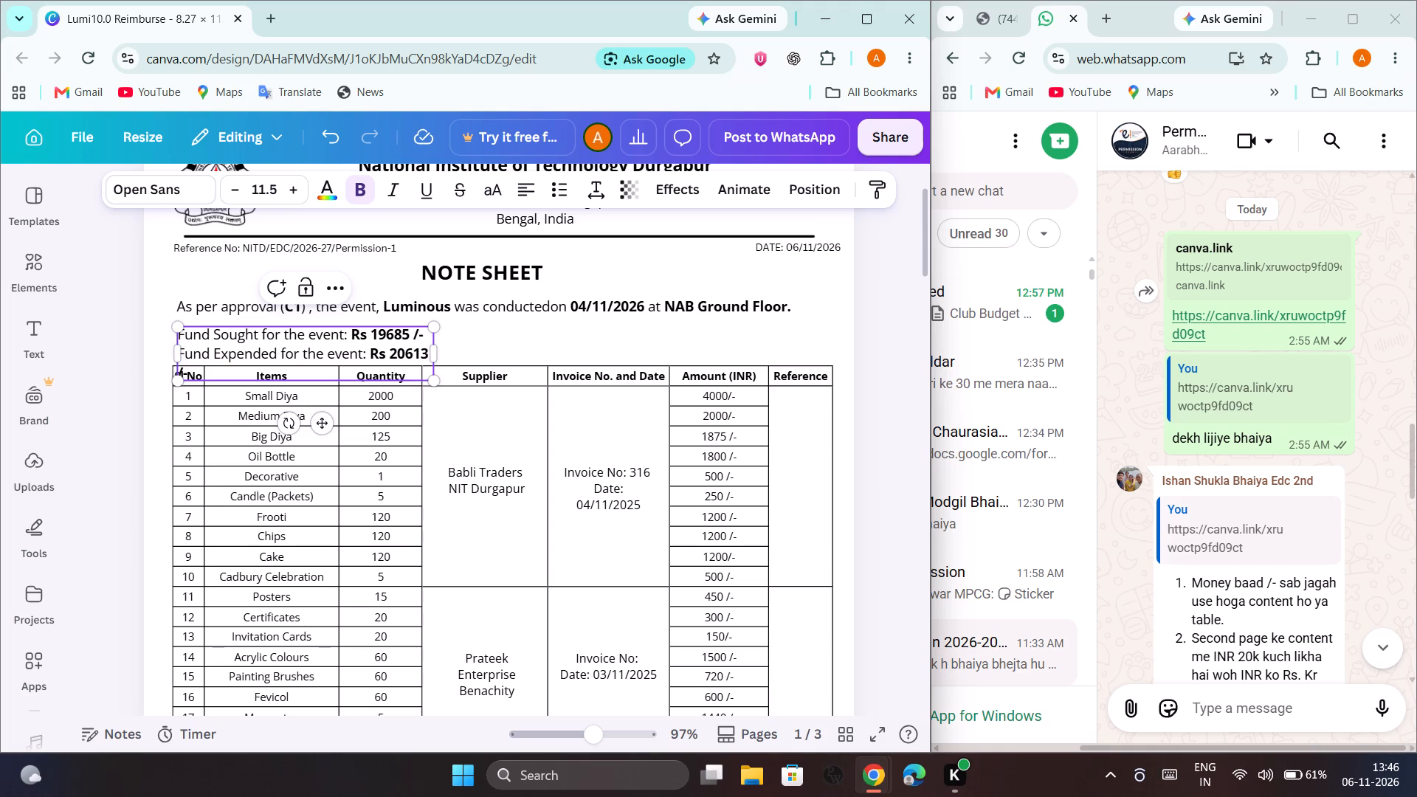
left_click_drag(439, 350, 444, 351)
left_click_drag(444, 351, 453, 353)
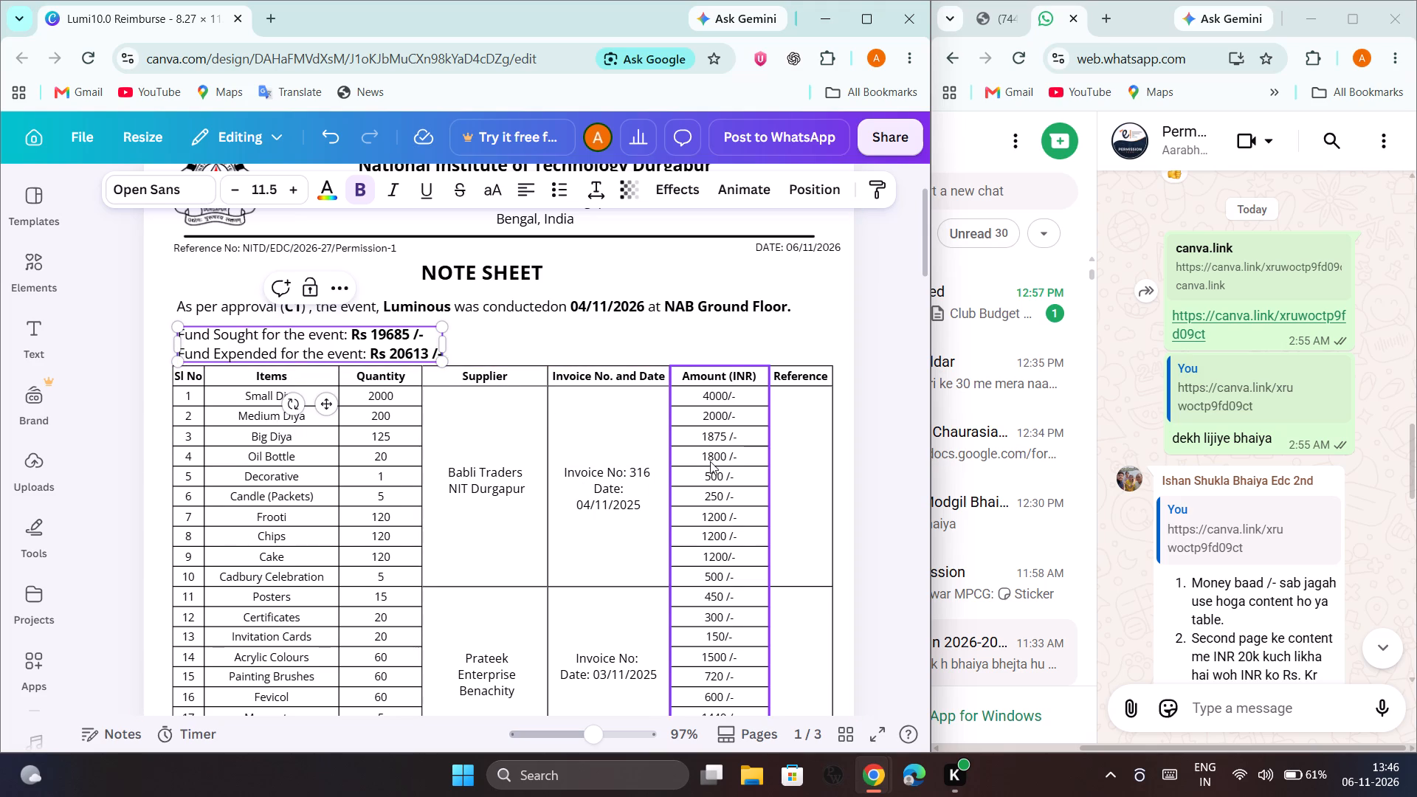
Review the rest of the note sheet and the opening of the page 2 letter against the corrections requested in the chat.
scroll(710, 461, "down", 1)
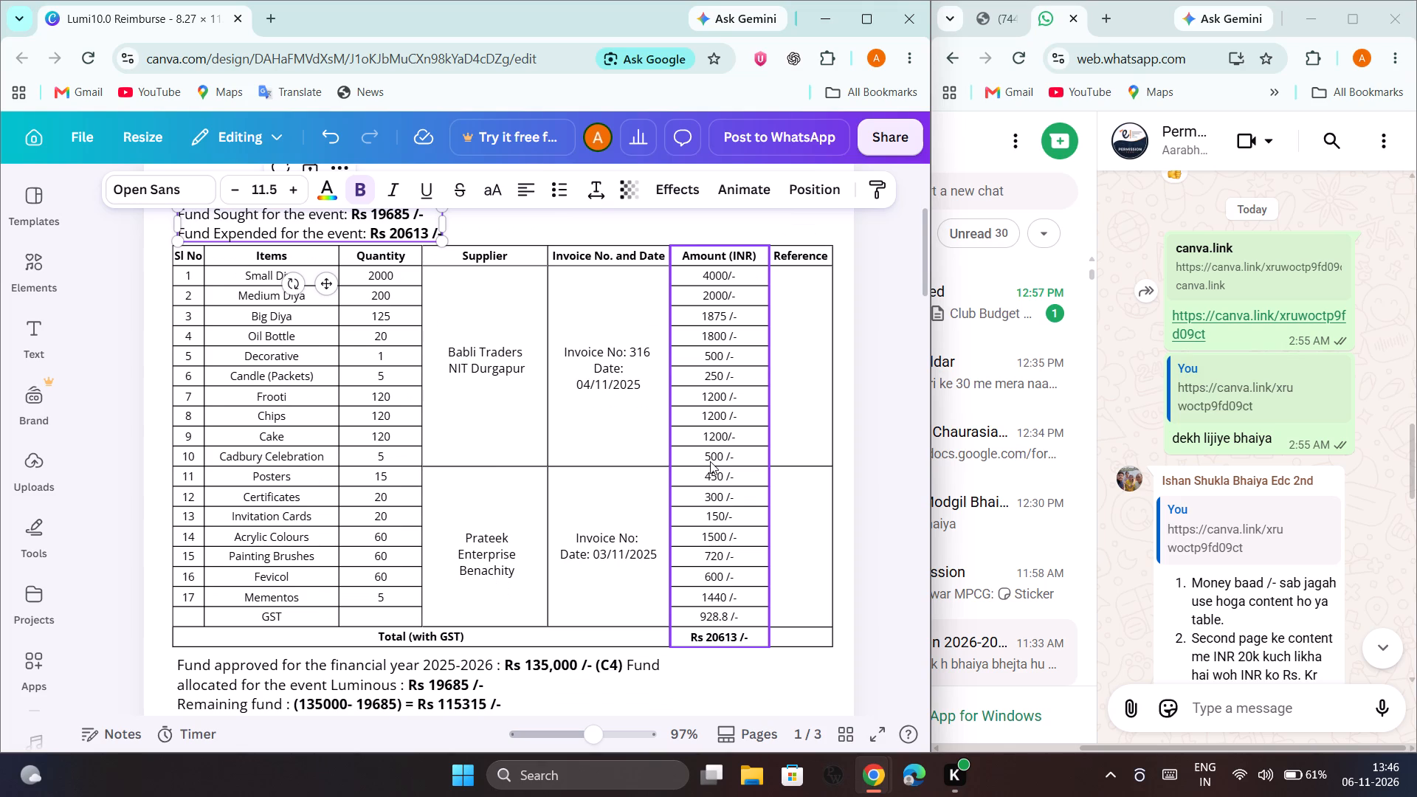
scroll(710, 461, "down", 1)
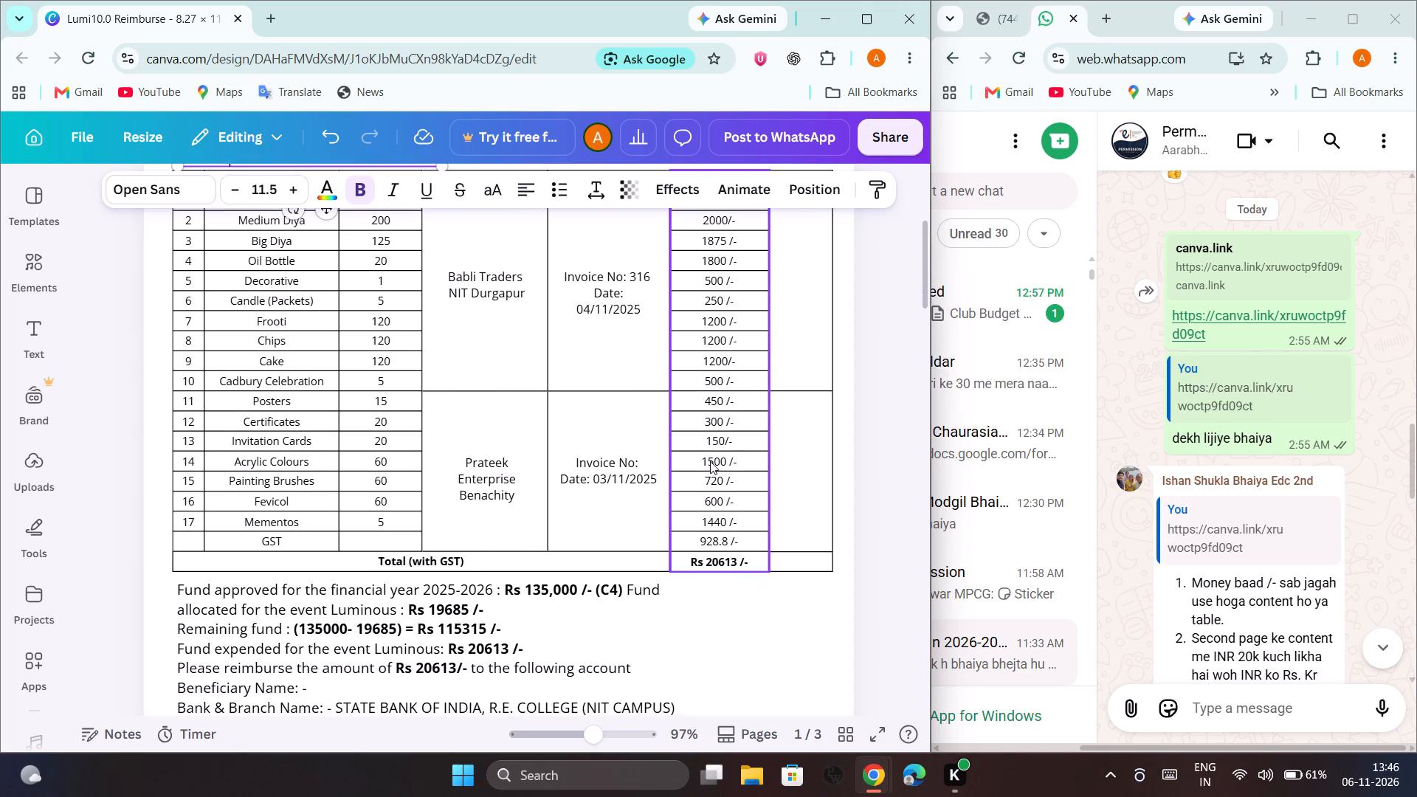
scroll(710, 461, "down", 1)
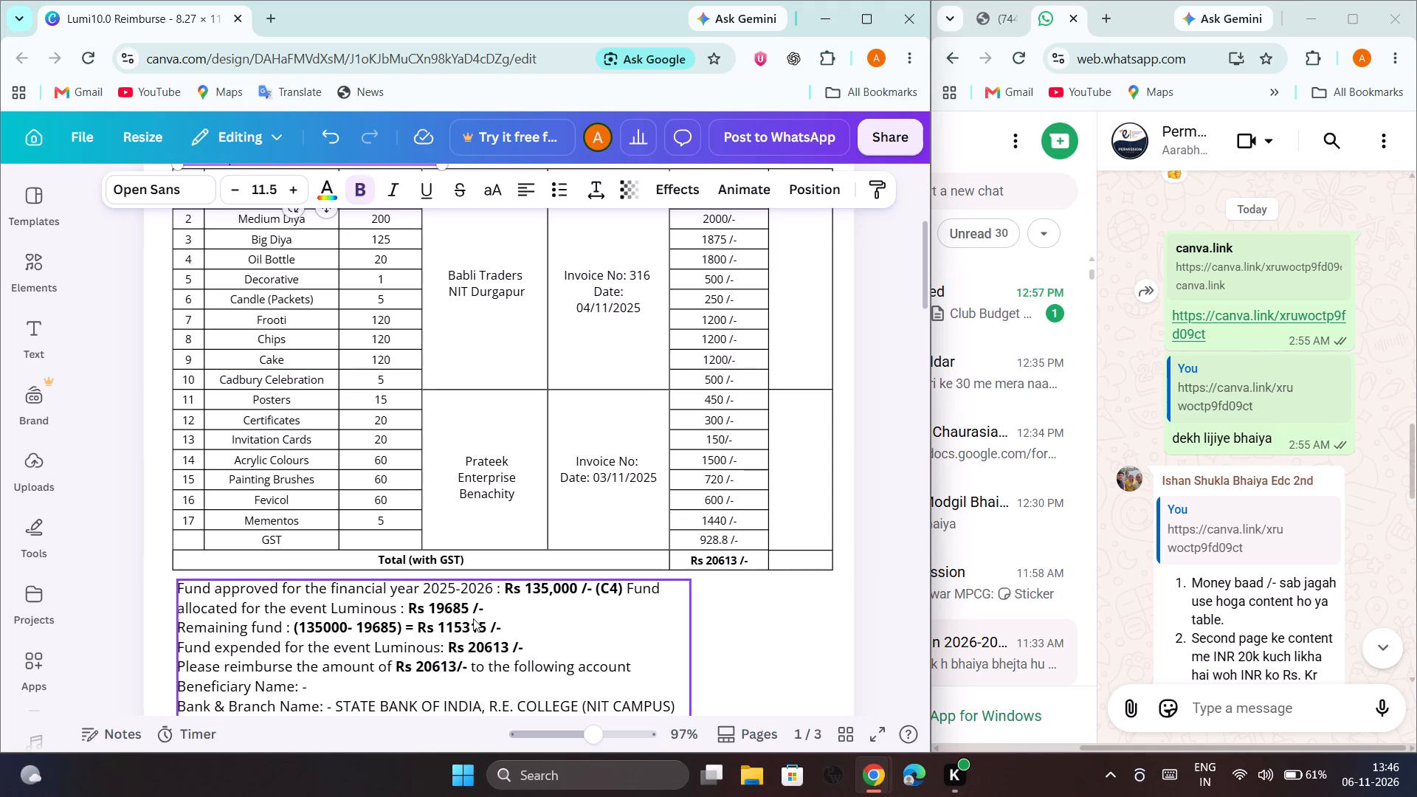
scroll(488, 641, "down", 1)
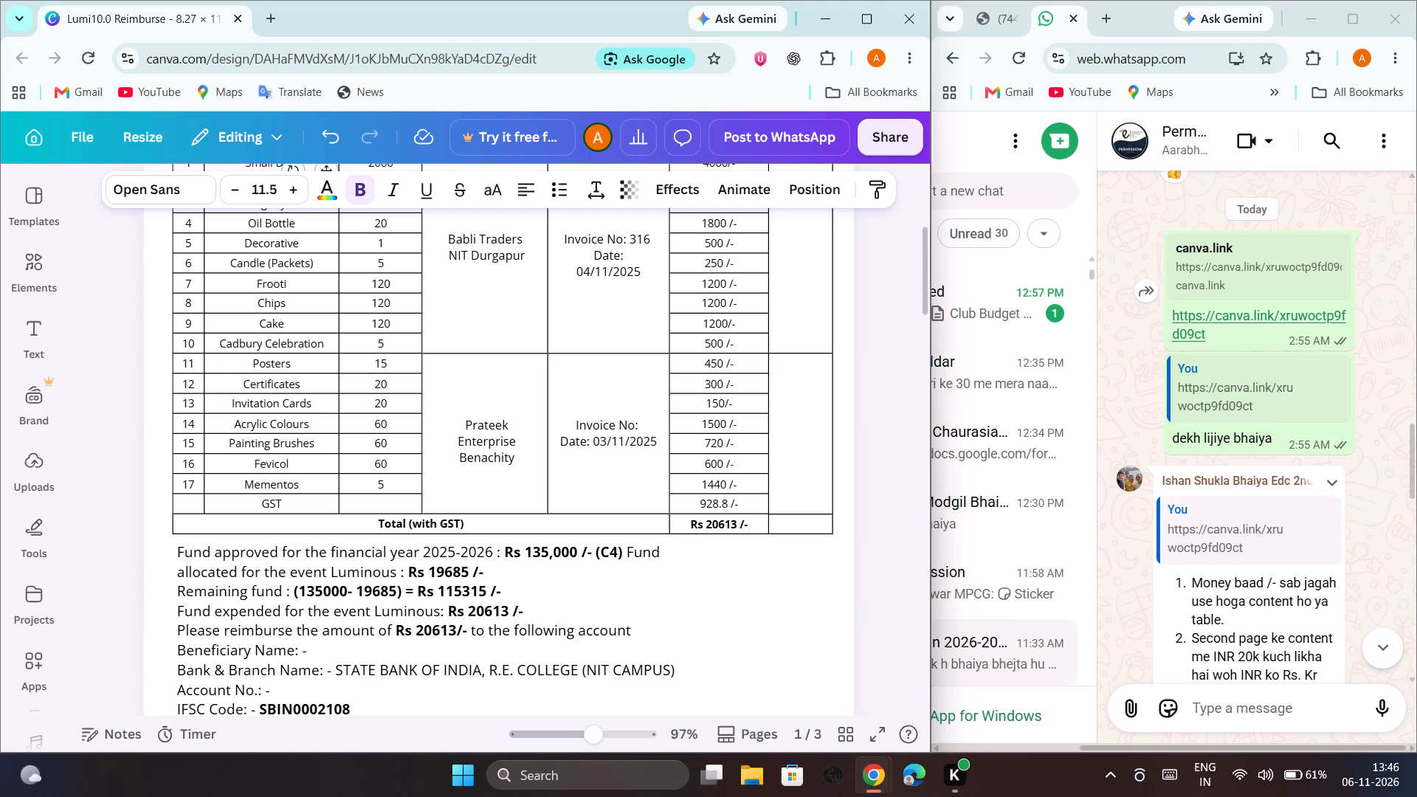
scroll(1207, 615, "down", 1)
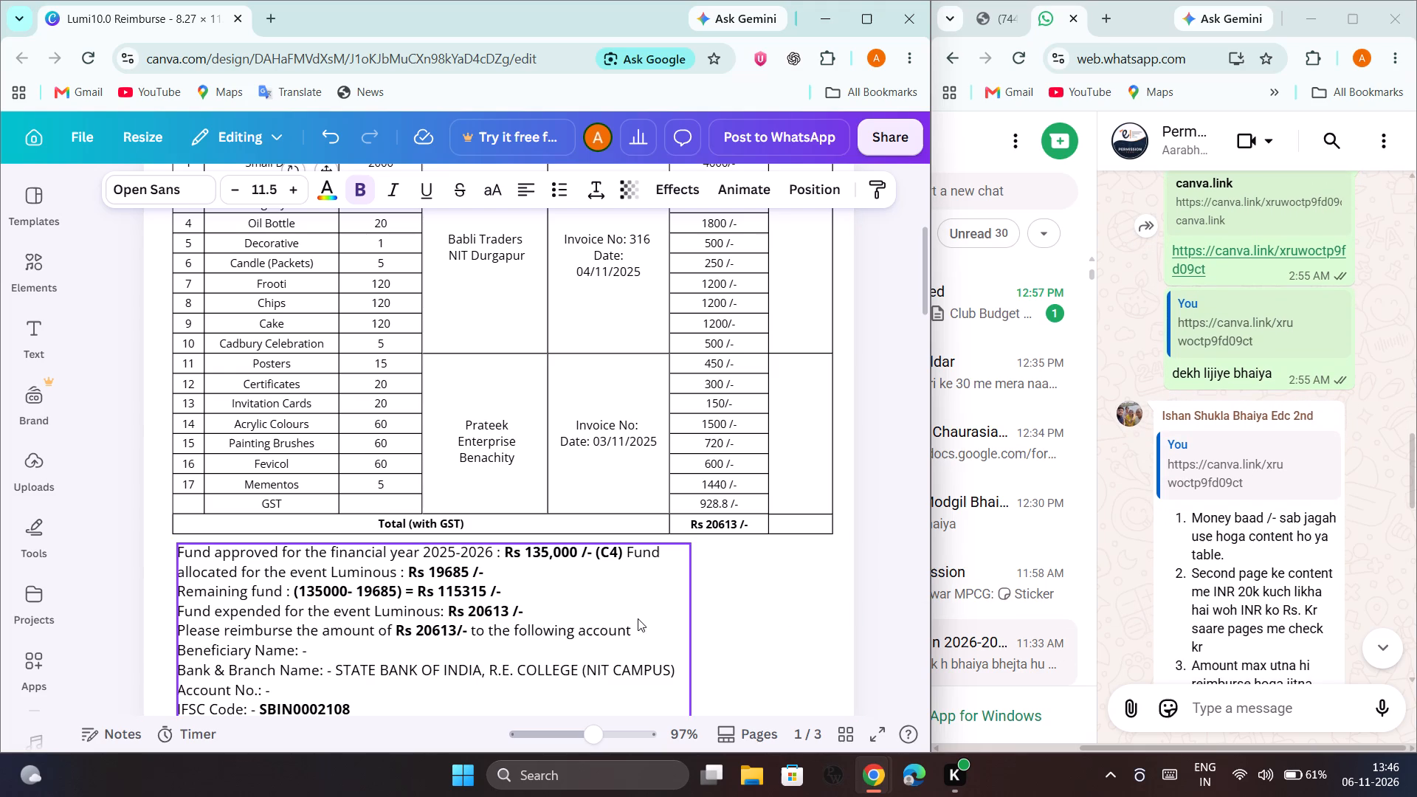
scroll(403, 598, "down", 1)
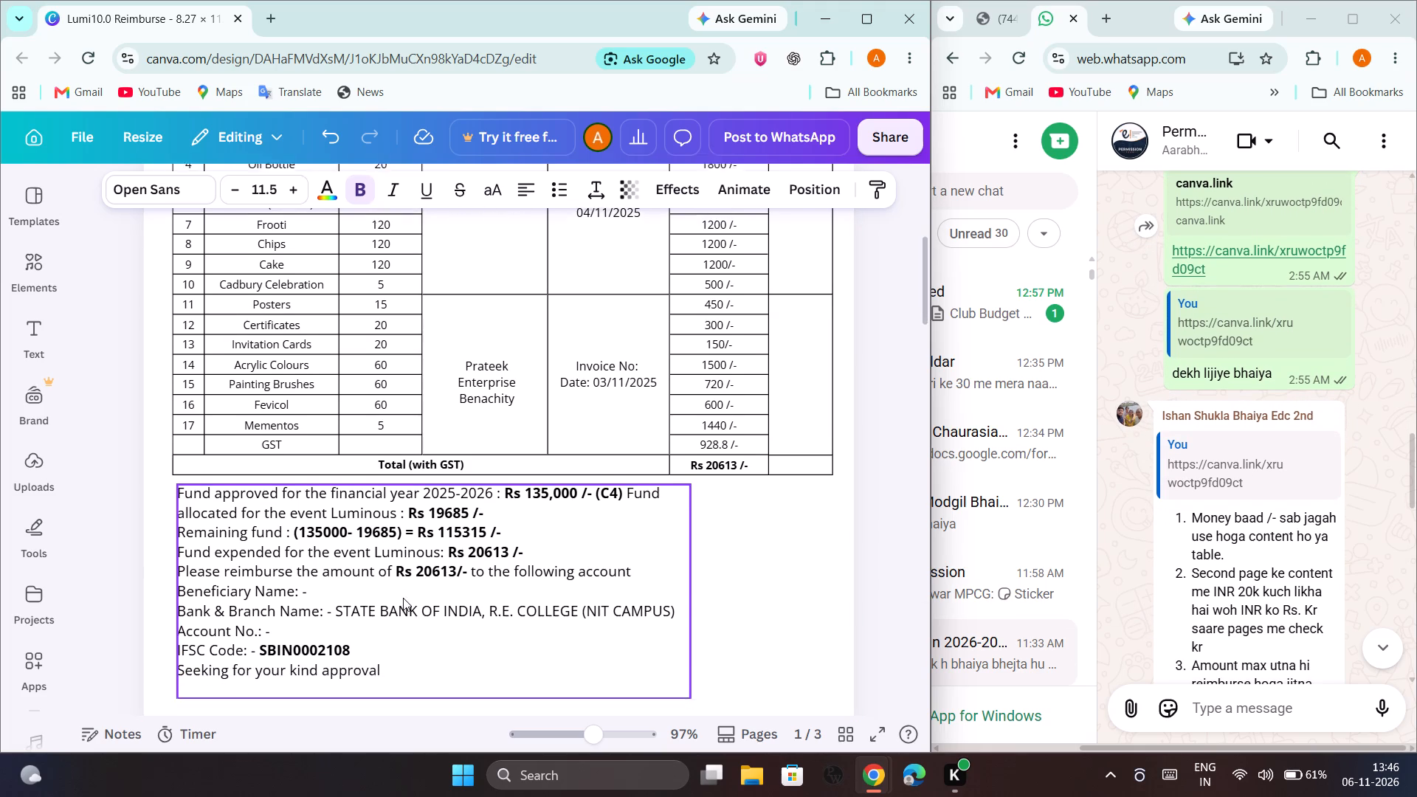
scroll(403, 598, "down", 3)
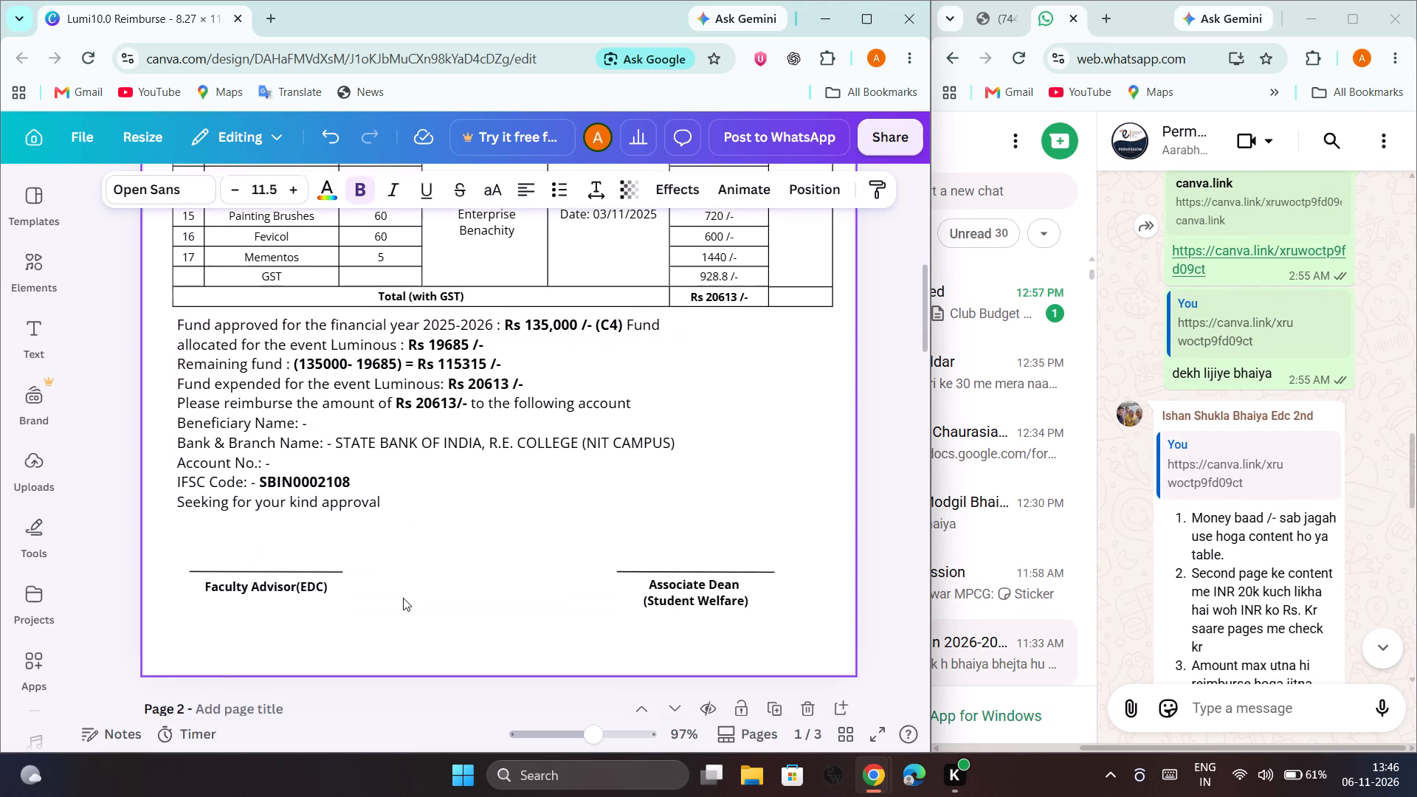
scroll(403, 598, "down", 4)
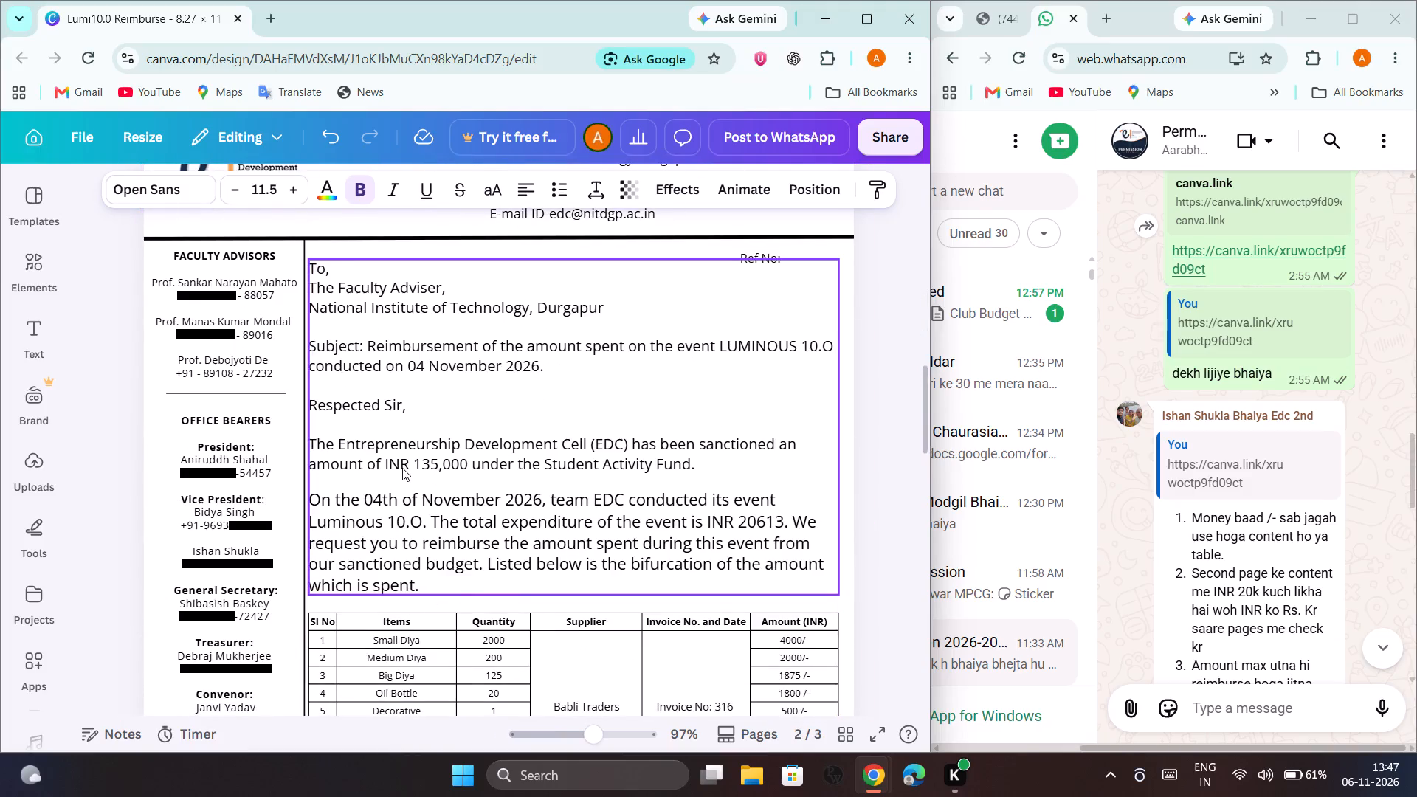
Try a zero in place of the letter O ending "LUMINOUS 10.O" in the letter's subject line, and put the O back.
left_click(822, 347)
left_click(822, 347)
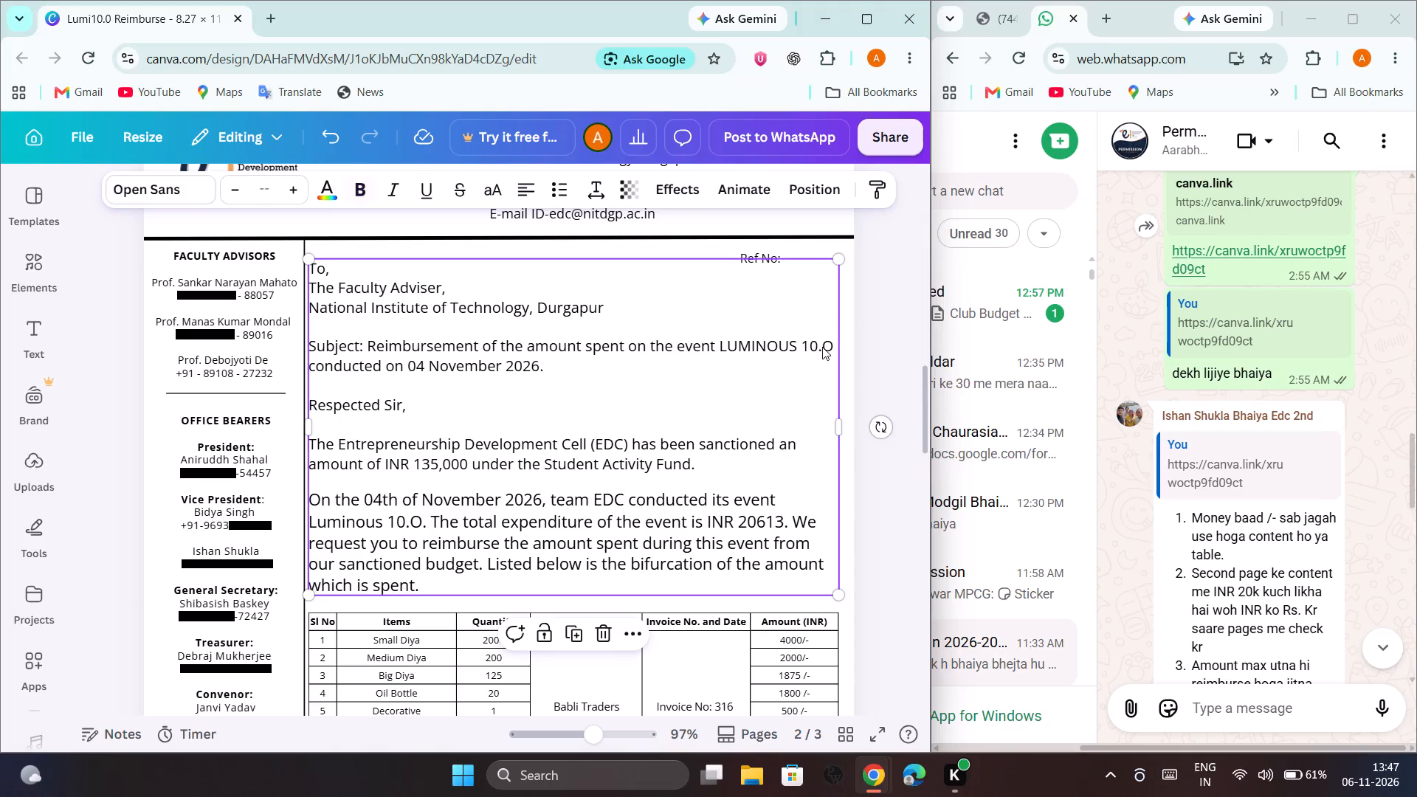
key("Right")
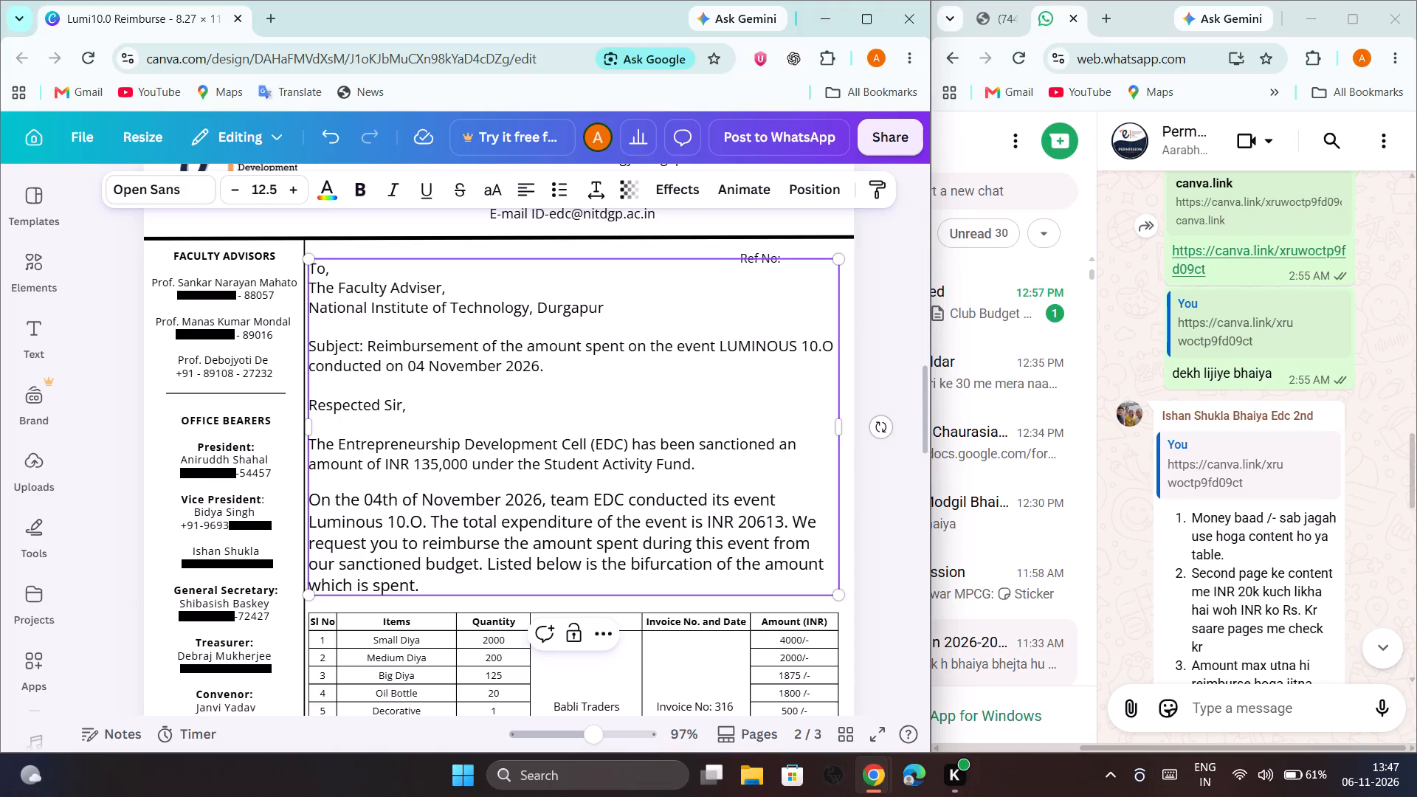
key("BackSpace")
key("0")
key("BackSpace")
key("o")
Replace INR with "Rs." before the sanctioned 135,000 amount in the letter's first paragraph.
left_click(409, 463)
key("BackSpace")
key("BackSpace")
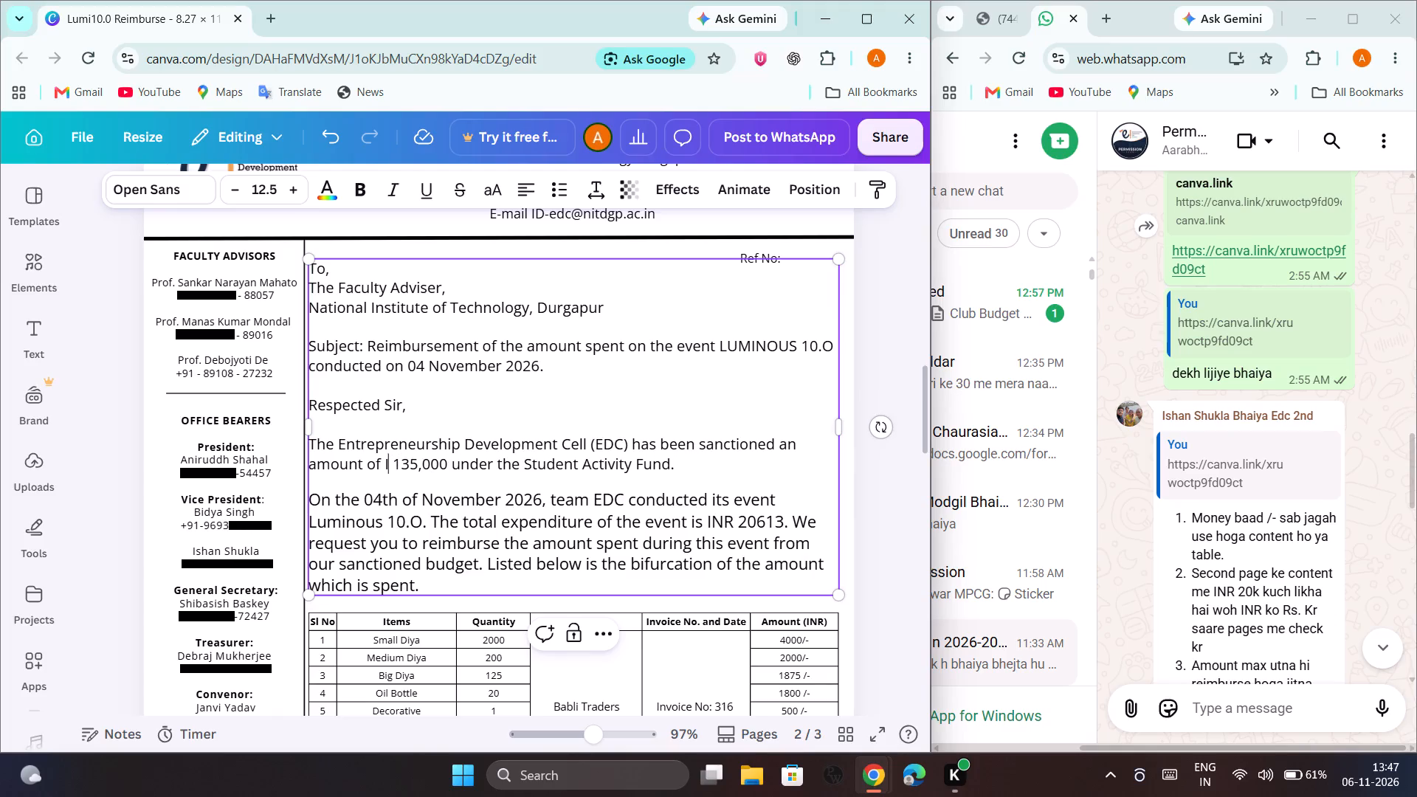
key("BackSpace")
key("r")
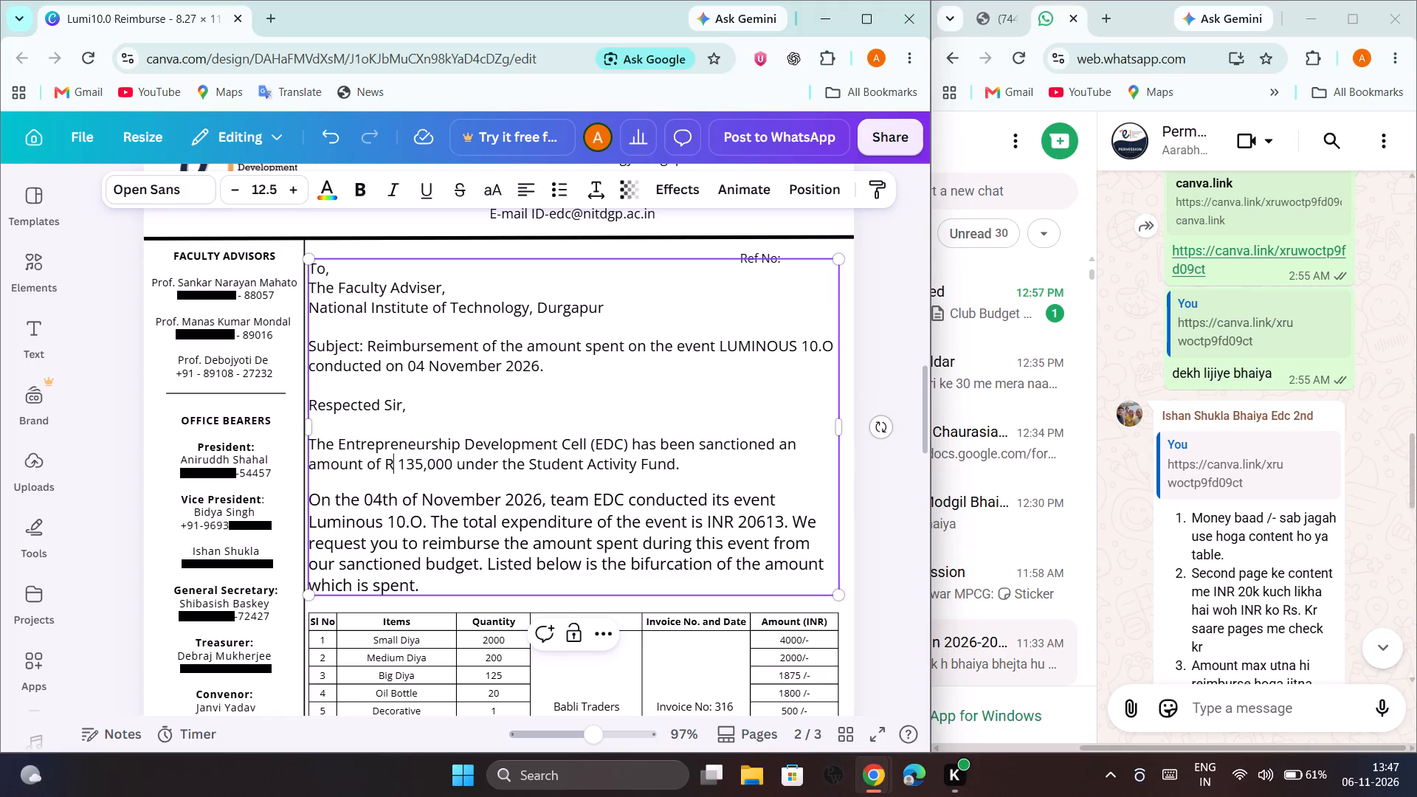
key("s")
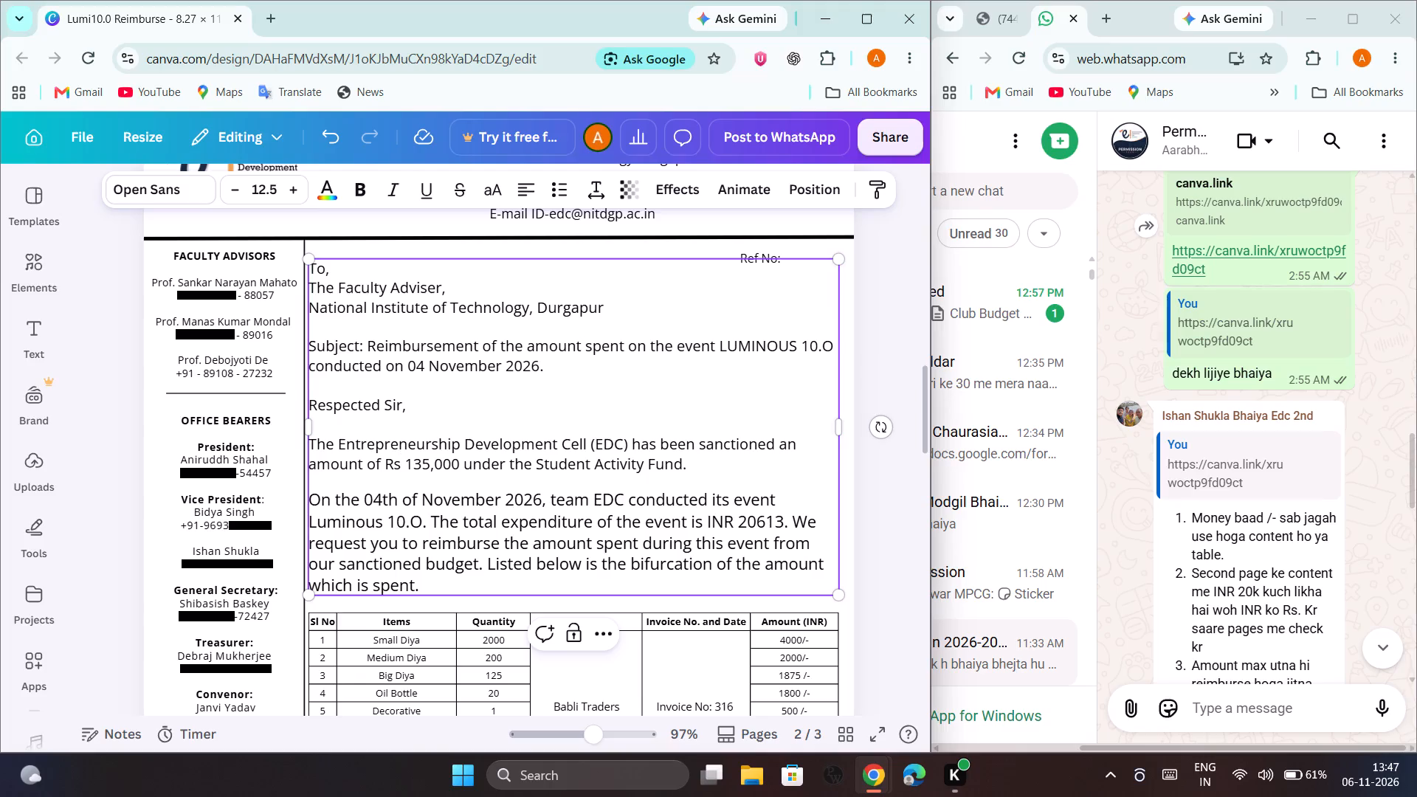
key("period")
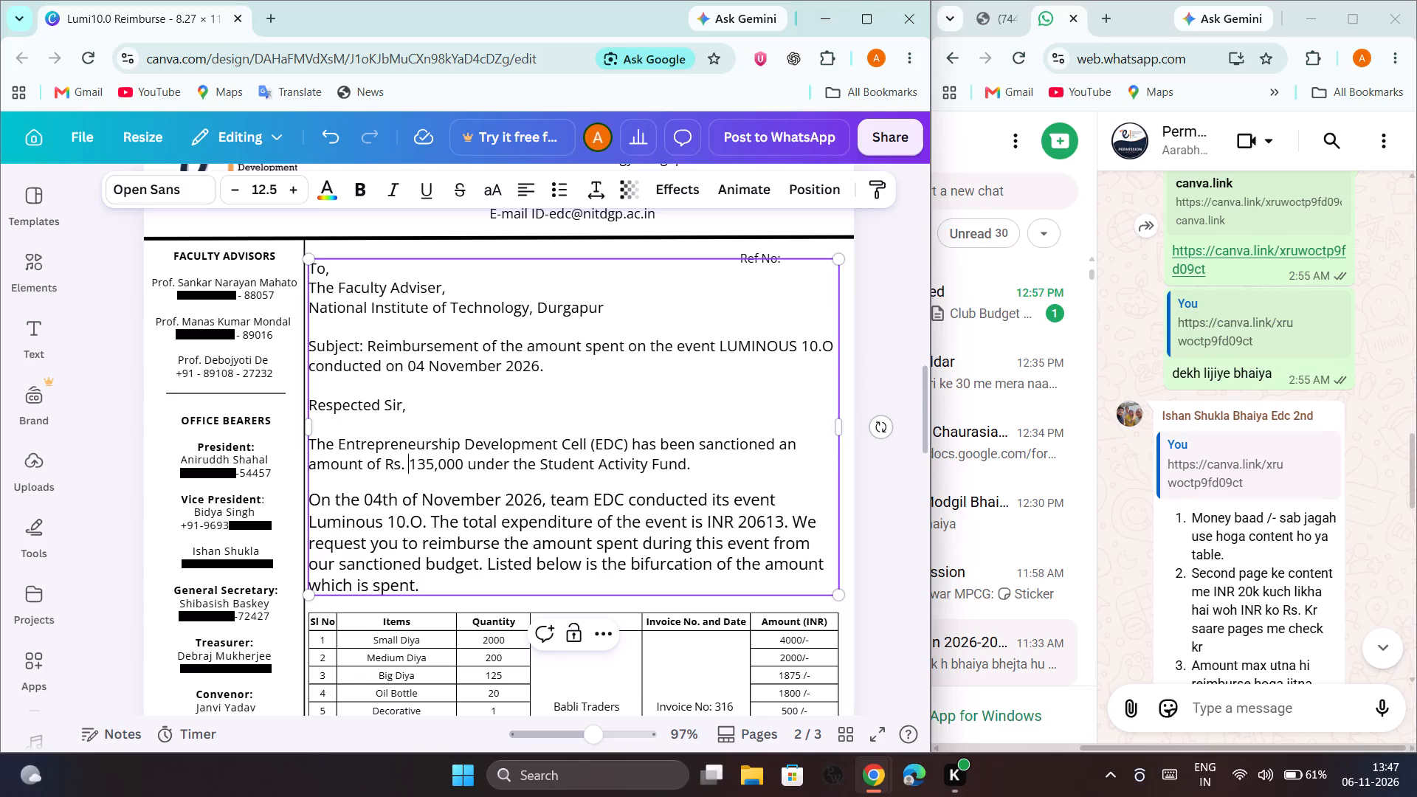
Append " /-" after the sanctioned 135,000 amount in the letter's first paragraph.
key("Right")
key("Right")
key("Right")
key("Right")
key("Right")
key("Right")
key("Right")
key("Right")
key("space")
type("/-")
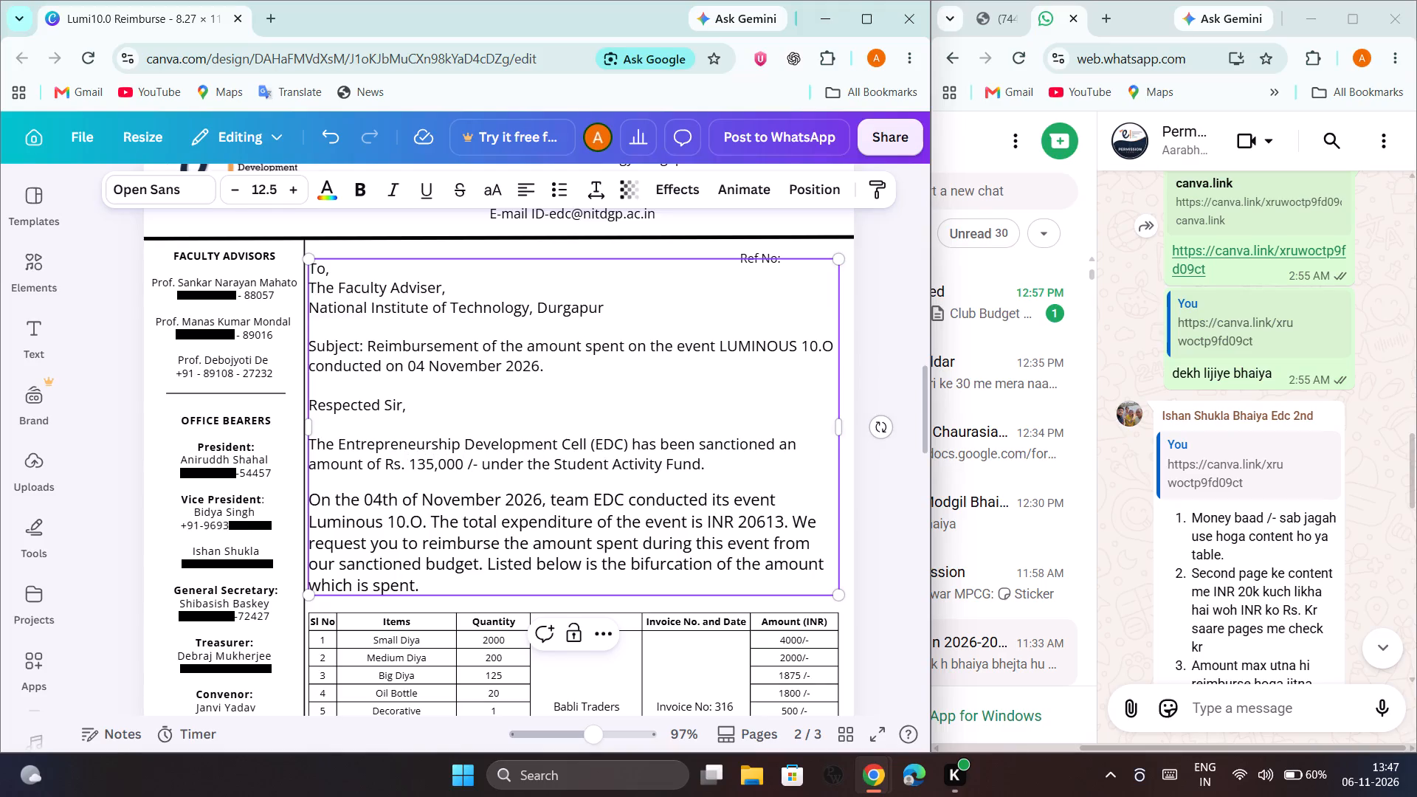
Capitalize "team" as "Team" before EDC in the letter's second paragraph.
left_click(554, 502)
key("BackSpace")
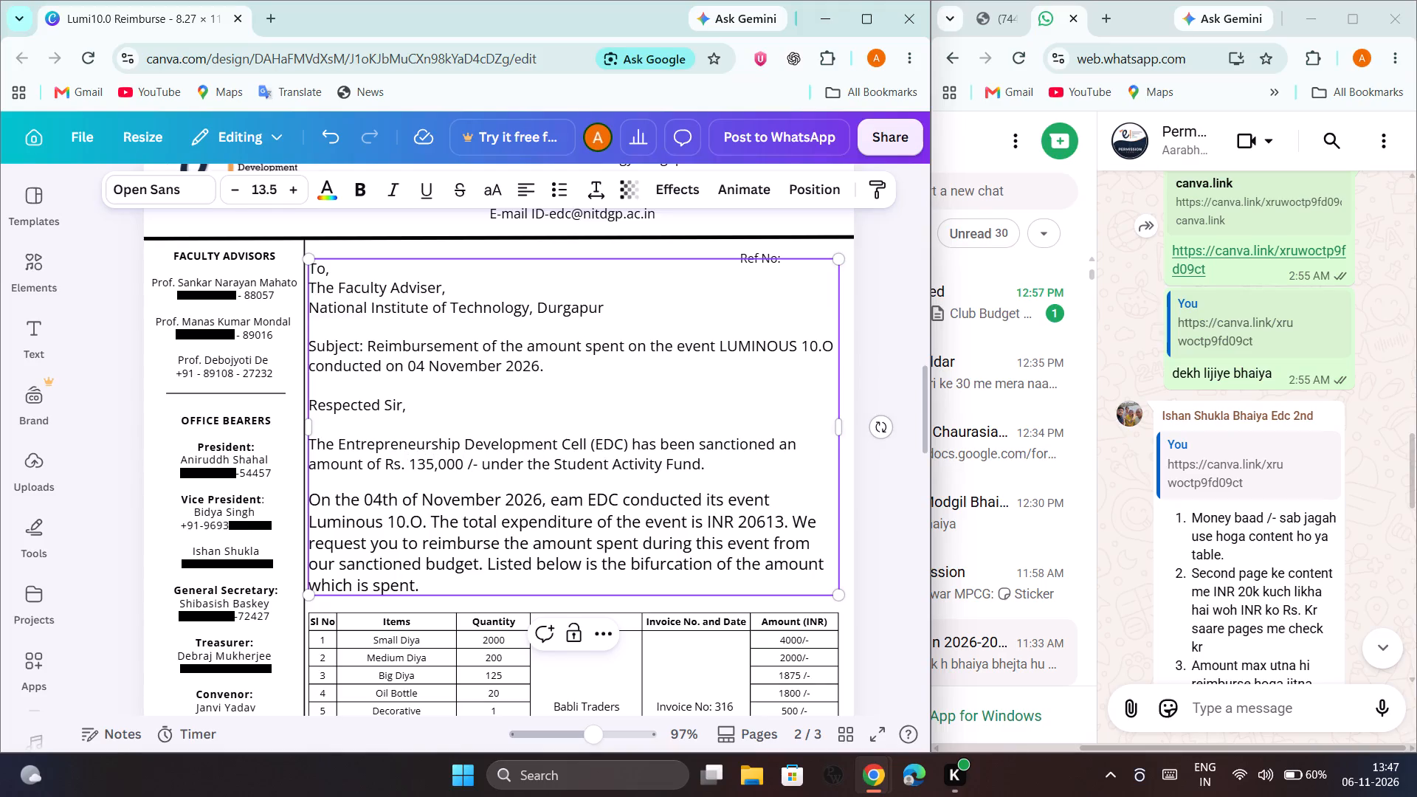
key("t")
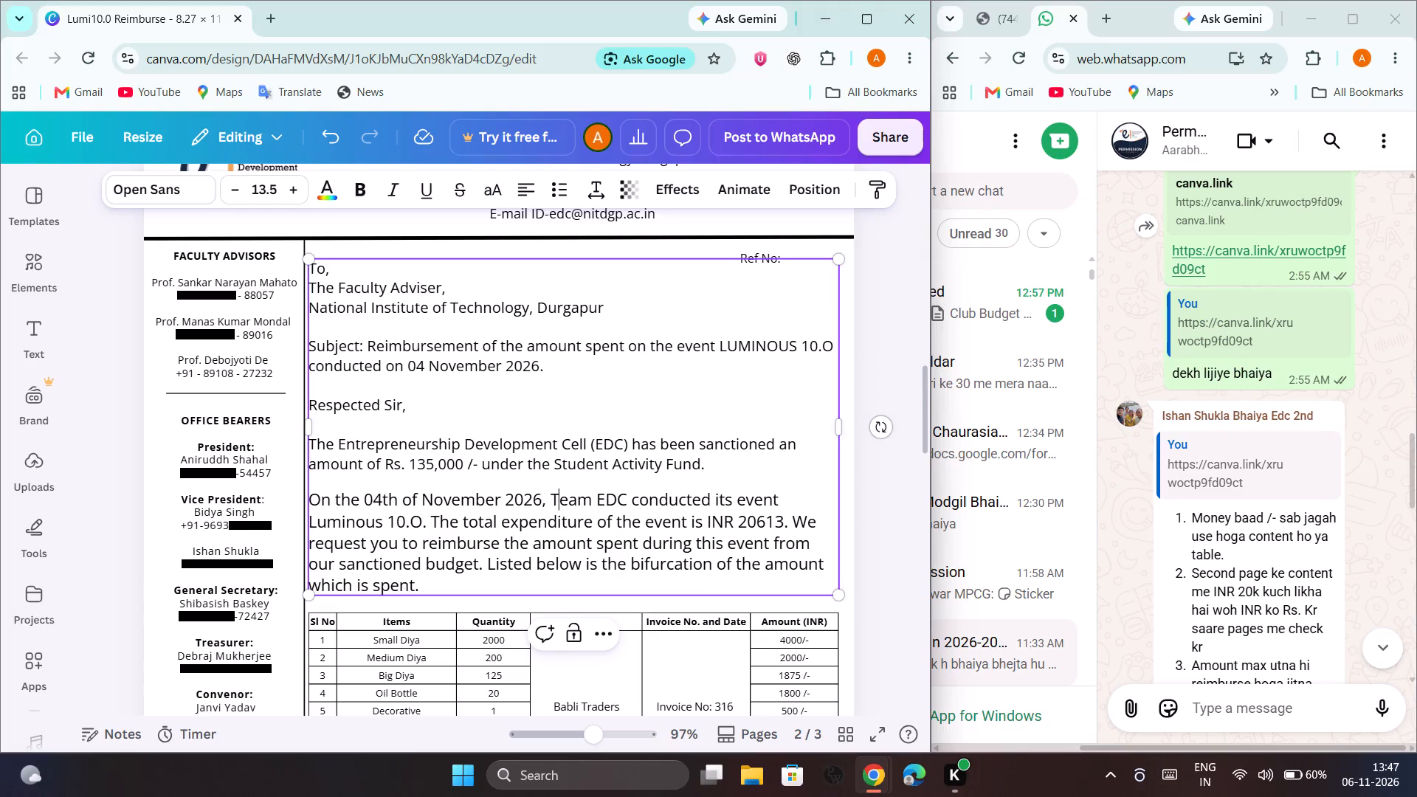
left_click(723, 522)
key("BackSpace")
key("BackSpace")
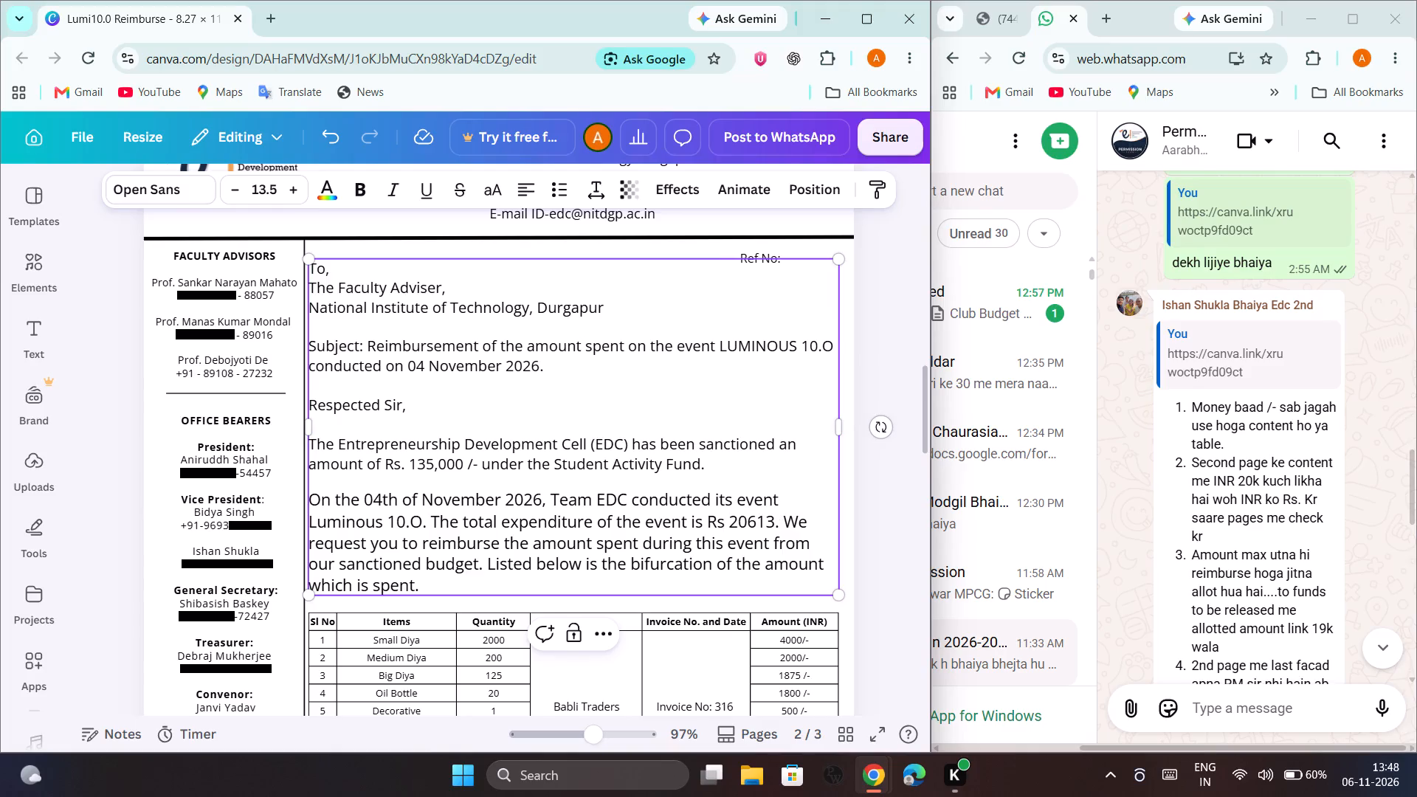
Check how the note sheet writes rupee amounts and put the text cursor right after "Rs." in the letter's first paragraph.
scroll(546, 421, "up", 3)
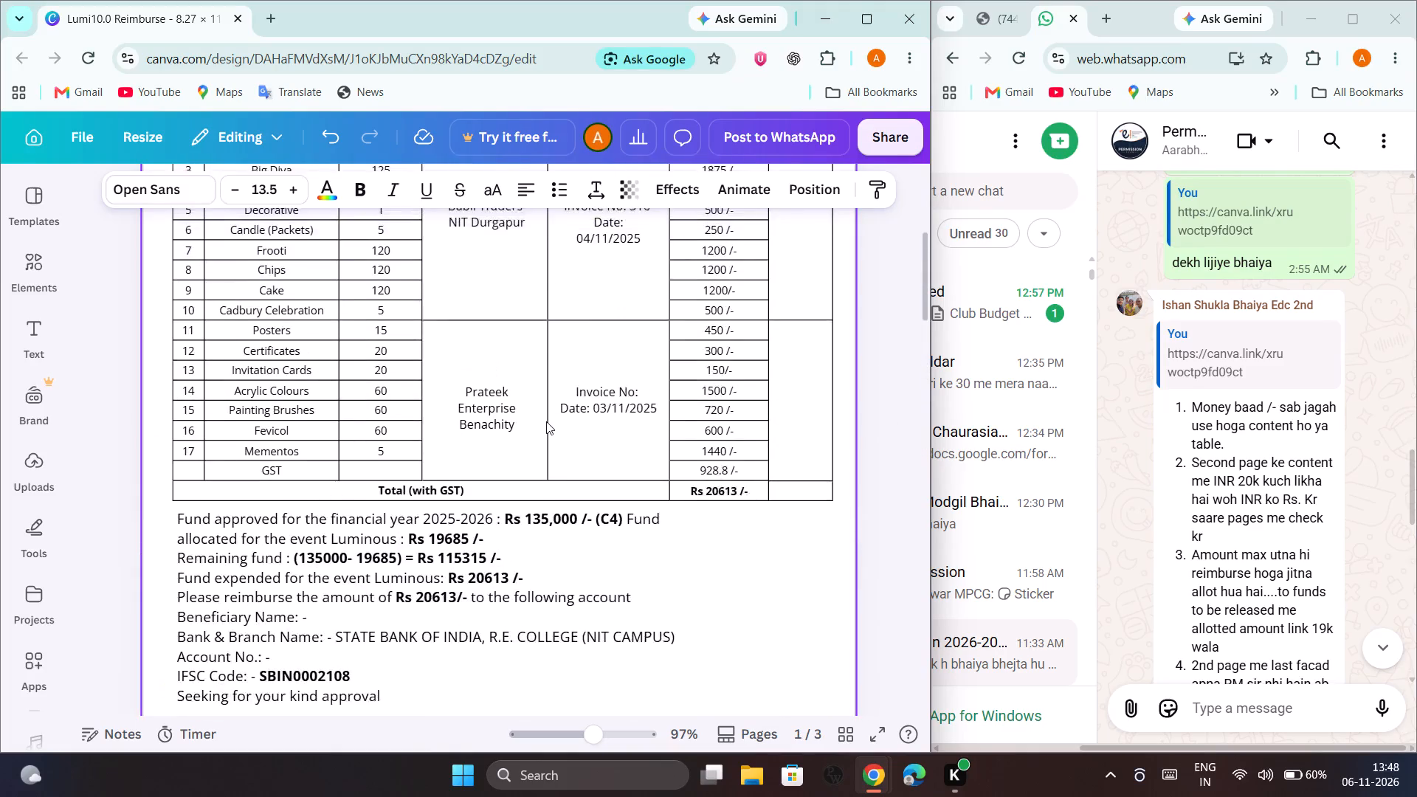
scroll(546, 421, "up", 4)
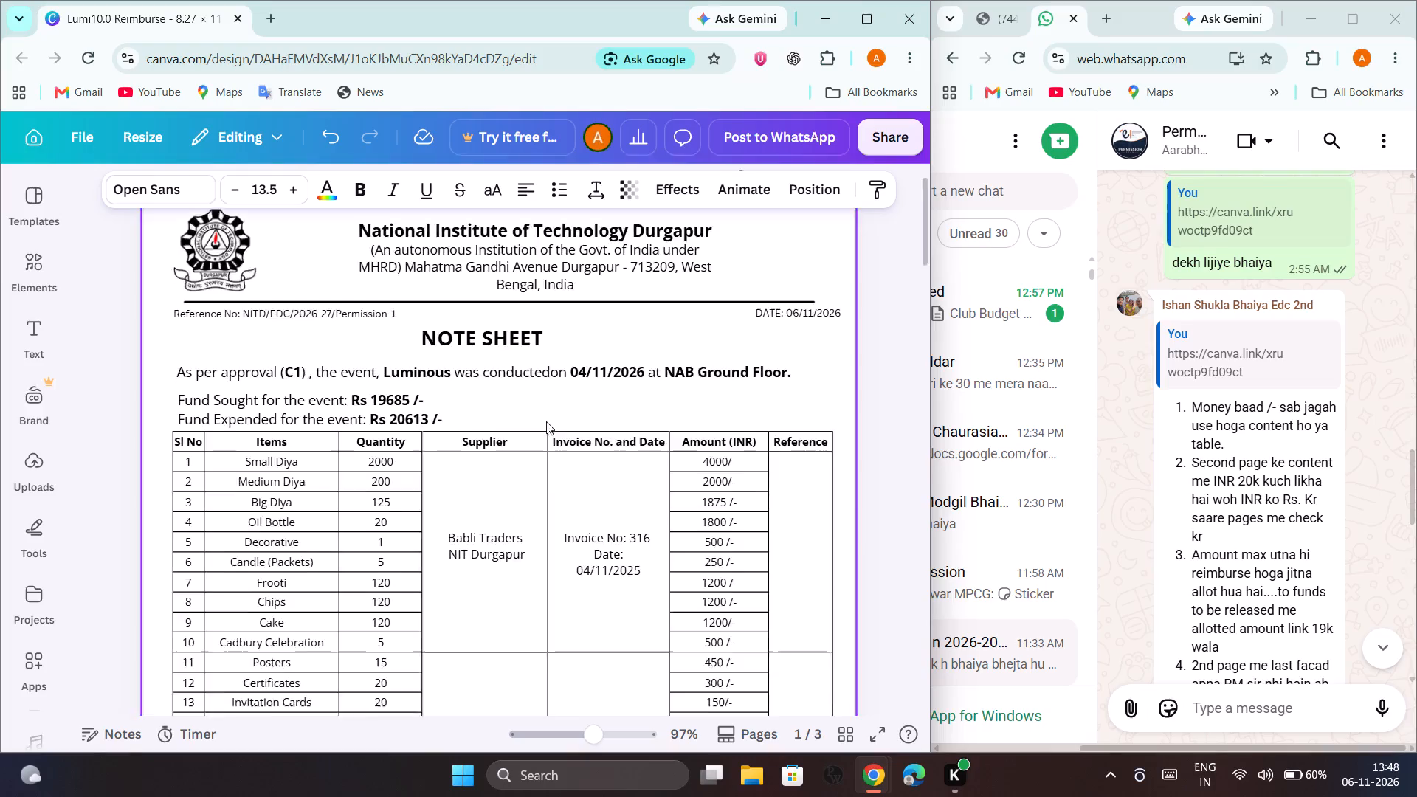
scroll(546, 421, "up", 2)
scroll(546, 421, "down", 4)
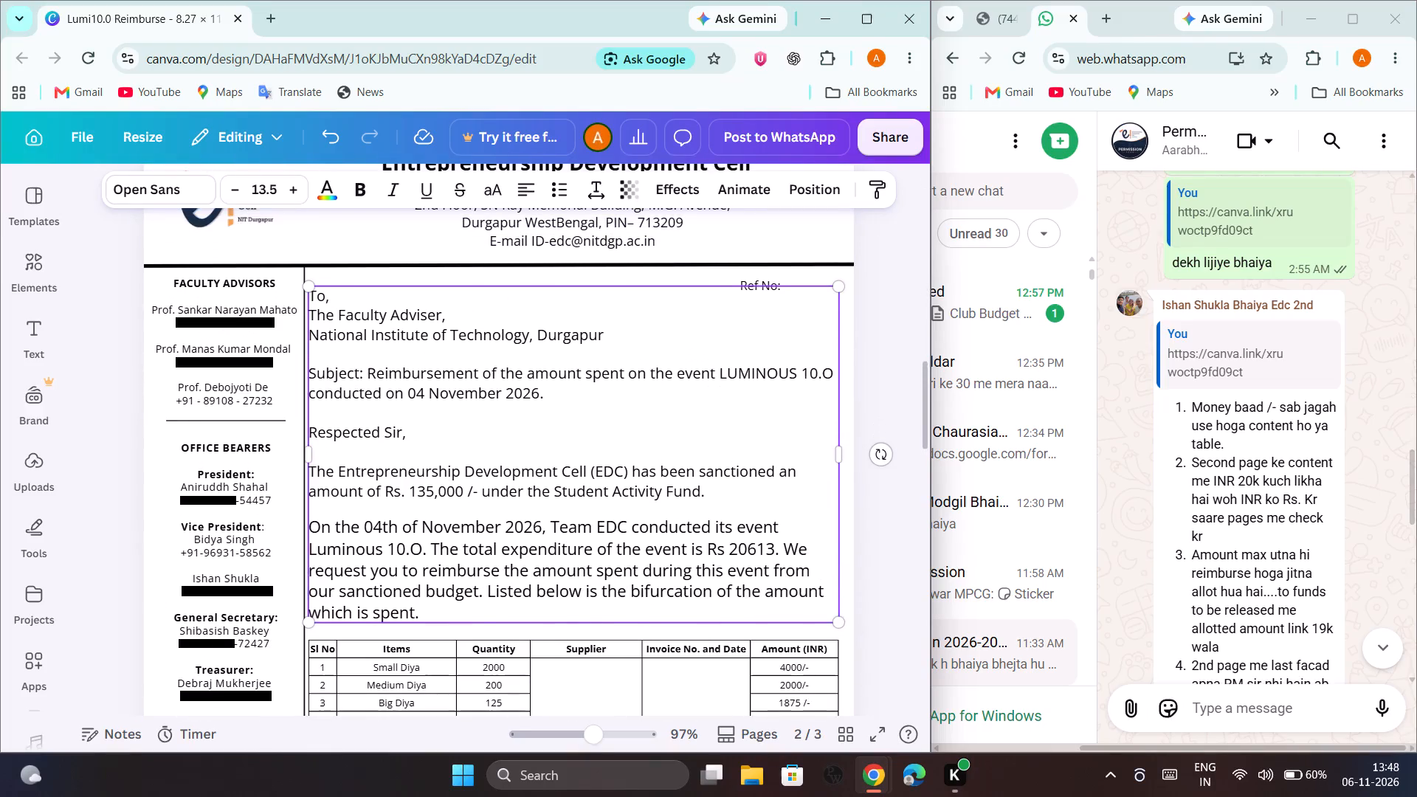
left_click(404, 491)
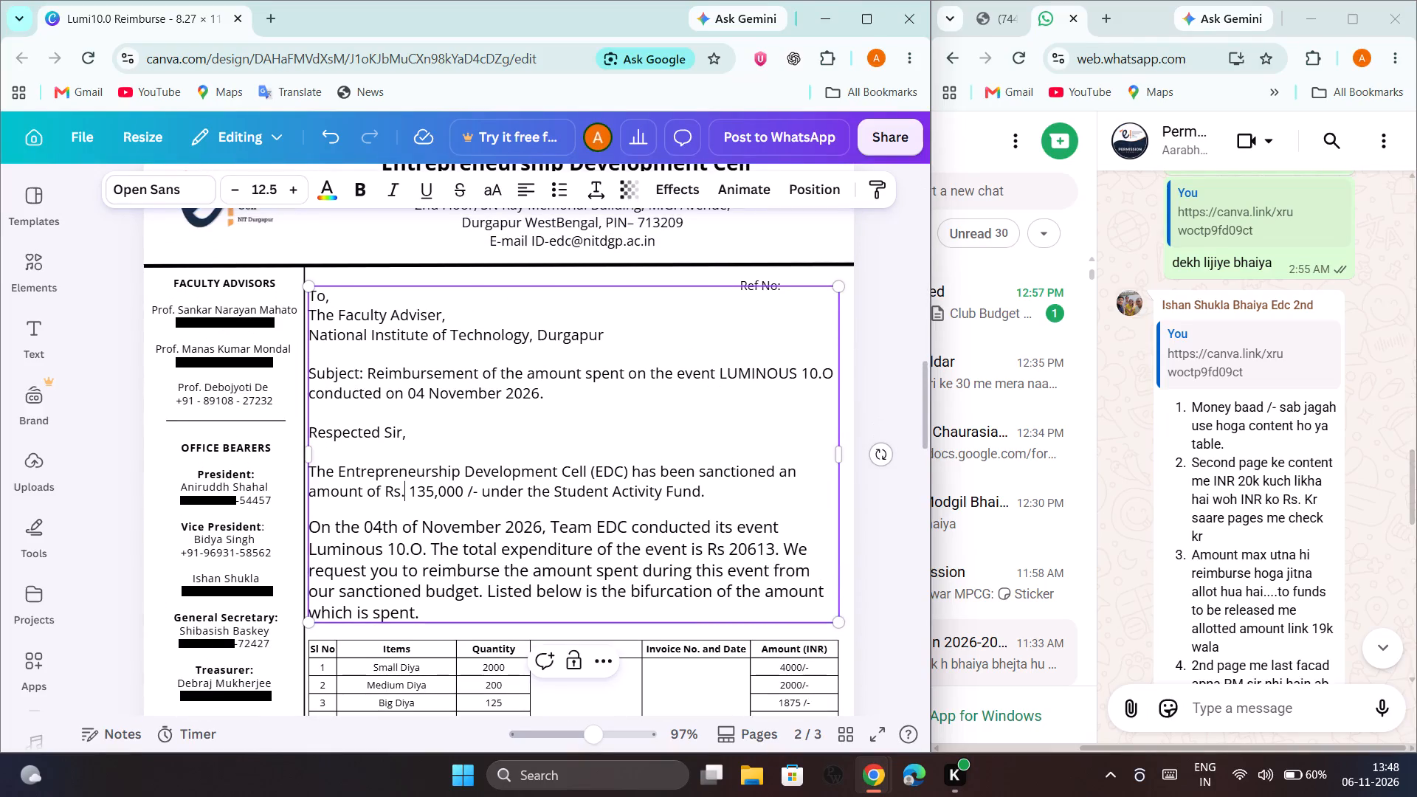
Remove the period after Rs in the sanctioned amount so that it reads "Rs 135,000 /-".
key("Right")
key("BackSpace")
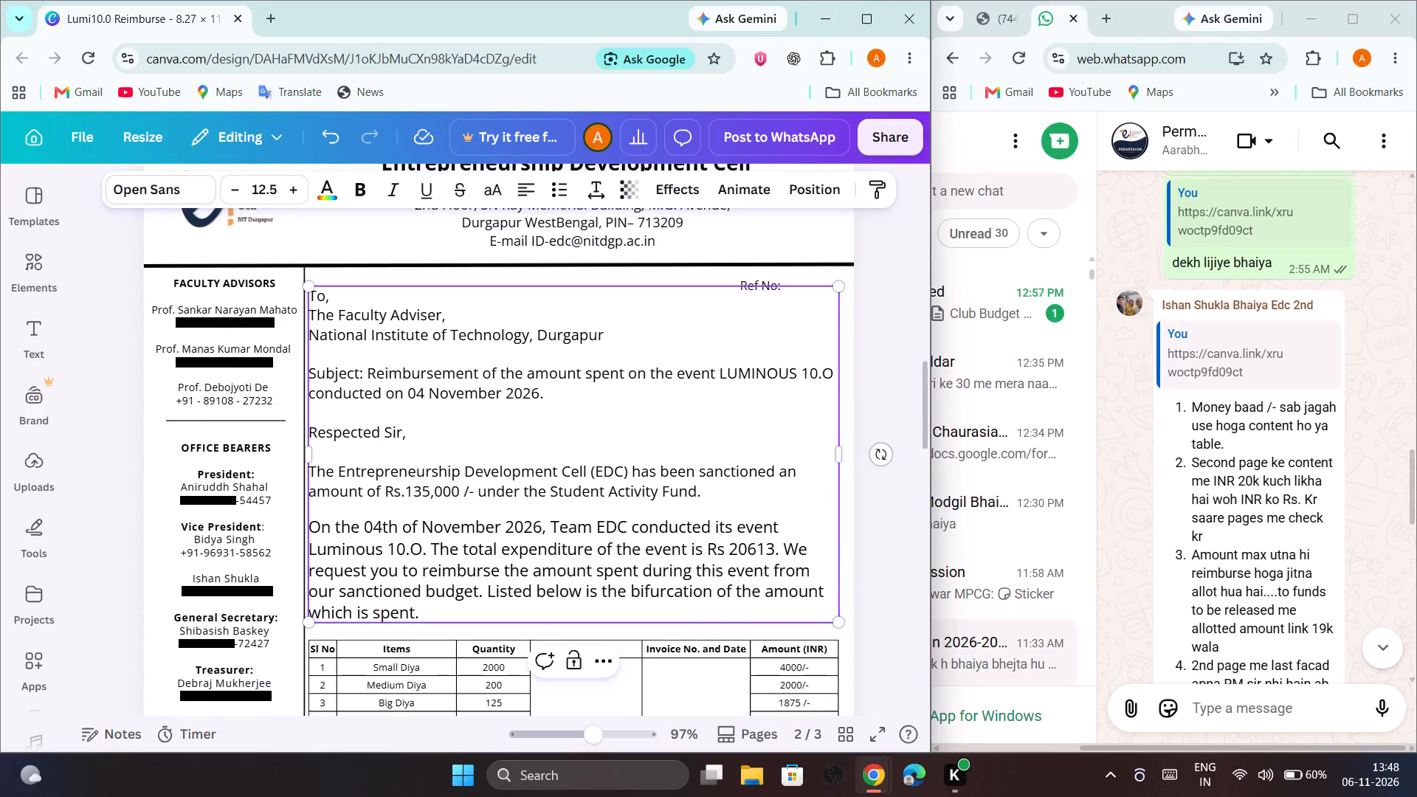
key("BackSpace")
key("space")
Append " /-" to the total expenditure amount of Rs 20613 in the letter's second paragraph.
left_click(728, 551)
key("Right")
key("Right")
key("Right")
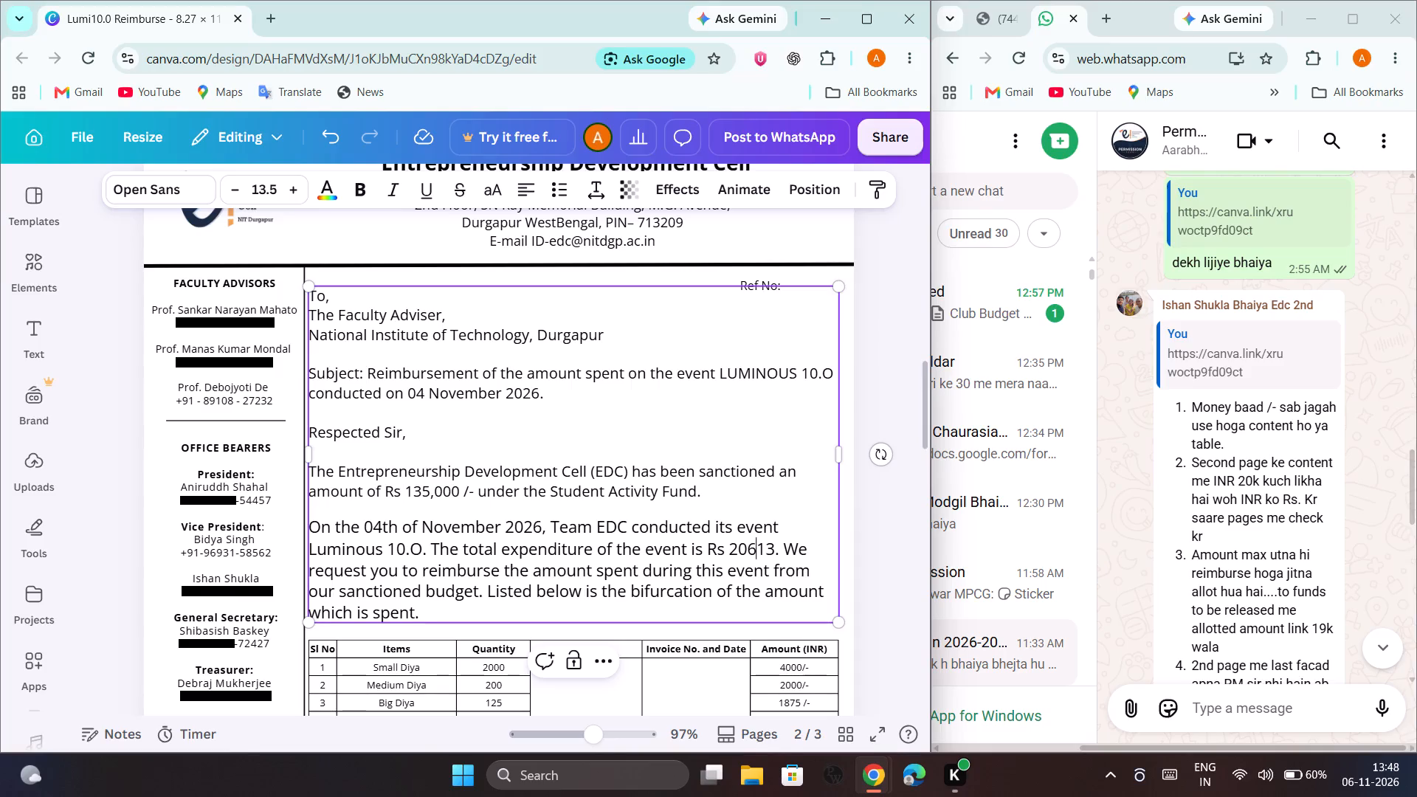
key("Right")
key("Right")
key("space")
type("/-")
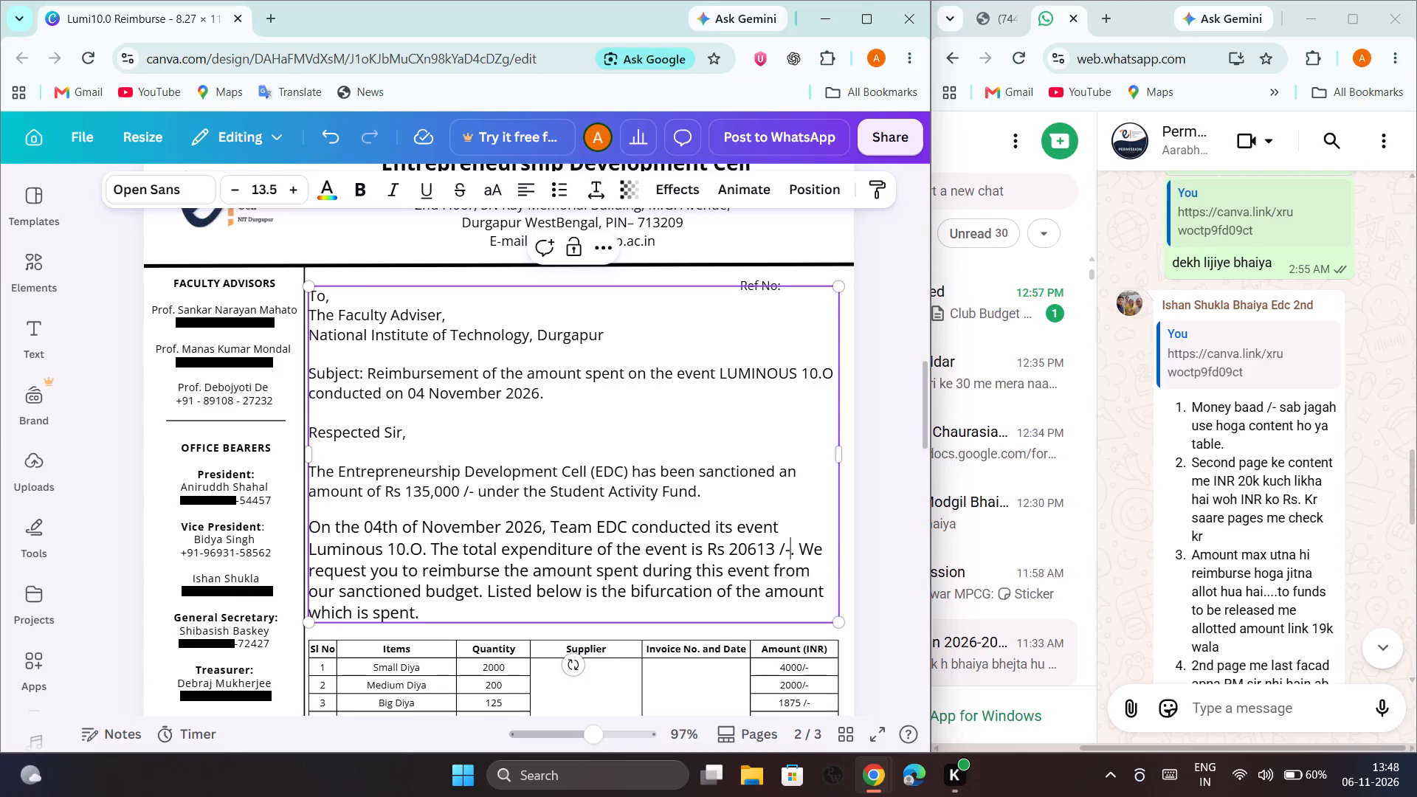
Check the currency amounts in the letter's table and closing paragraph, the expenditure page and the top of the note sheet.
scroll(570, 556, "down", 3)
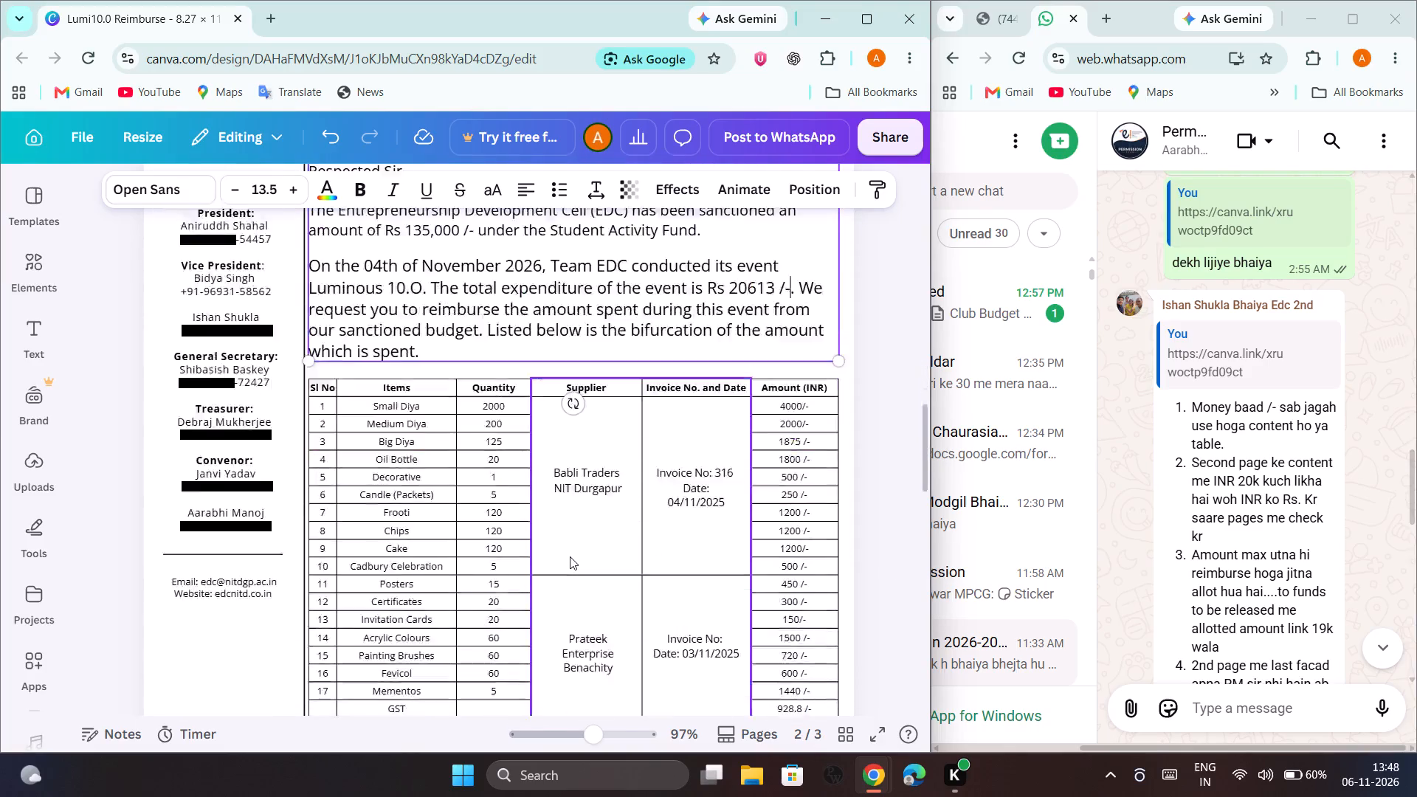
scroll(570, 556, "down", 2)
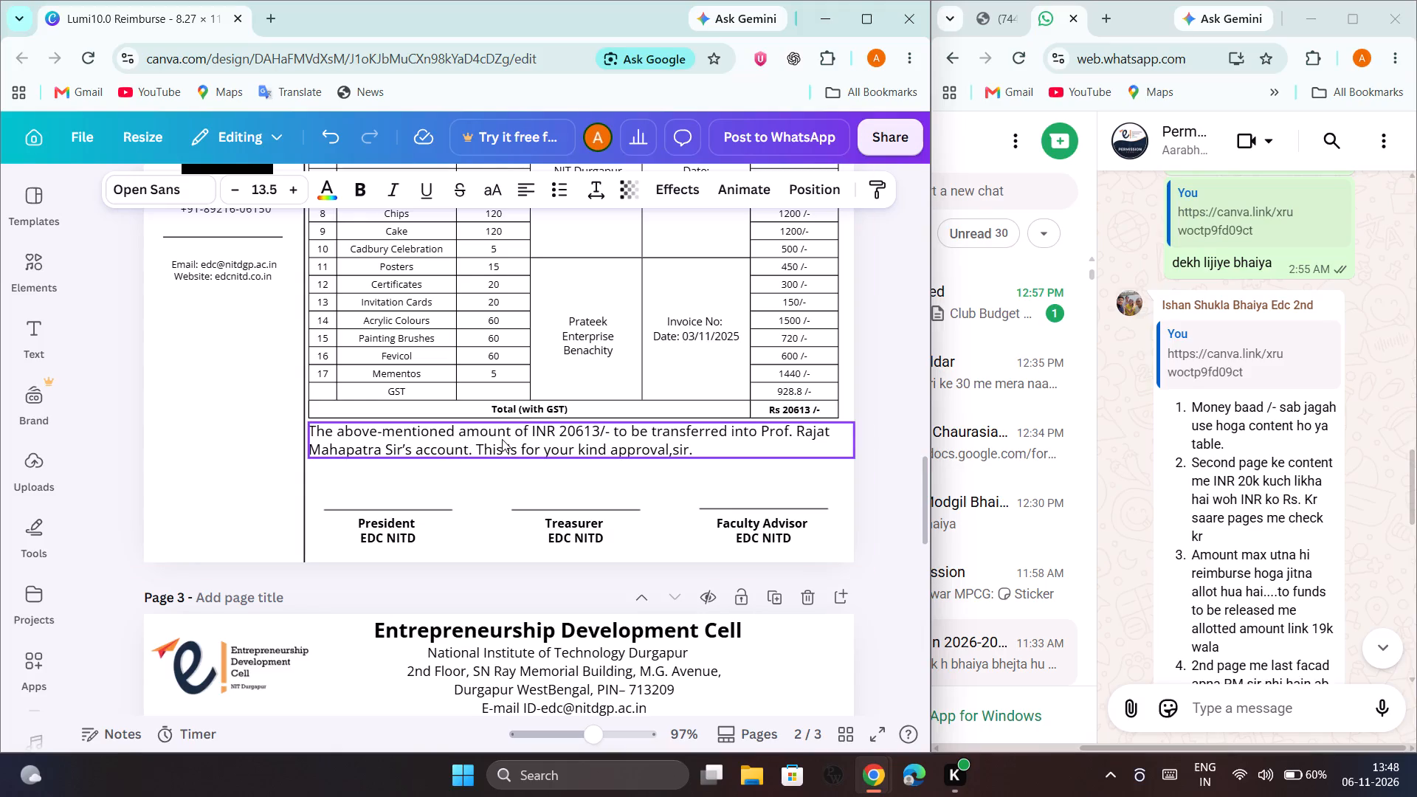
left_click(565, 436)
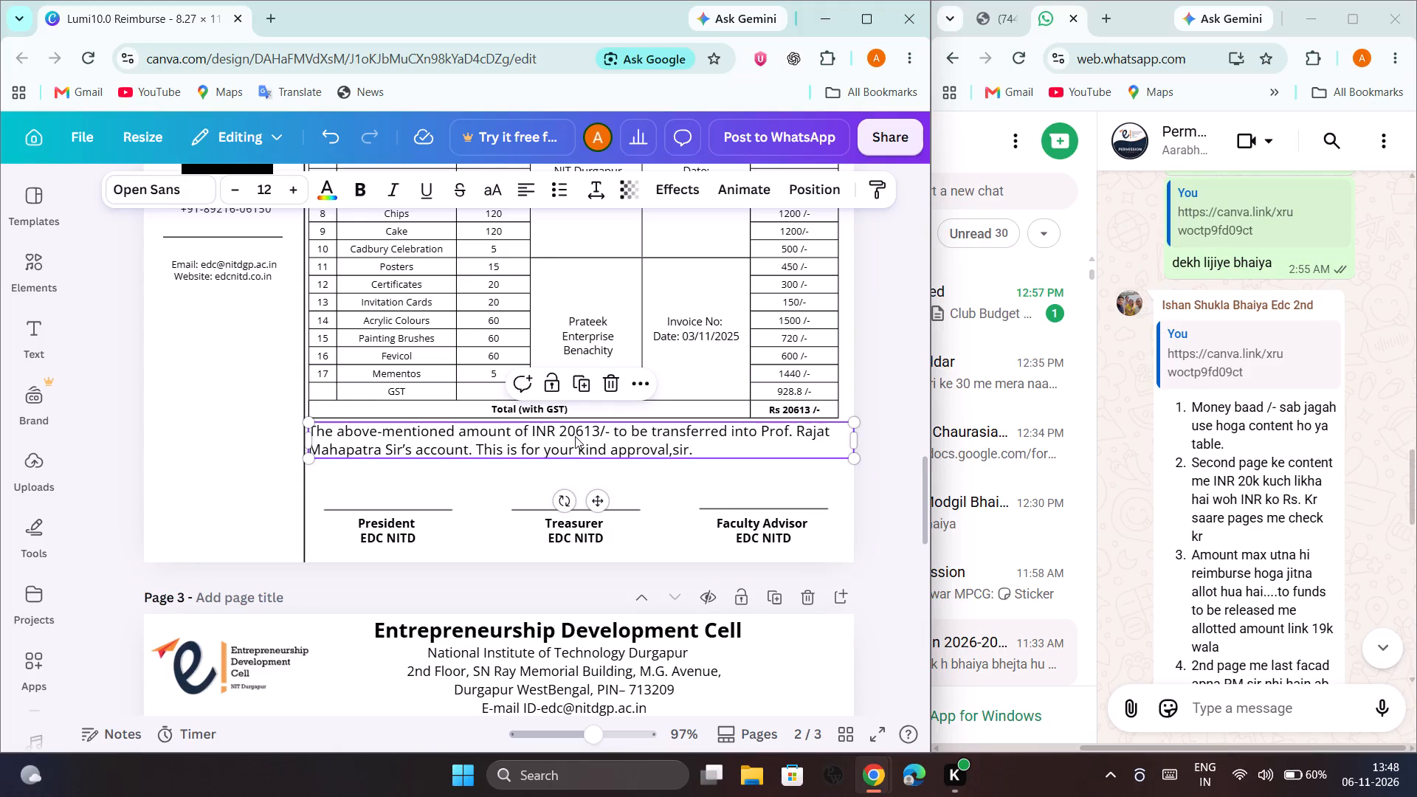
left_click(575, 436)
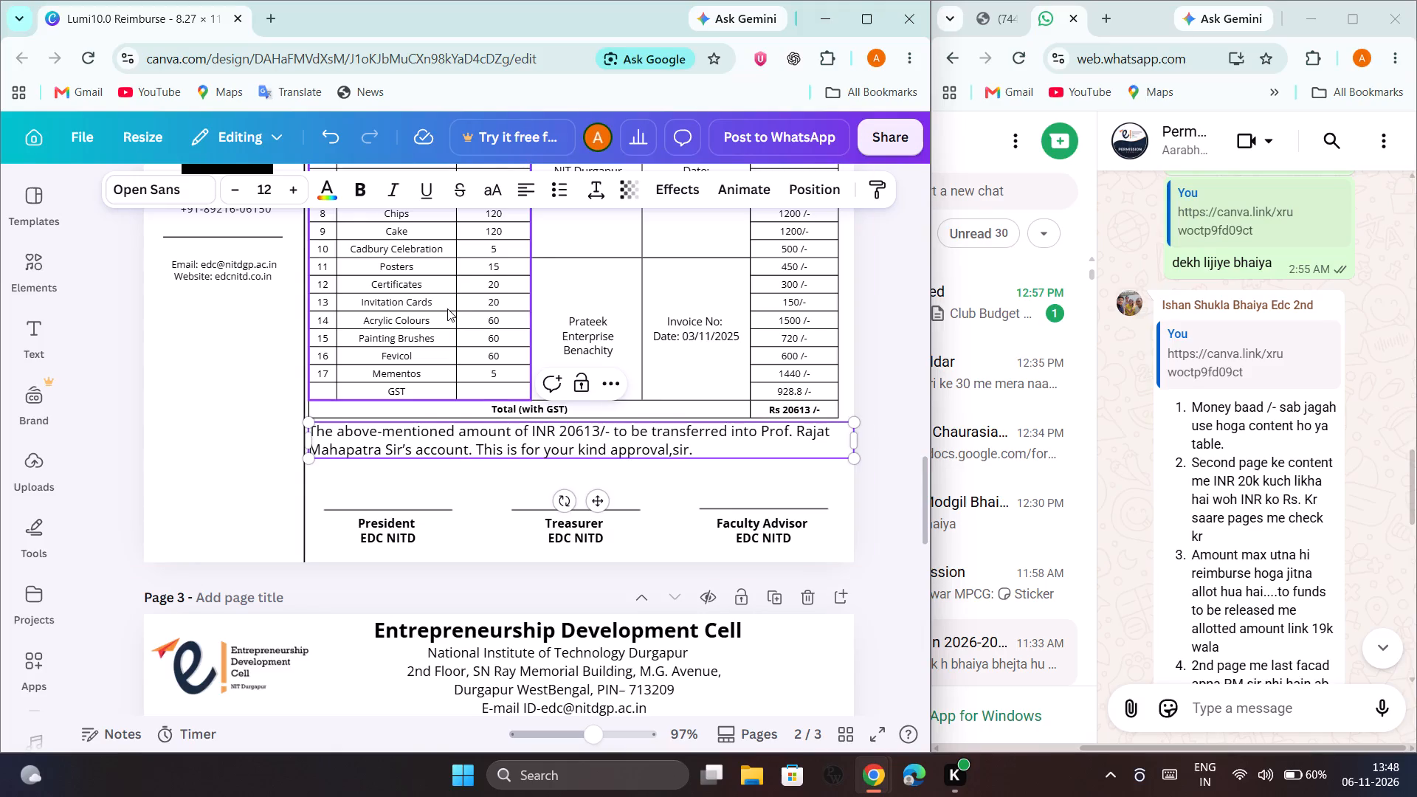
scroll(447, 308, "down", 2)
scroll(447, 308, "up", 4)
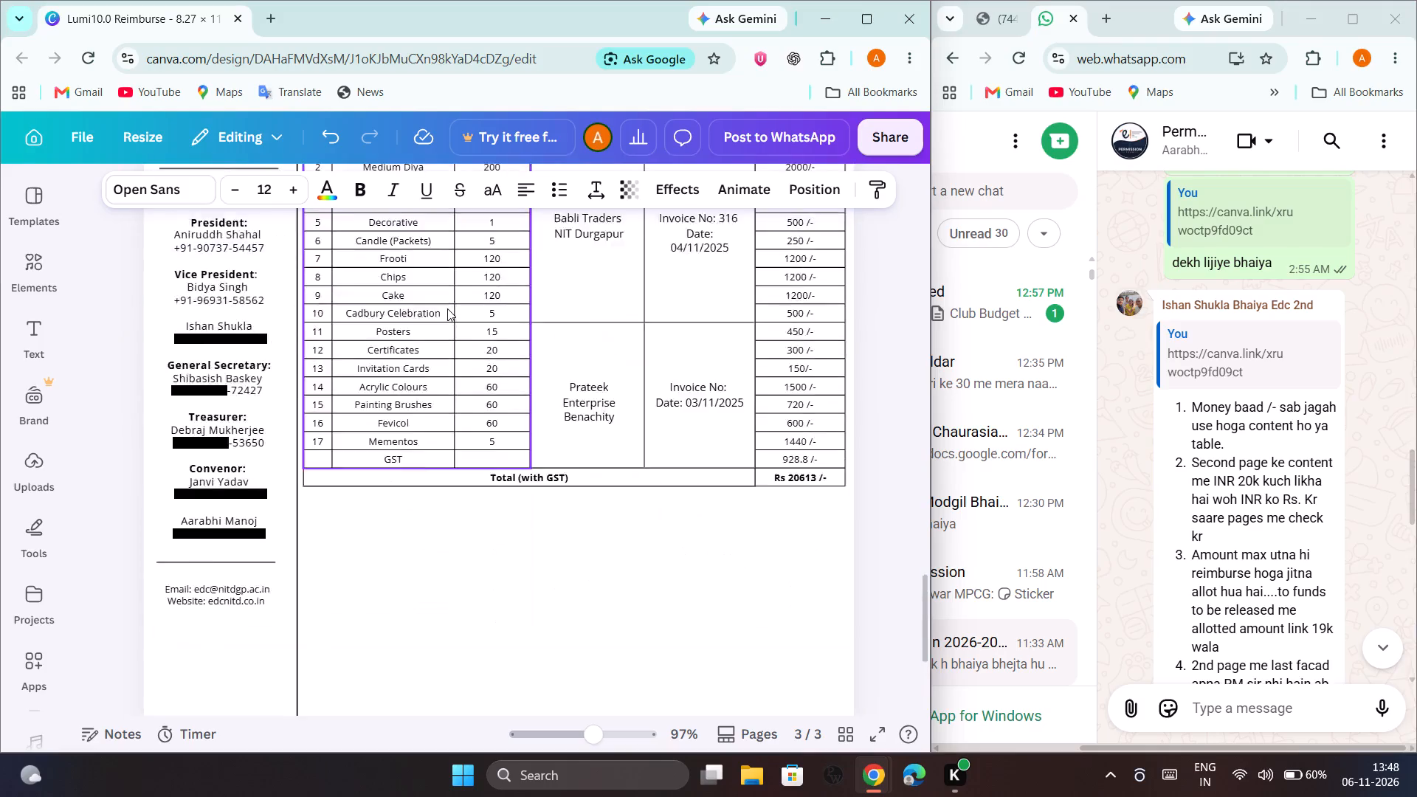
scroll(447, 308, "up", 6)
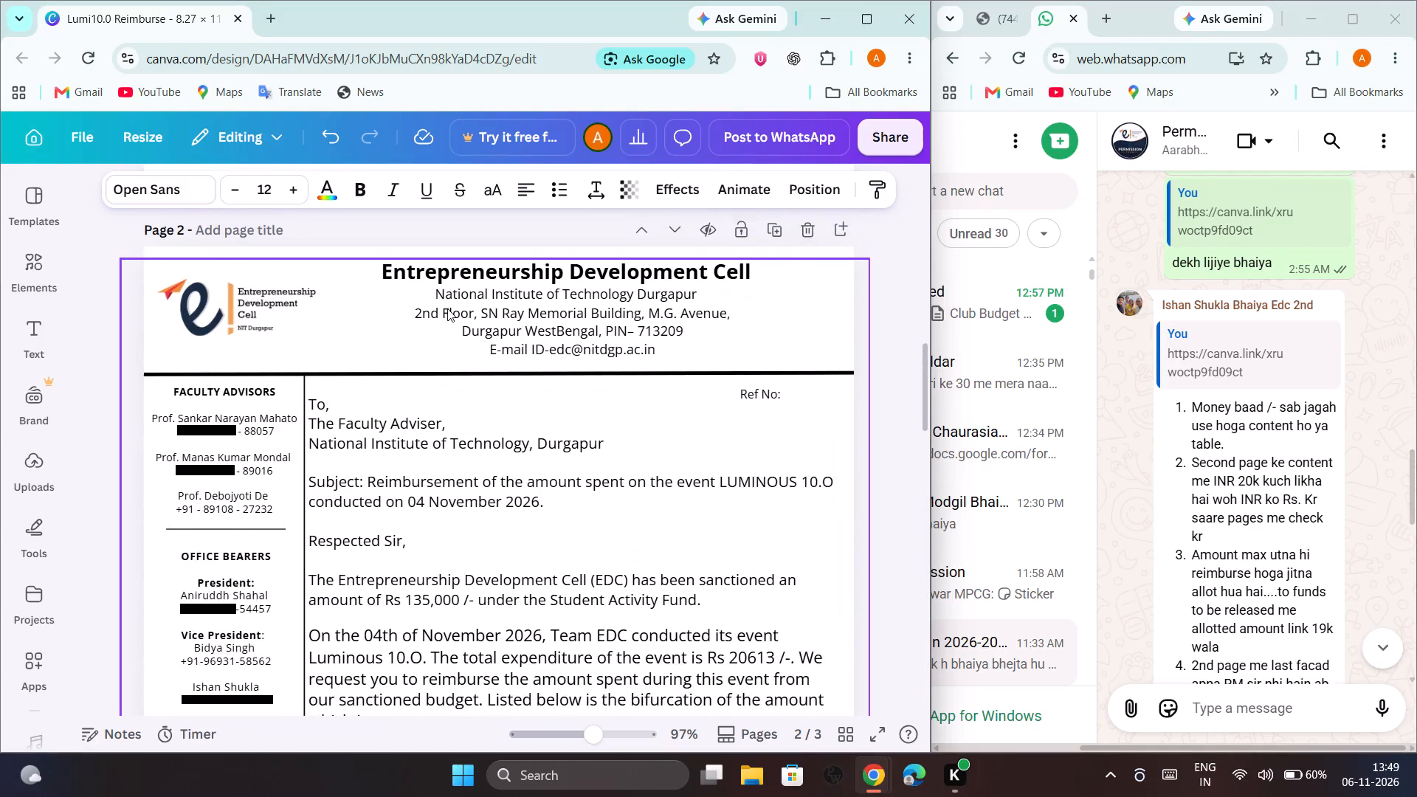
scroll(447, 308, "up", 6)
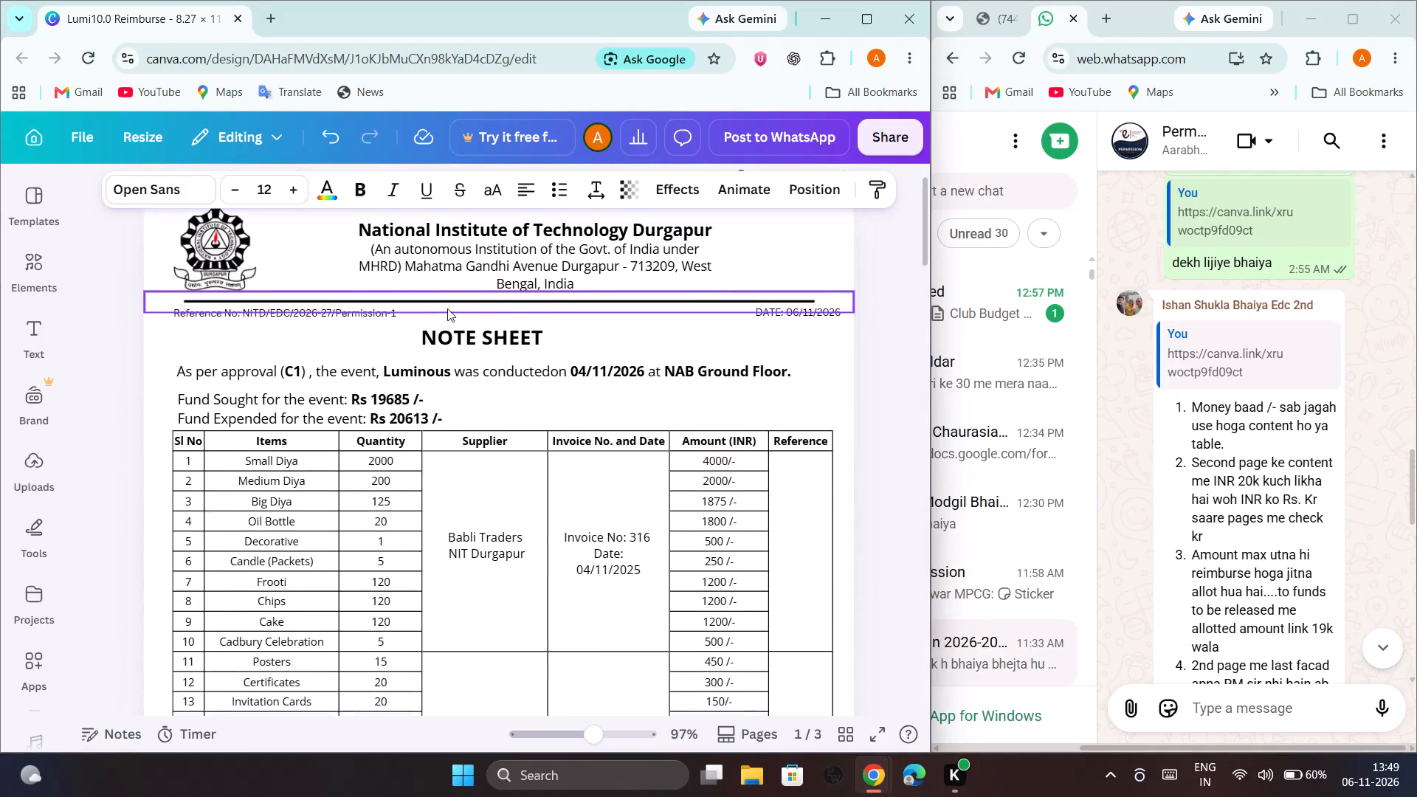
scroll(447, 308, "up", 1)
Set the amount in the note sheet's "Please reimburse the amount of" line to "Rs 19685 /-", following the chat's allotted-amount point.
scroll(447, 308, "down", 4)
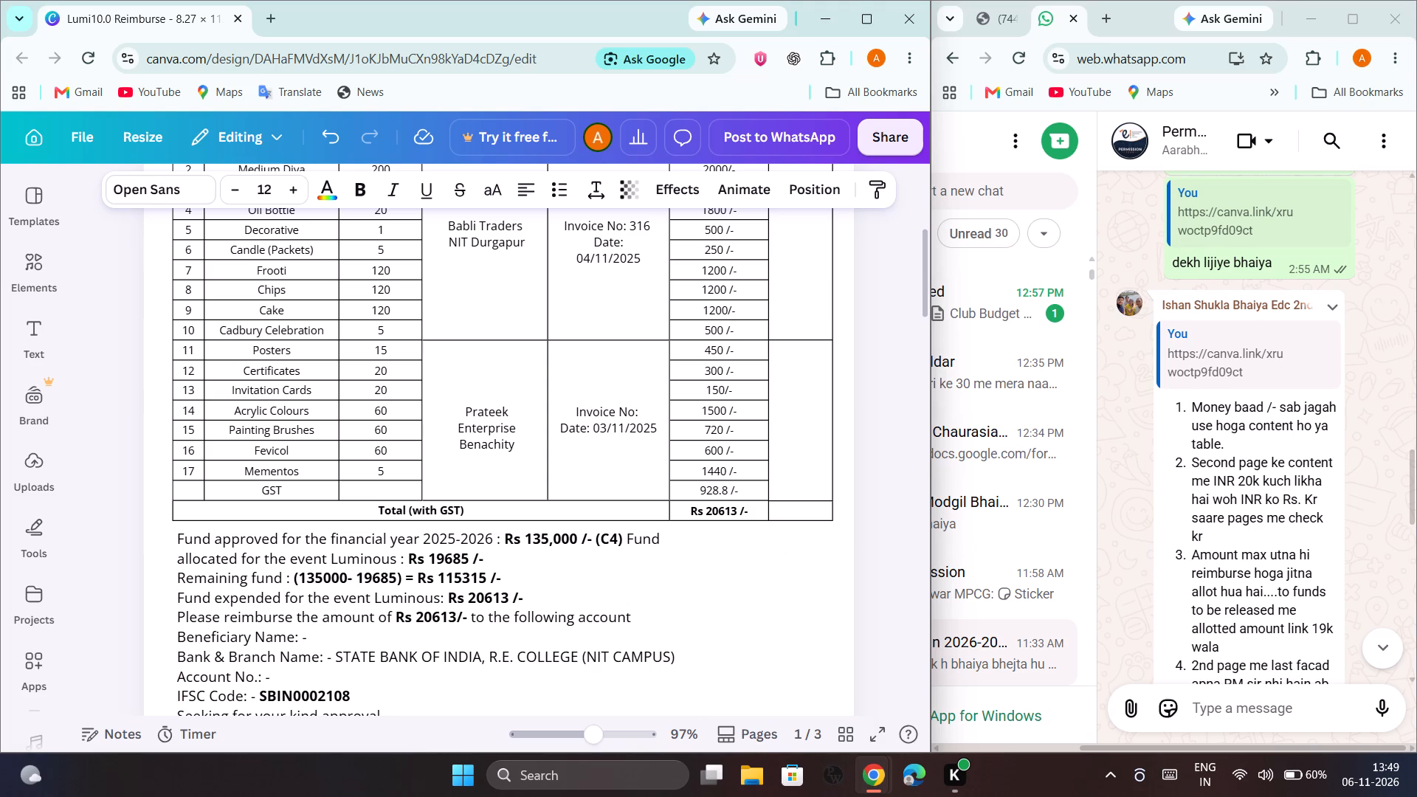
scroll(1264, 461, "down", 2)
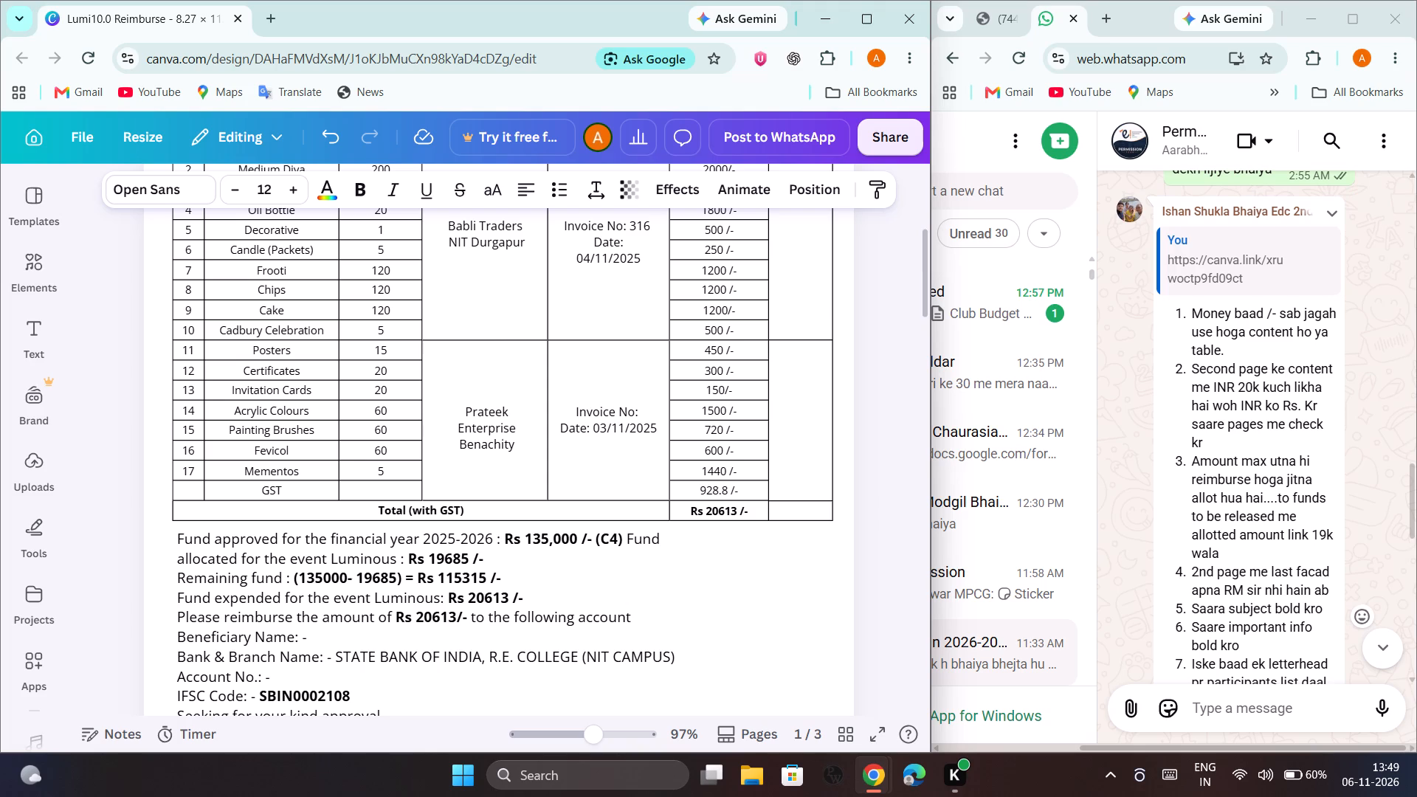
left_click(439, 629)
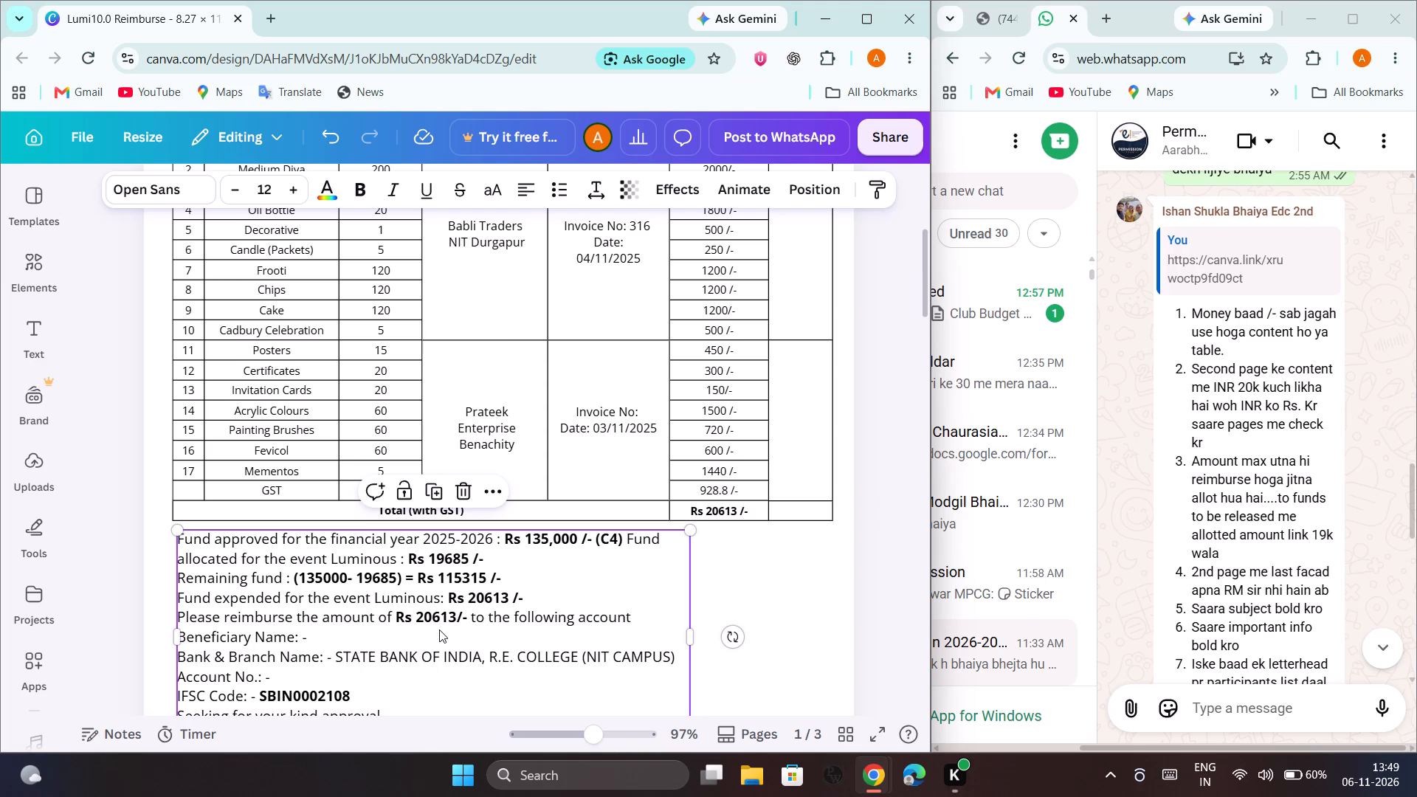
left_click(432, 612)
left_click(432, 613)
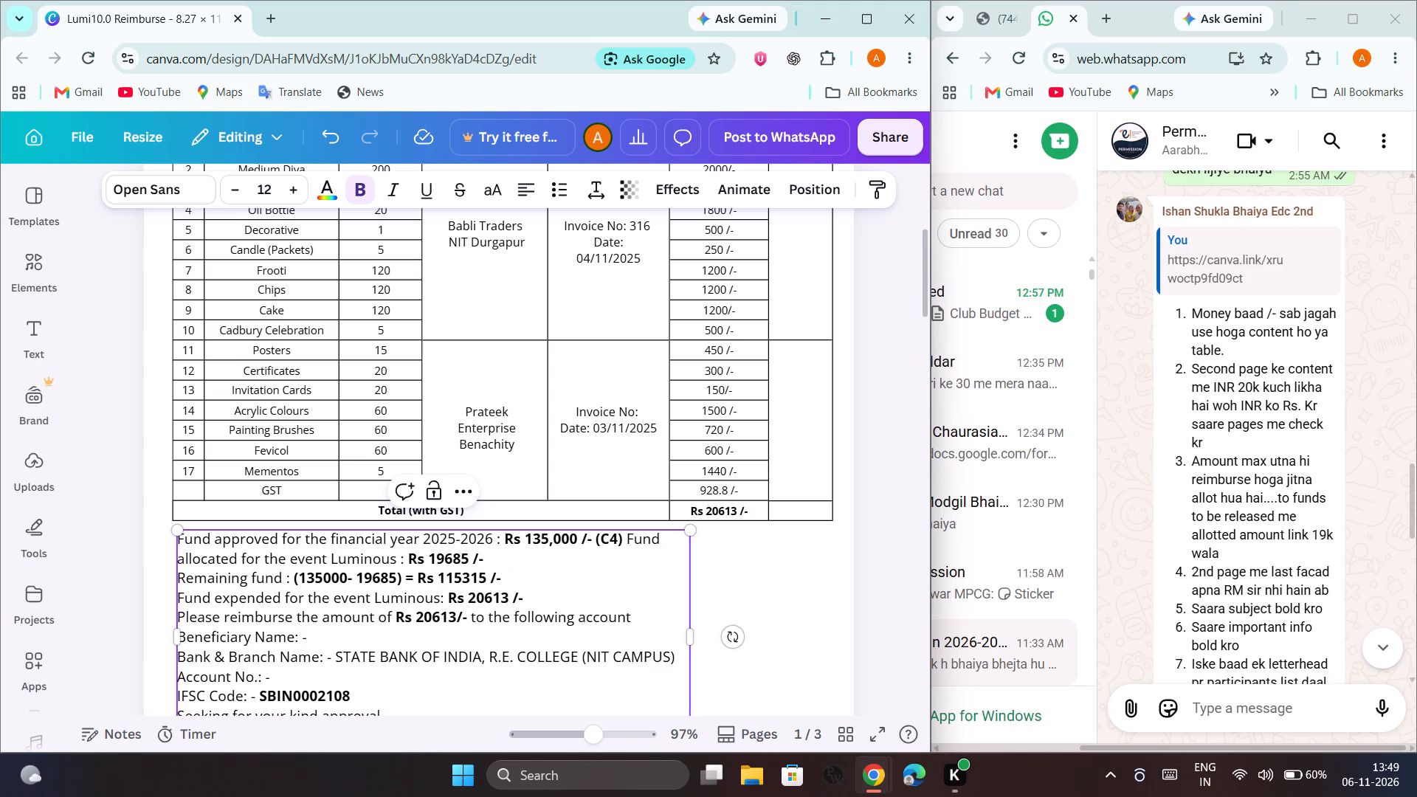
key("Right")
key("Right")
key("Right")
key("BackSpace")
key("BackSpace")
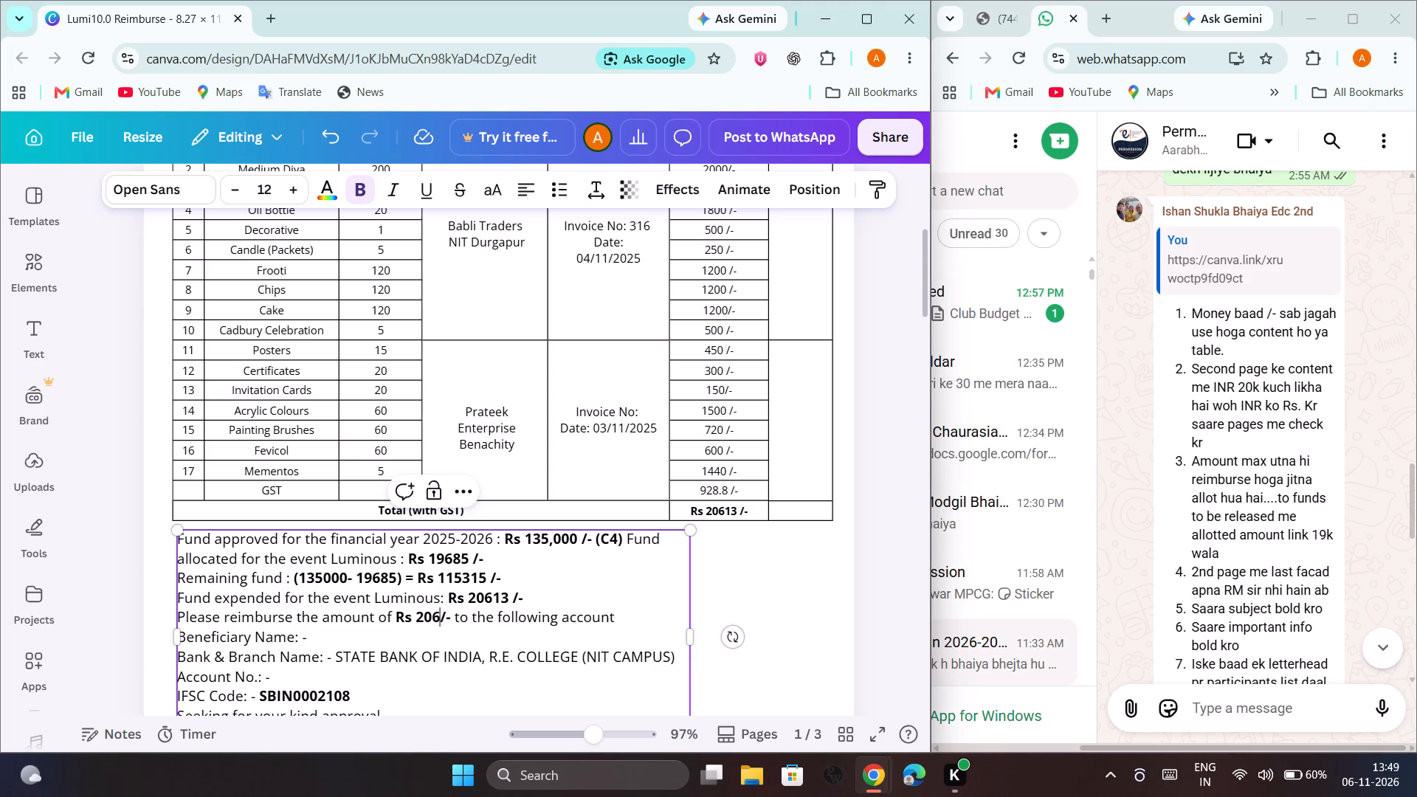
key("BackSpace")
key("BackSpace")
key("BackSpace")
key("1")
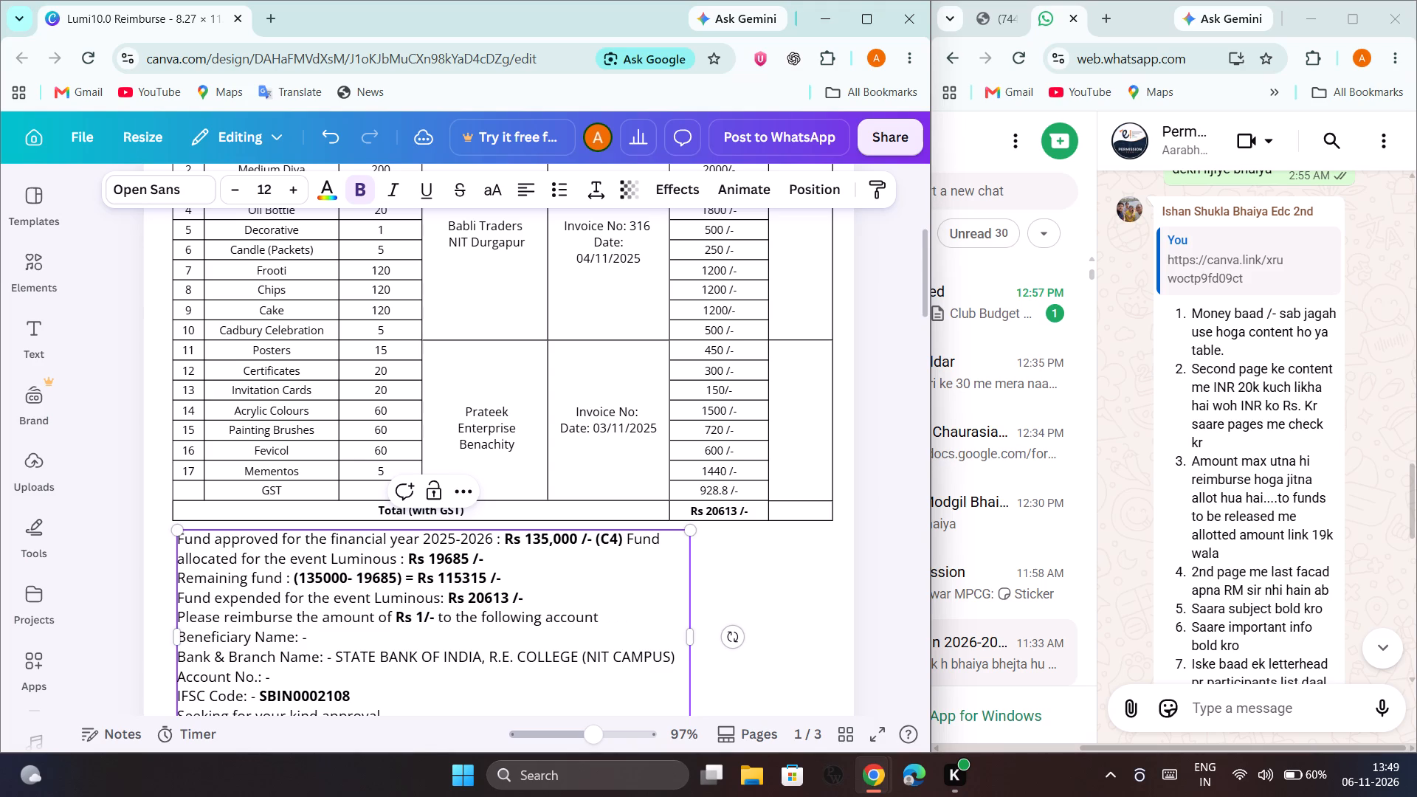
type("9685")
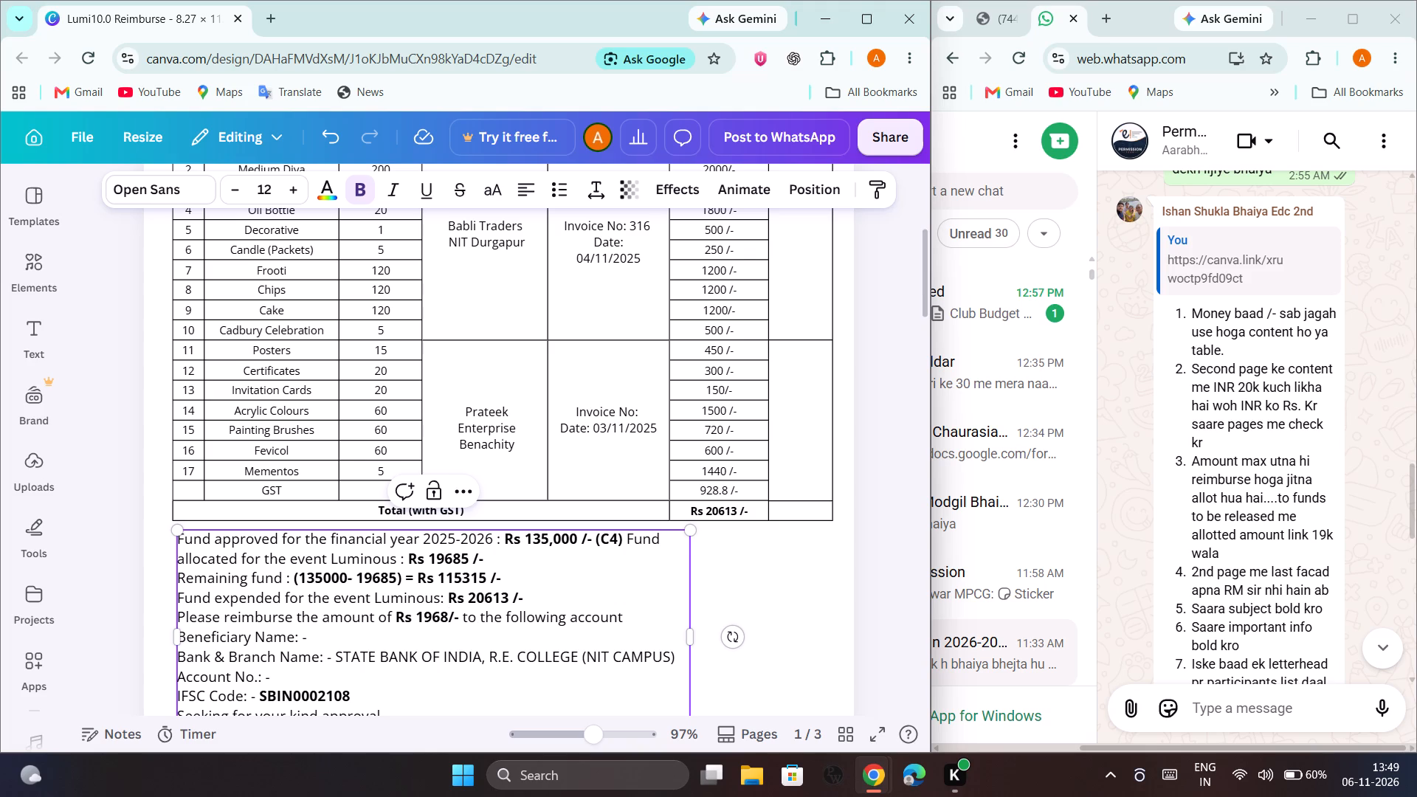
key("space")
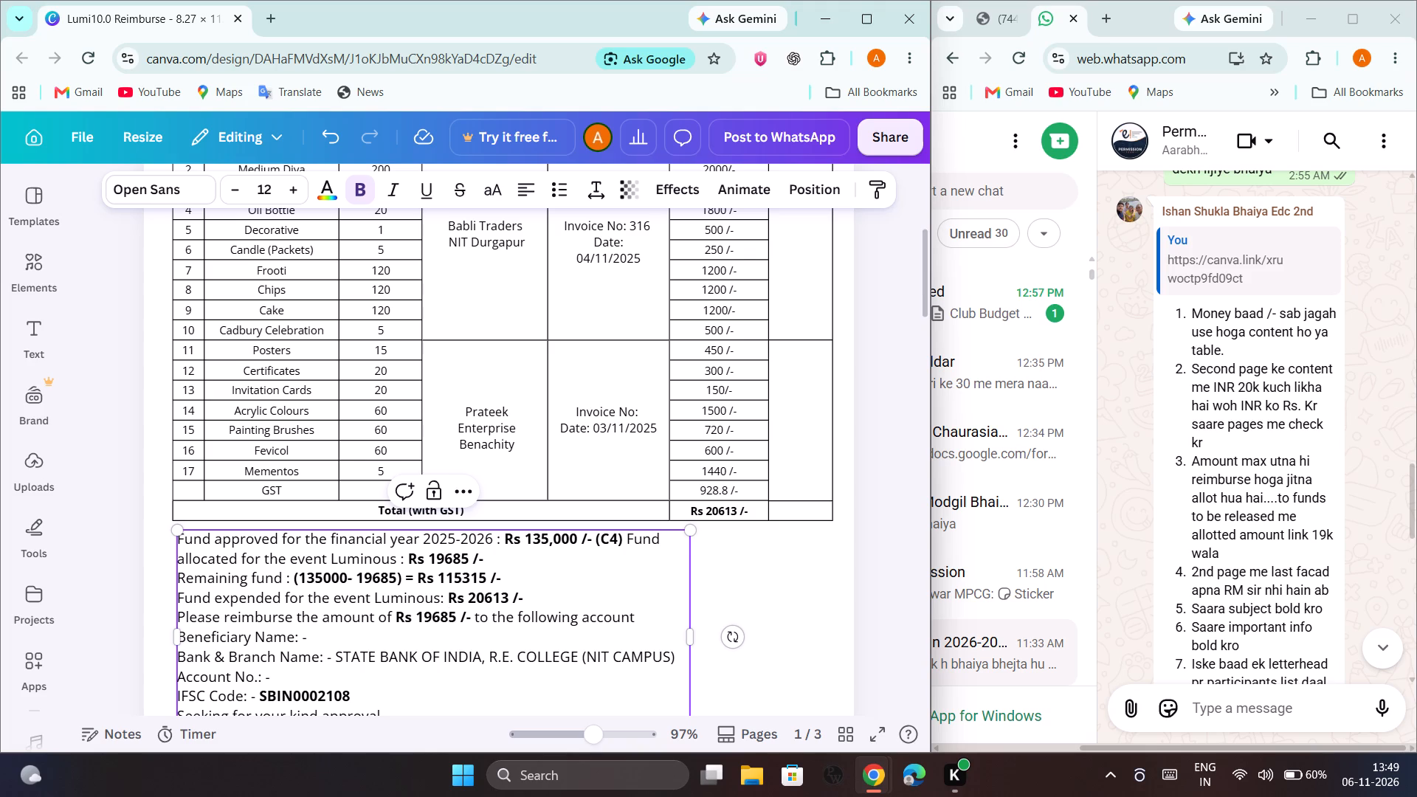
left_click(390, 636)
Review the note sheet, letter and expenditure pages for remaining amounts that need correcting per the chat's list.
scroll(465, 624, "down", 2)
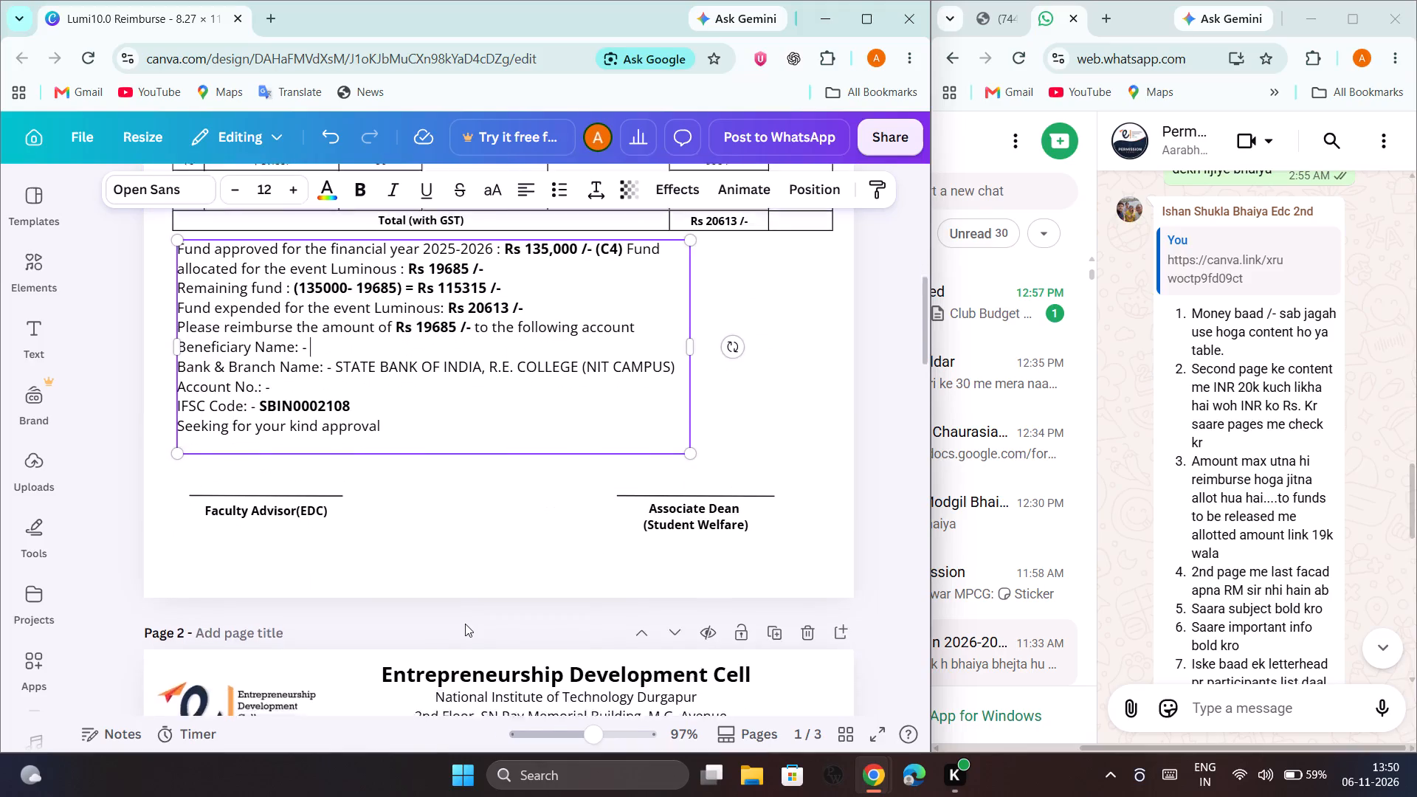
scroll(465, 624, "down", 4)
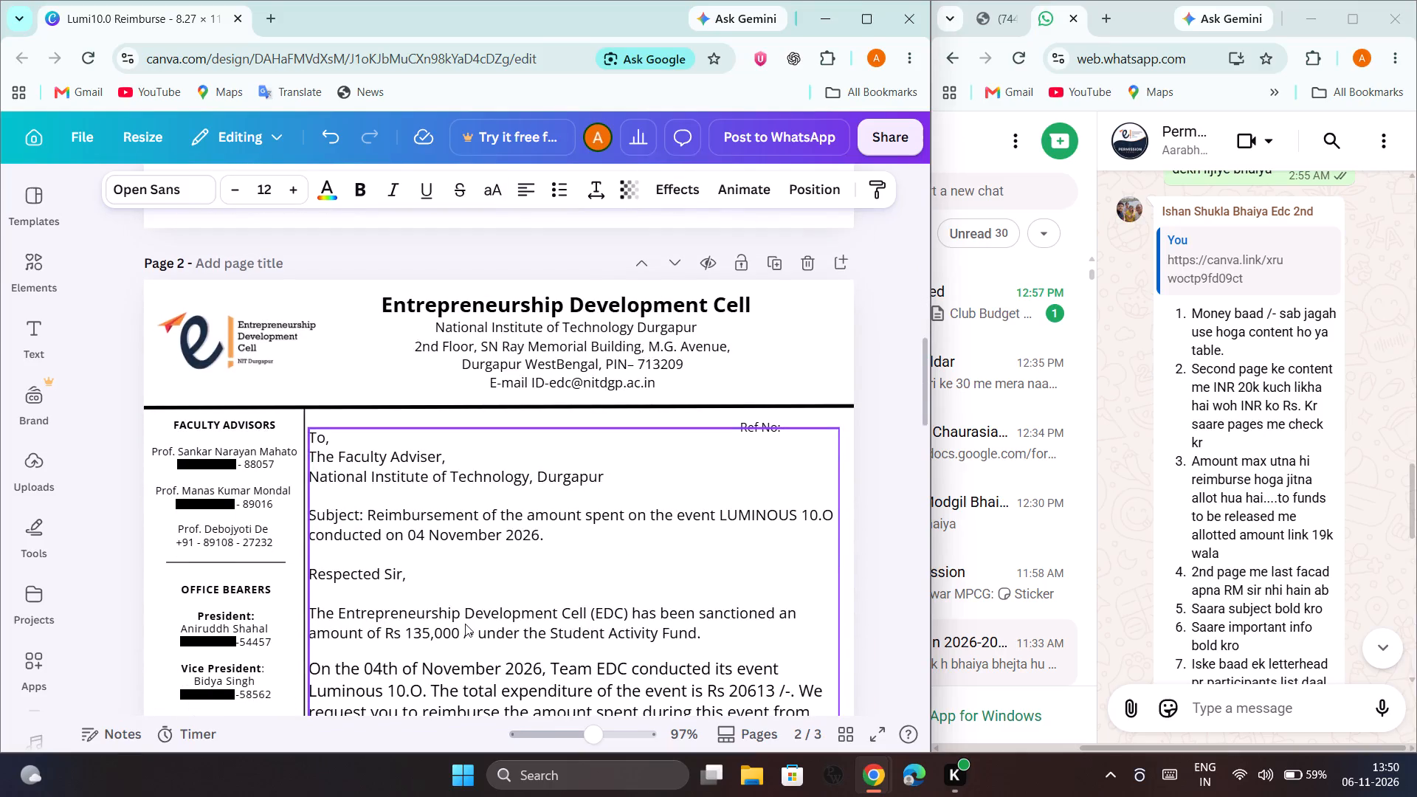
scroll(465, 624, "down", 3)
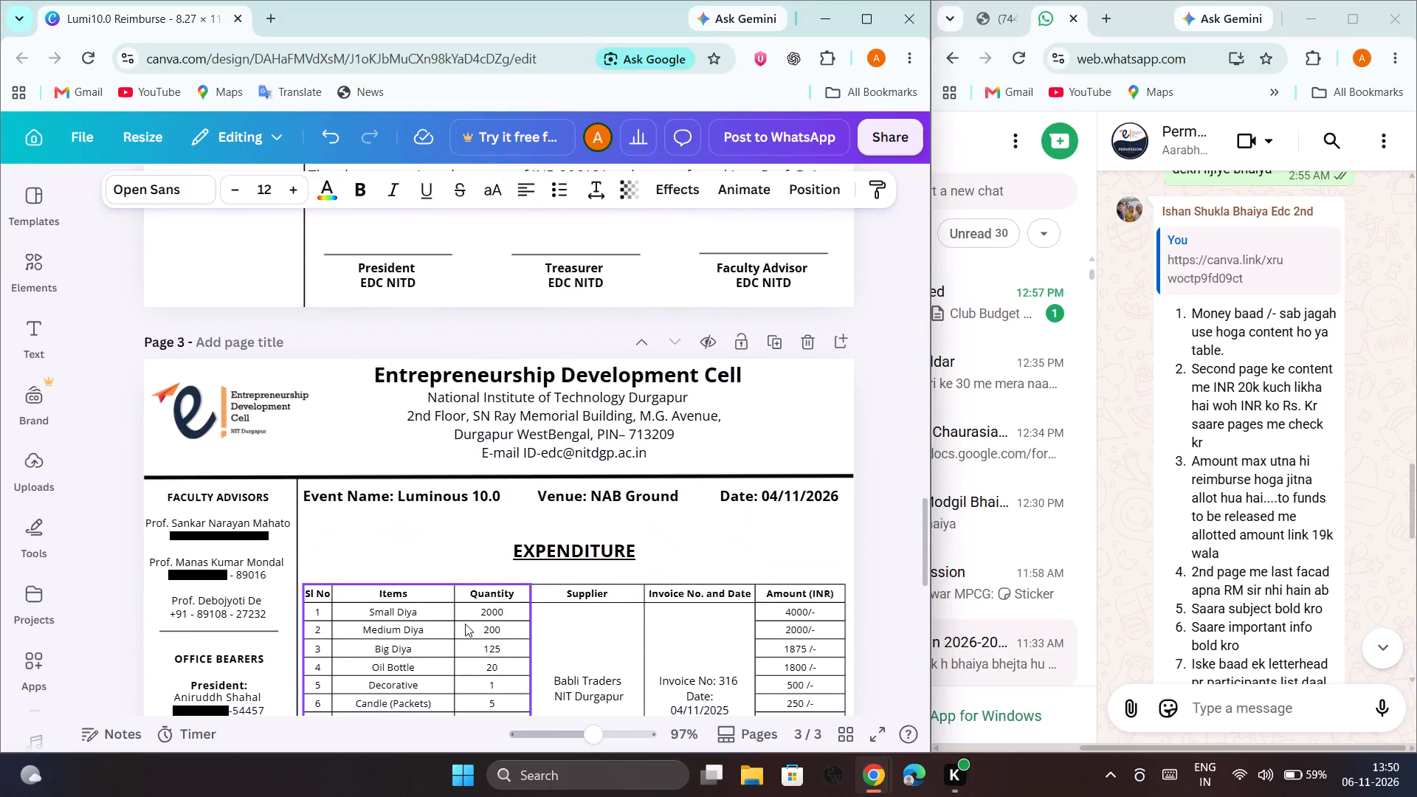
scroll(465, 624, "down", 5)
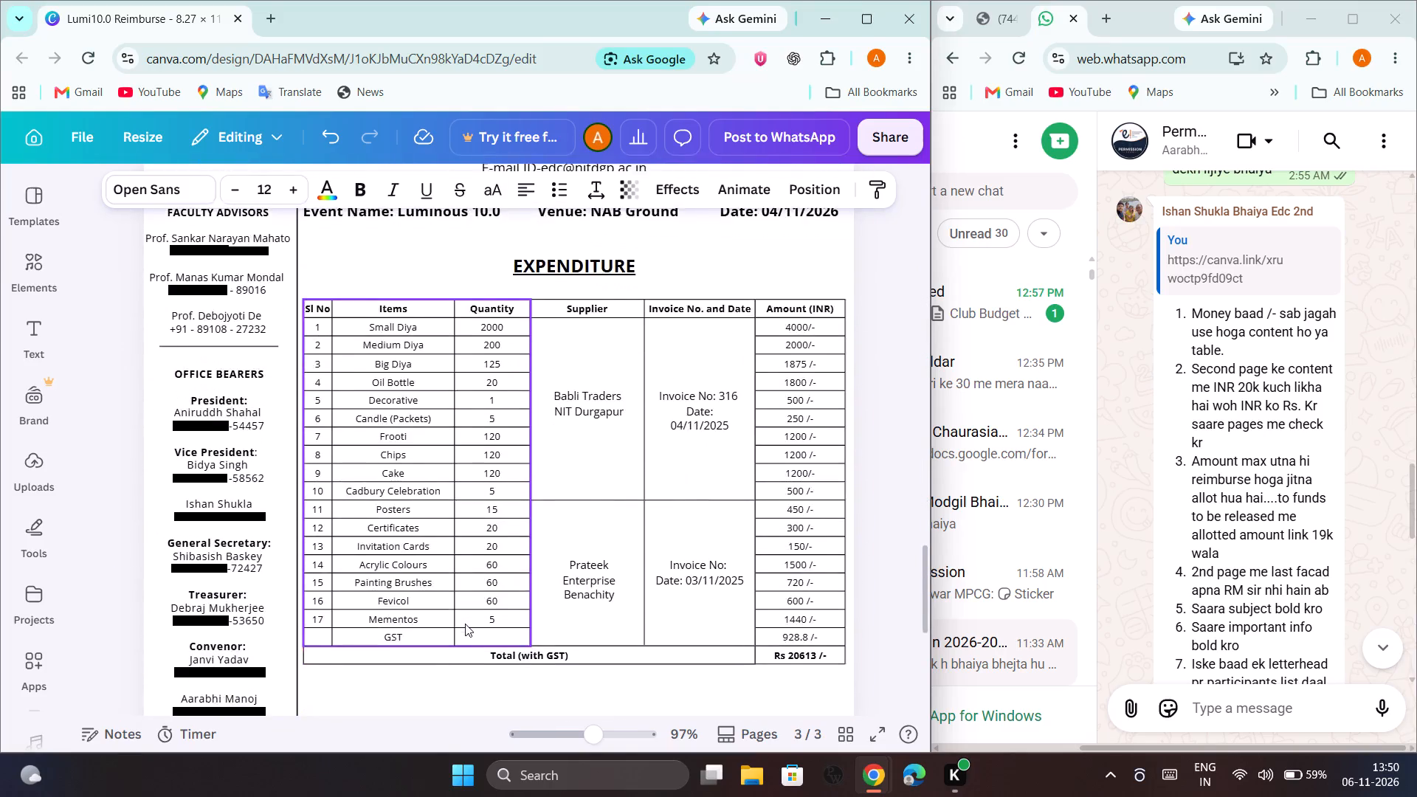
scroll(465, 624, "up", 3)
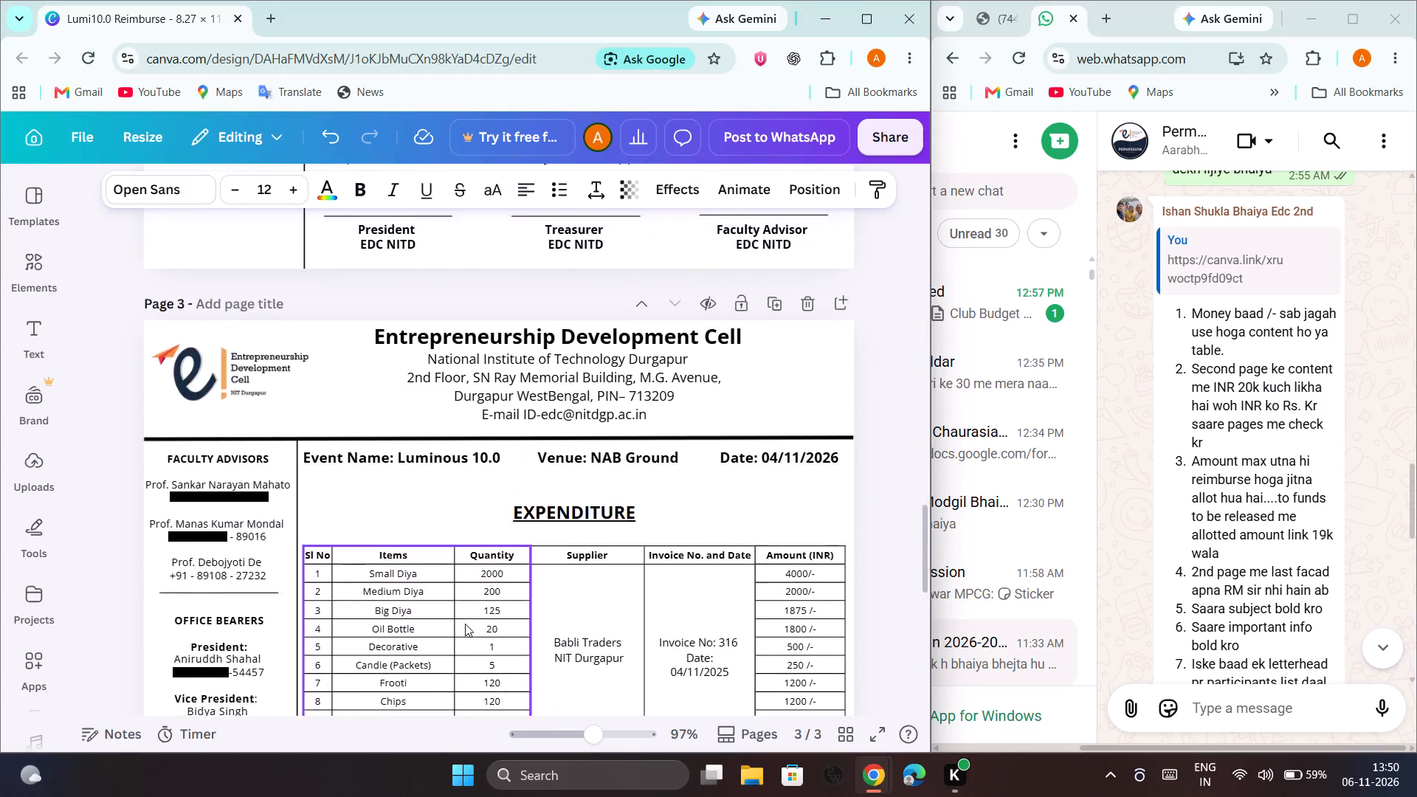
scroll(465, 624, "up", 2)
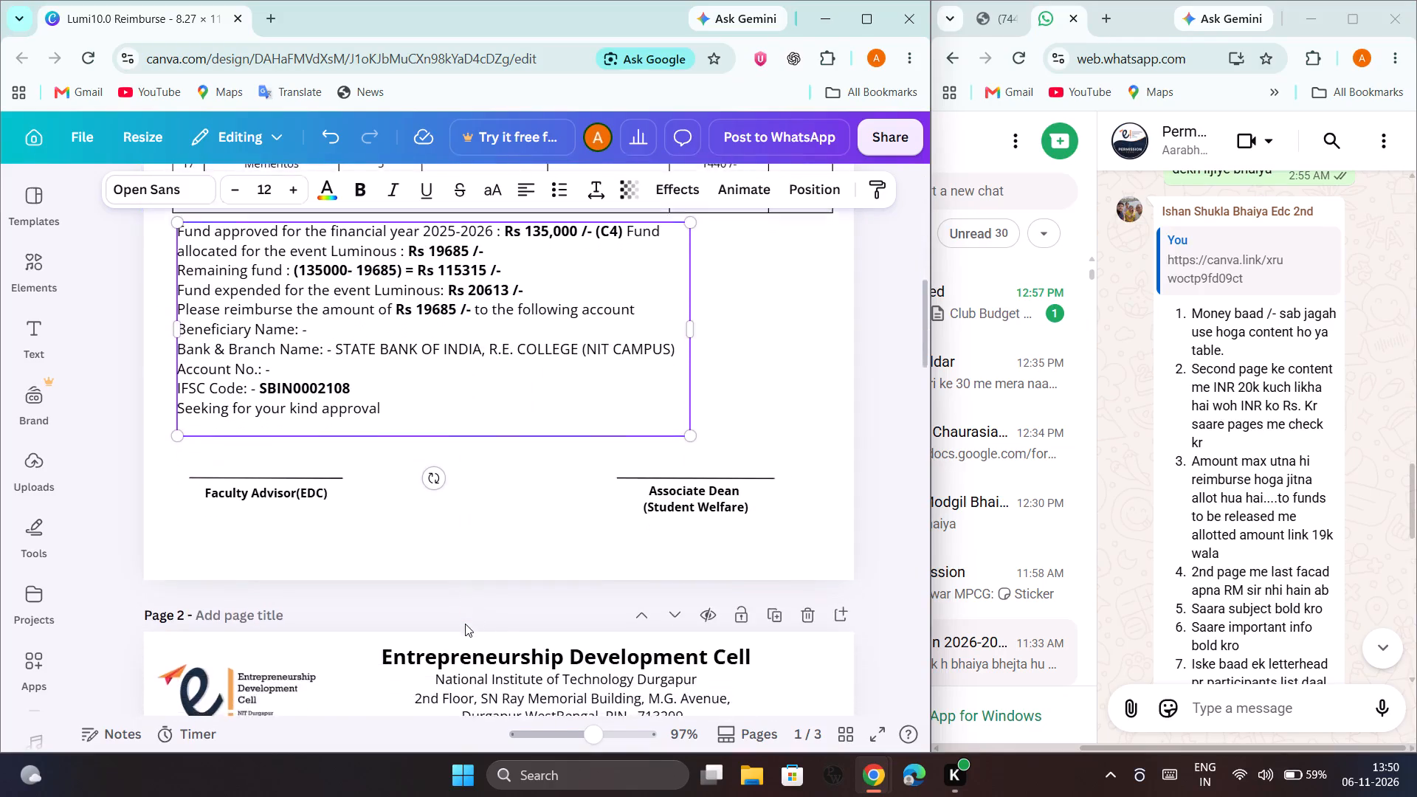
scroll(465, 624, "up", 1)
scroll(465, 624, "down", 2)
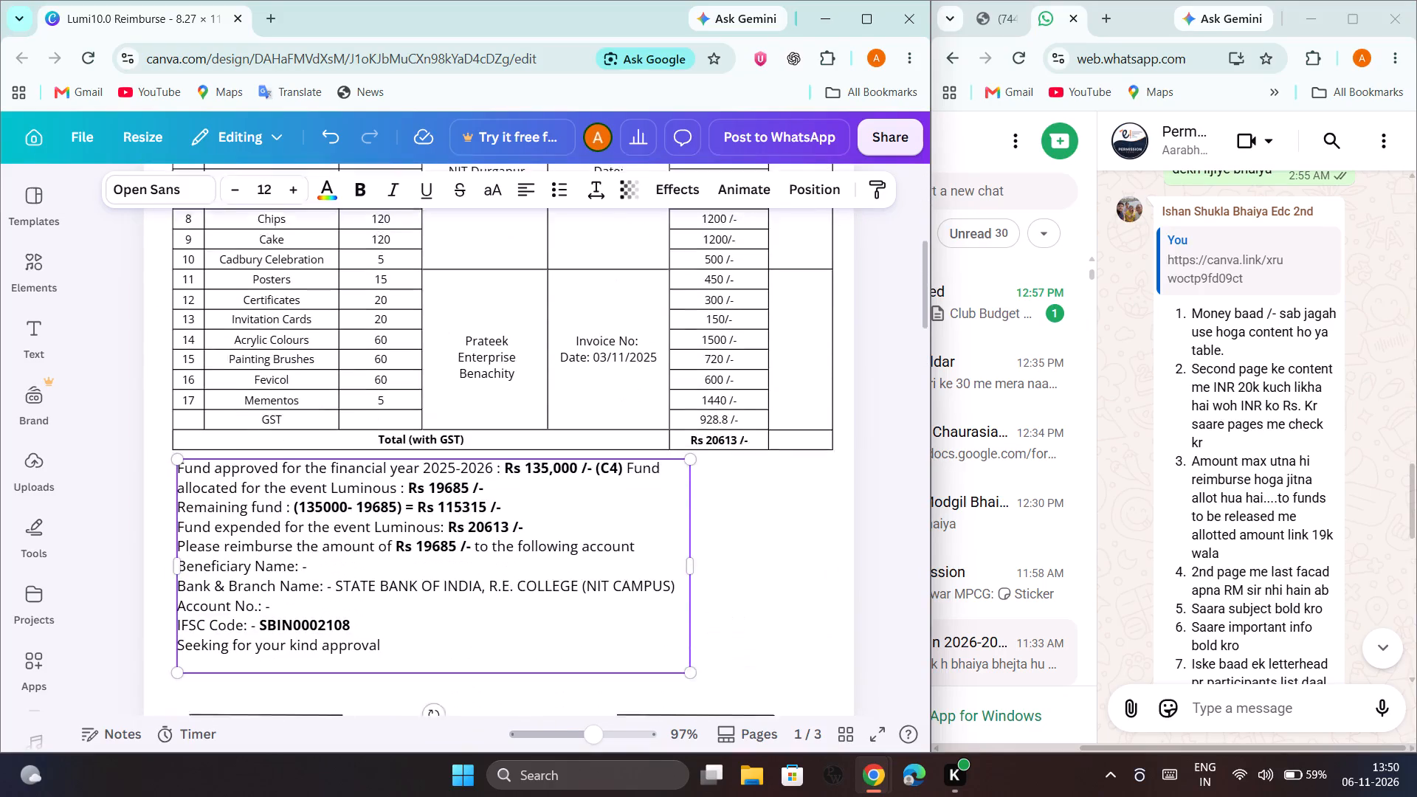
Replace INR with "Rs" before the 20613/- amount in the letter's closing paragraph about the account transfer.
scroll(465, 624, "down", 6)
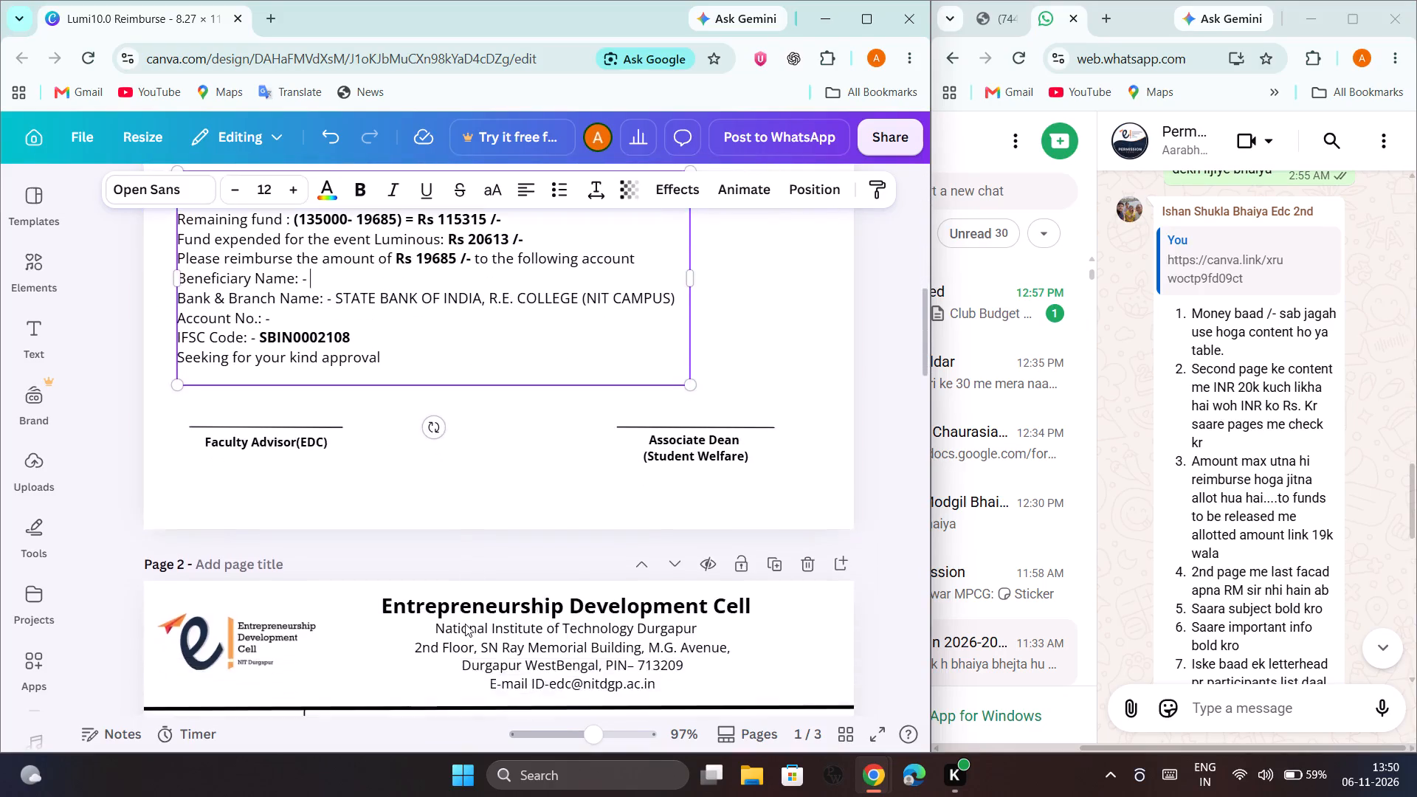
scroll(465, 624, "down", 8)
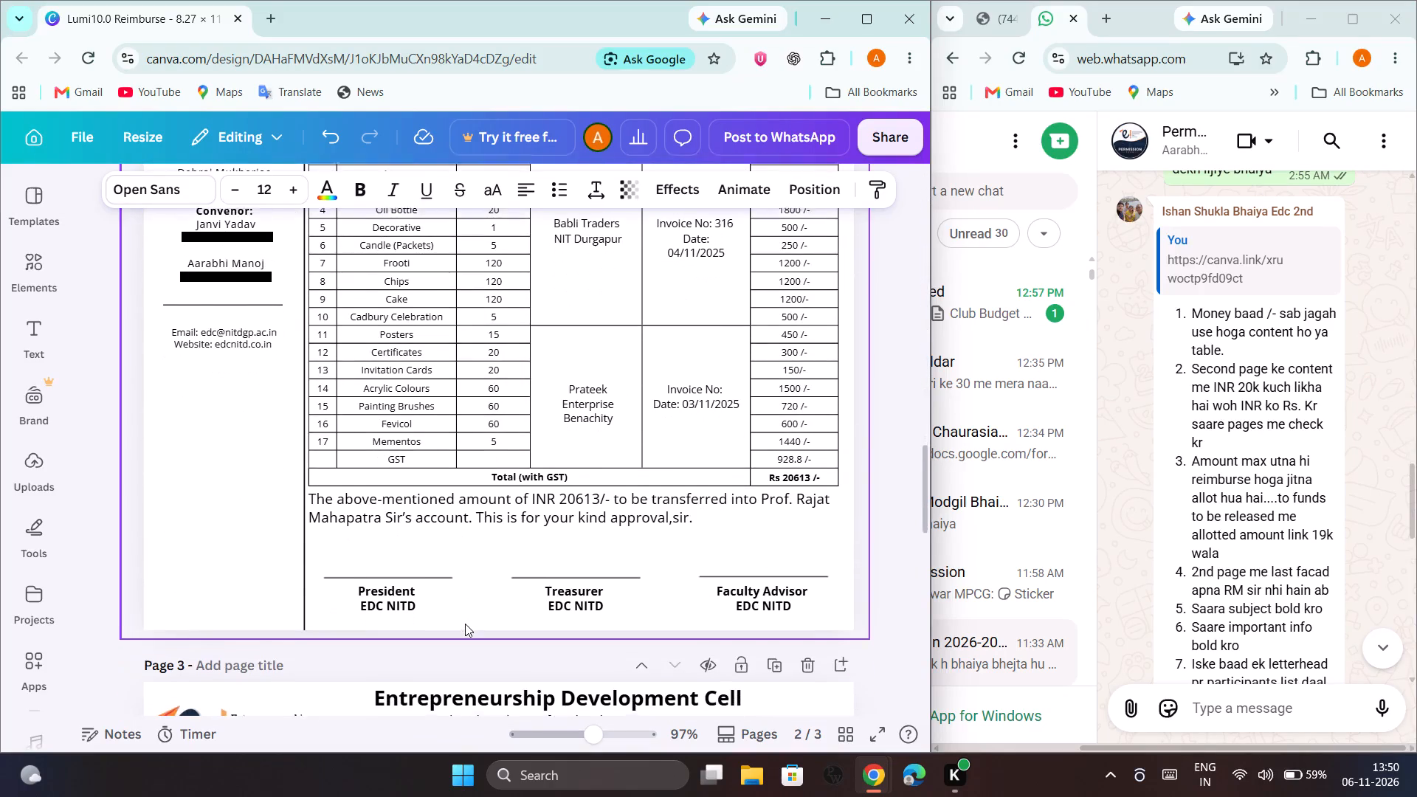
scroll(465, 624, "down", 1)
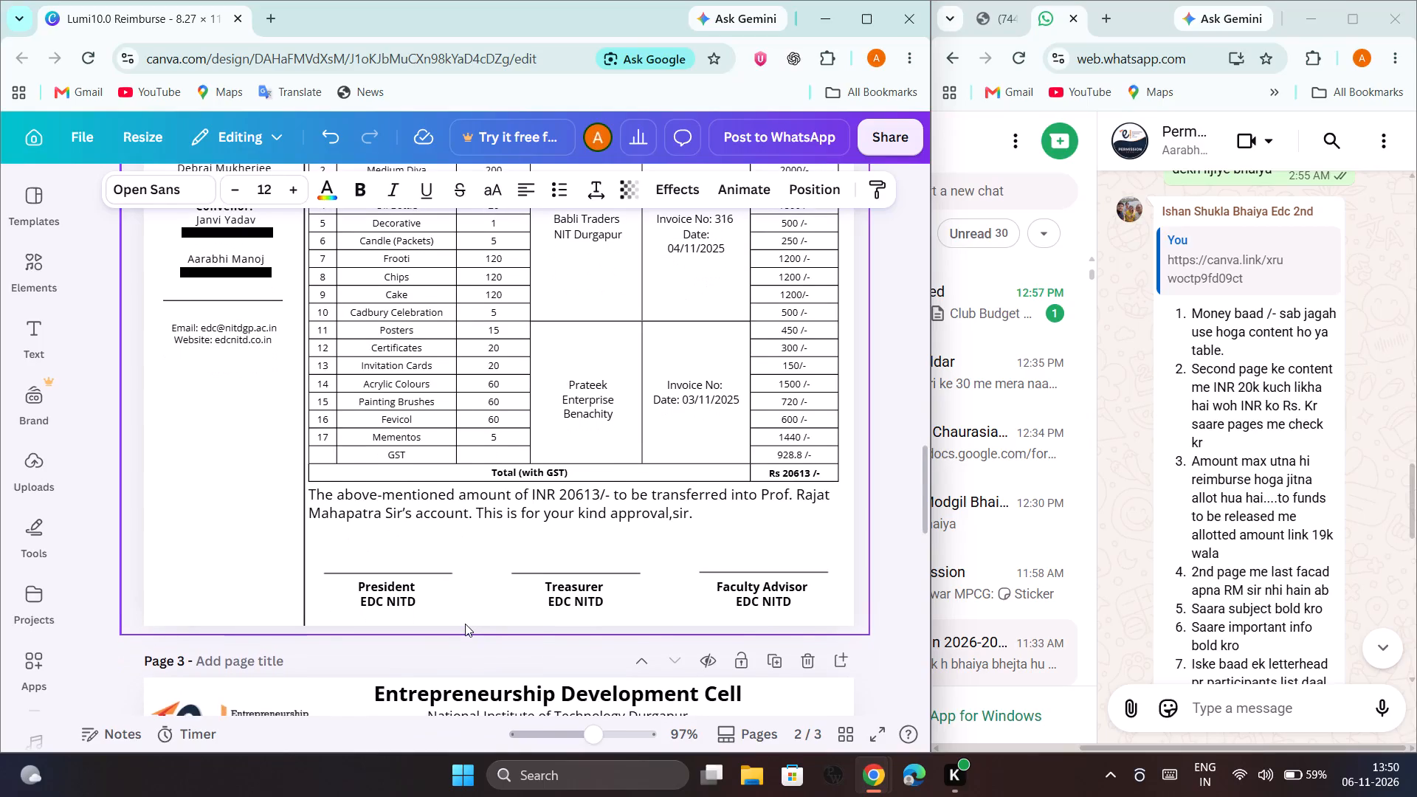
scroll(465, 624, "down", 1)
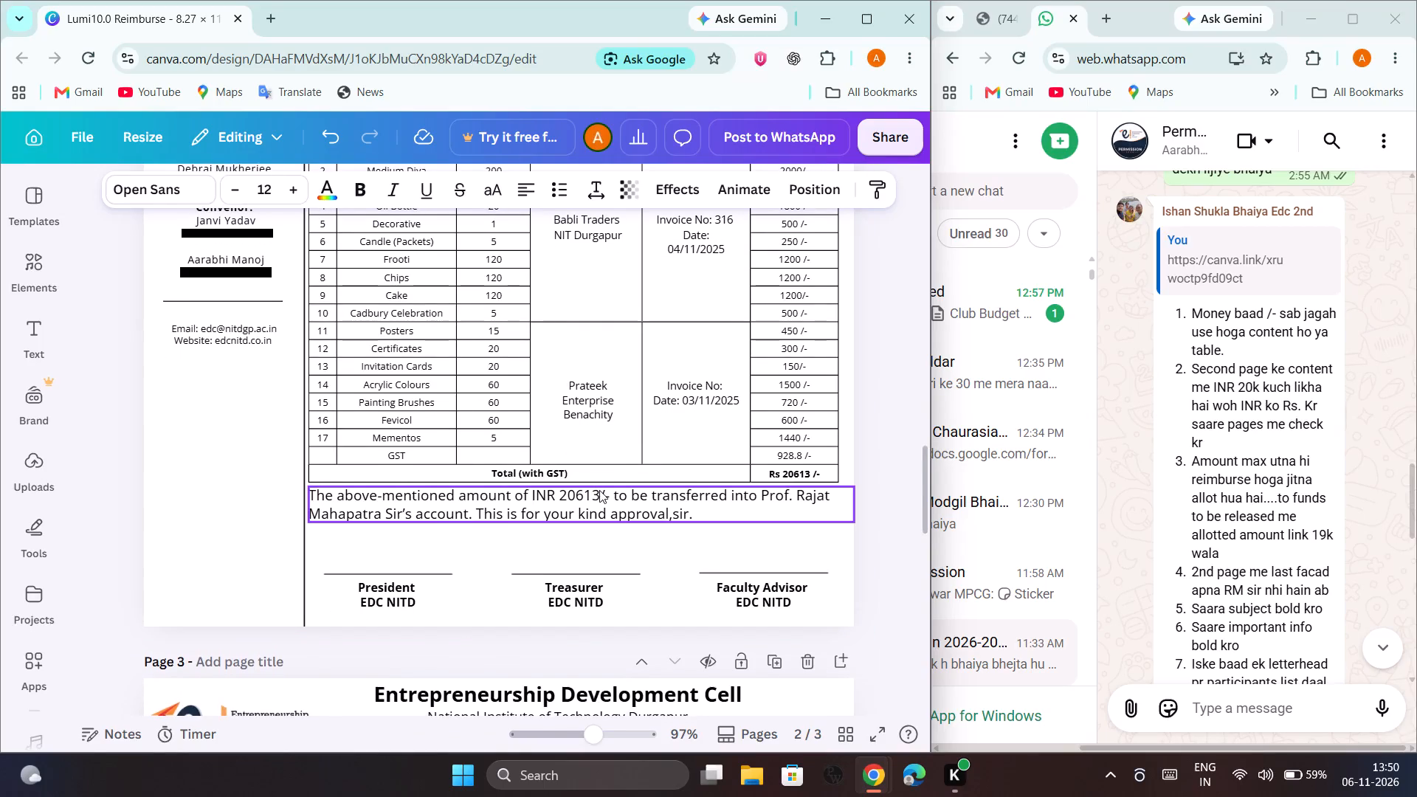
left_click(599, 490)
left_click(601, 500)
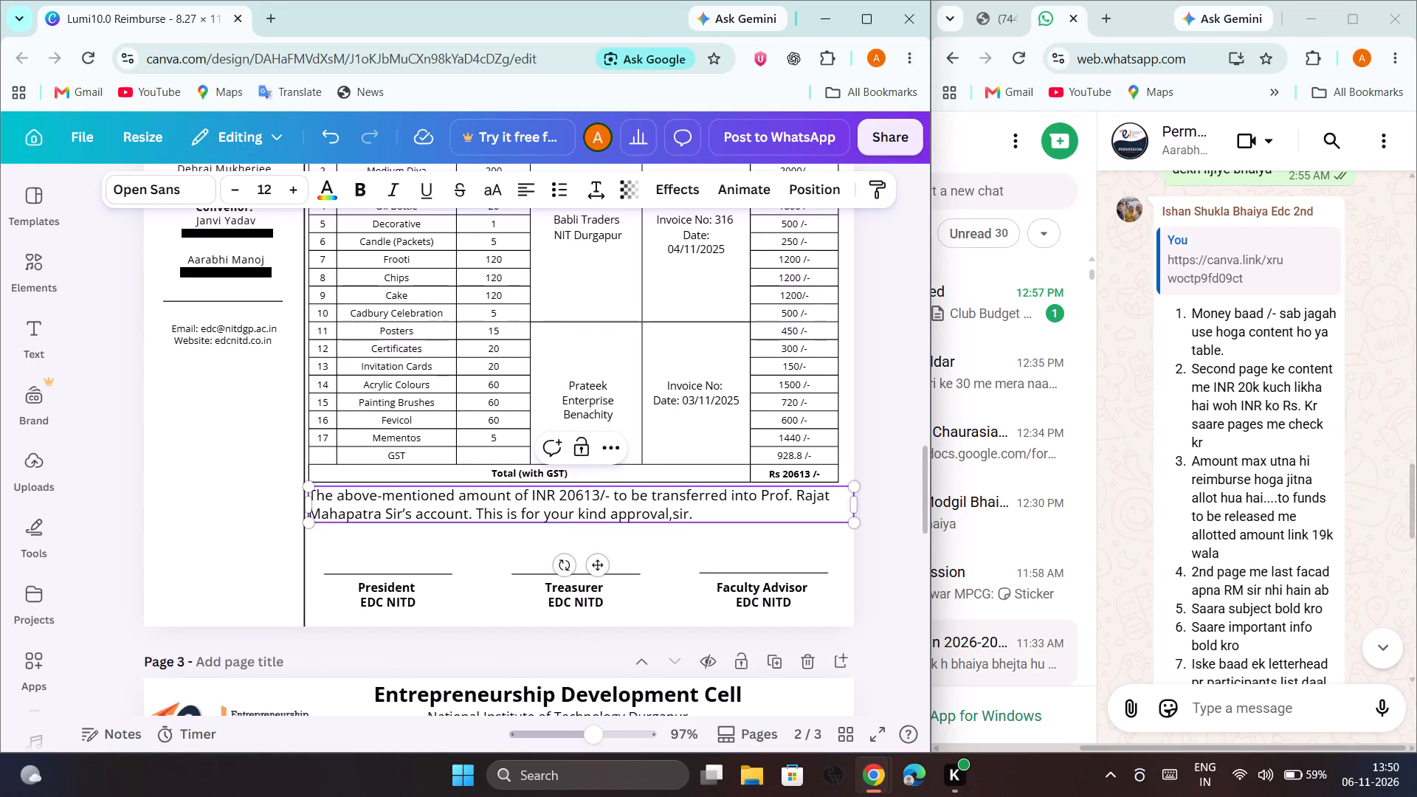
left_click(554, 494)
key("BackSpace")
key("BackSpace")
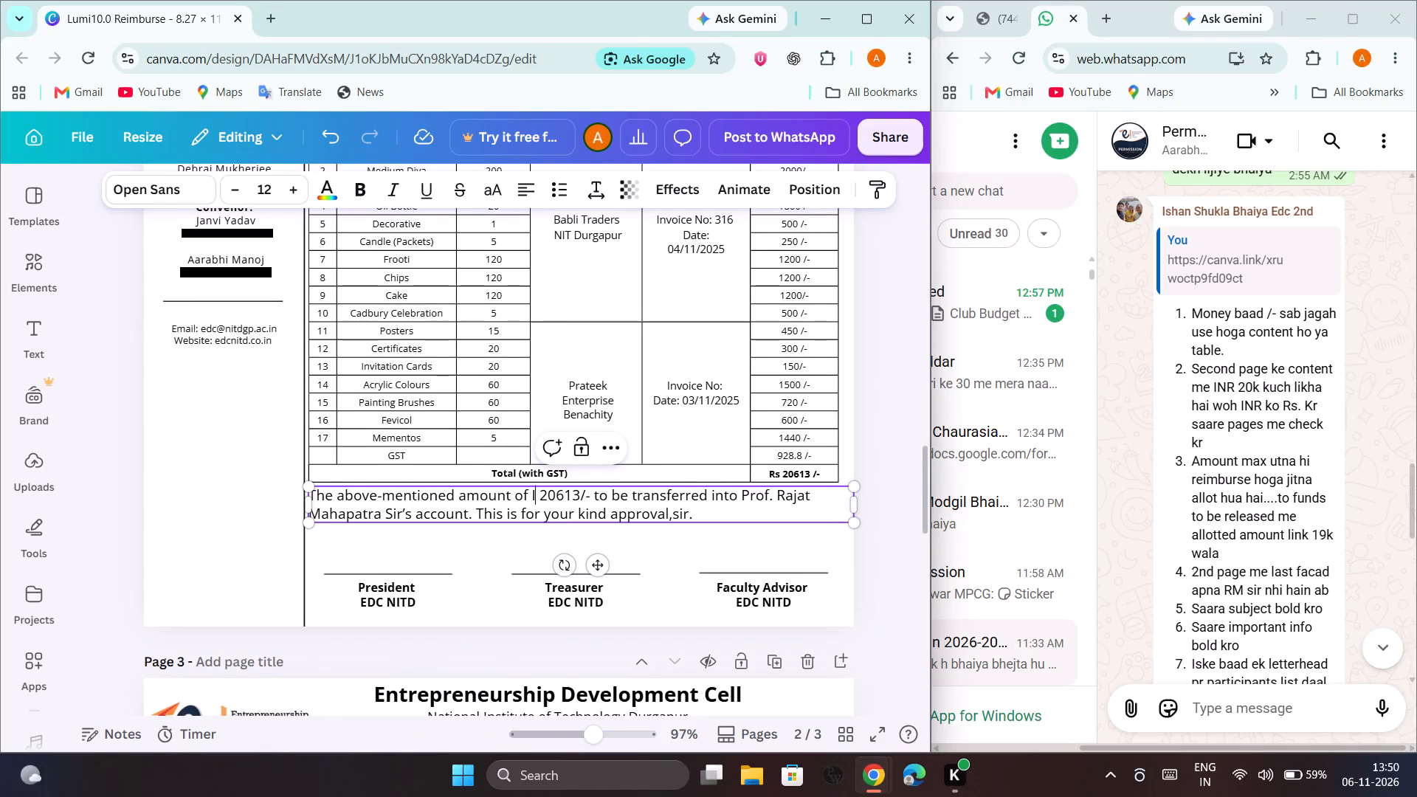
key("BackSpace")
key("r")
key("s")
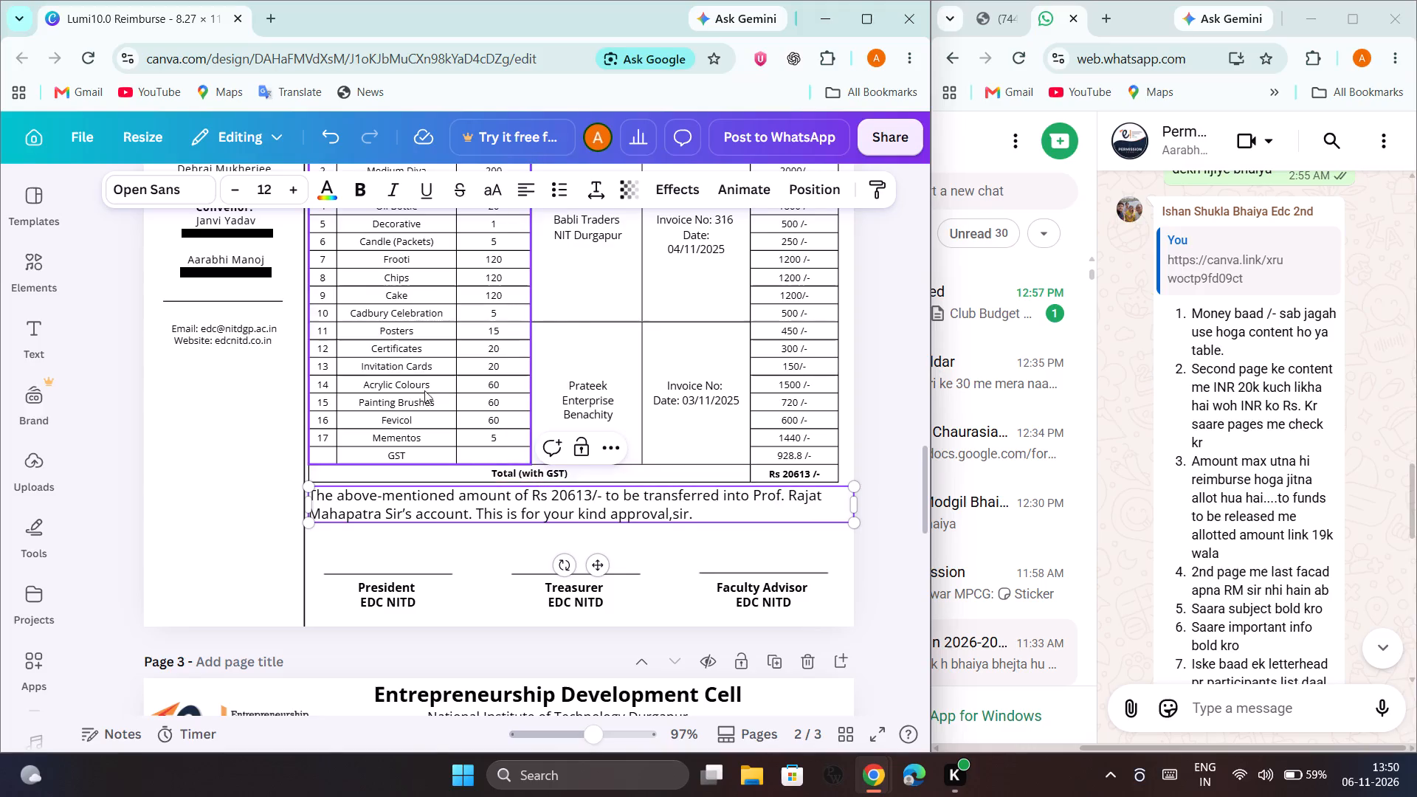
Check the fund amounts and expenditure table in the note sheet on page 1.
scroll(427, 386, "up", 7)
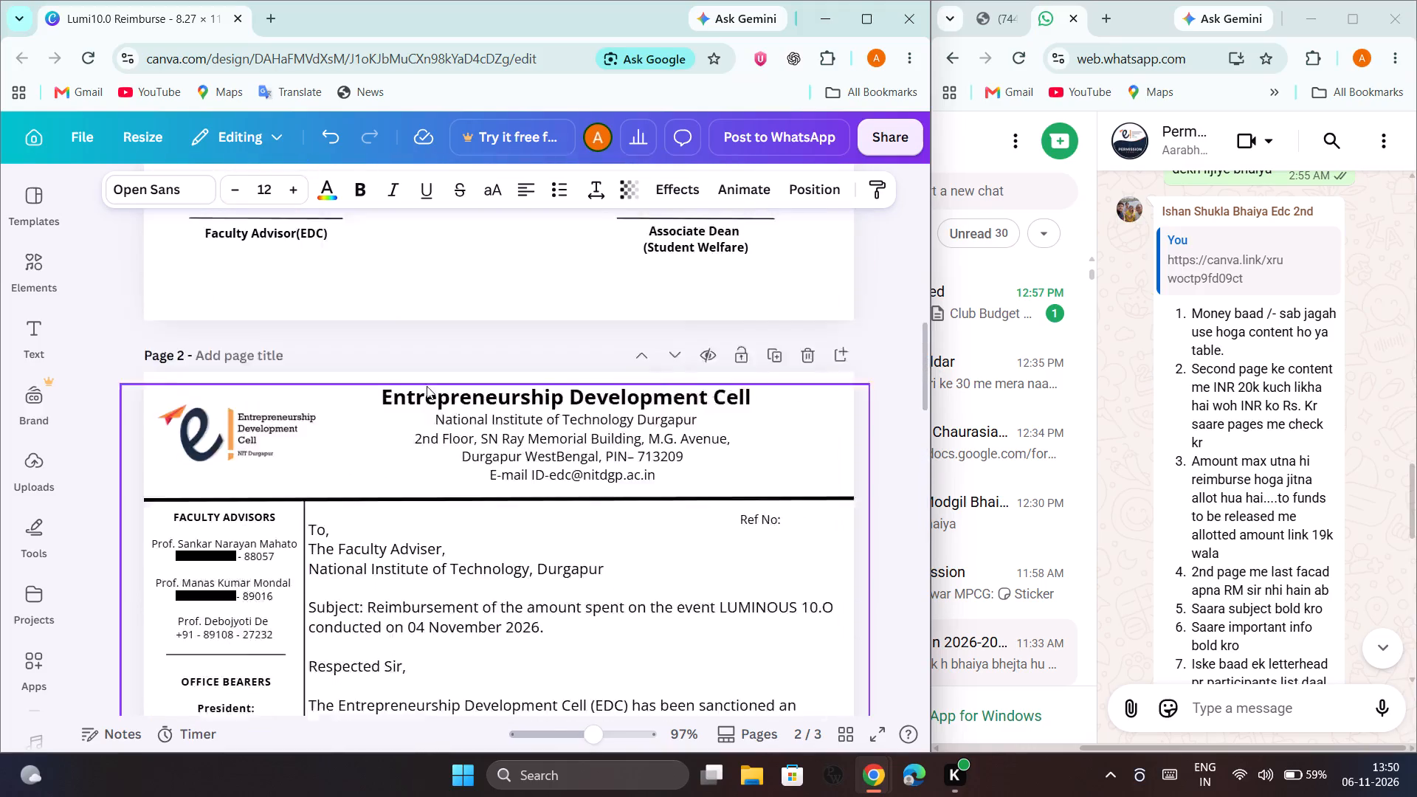
scroll(427, 386, "up", 3)
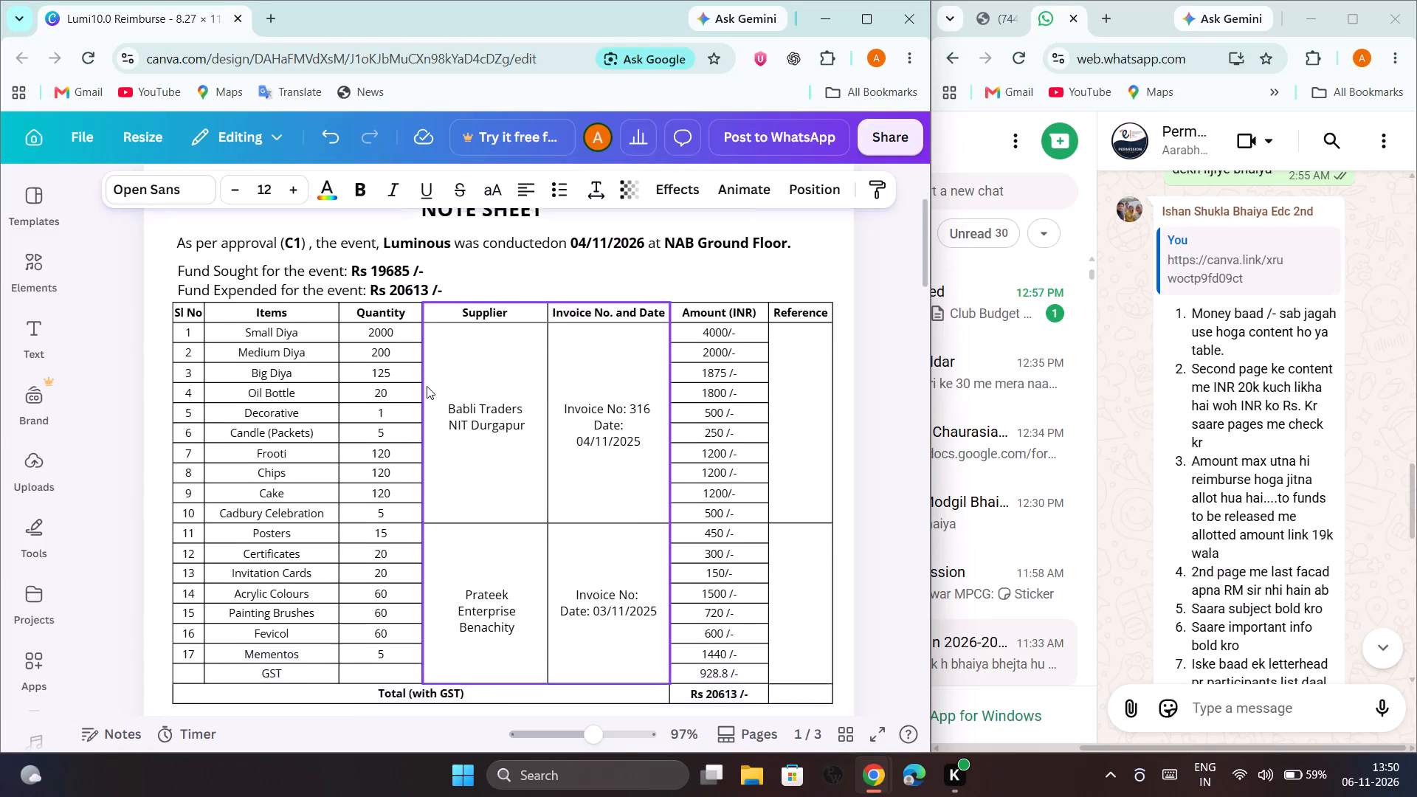
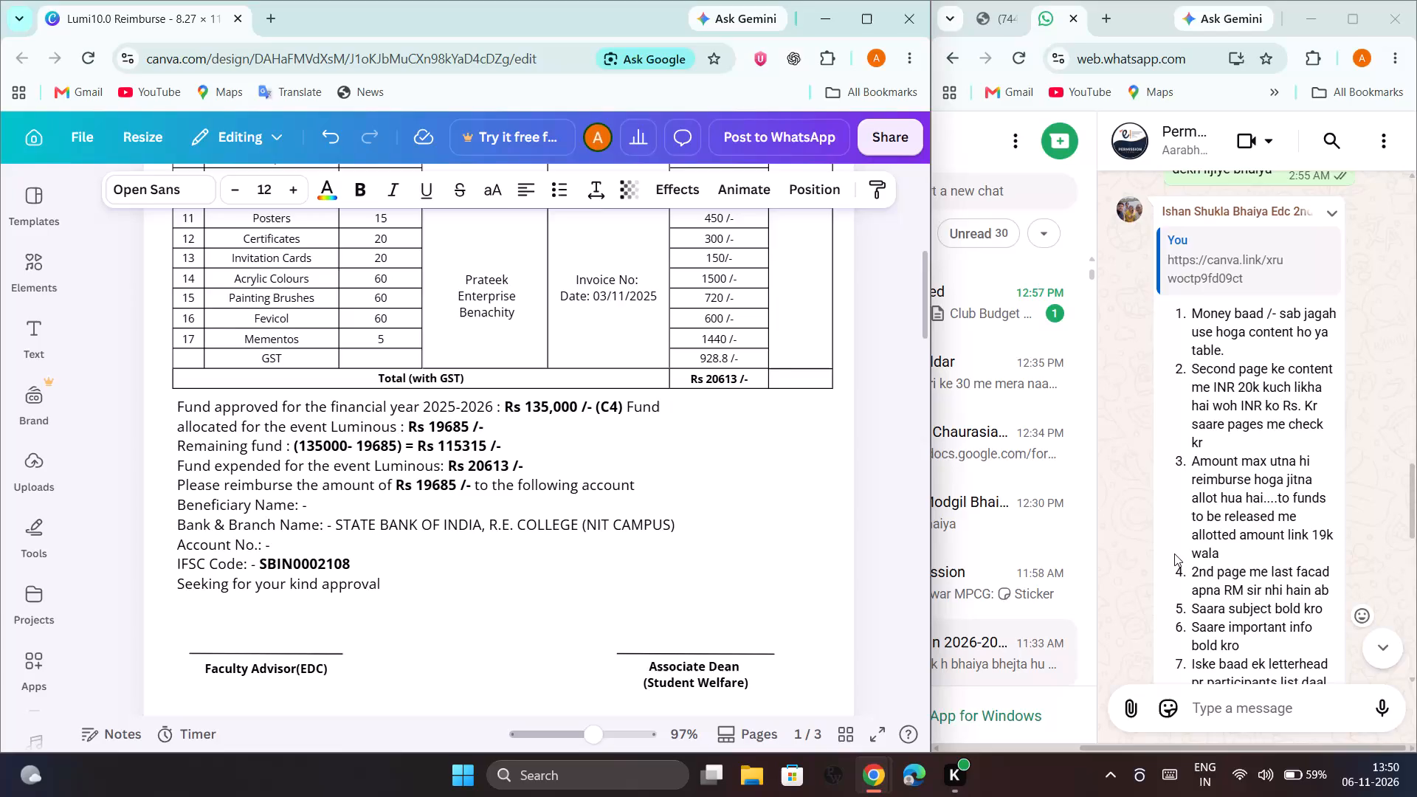
Read the remaining points in the chat's correction list and check the note sheet on page 1 against them.
scroll(1174, 553, "down", 1)
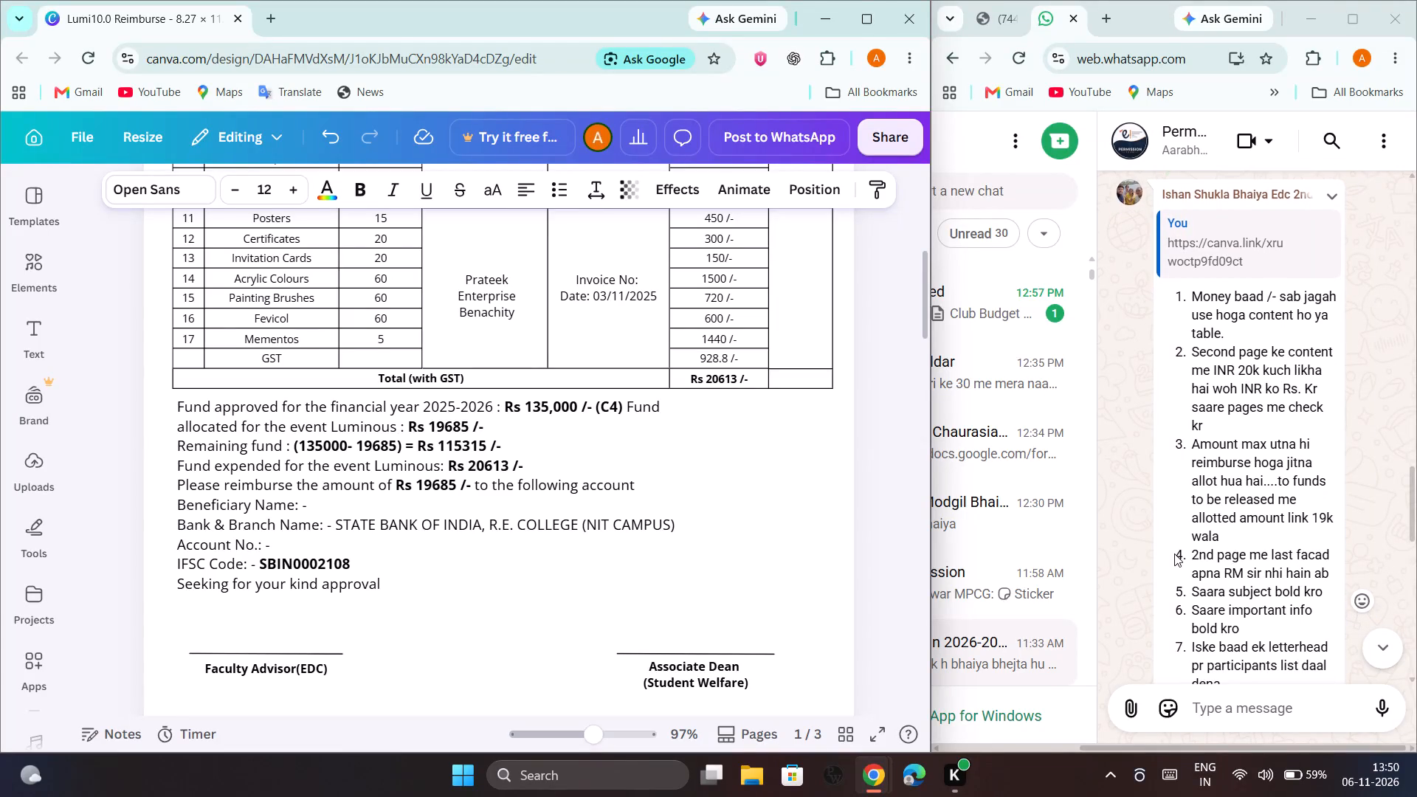
scroll(1174, 553, "down", 1)
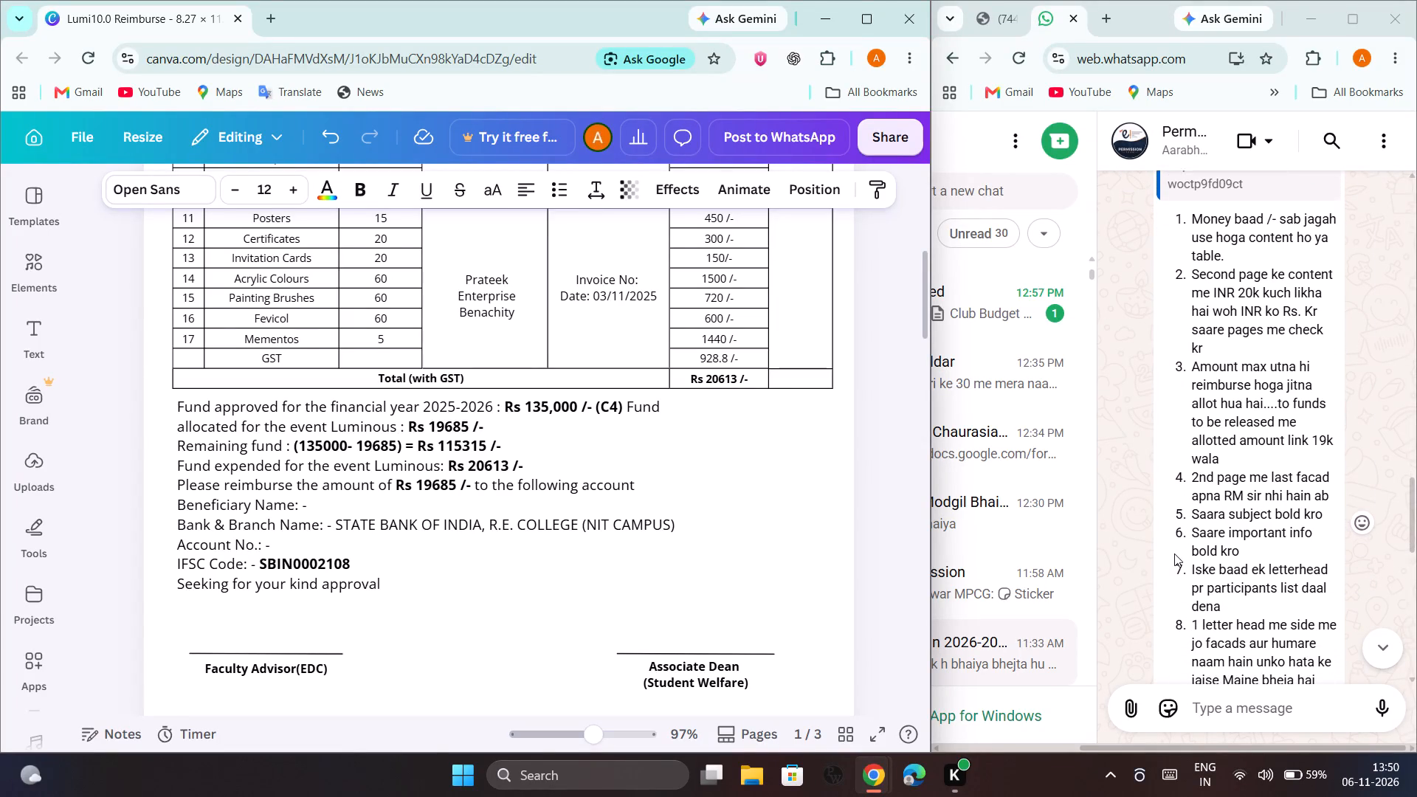
scroll(1174, 553, "down", 1)
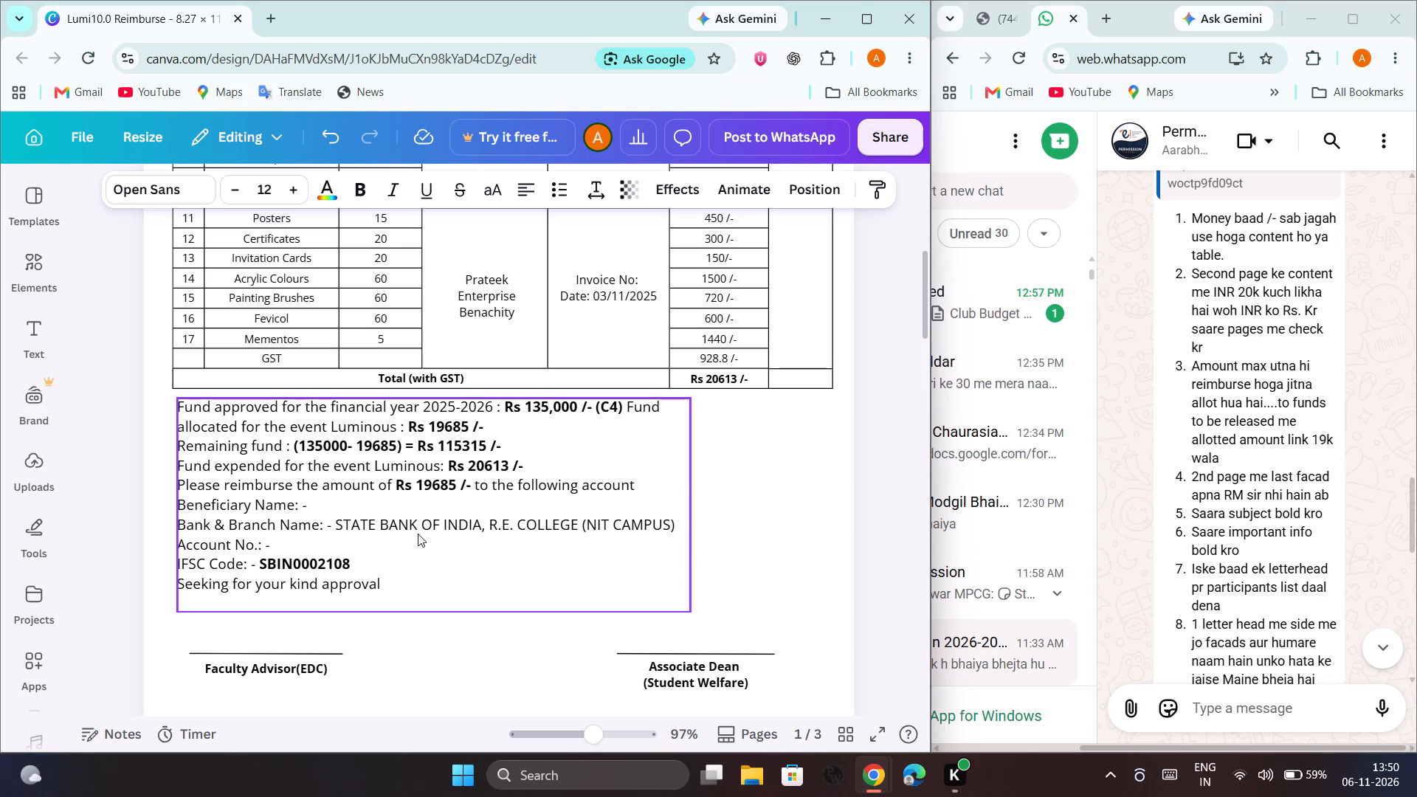
scroll(418, 534, "down", 1)
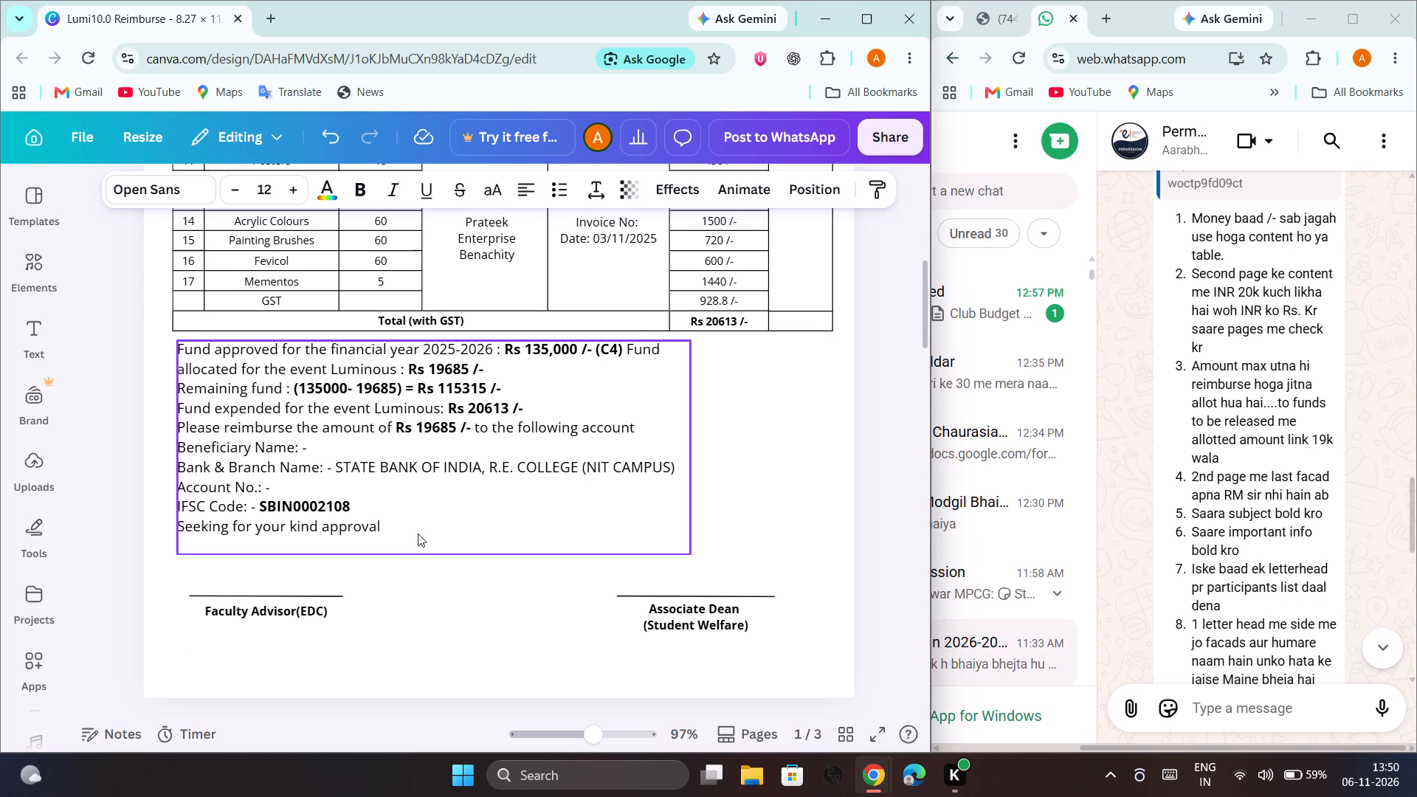
scroll(418, 534, "up", 2)
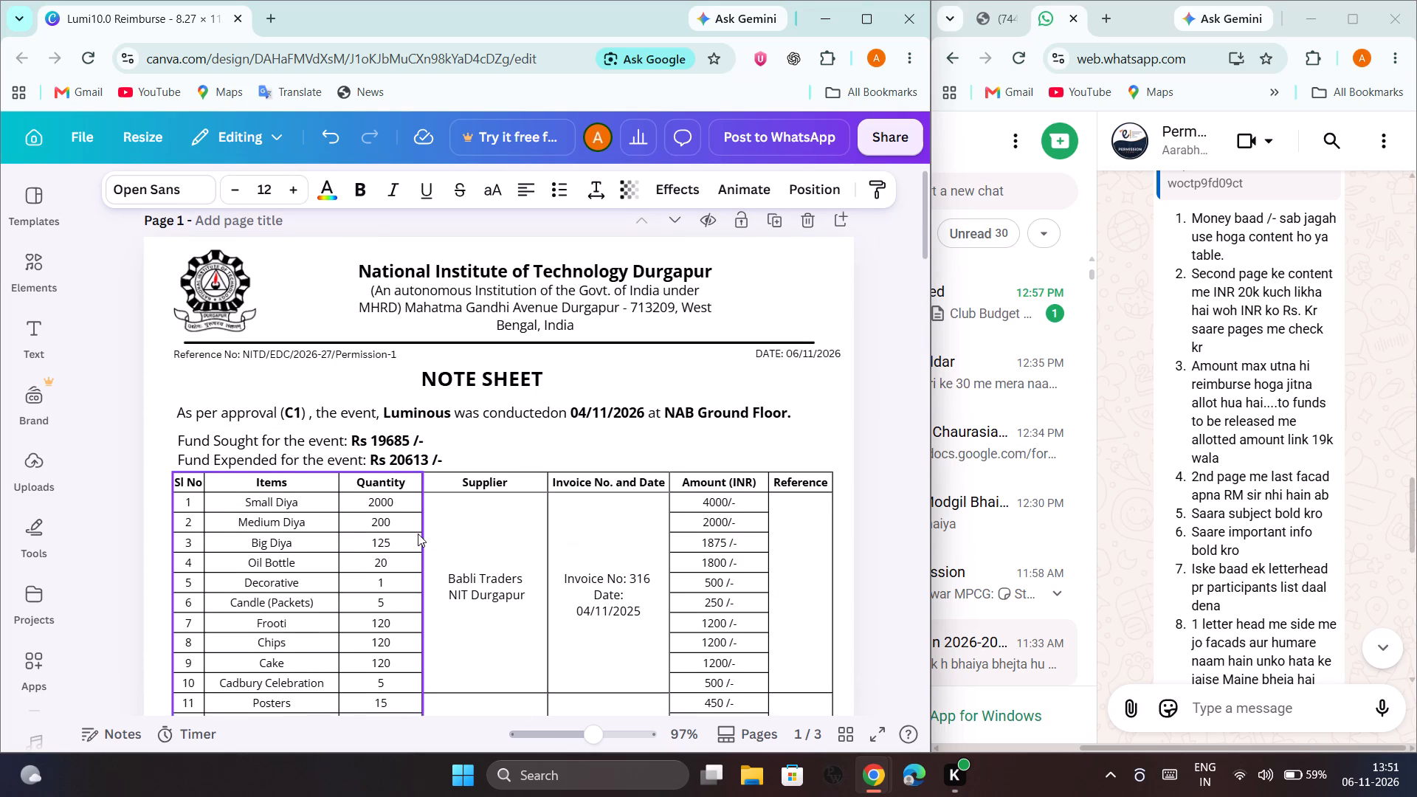
scroll(418, 534, "up", 2)
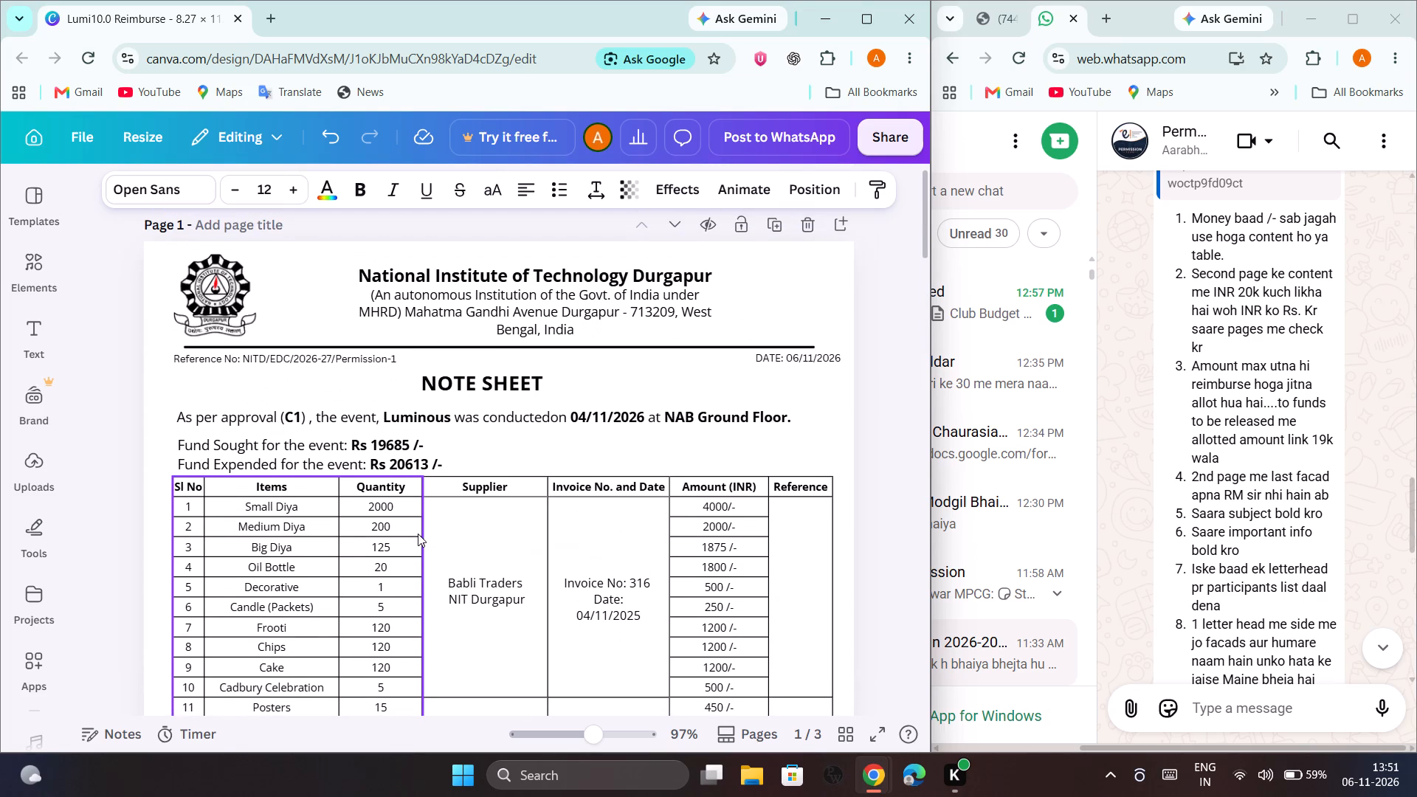
scroll(418, 534, "down", 5)
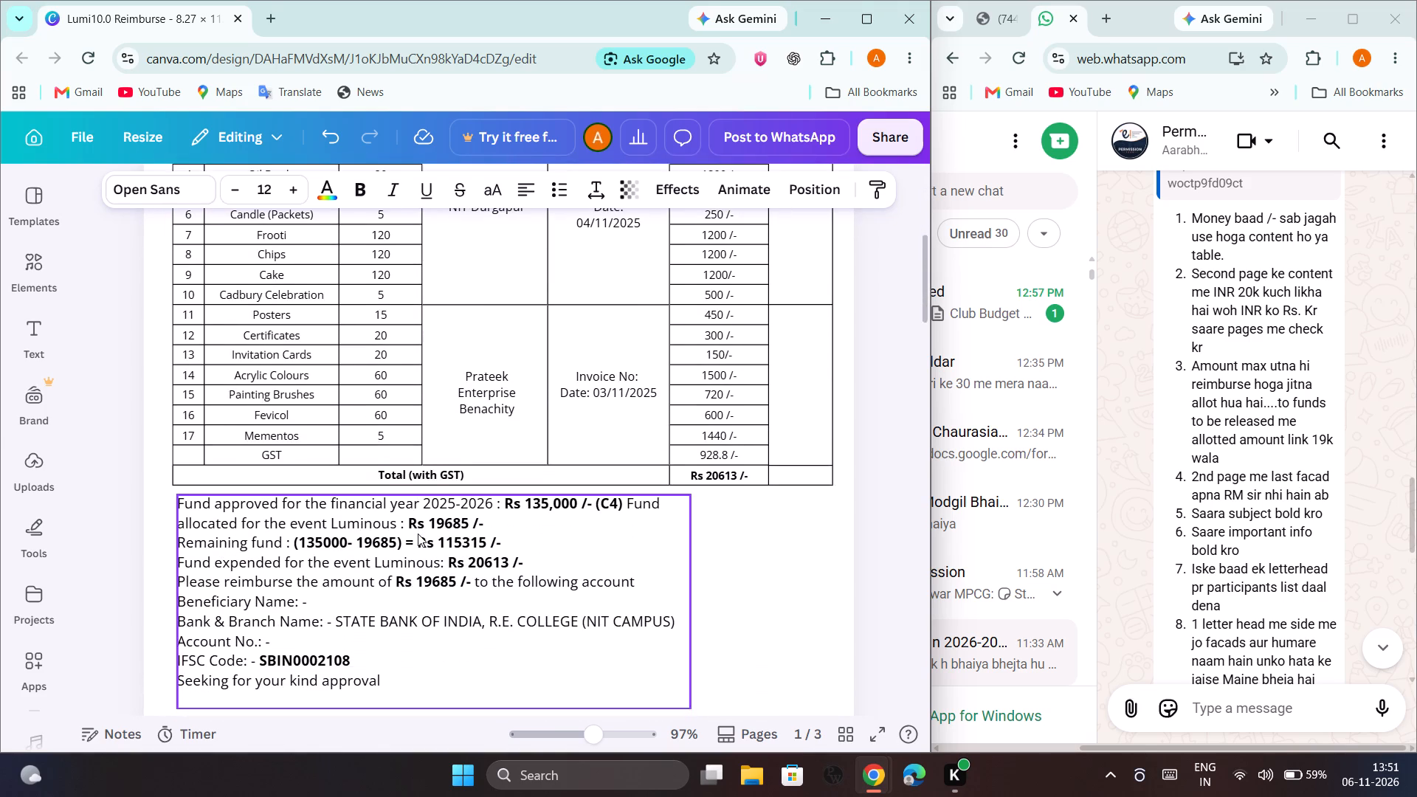
scroll(418, 534, "down", 1)
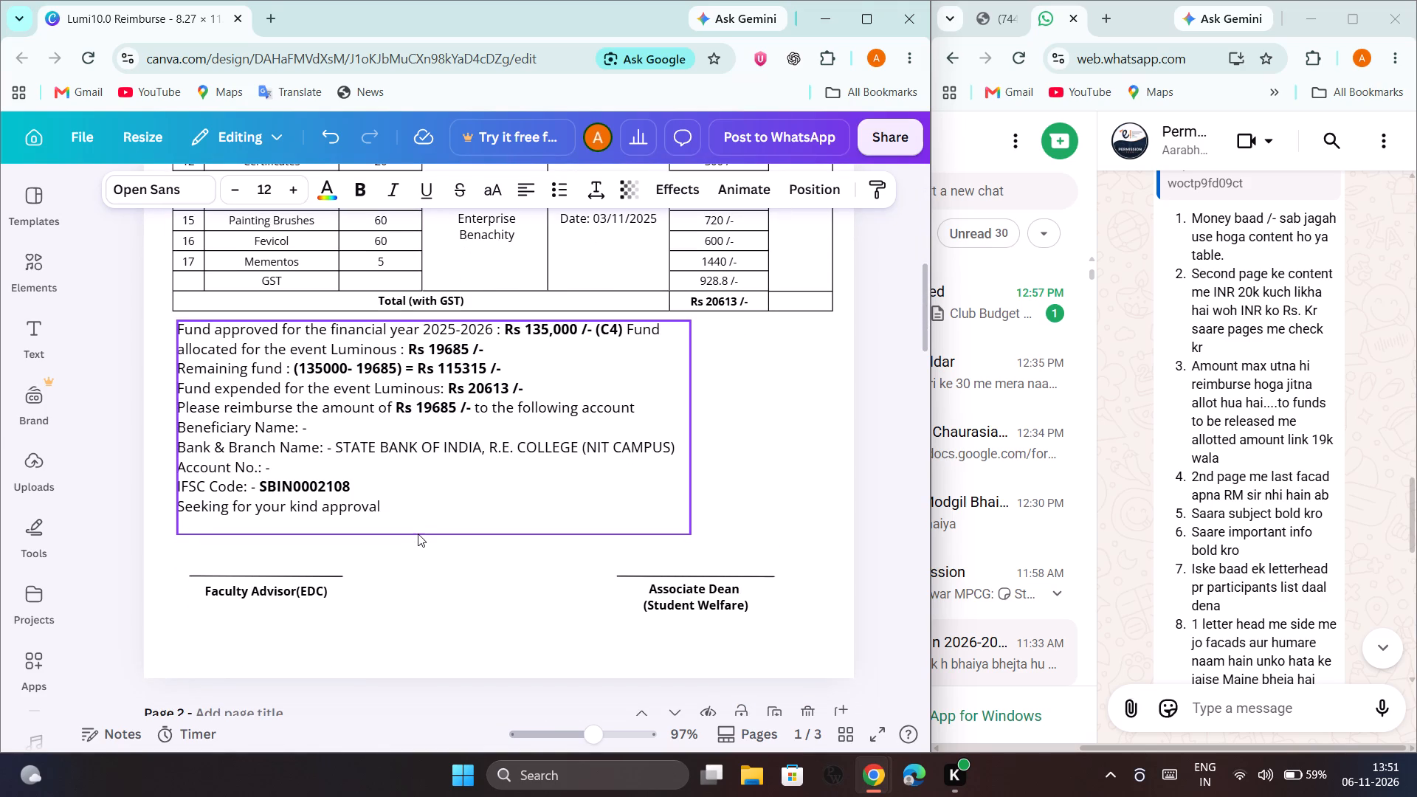
scroll(418, 534, "down", 1)
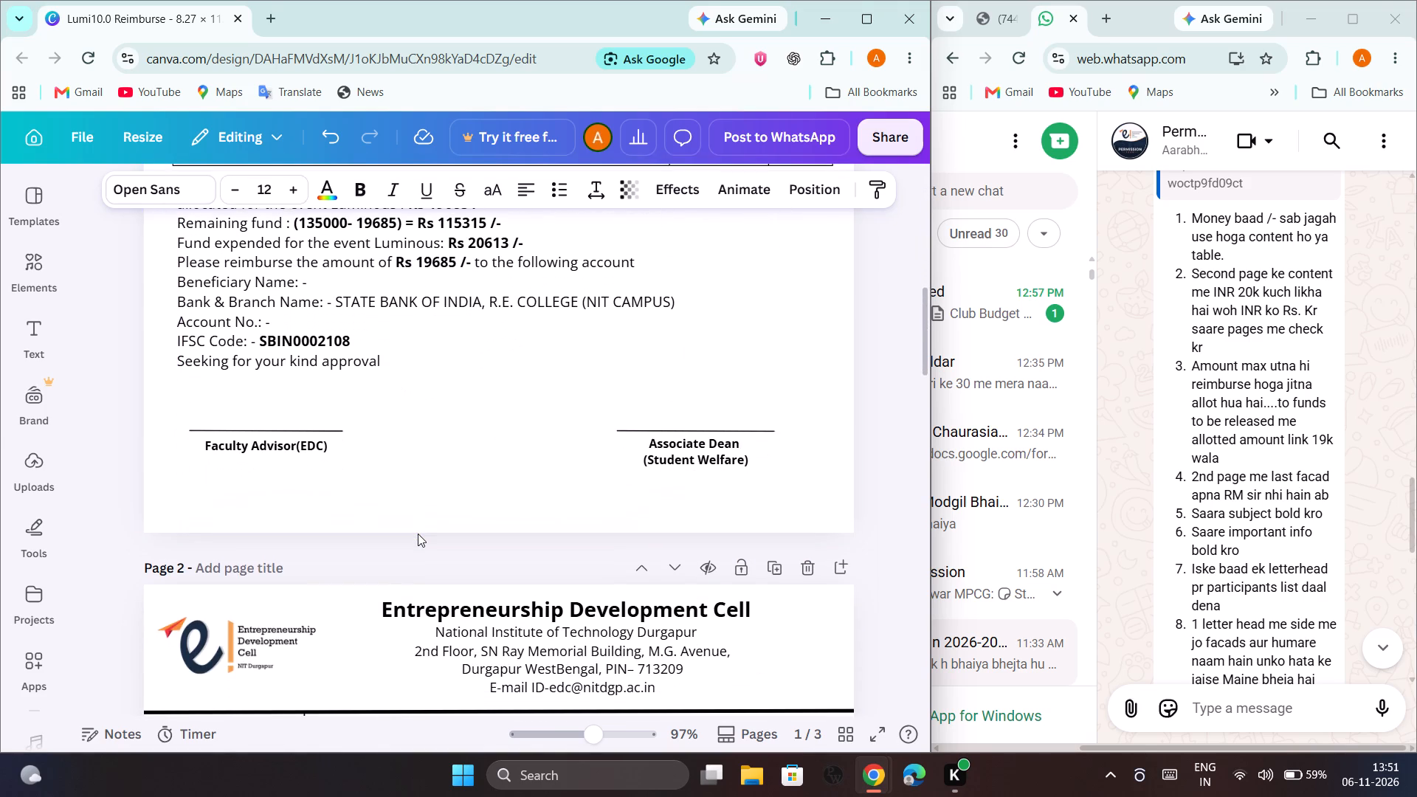
scroll(418, 534, "up", 2)
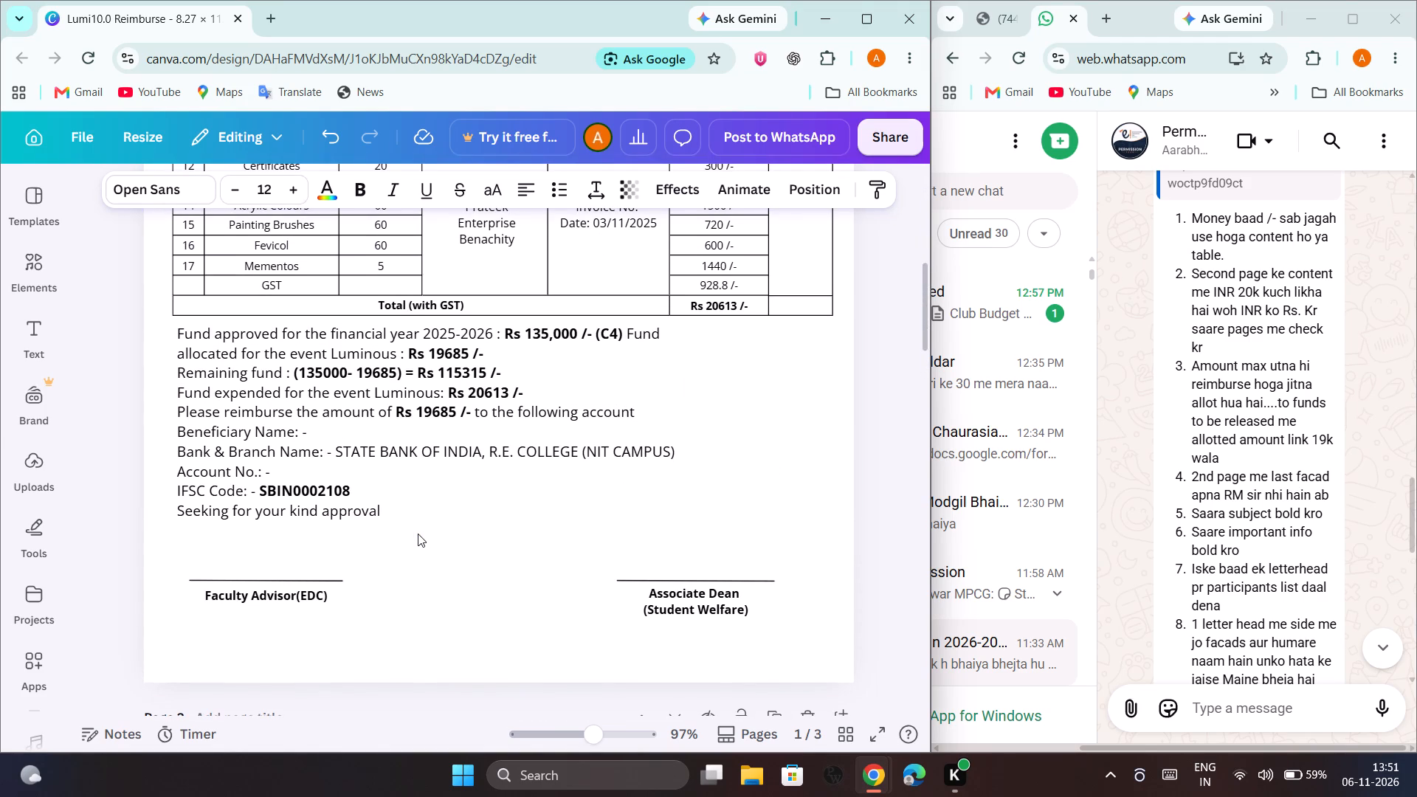
Make the letter's entire subject line on page 2 bold, following the chat's point about subjects.
scroll(418, 534, "down", 3)
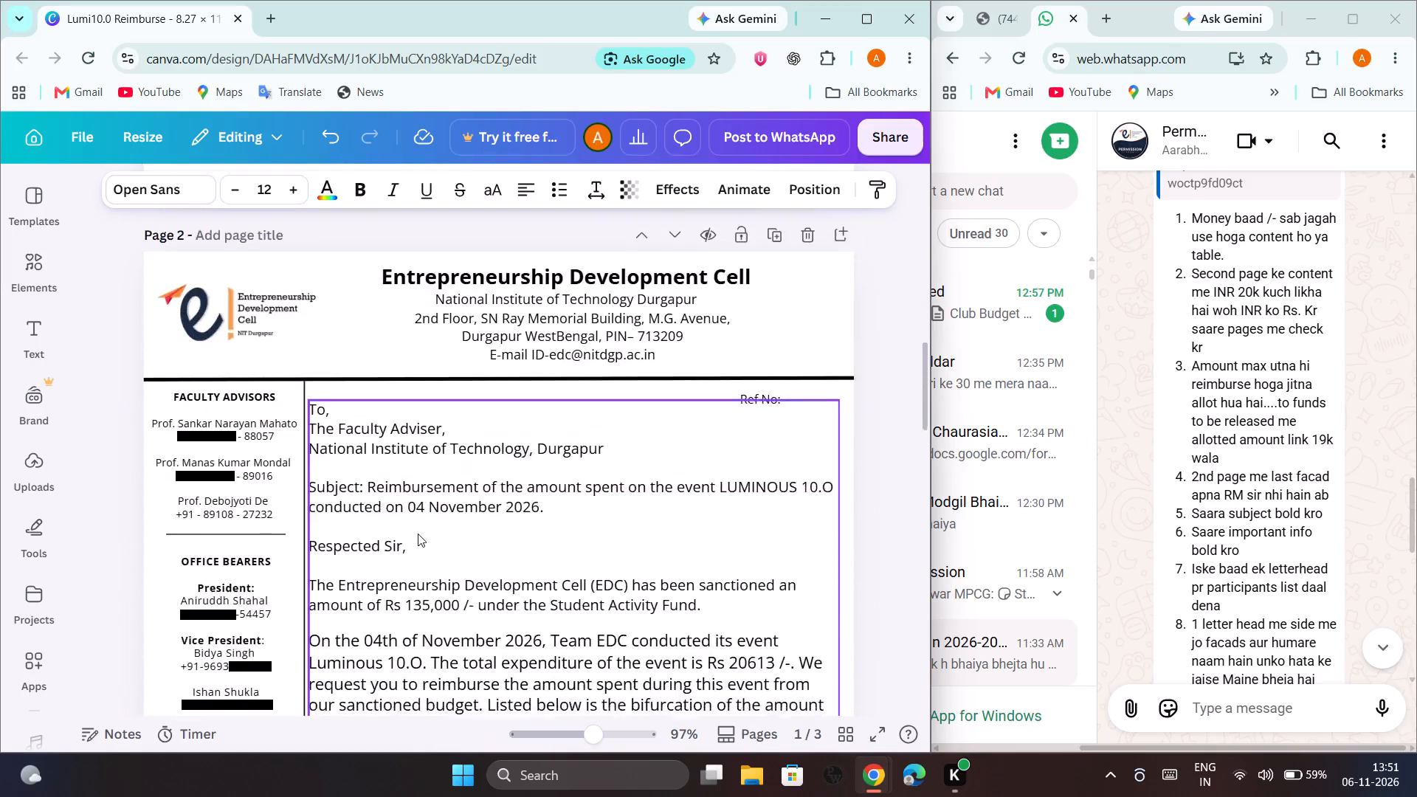
scroll(418, 534, "down", 3)
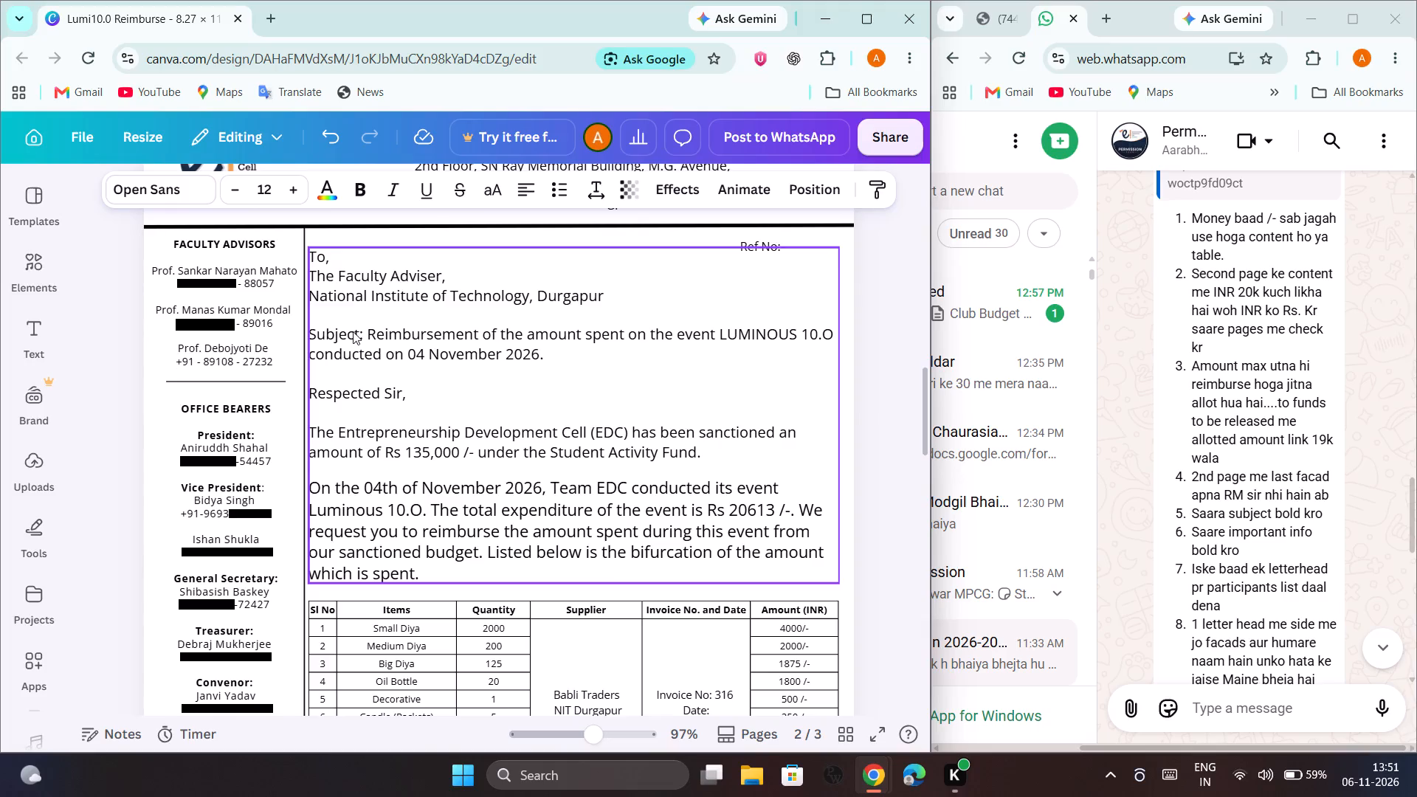
left_click(545, 357)
left_click(545, 357)
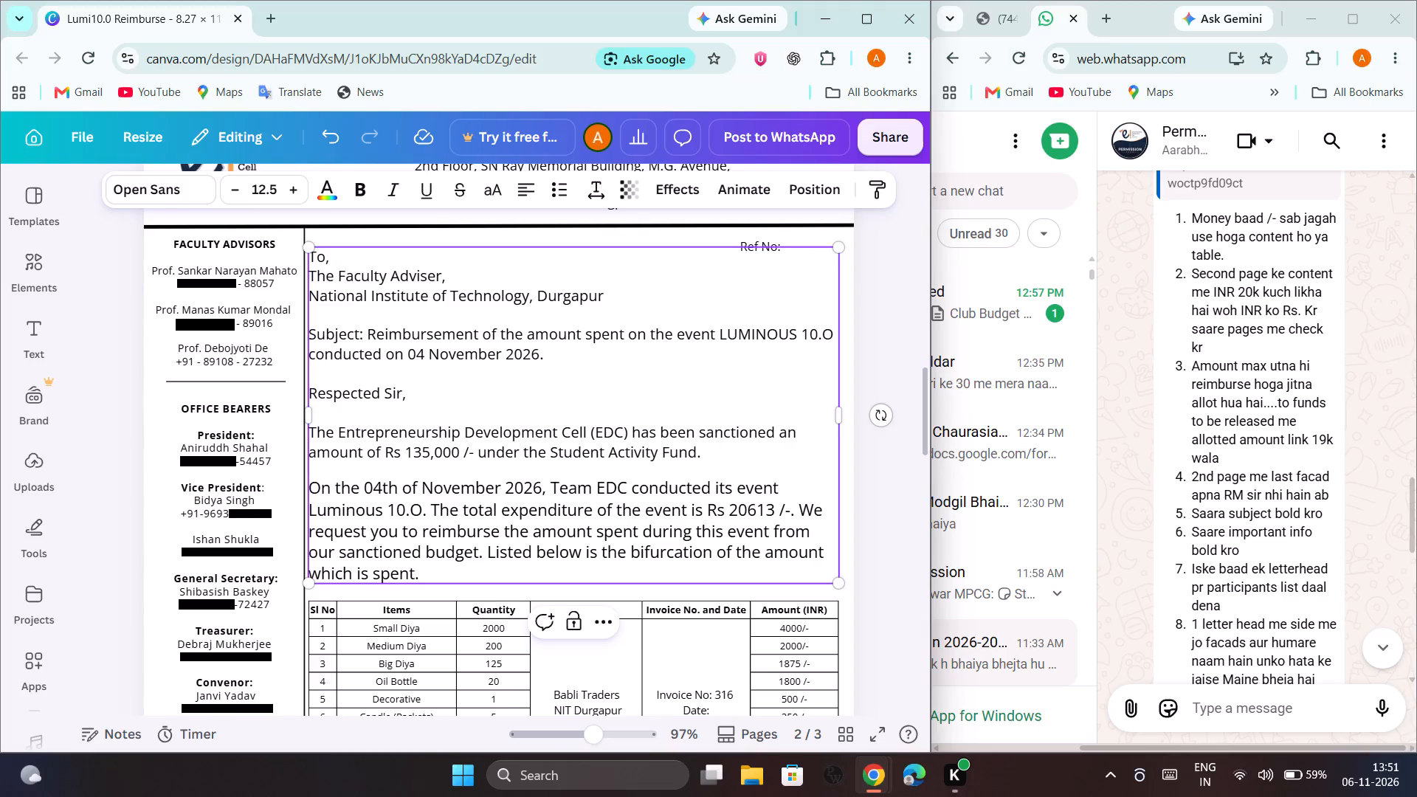
key("ctrl+shift+Left")
key("ctrl+shift+Up")
key("ctrl+shift+Down")
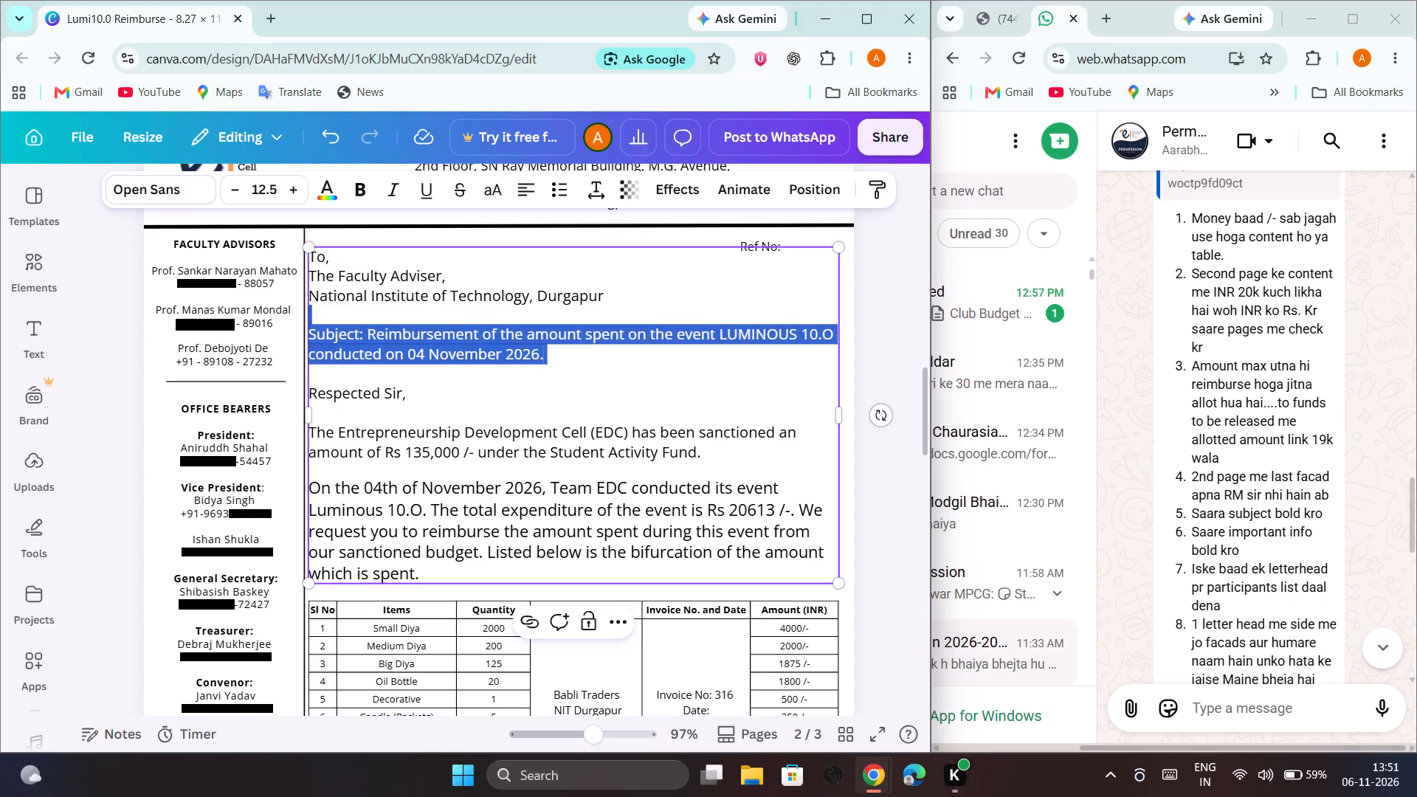
key("ctrl+shift+Down")
key("ctrl+shift+Down")
key("ctrl+shift+Up")
key("ctrl+shift+Up")
key("ctrl+shift+Up")
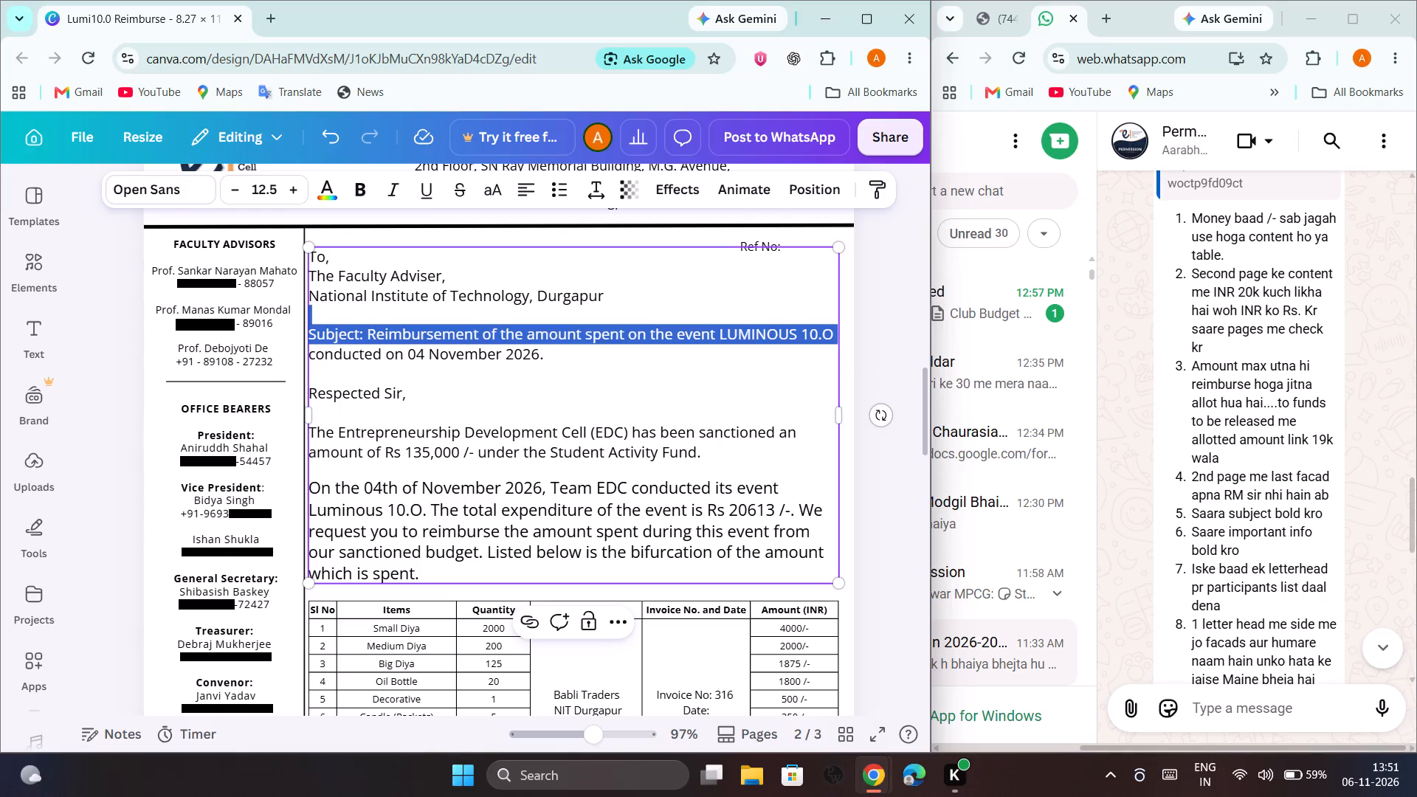
key("ctrl+shift+Up")
key("Down")
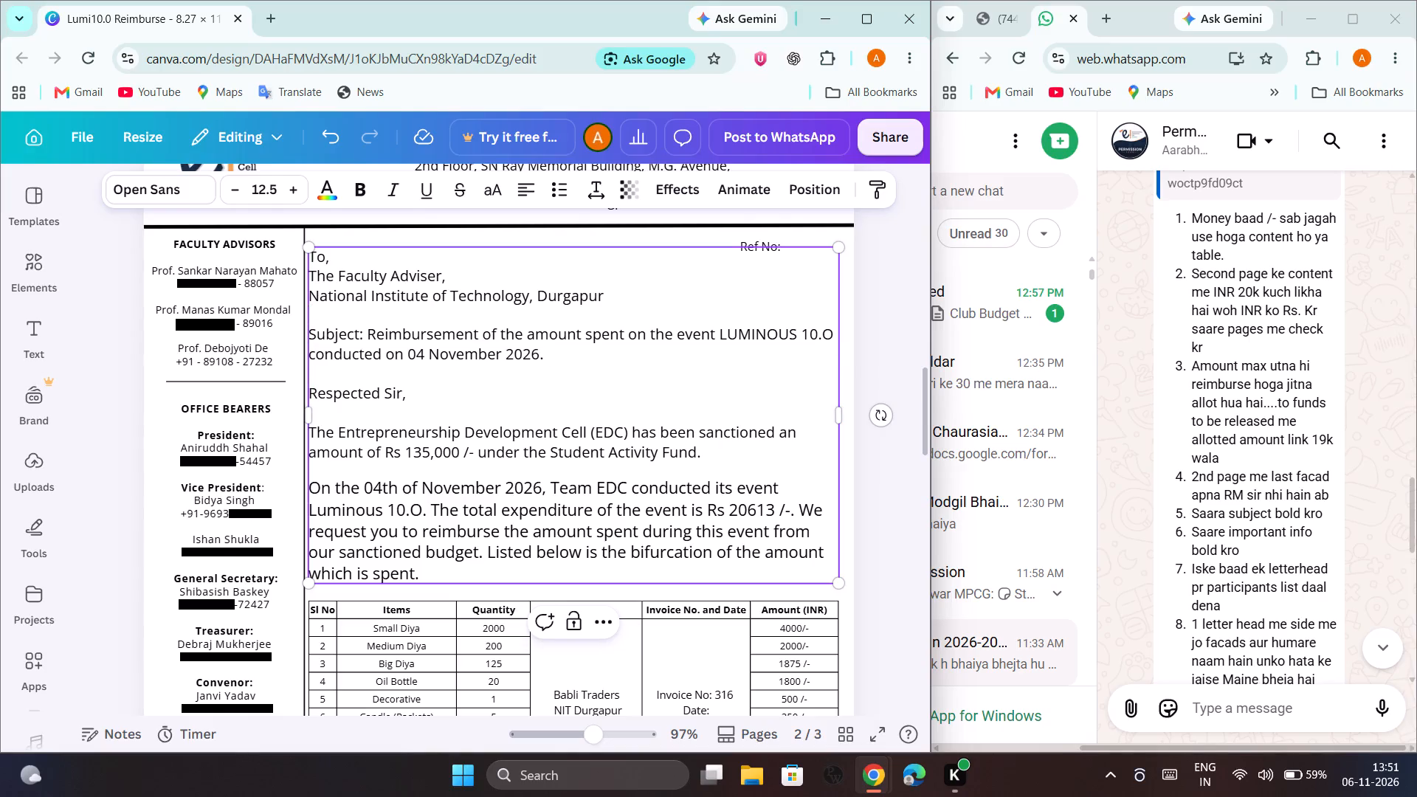
key("ctrl+shift+Down")
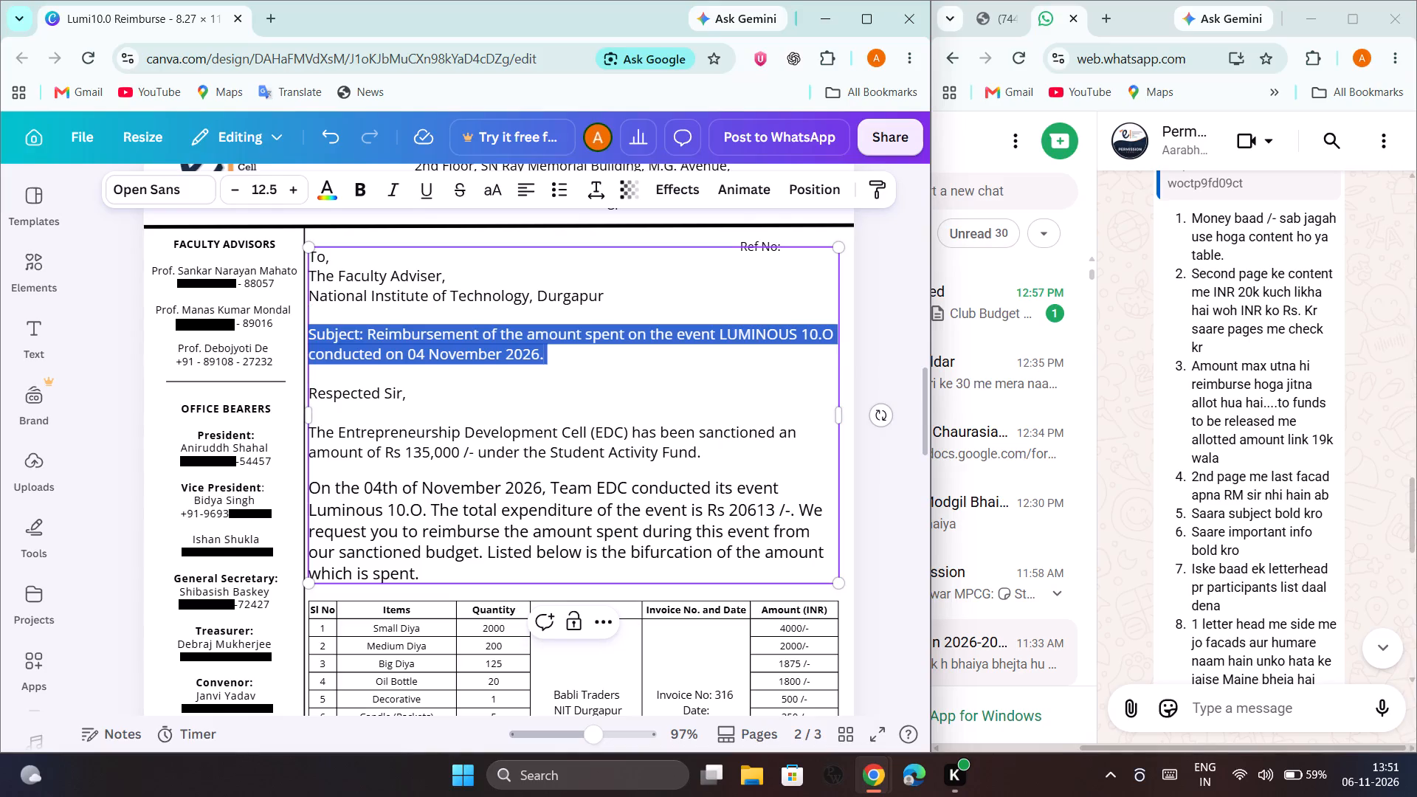
key("ctrl+b")
left_click(466, 404)
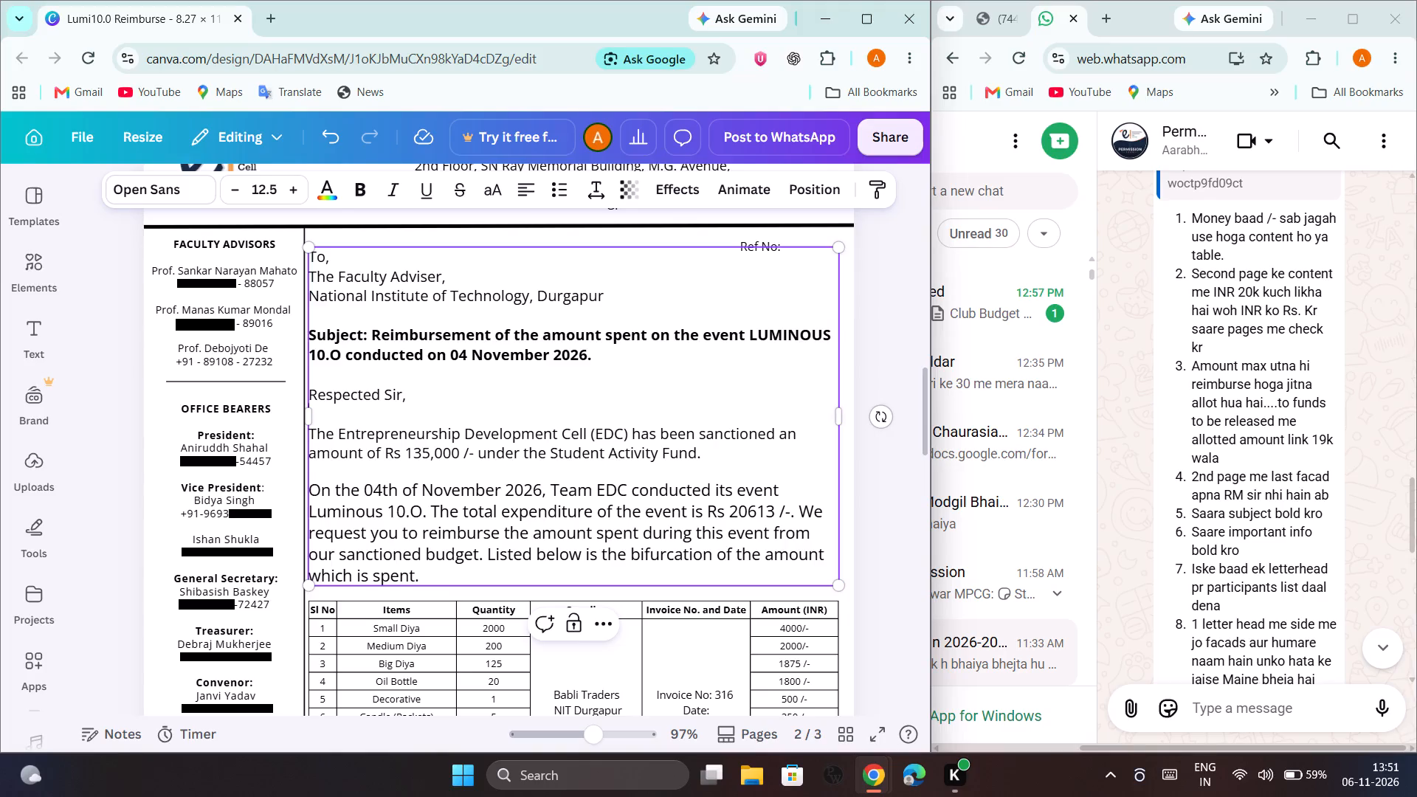
Review the note sheet on page 1 and the letter on page 2 for important information that should be bold.
scroll(466, 404, "down", 1)
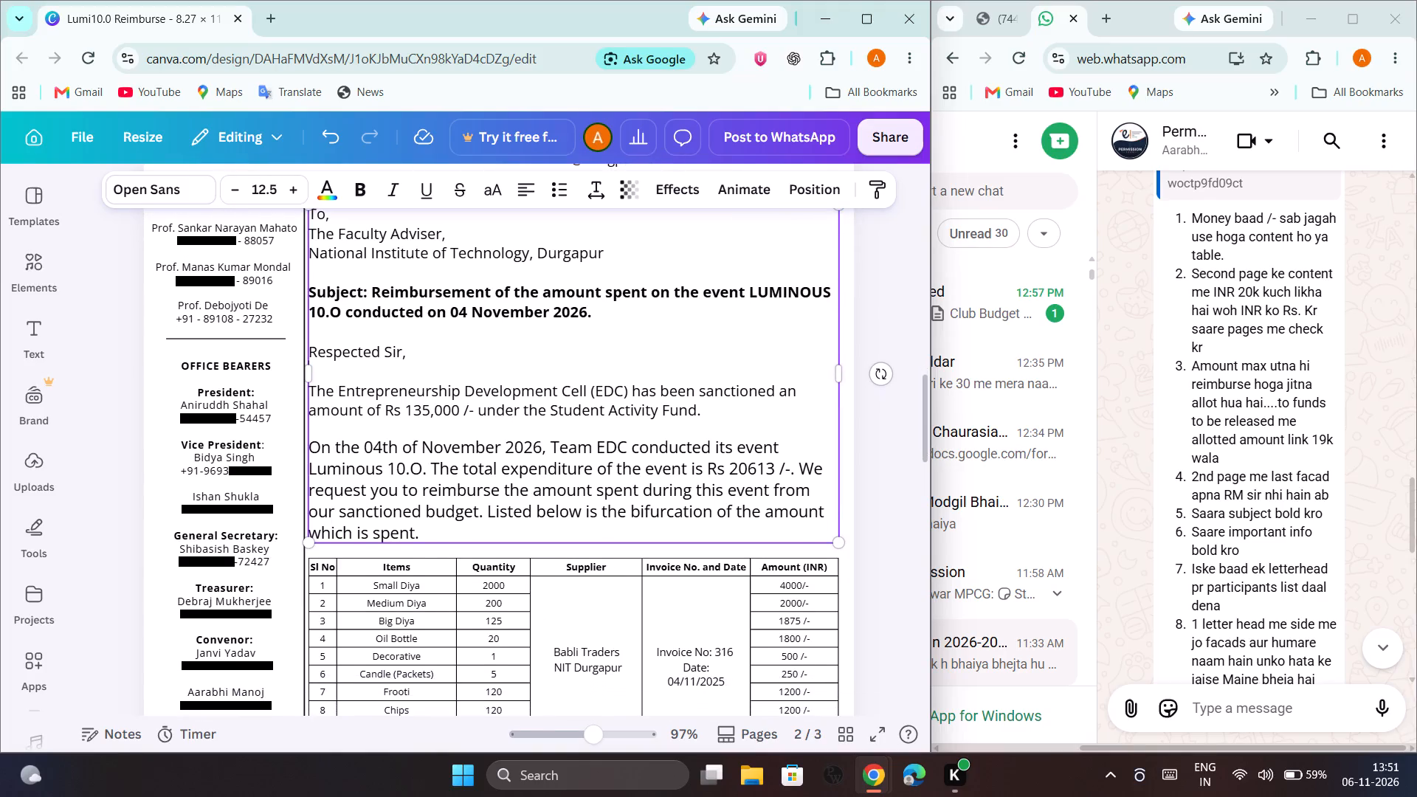
scroll(436, 369, "up", 2)
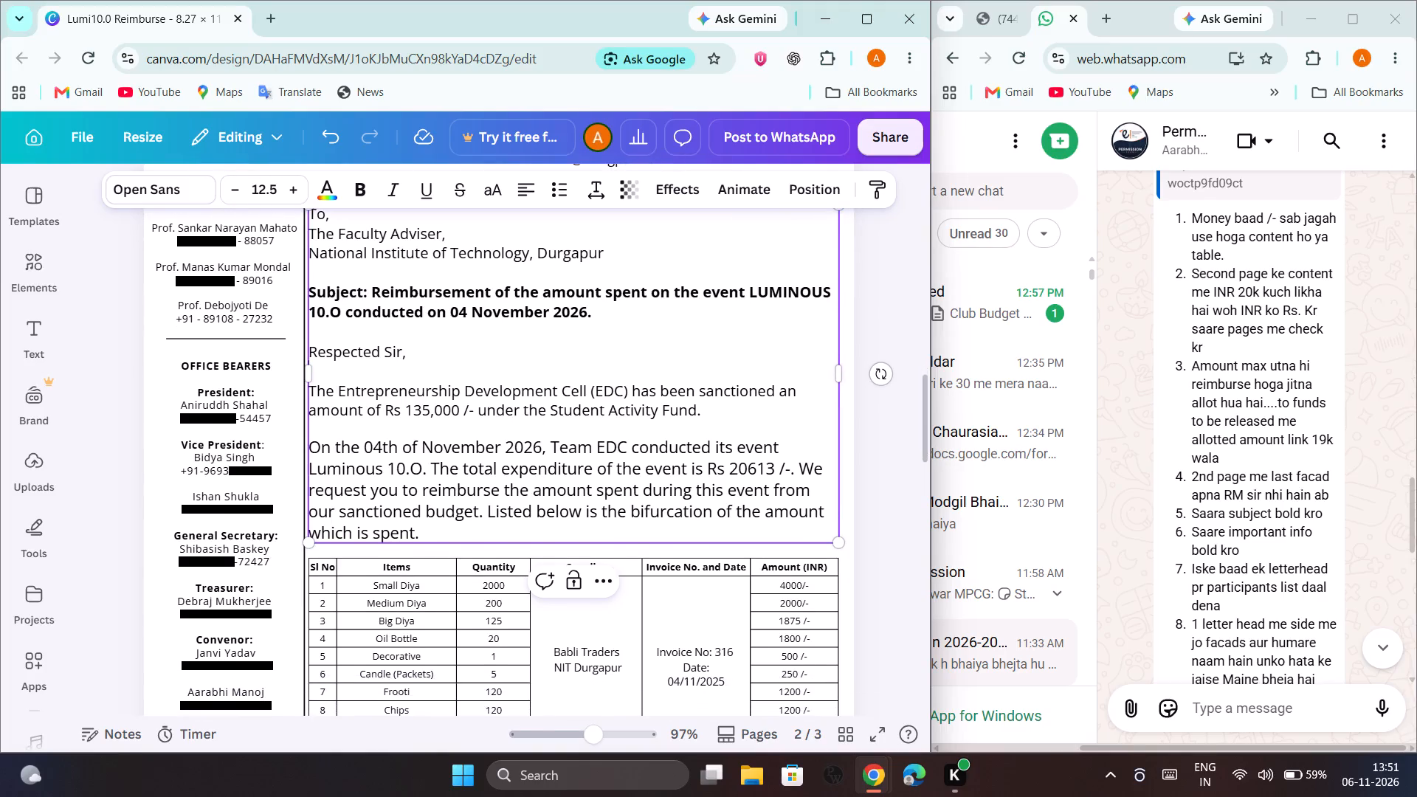
scroll(436, 369, "up", 10)
scroll(436, 369, "down", 2)
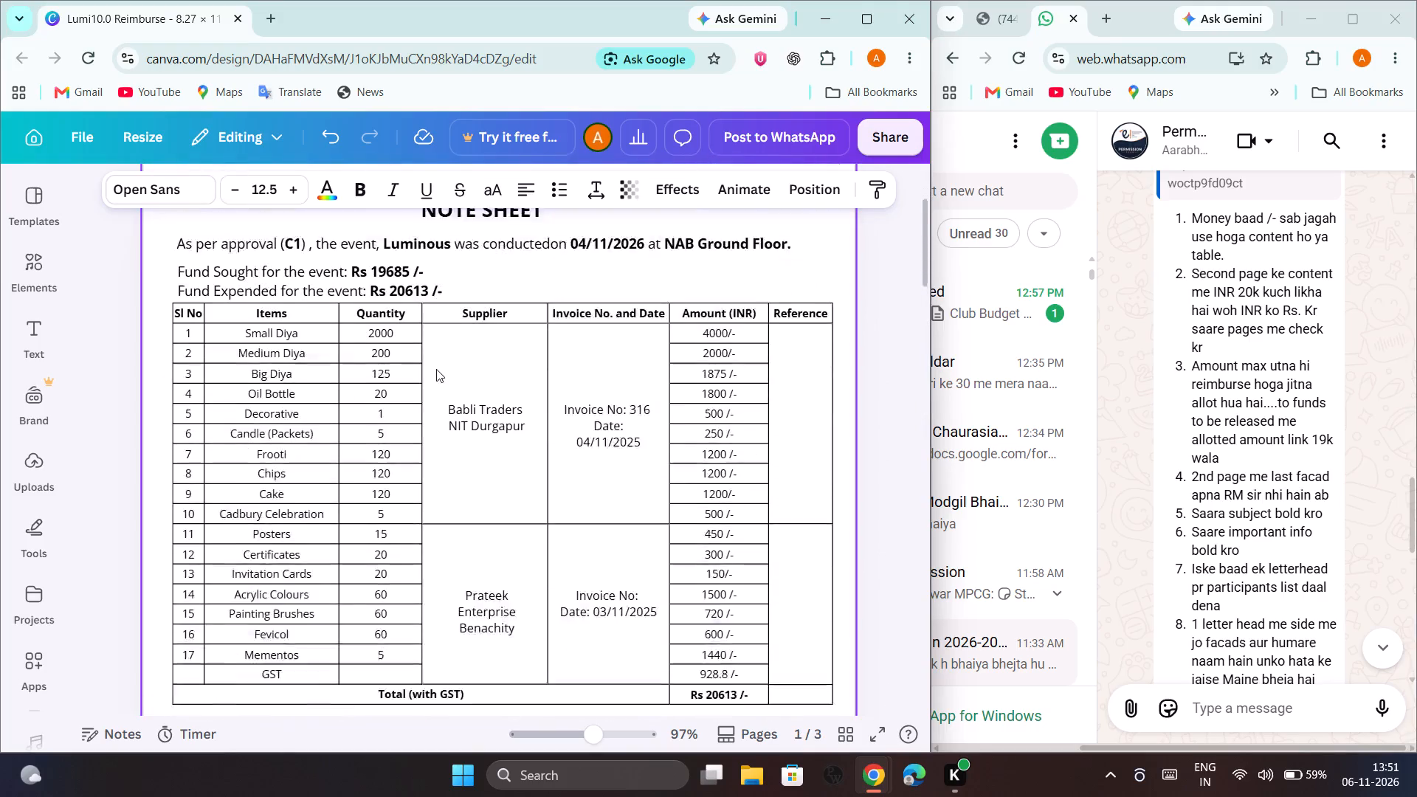
scroll(436, 369, "down", 5)
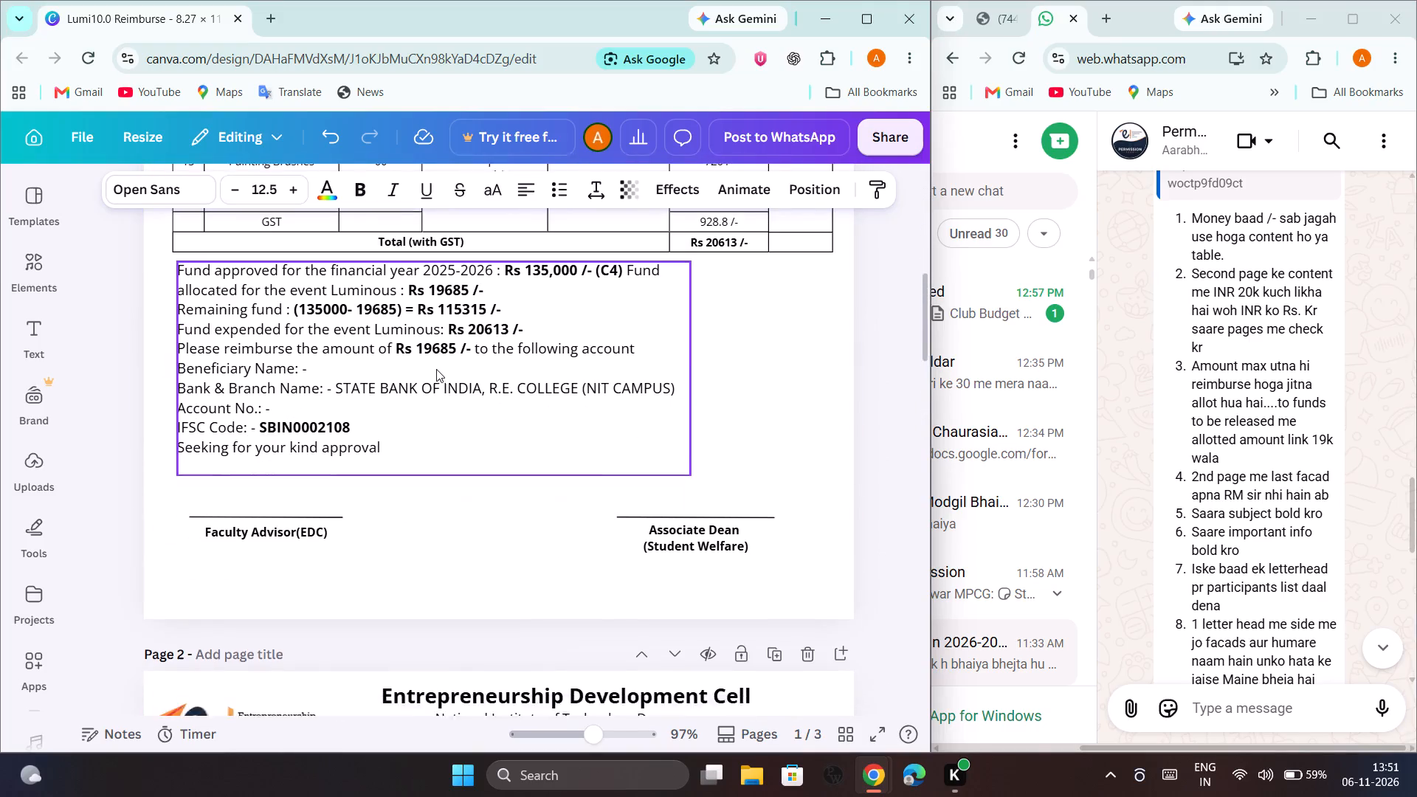
scroll(436, 369, "down", 3)
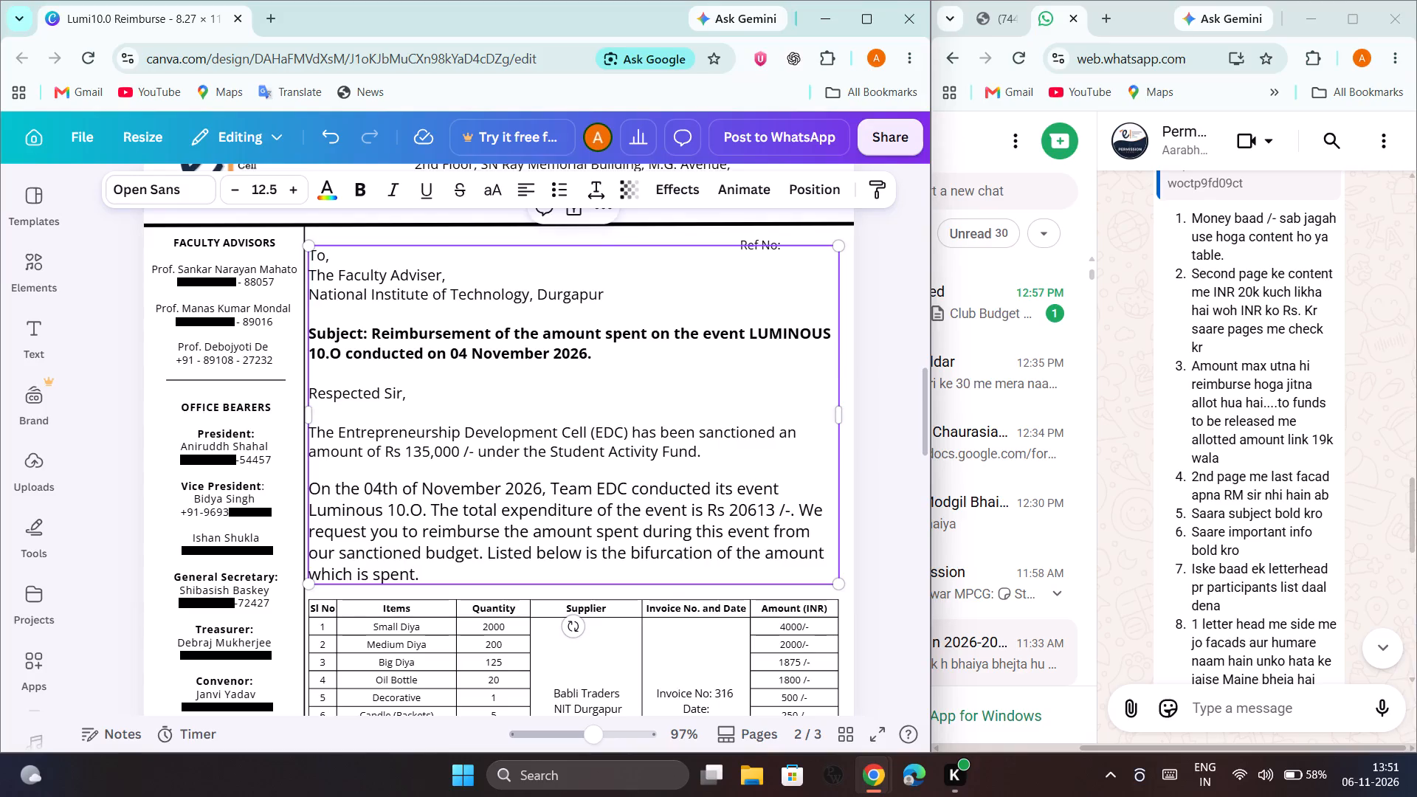
Bold "Entrepreneurship Development Cell (EDC)", "Rs 135,000 /-" and "Student Activity Fund" in the letter's first paragraph.
left_click_drag(340, 435, 408, 436)
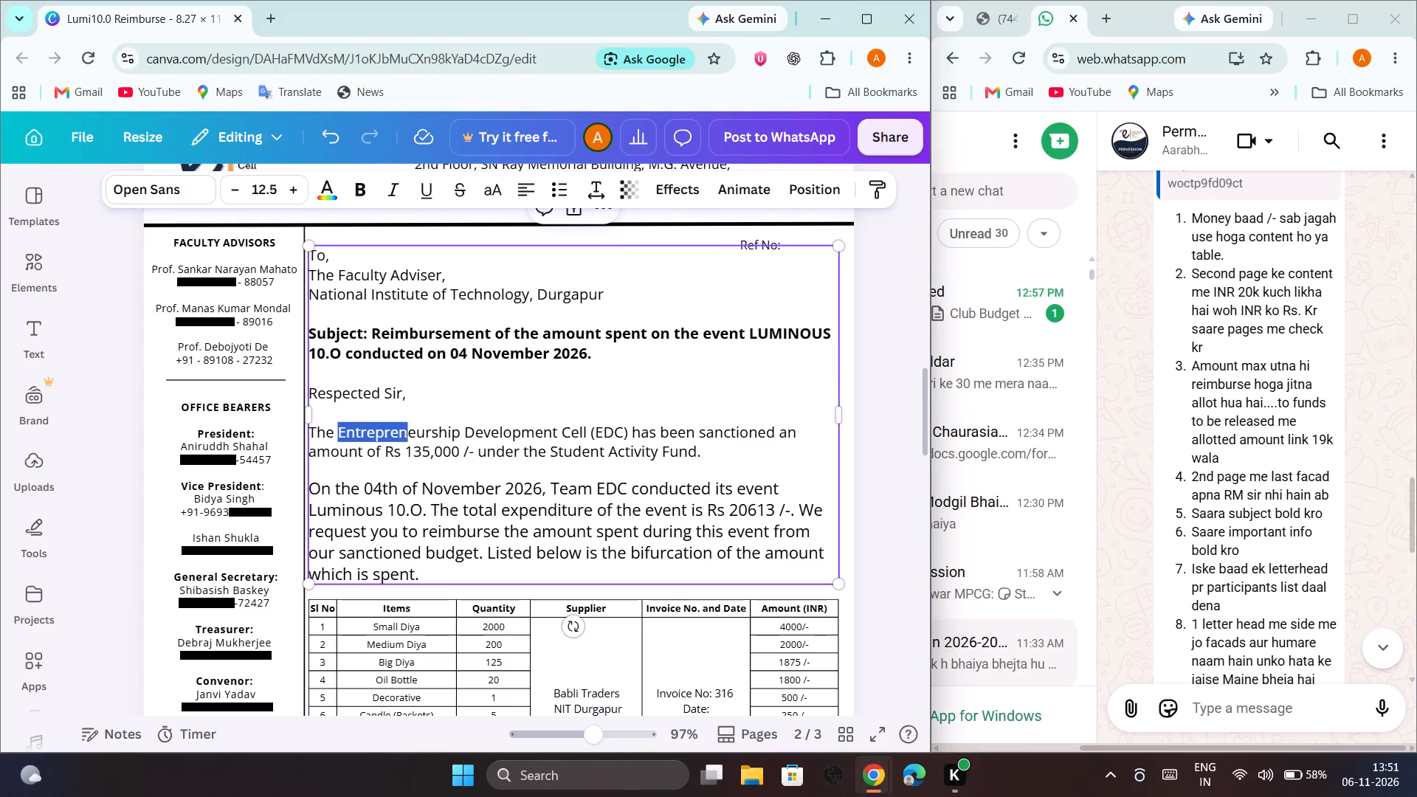
left_click_drag(408, 436, 627, 438)
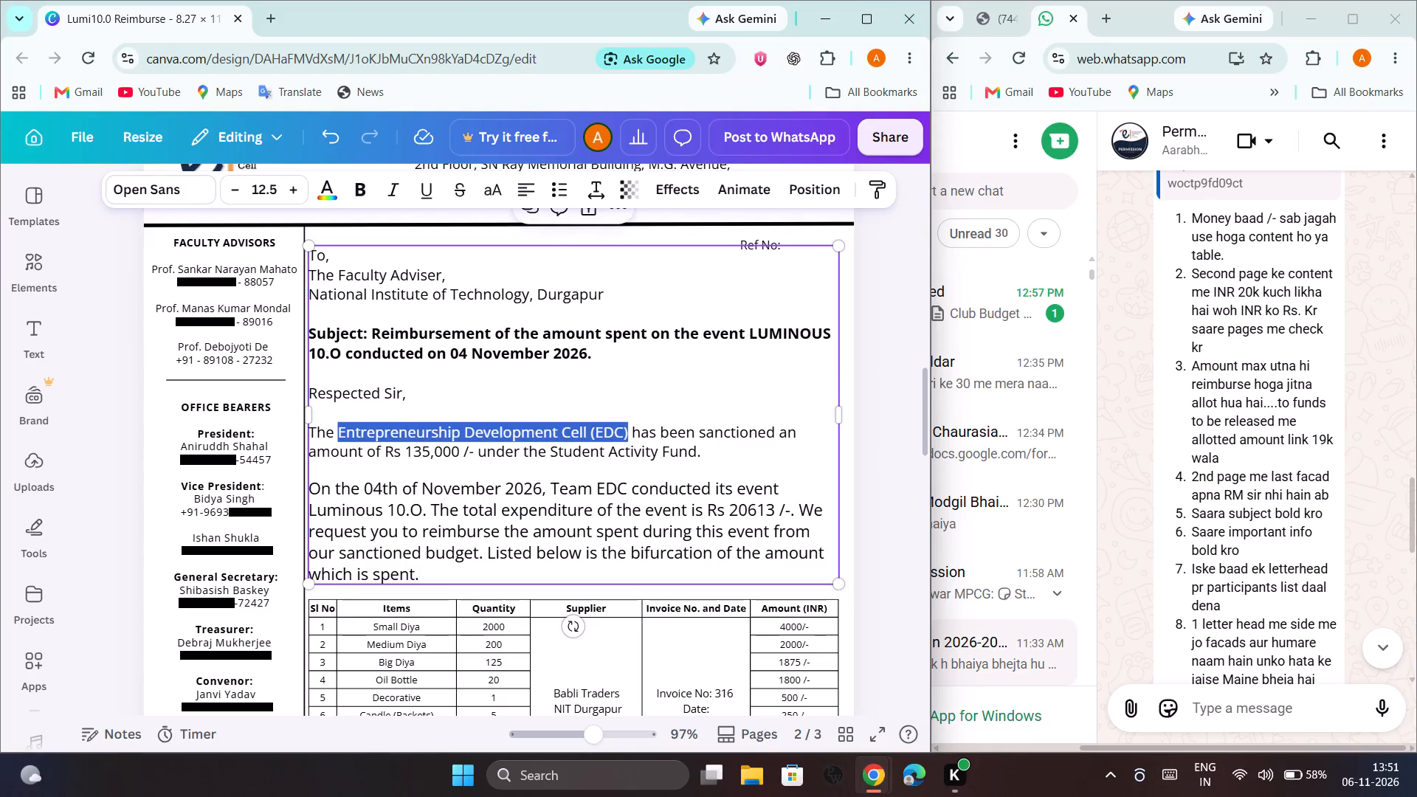
key("ctrl+b")
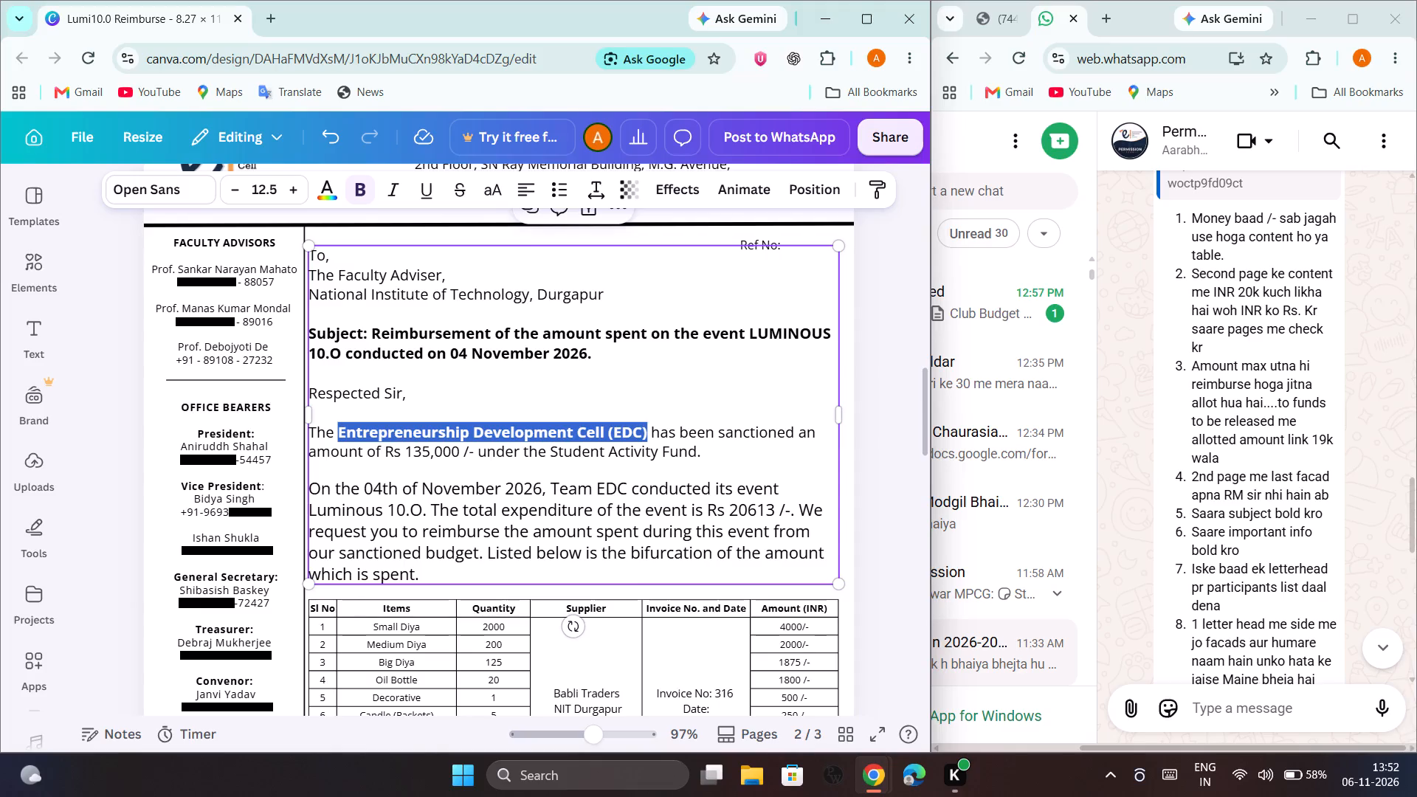
left_click_drag(385, 455, 466, 456)
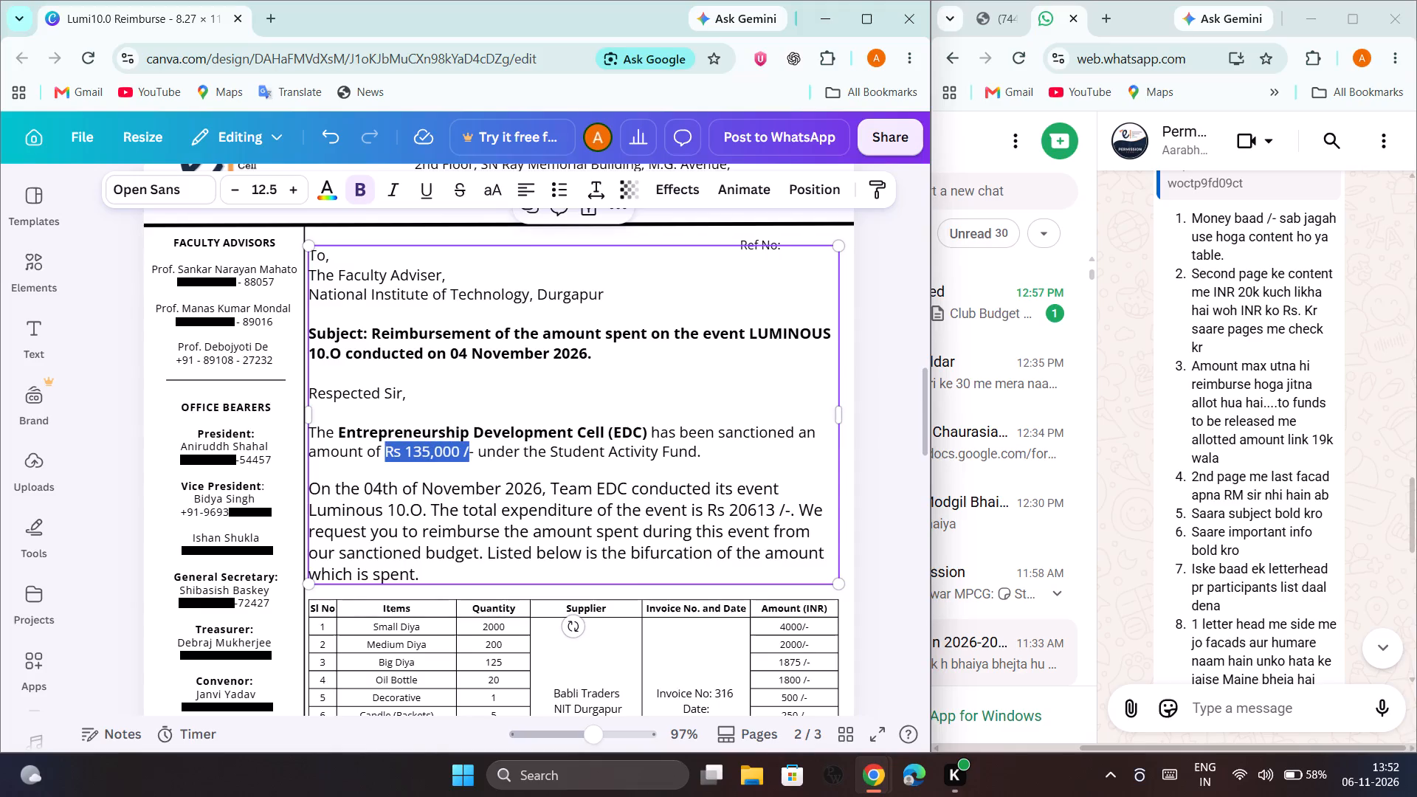
left_click_drag(466, 456, 475, 456)
key("ctrl+b")
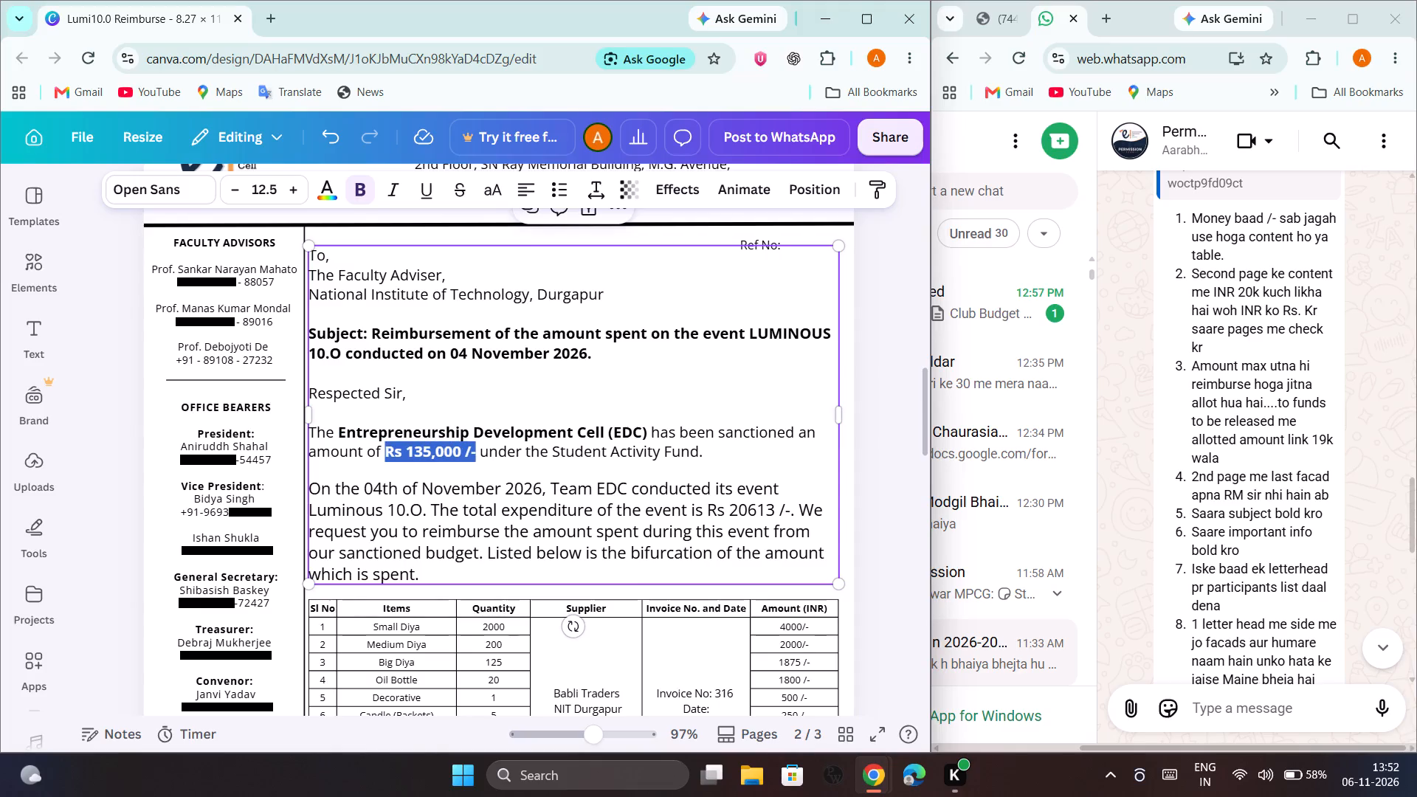
left_click_drag(553, 451, 678, 453)
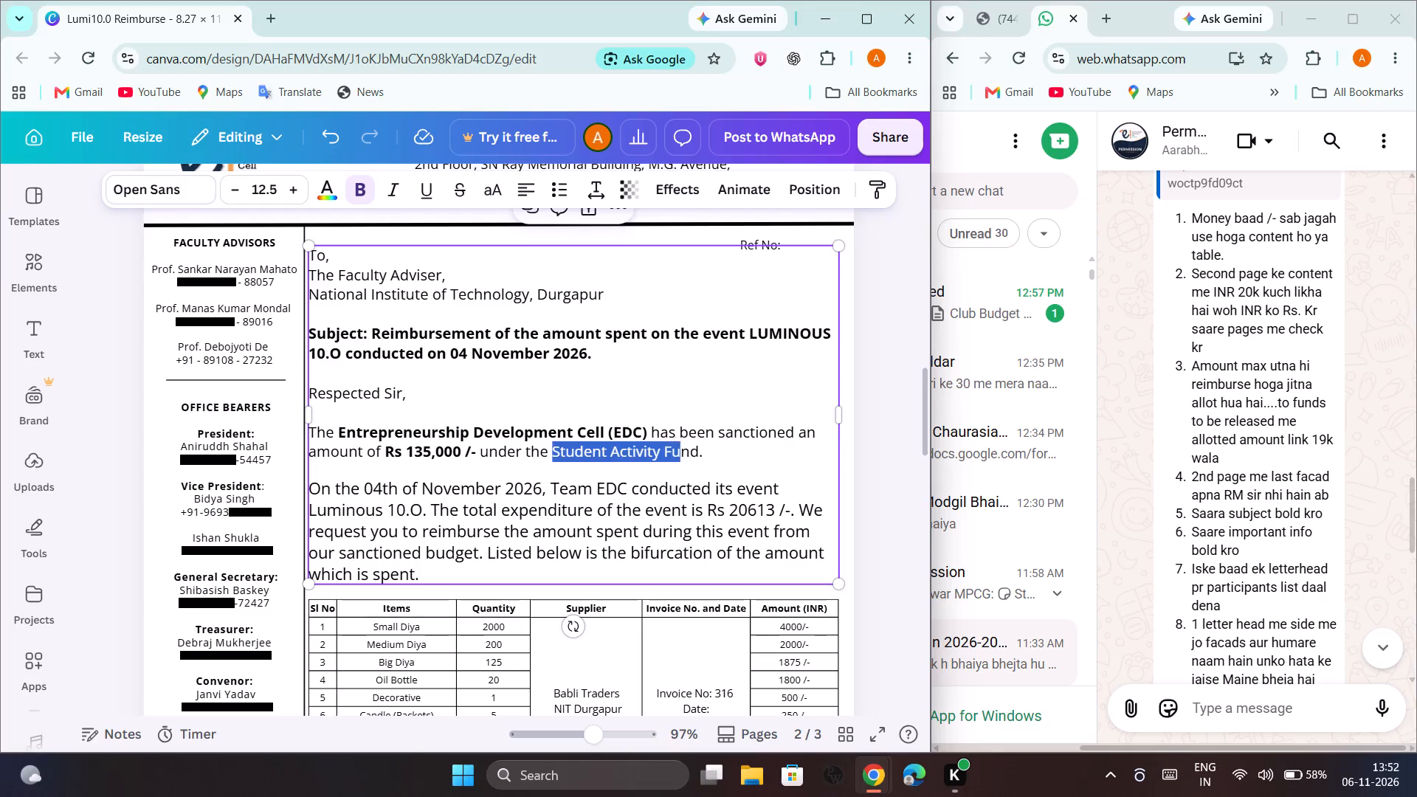
left_click_drag(678, 453, 700, 457)
key("ctrl+b")
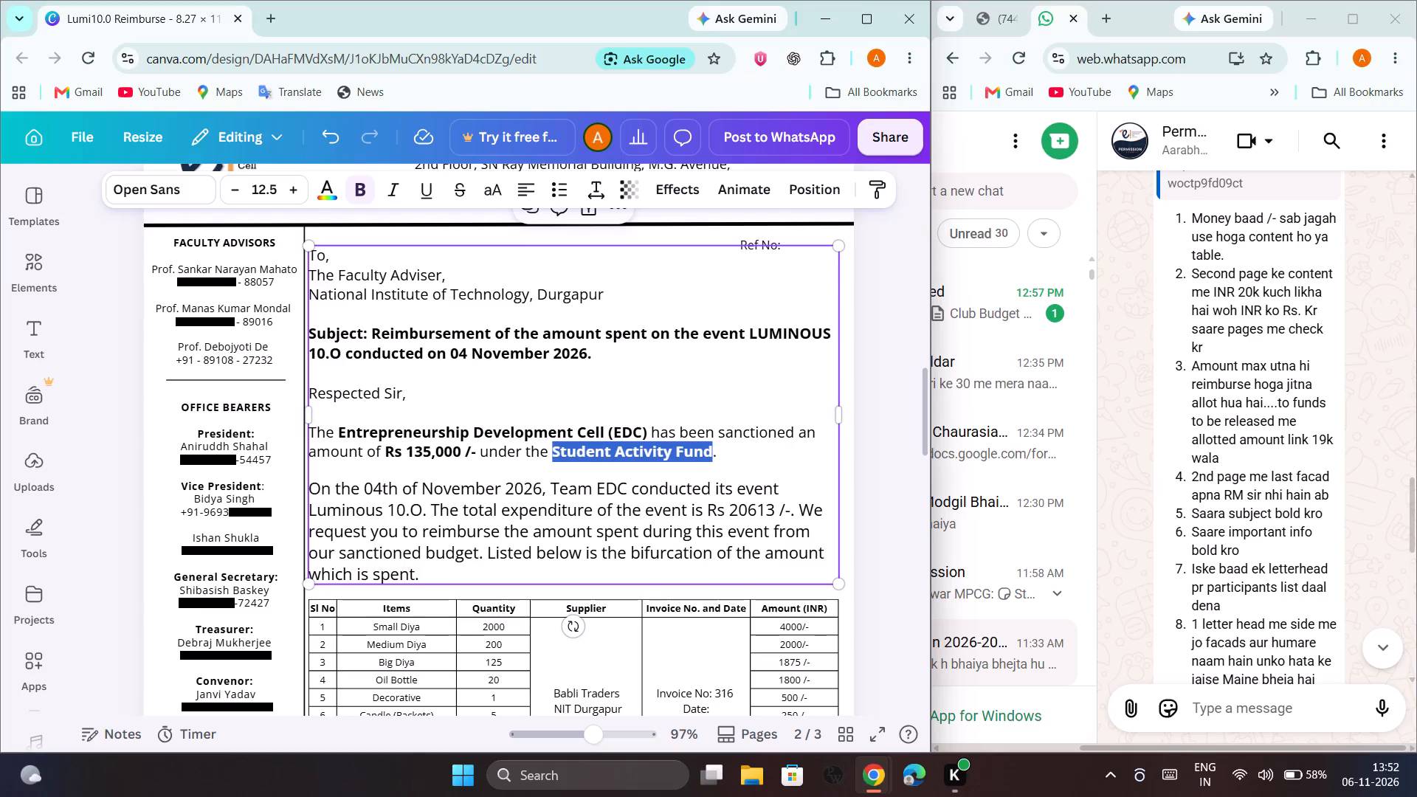
left_click(685, 479)
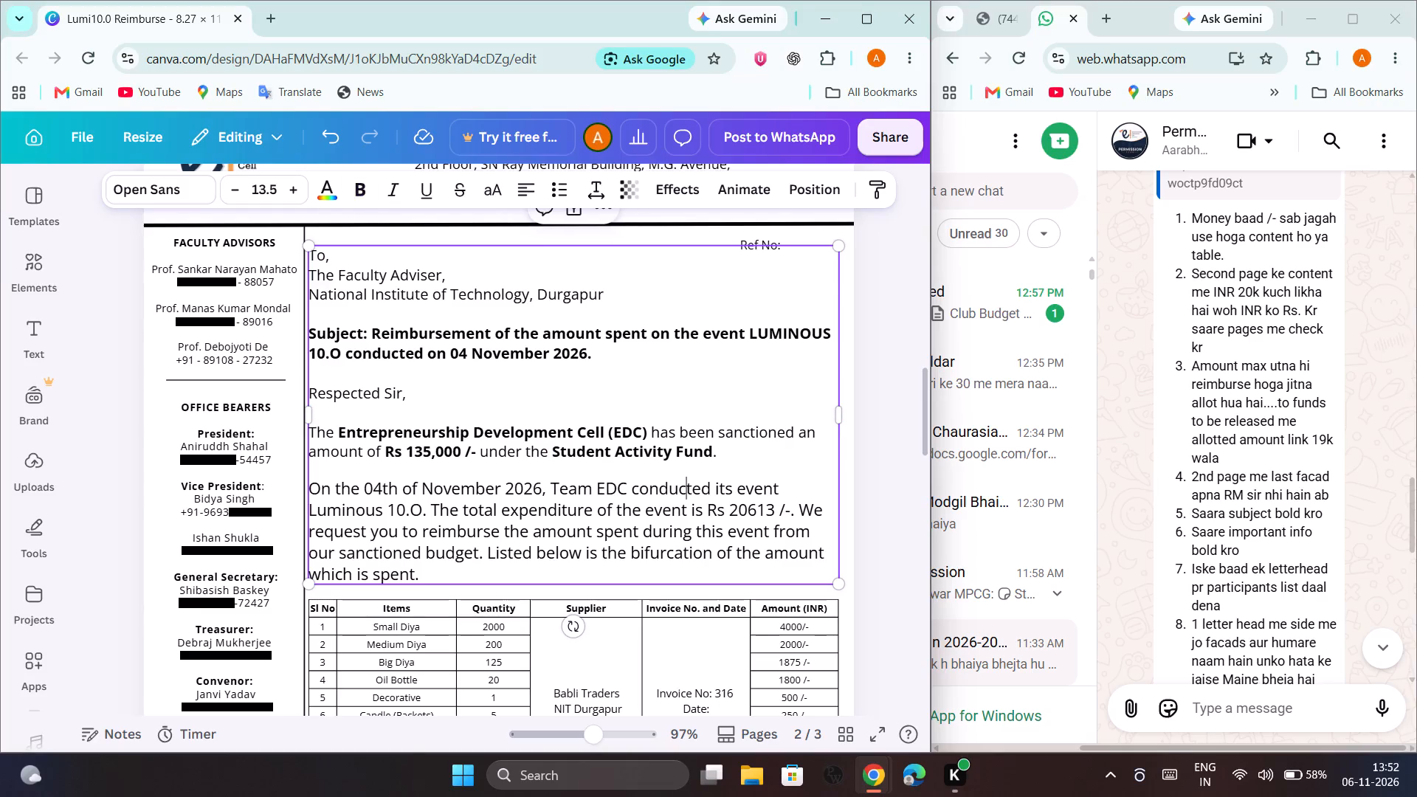
Bold the date "04th of November 2026" and the event name "Luminous 10.O" in the letter's second paragraph.
left_click_drag(364, 490, 532, 488)
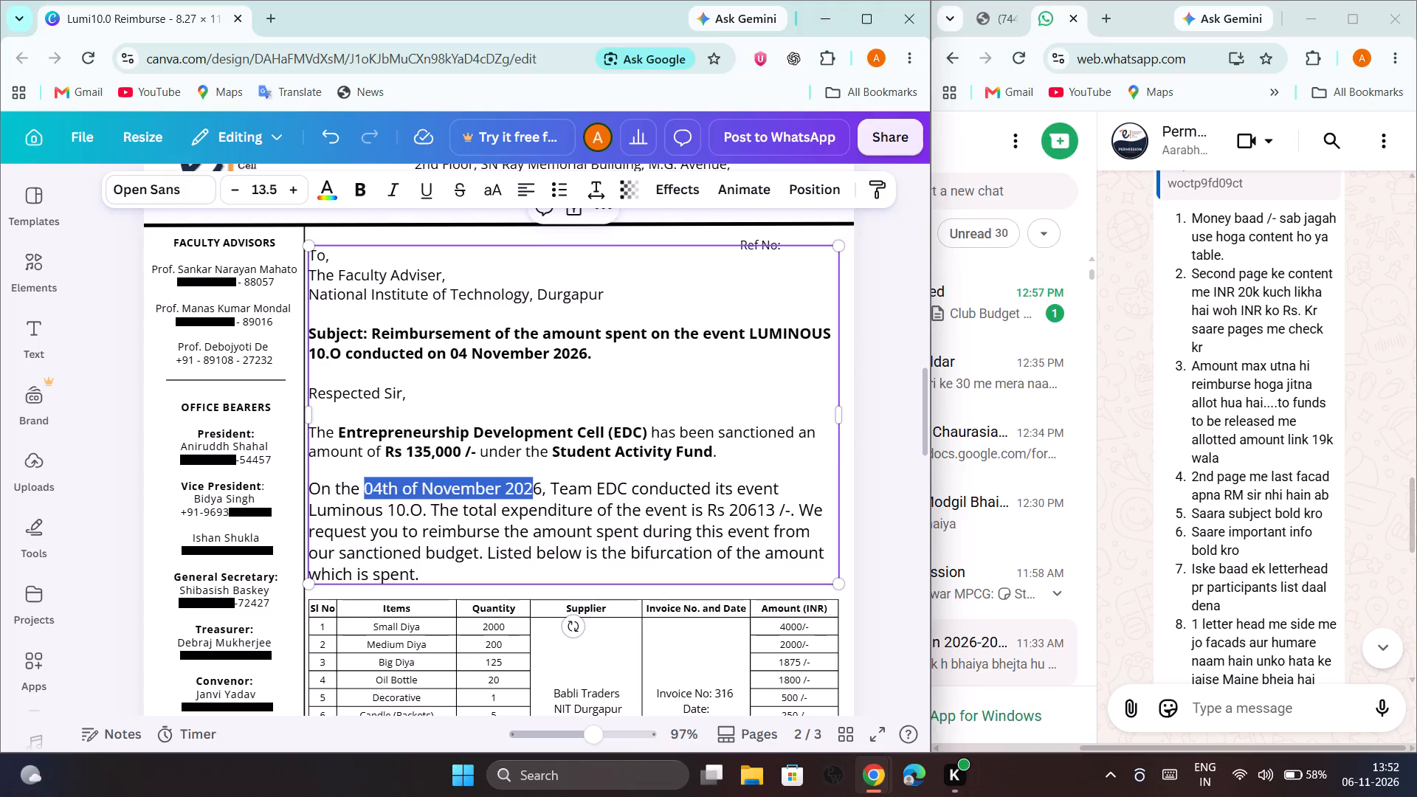
left_click_drag(532, 488, 538, 487)
key("ctrl+b")
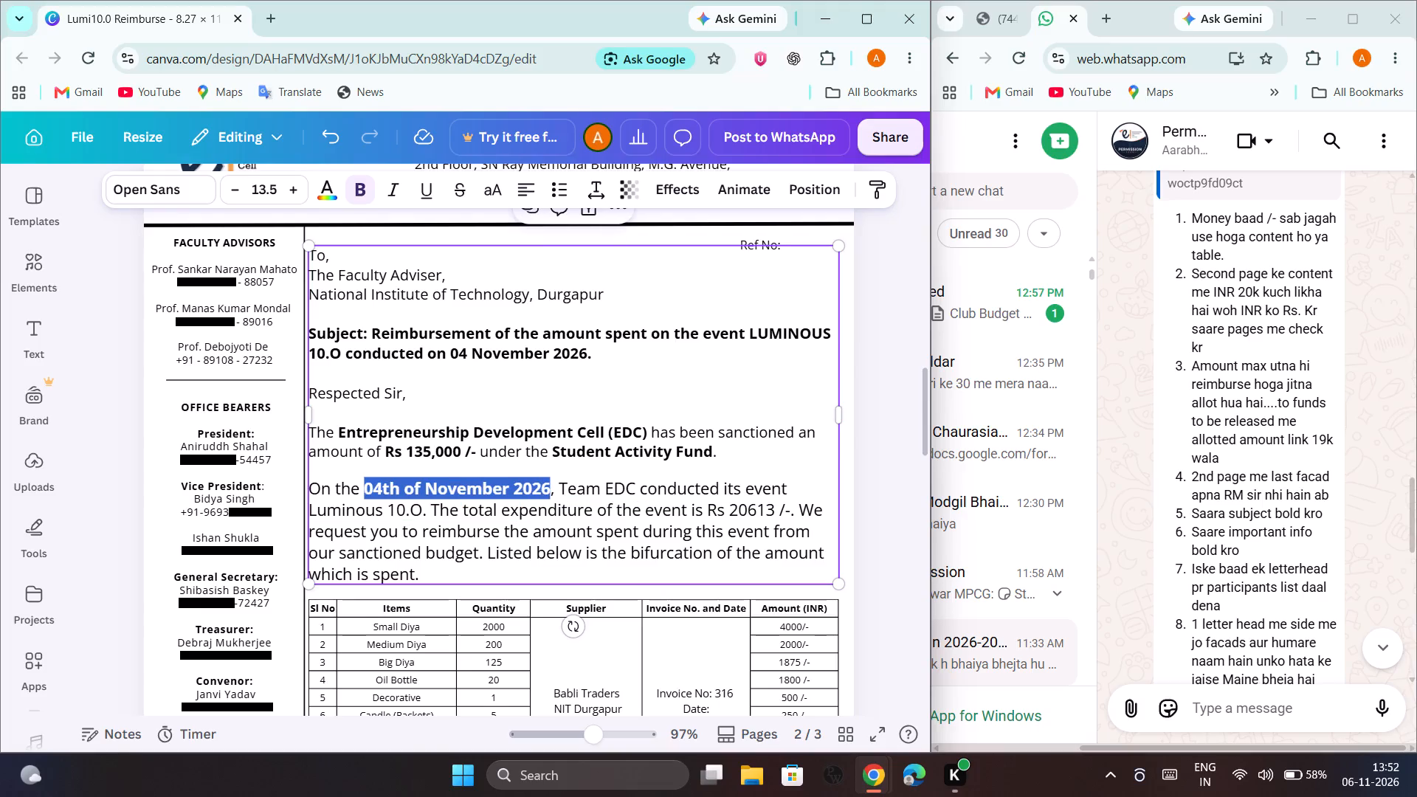
left_click_drag(421, 510, 365, 510)
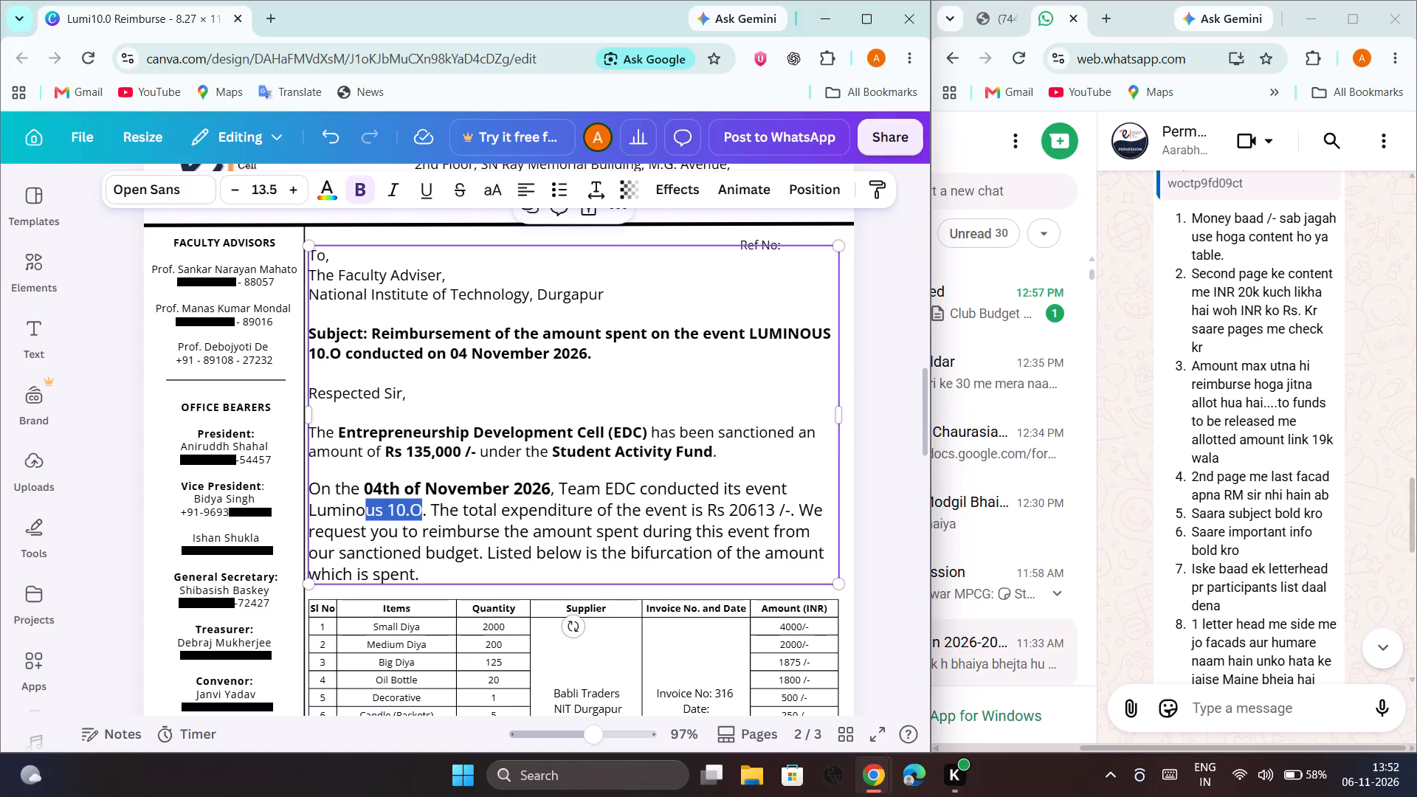
left_click_drag(365, 510, 310, 517)
key("ctrl+b")
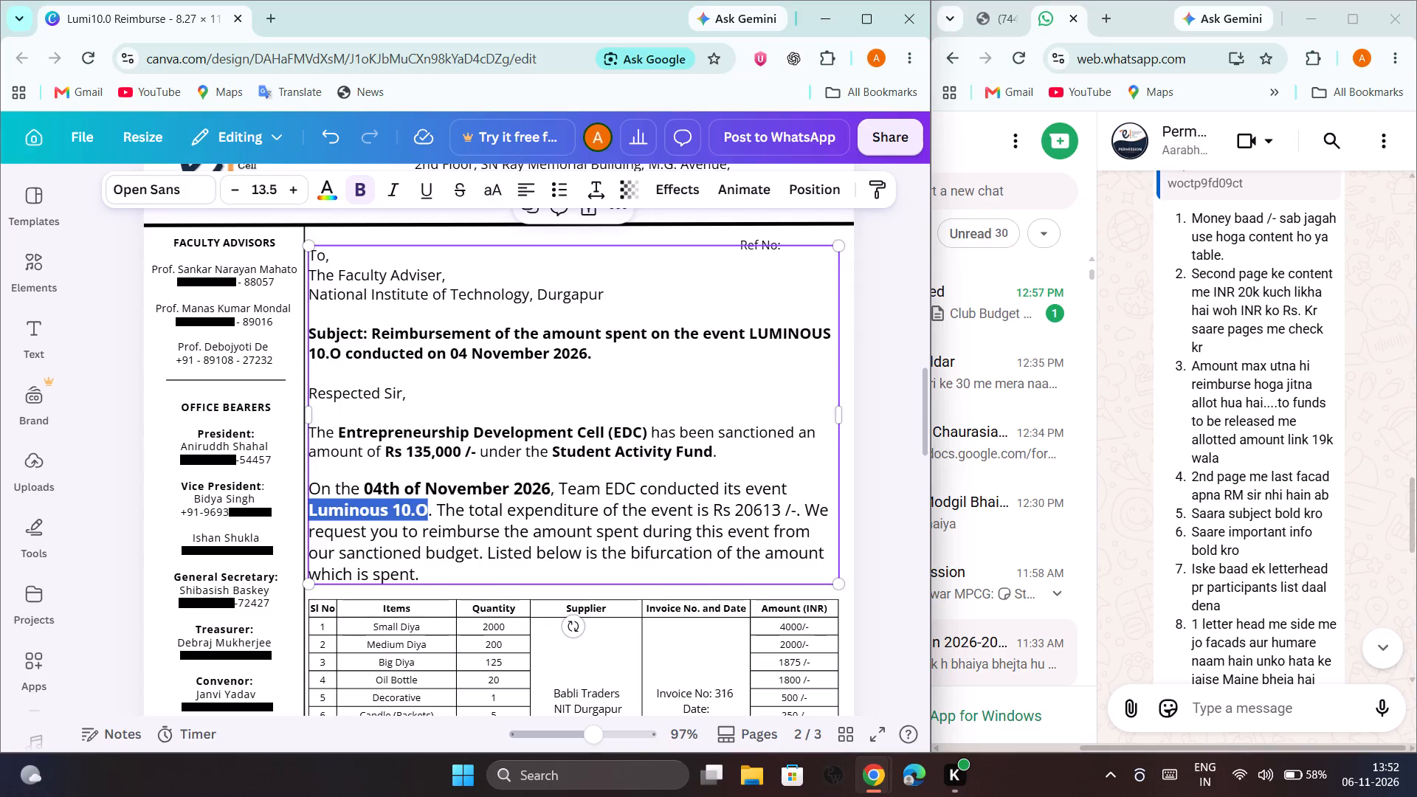
Bold "expenditure of the event is Rs 20613 /-" in the second paragraph of the letter on page 2.
left_click_drag(714, 511, 791, 508)
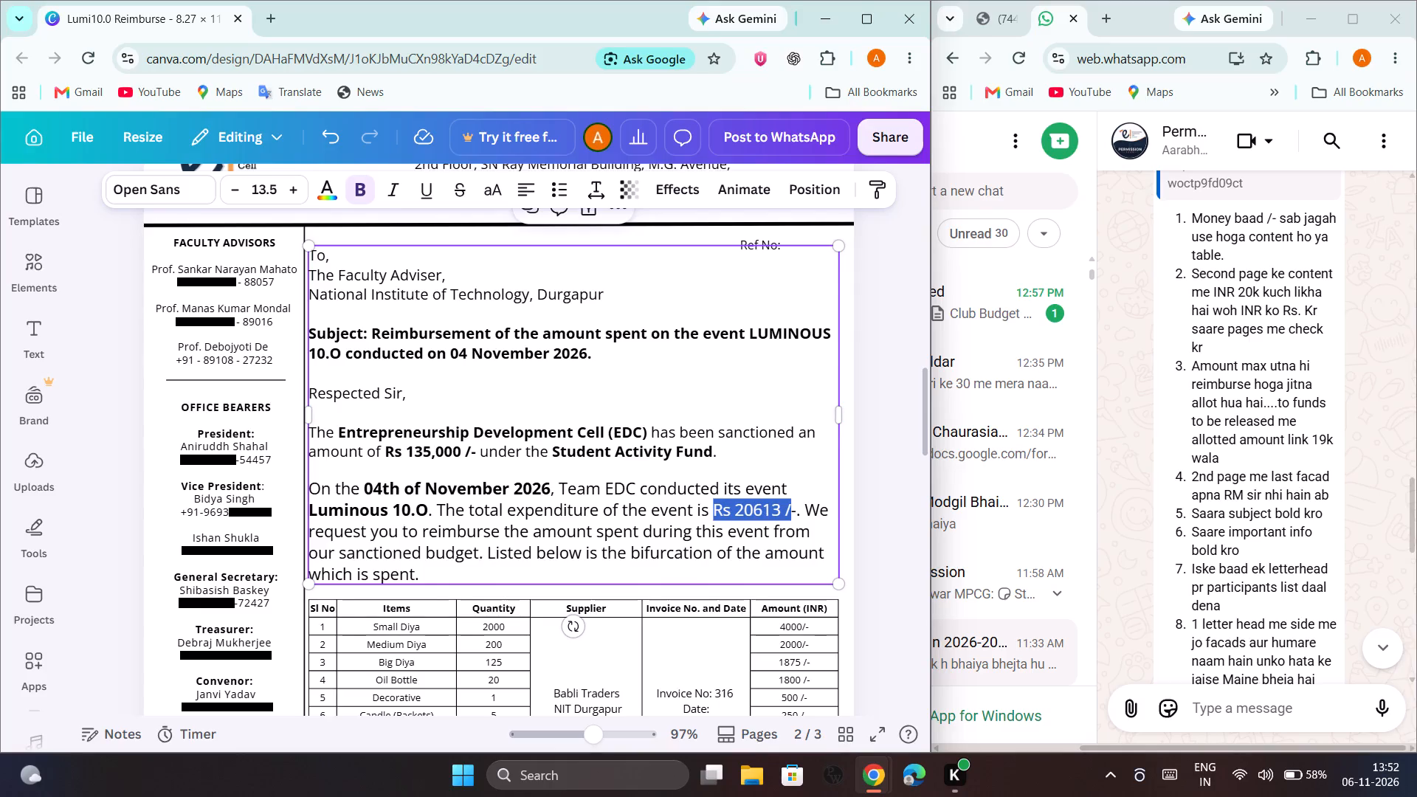
left_click_drag(791, 508, 795, 508)
key("ctrl+b")
left_click(675, 559)
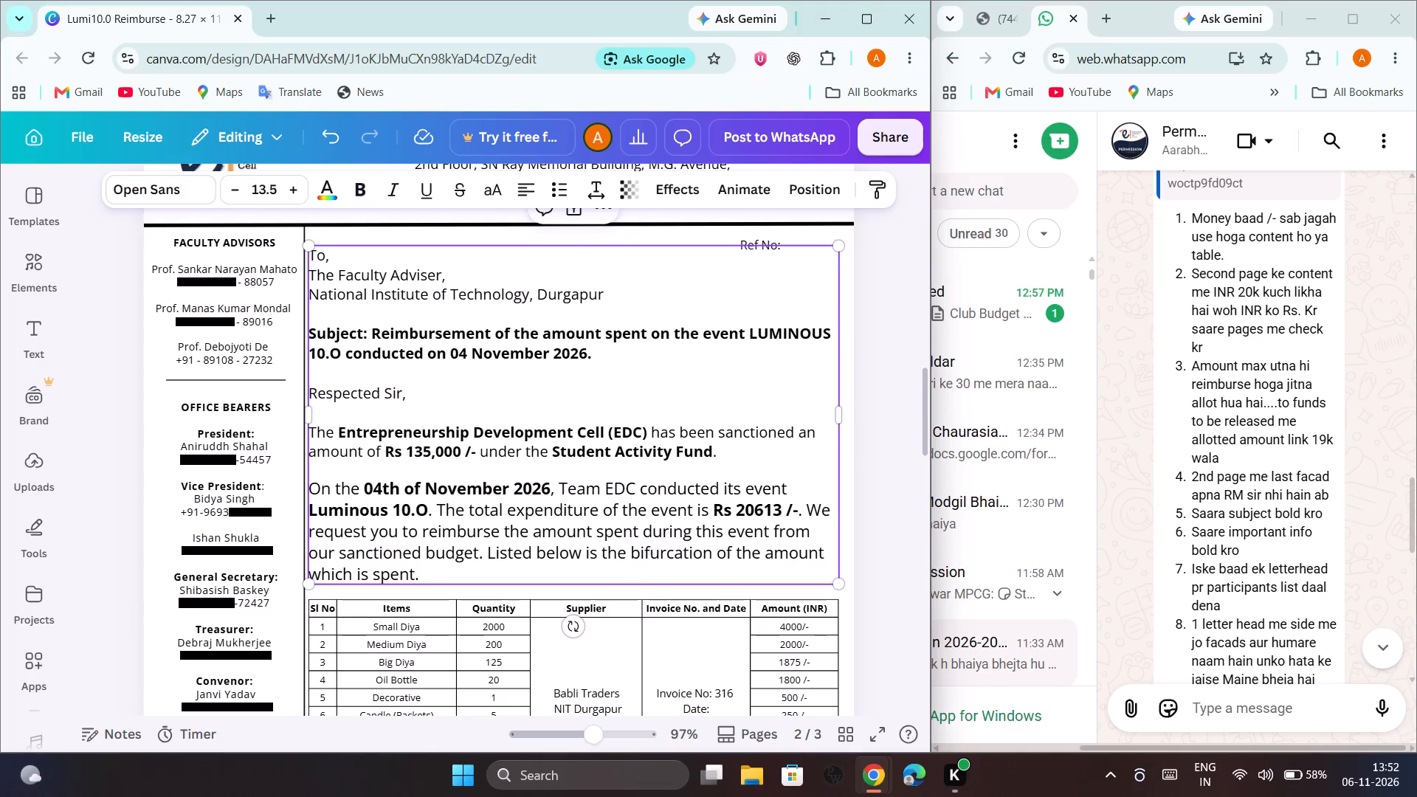
scroll(675, 559, "down", 3)
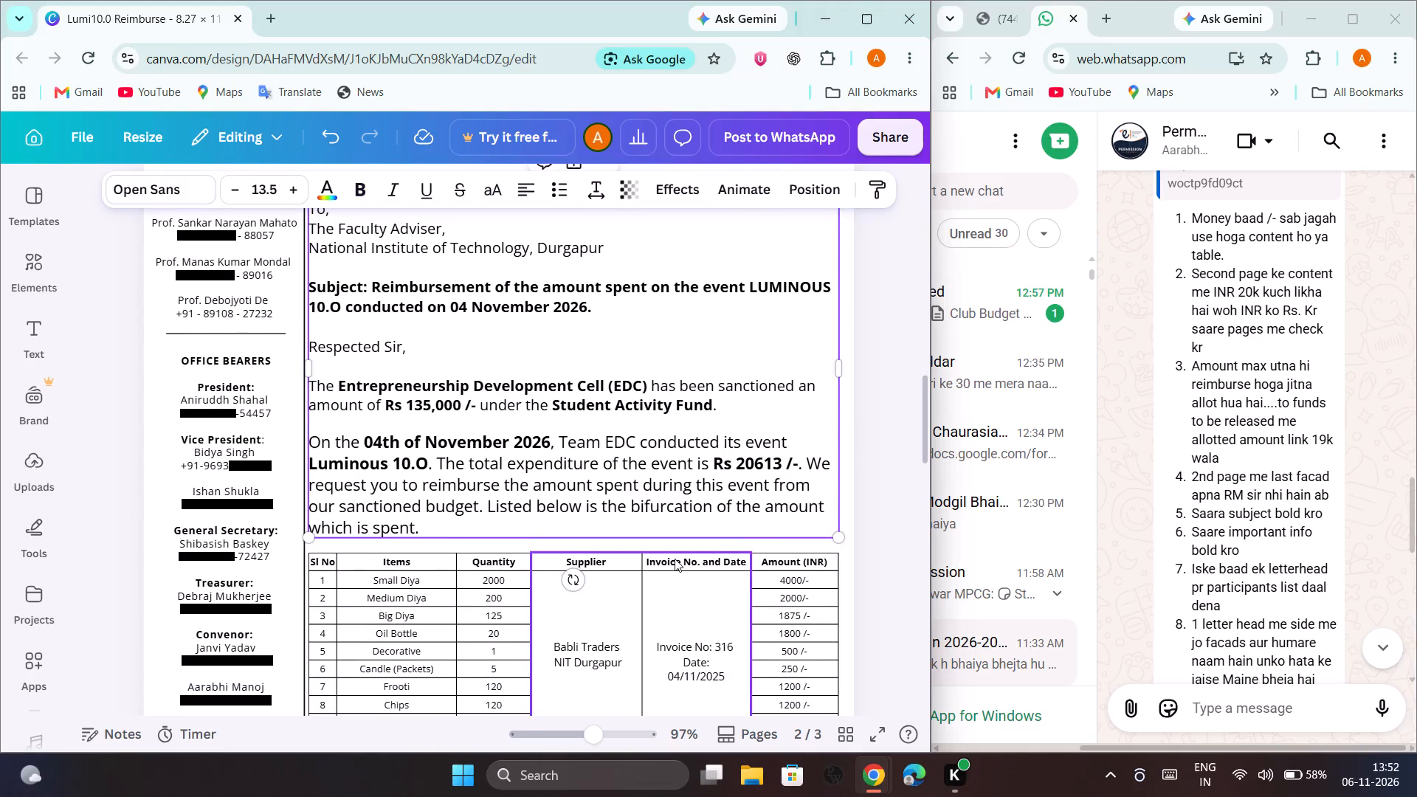
scroll(675, 559, "down", 1)
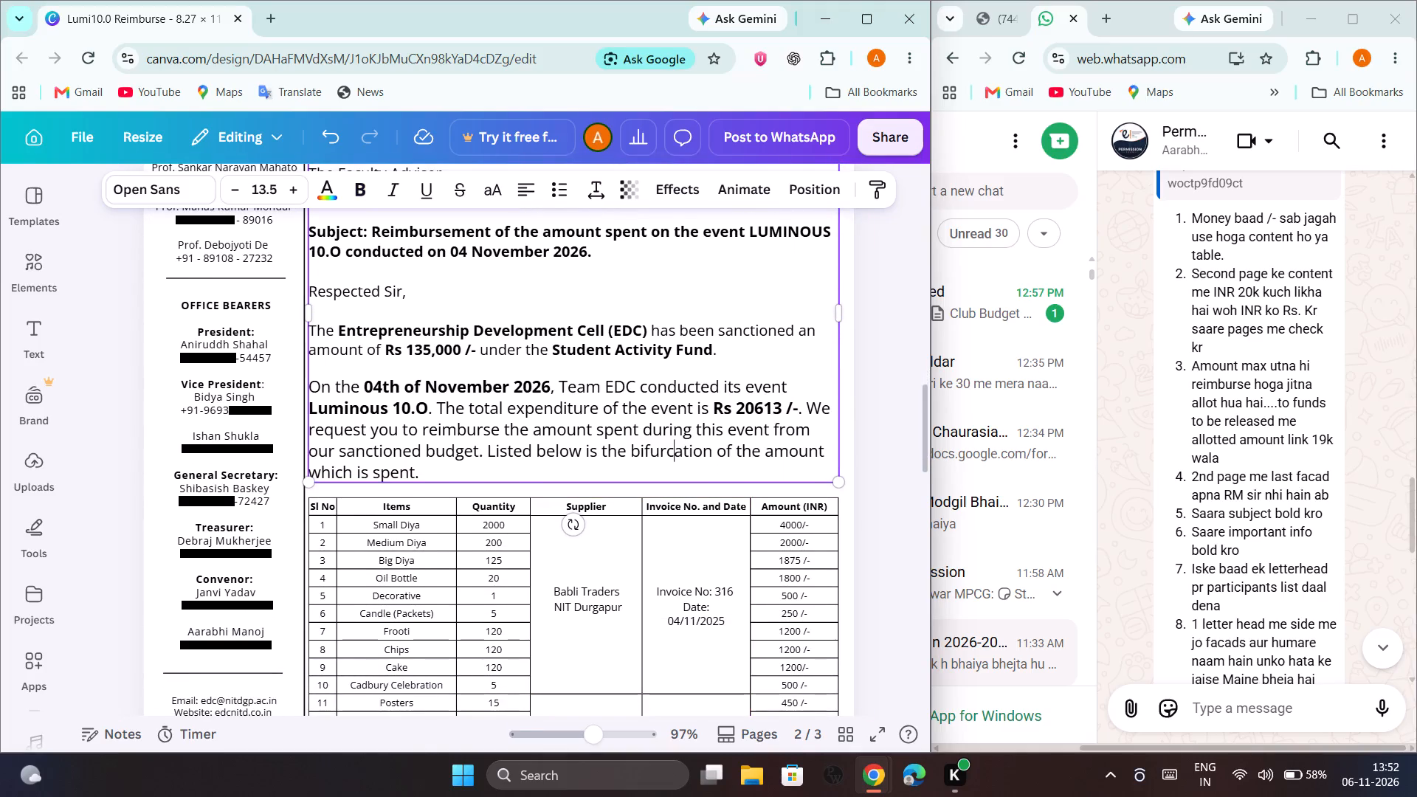
left_click_drag(511, 409, 702, 410)
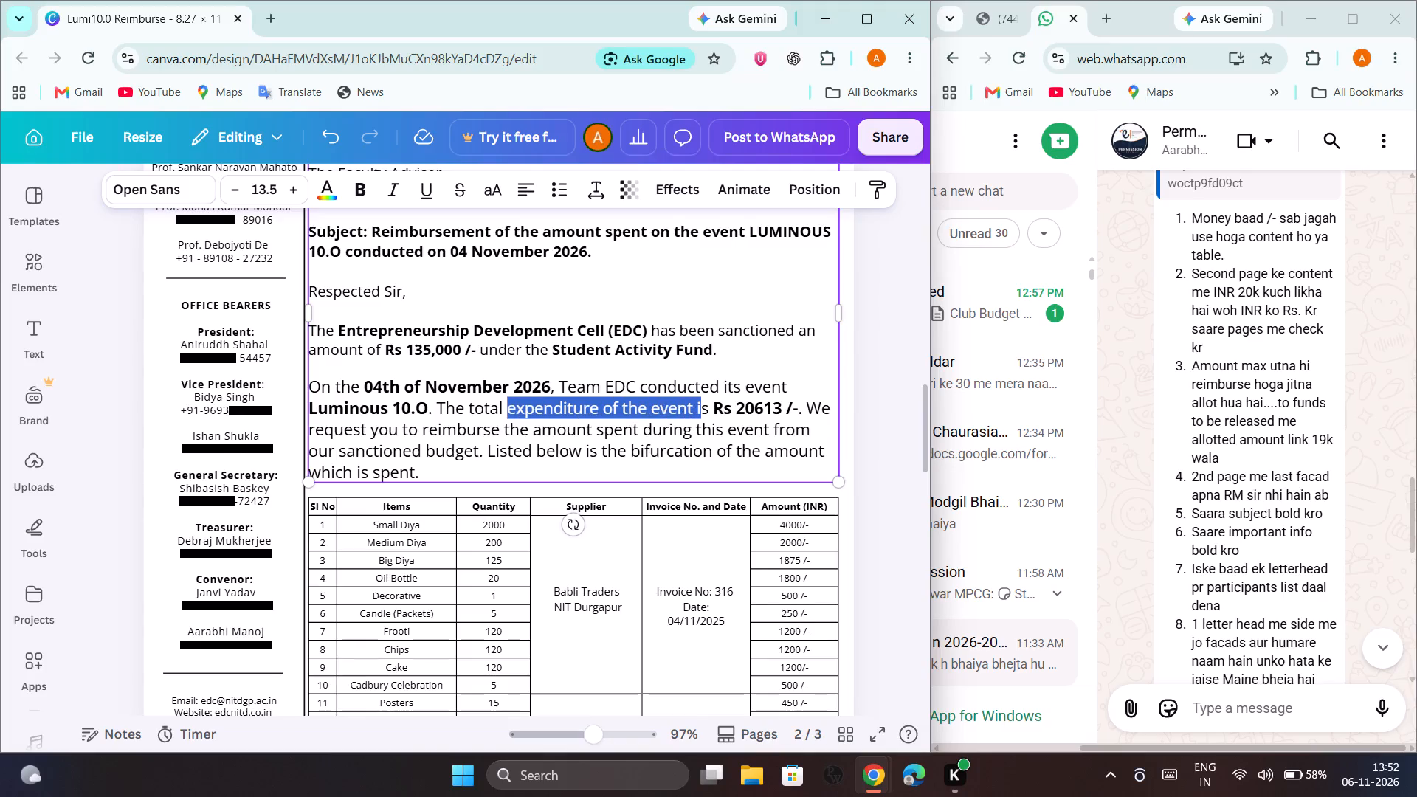
left_click_drag(702, 410, 708, 413)
key("ctrl+b")
left_click(607, 455)
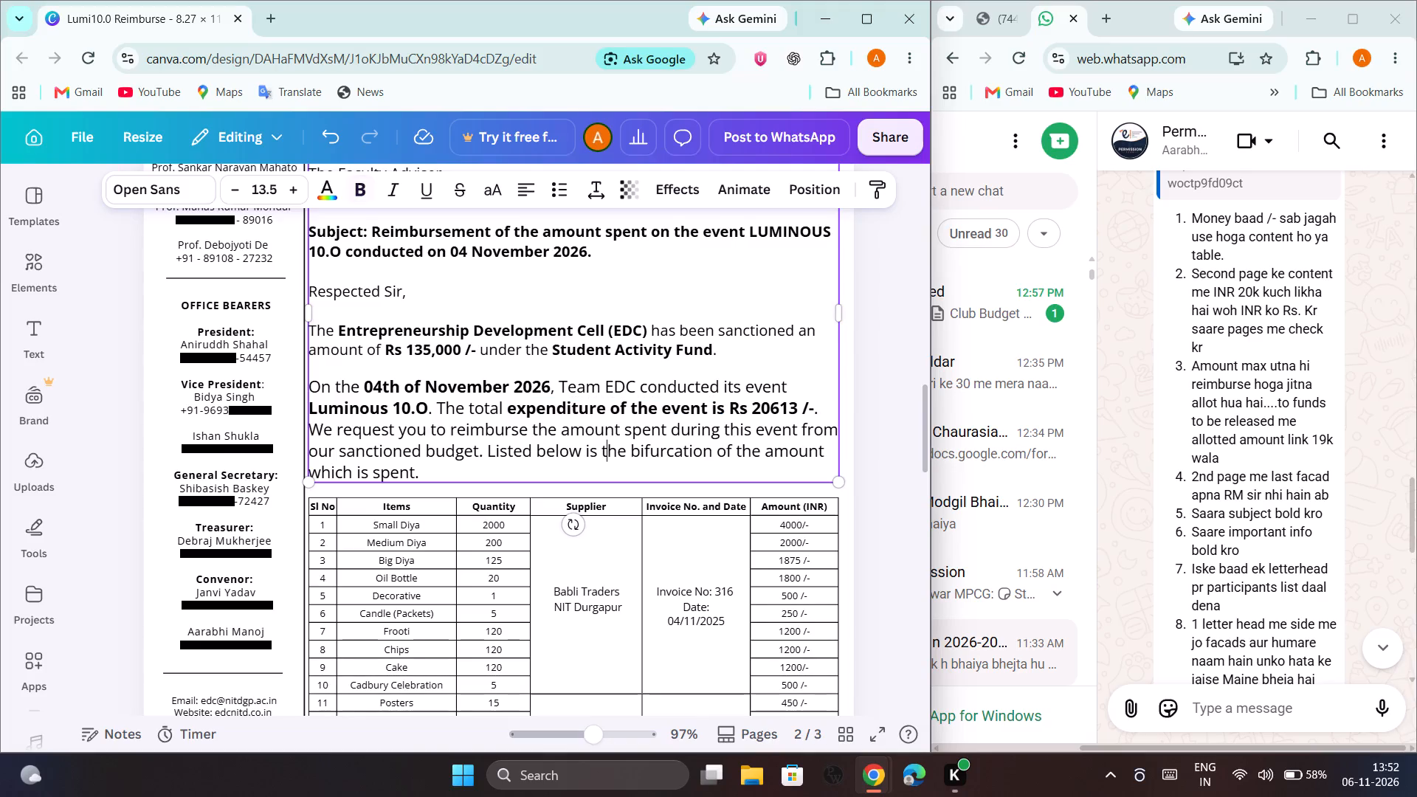
Remove the professor's name and "Sir's" after "Prof." in the sentence below page 2's table, leaving a blank gap.
scroll(607, 455, "down", 1)
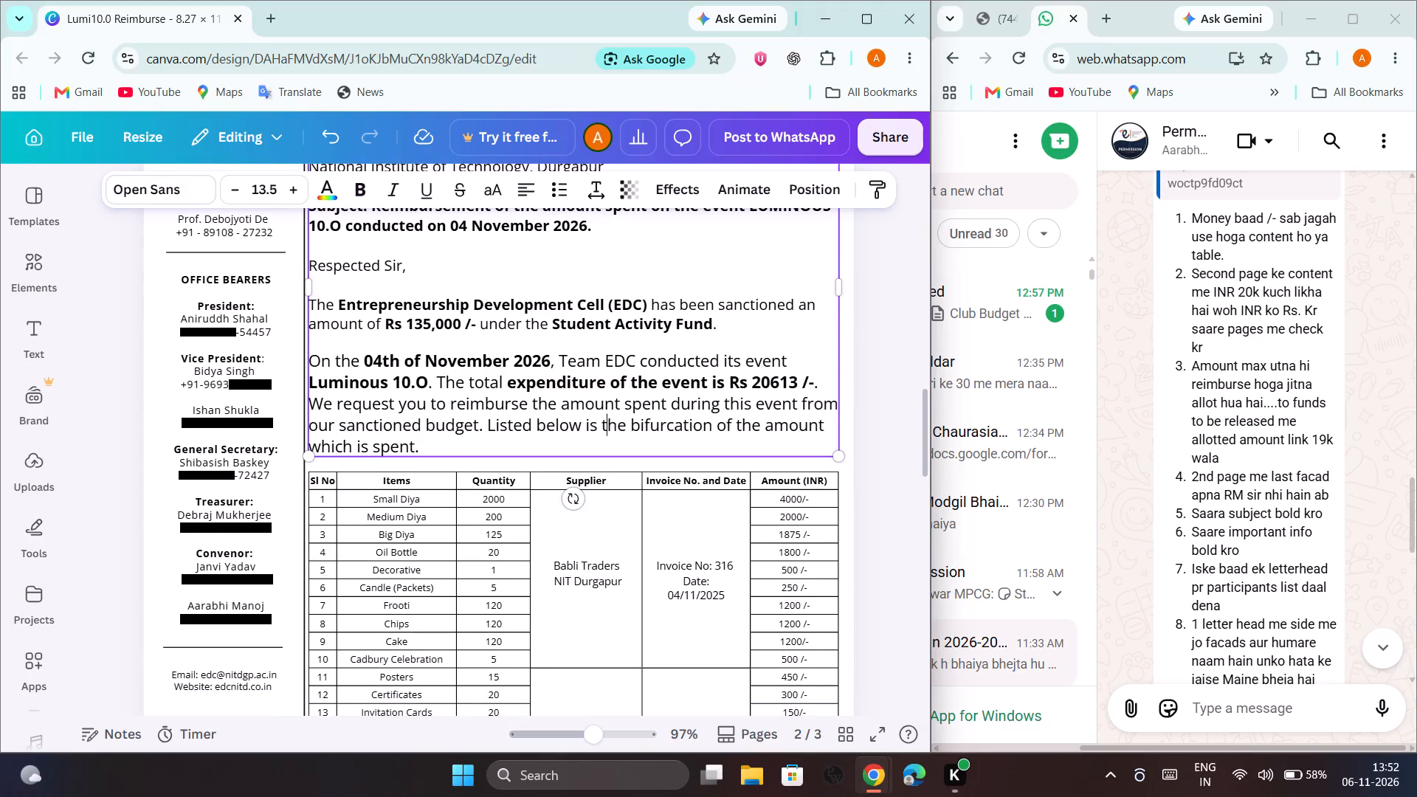
scroll(607, 455, "down", 1)
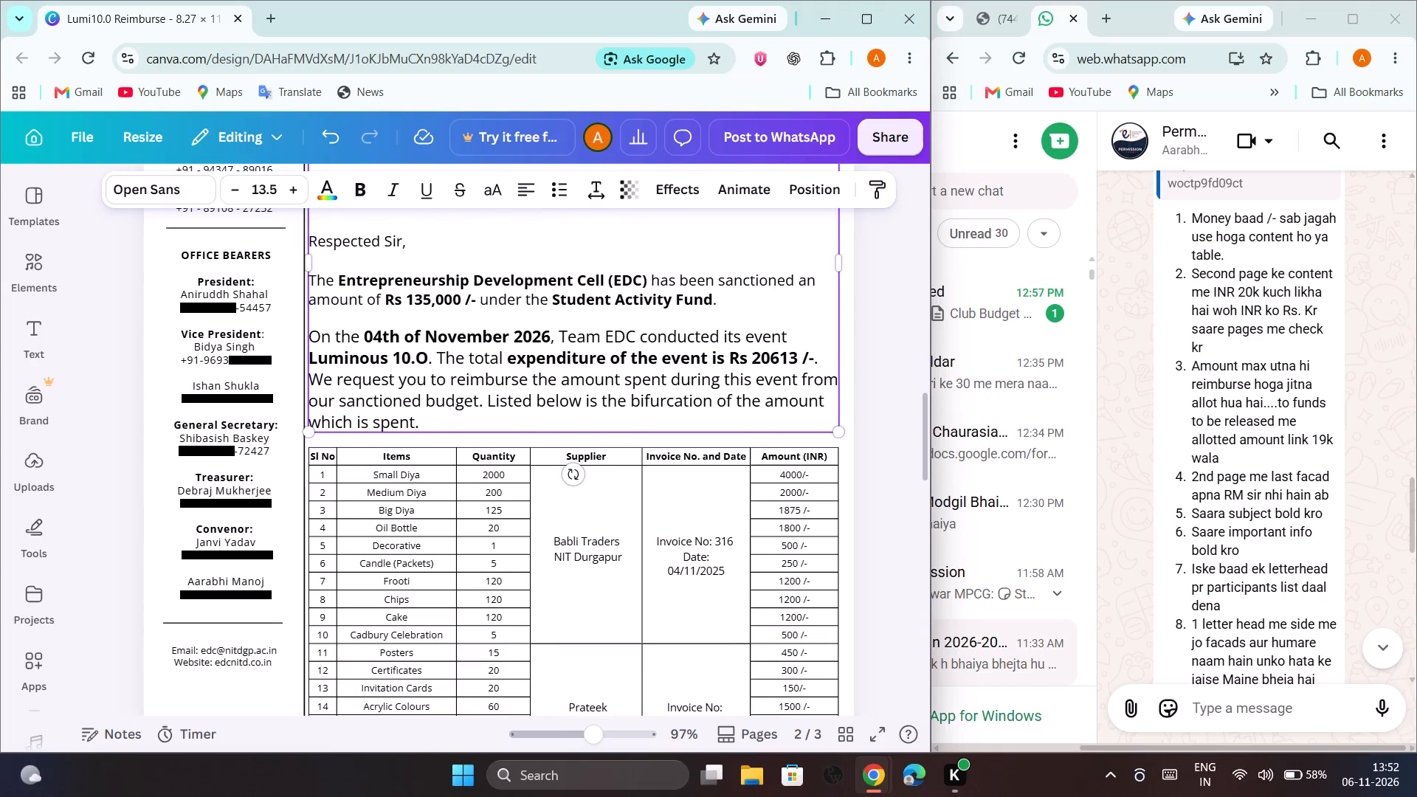
scroll(641, 387, "down", 1)
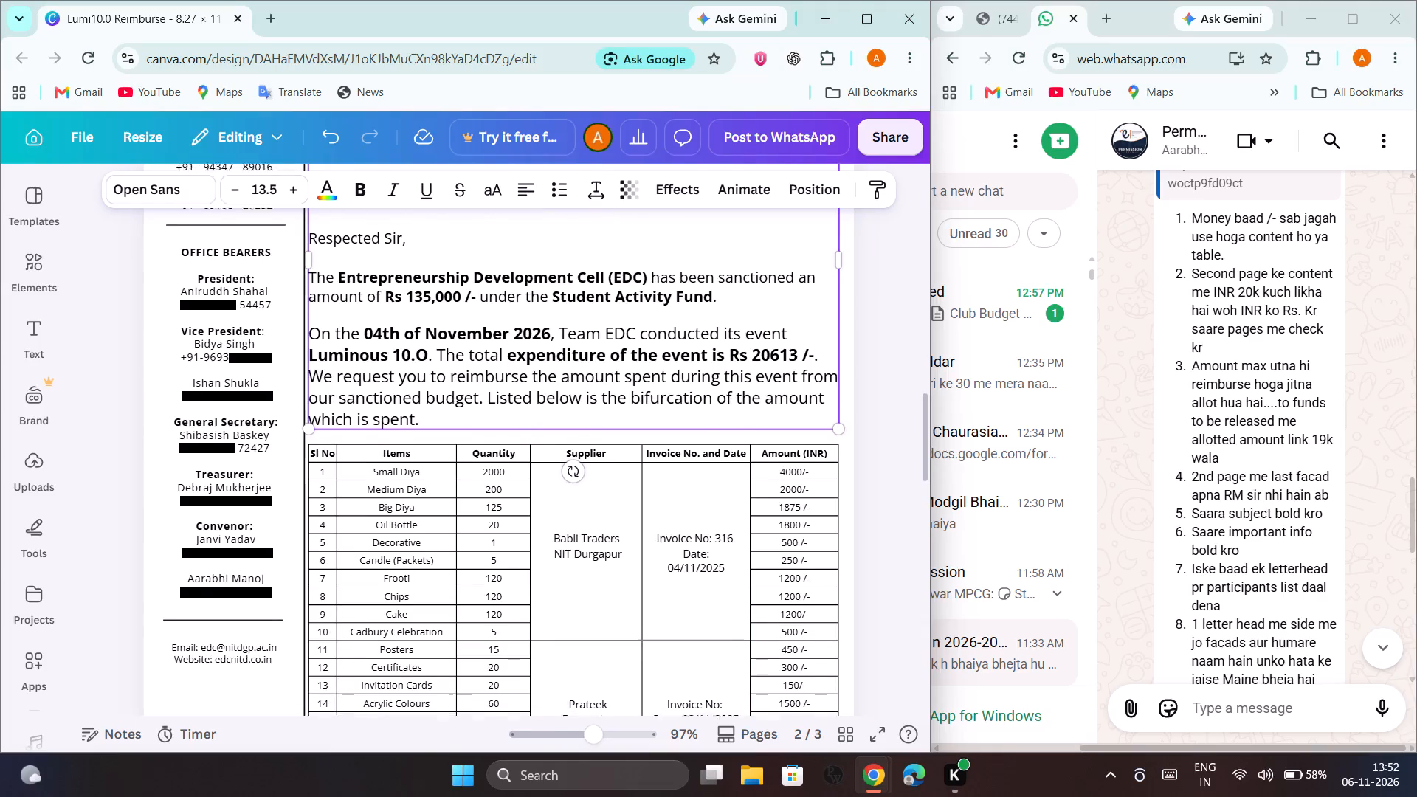
scroll(641, 387, "down", 4)
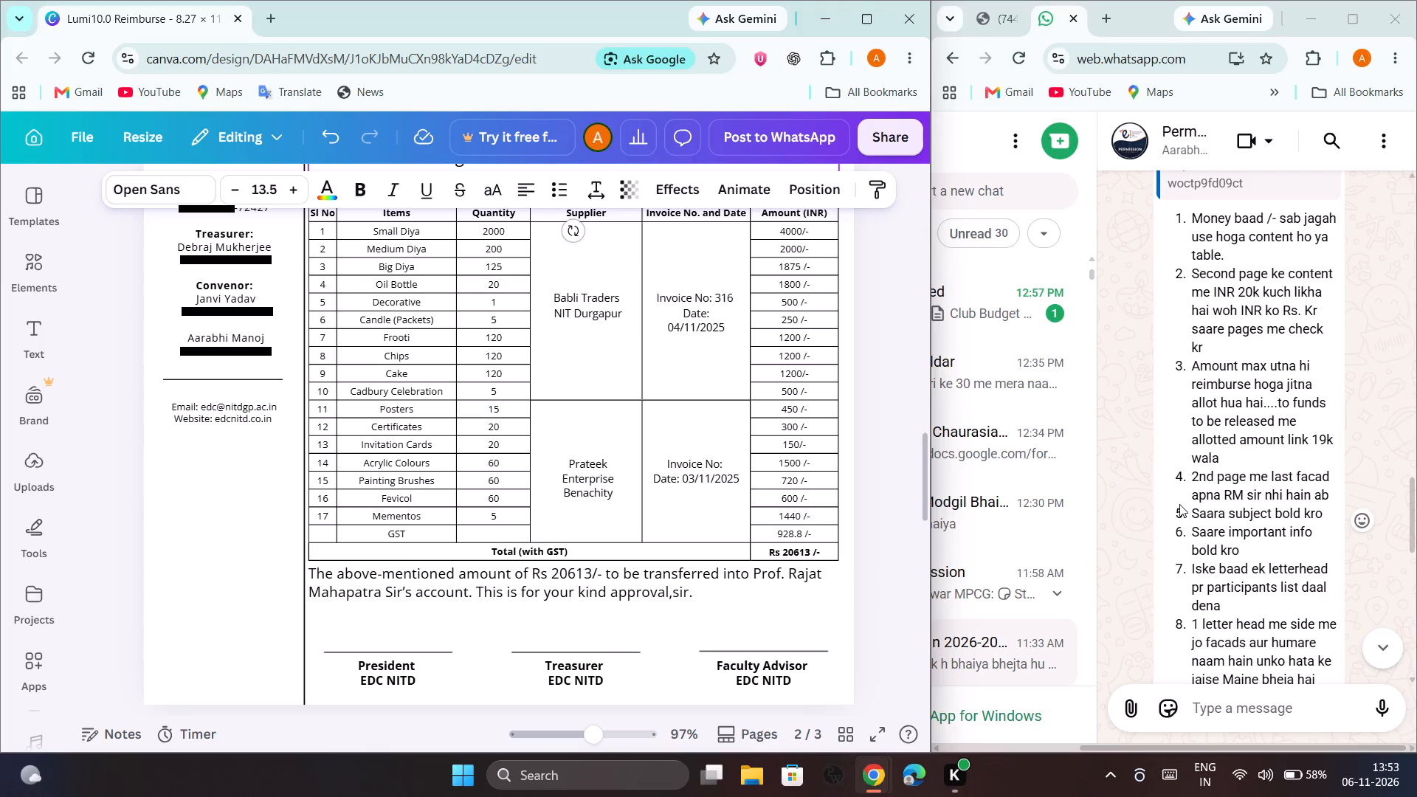
left_click(415, 592)
left_click(415, 592)
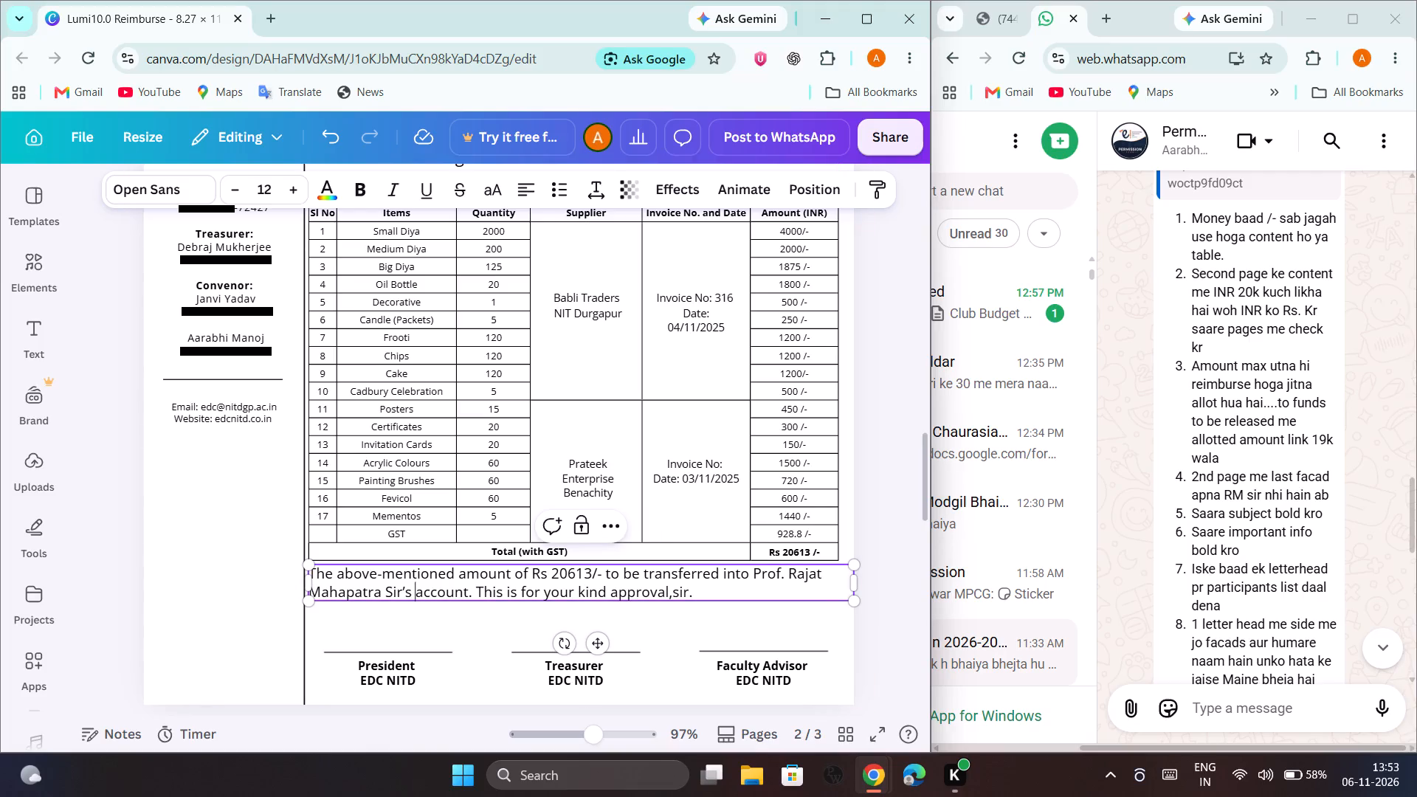
left_click(409, 596)
key("BackSpace")
key("BackSpace")
key("BackSpace")
key("BackSpace")
key("BackSpace")
key("BackSpace")
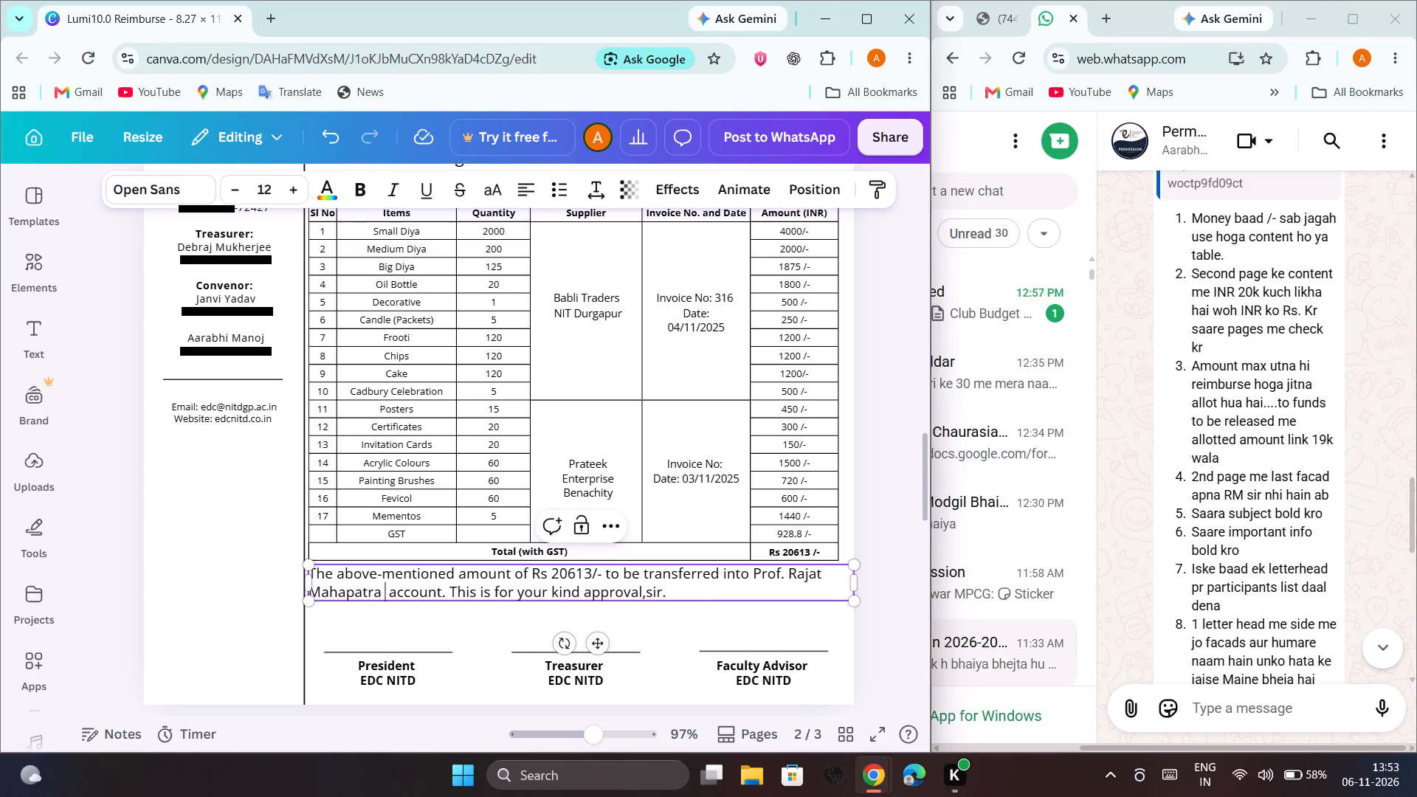
key("BackSpace")
key("BackSpace")
key("BackSpace")
key("BackSpace")
key("BackSpace")
key("BackSpace")
key("BackSpace")
key("BackSpace")
key("BackSpace")
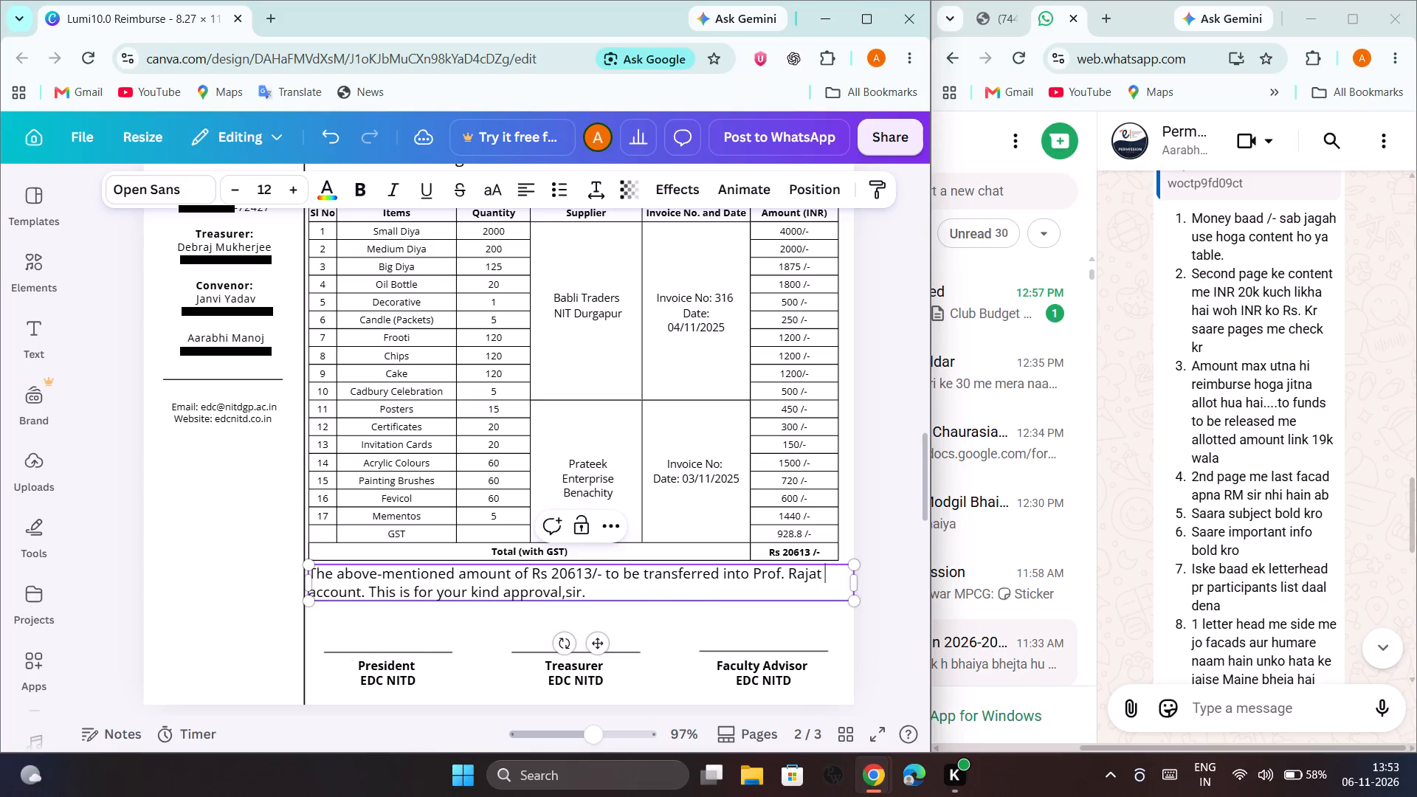
key("BackSpace")
key("BackSpace")
key("BackSpace")
key("BackSpace")
key("BackSpace")
key("BackSpace")
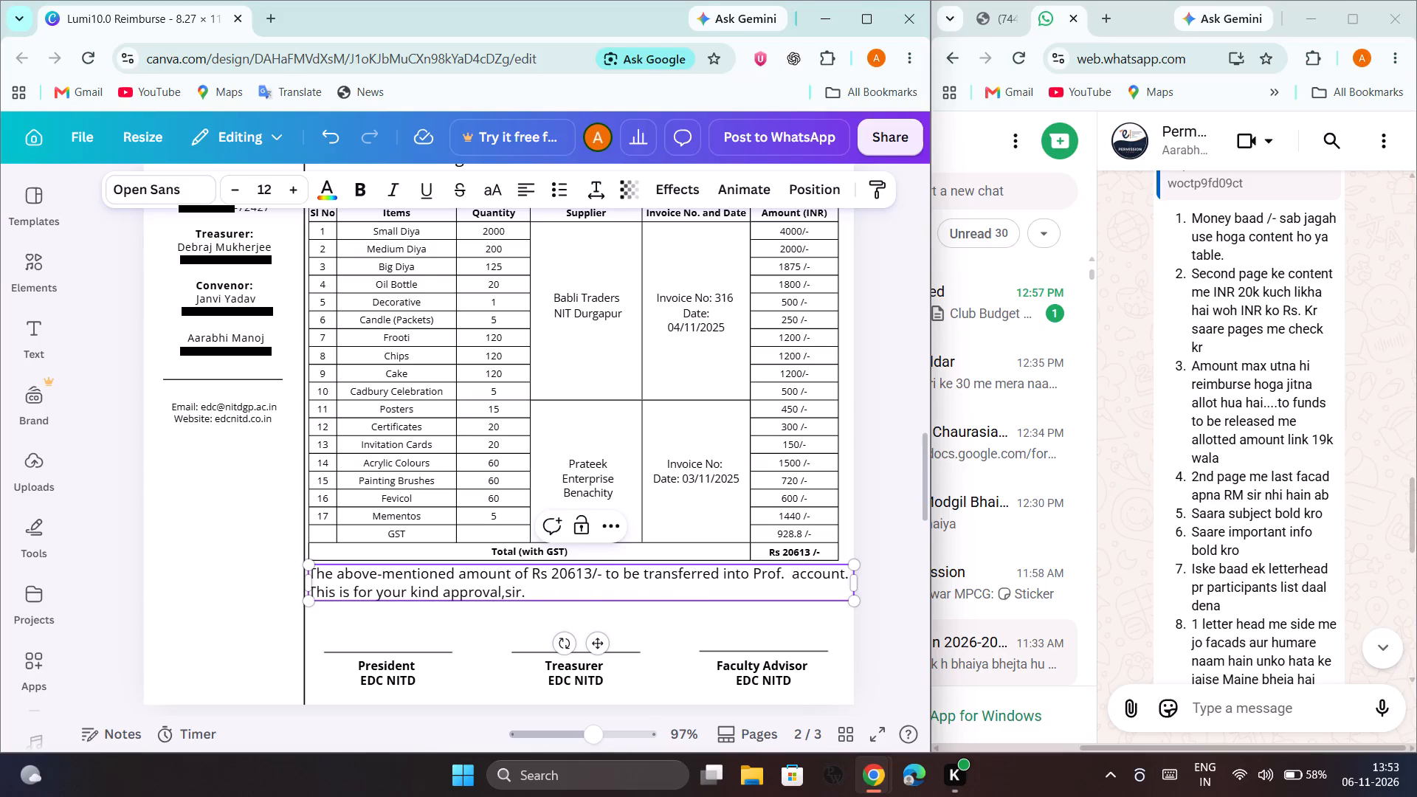
key("space")
key("space")
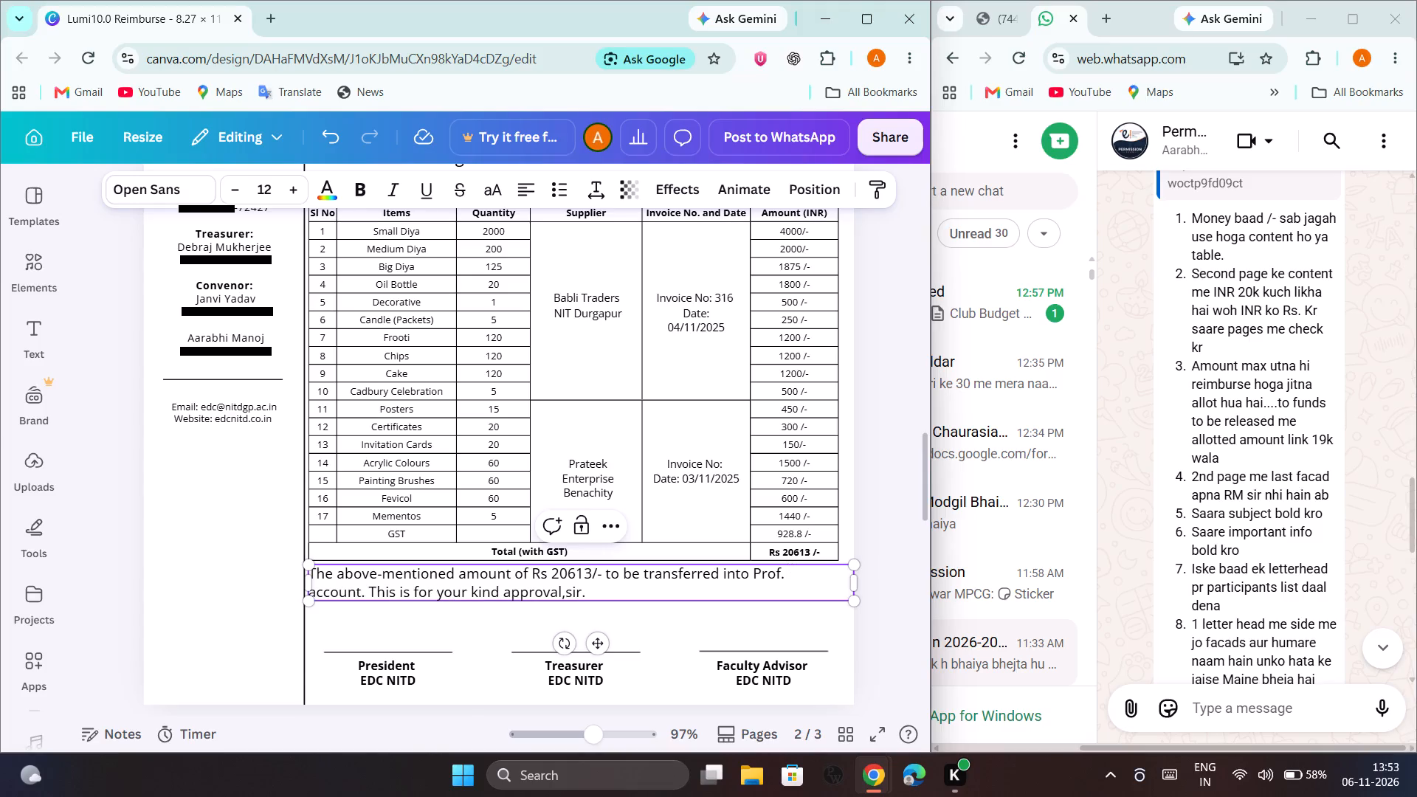
Insert a space after the comma in "approval,sir" in the closing sentence below page 2's table.
left_click(566, 596)
key("space")
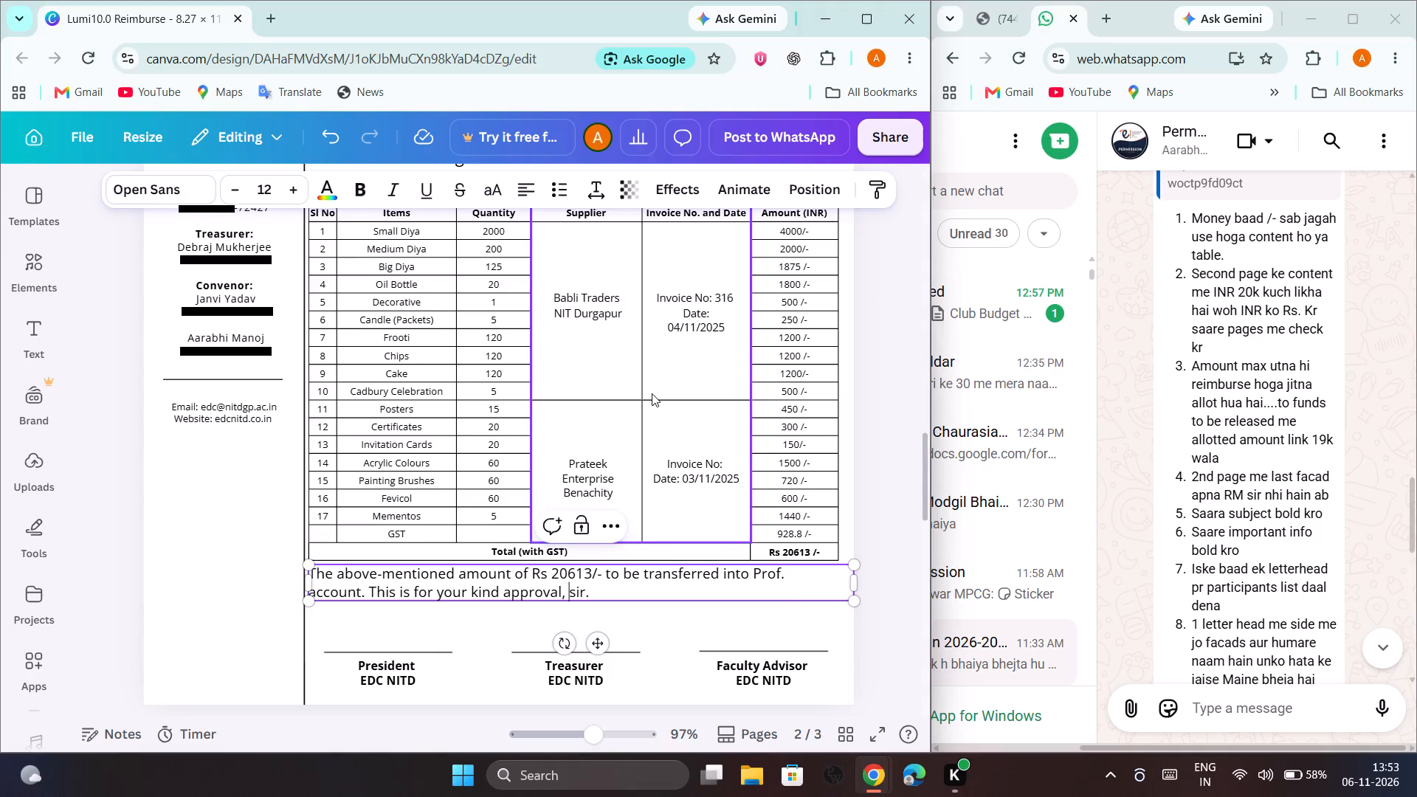
Review the note sheet, letter and expenditure page against the chat's feedback points, checking amounts, account details and bold text.
scroll(652, 393, "up", 2)
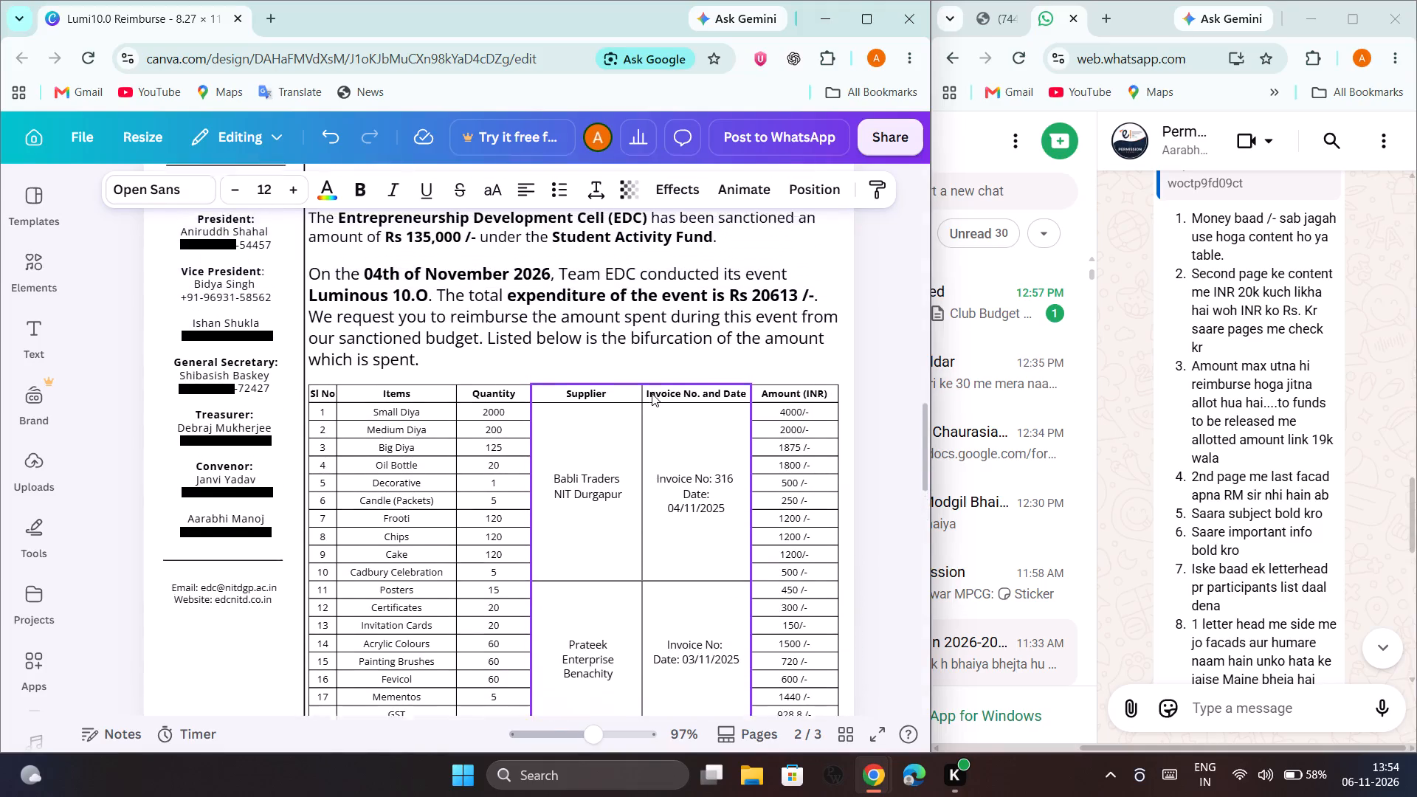
scroll(652, 393, "up", 2)
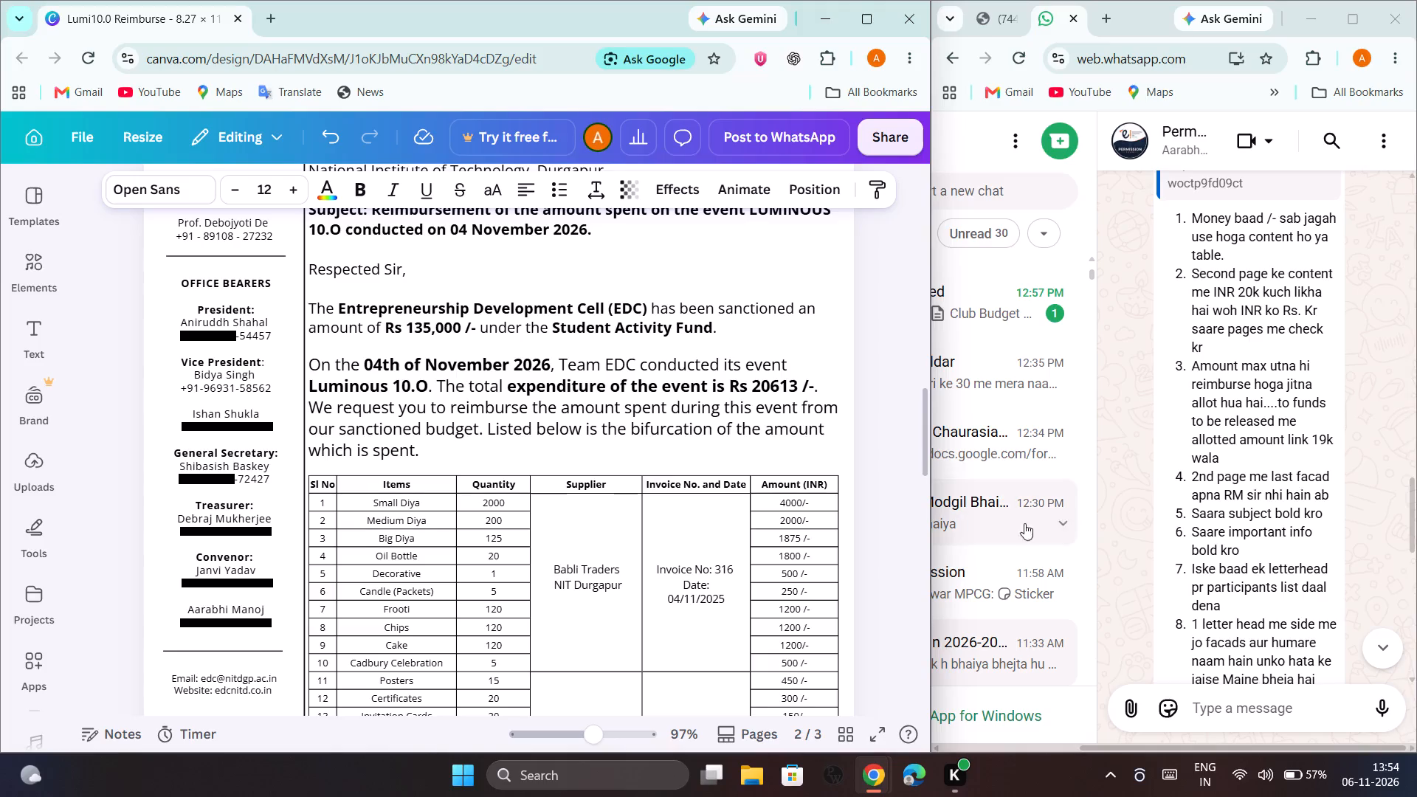
scroll(703, 539, "down", 1)
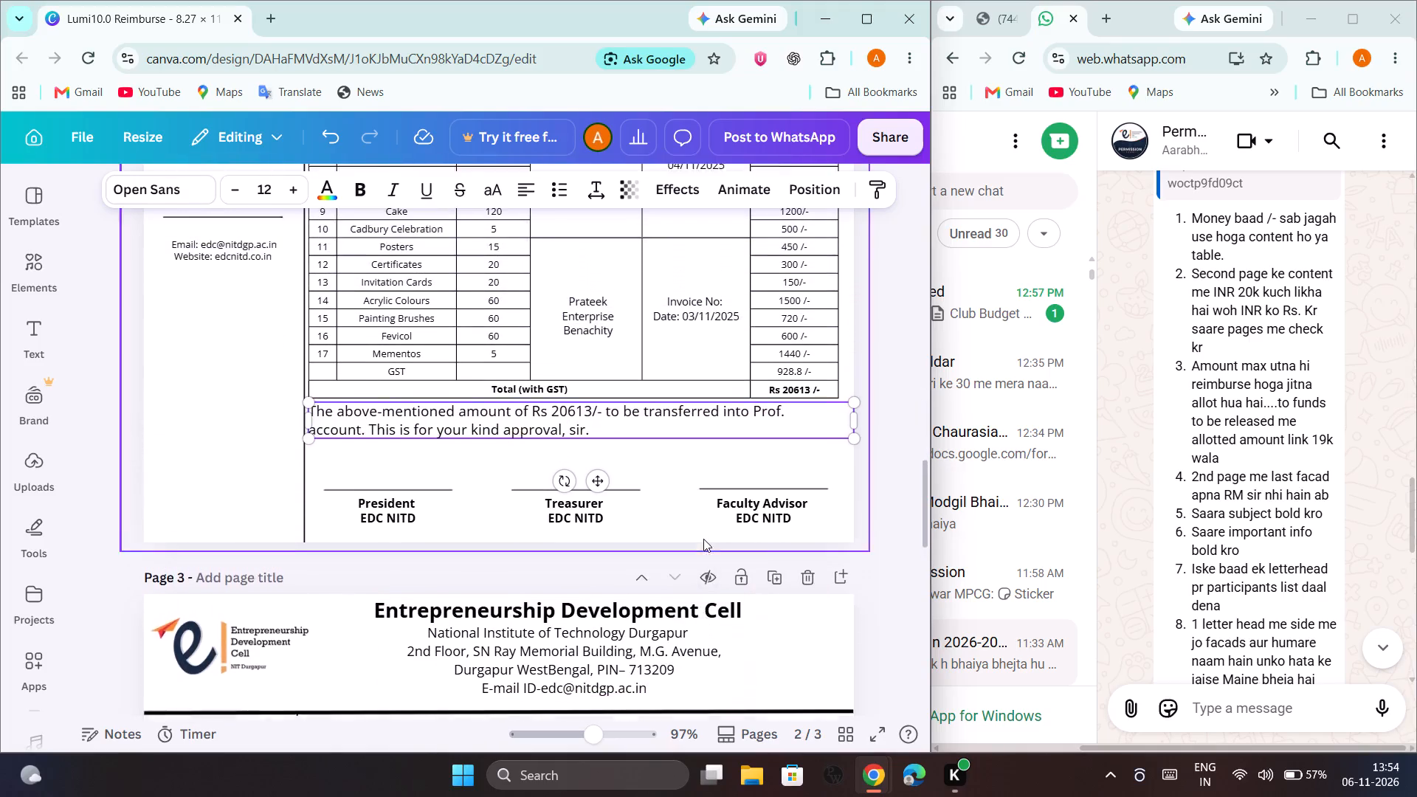
scroll(703, 539, "down", 1)
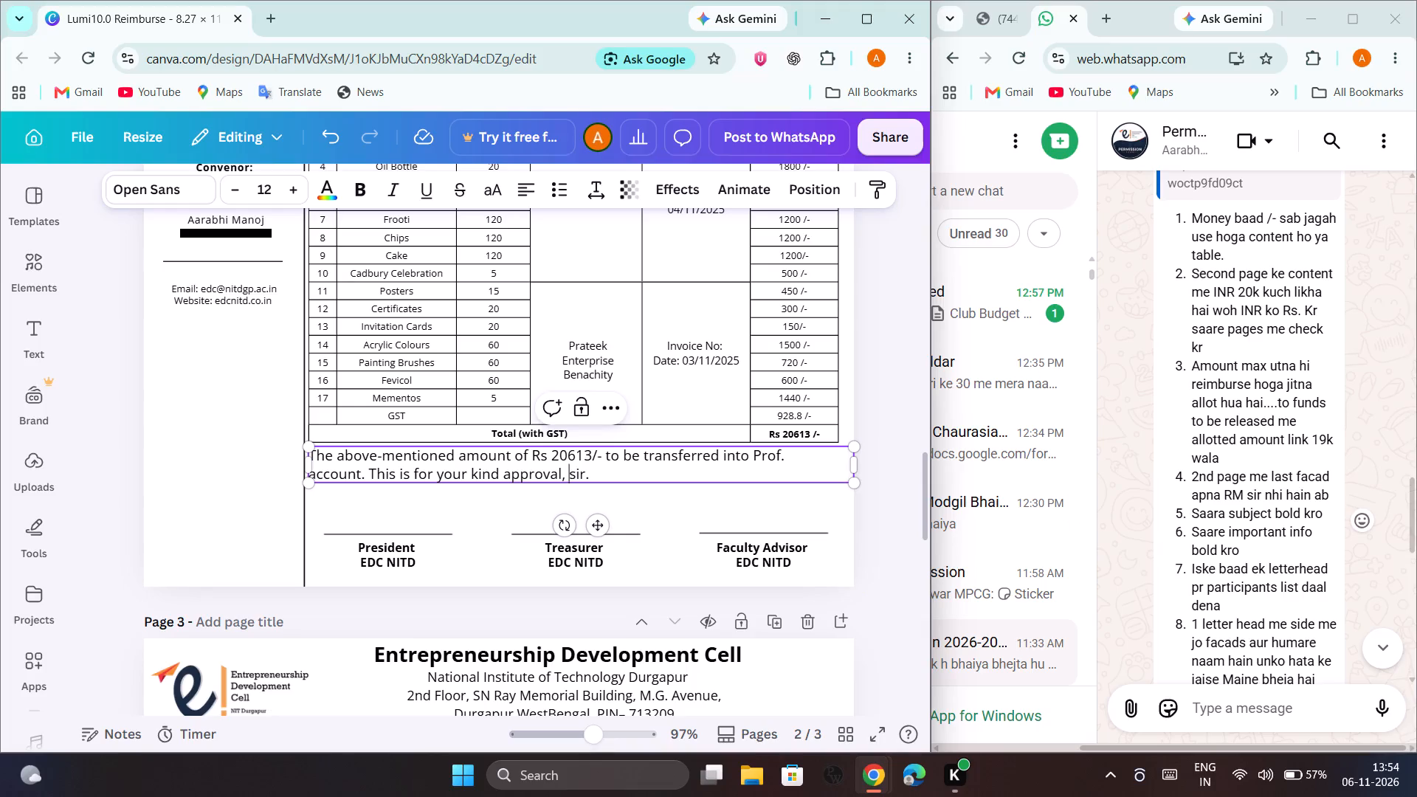
scroll(649, 443, "up", 3)
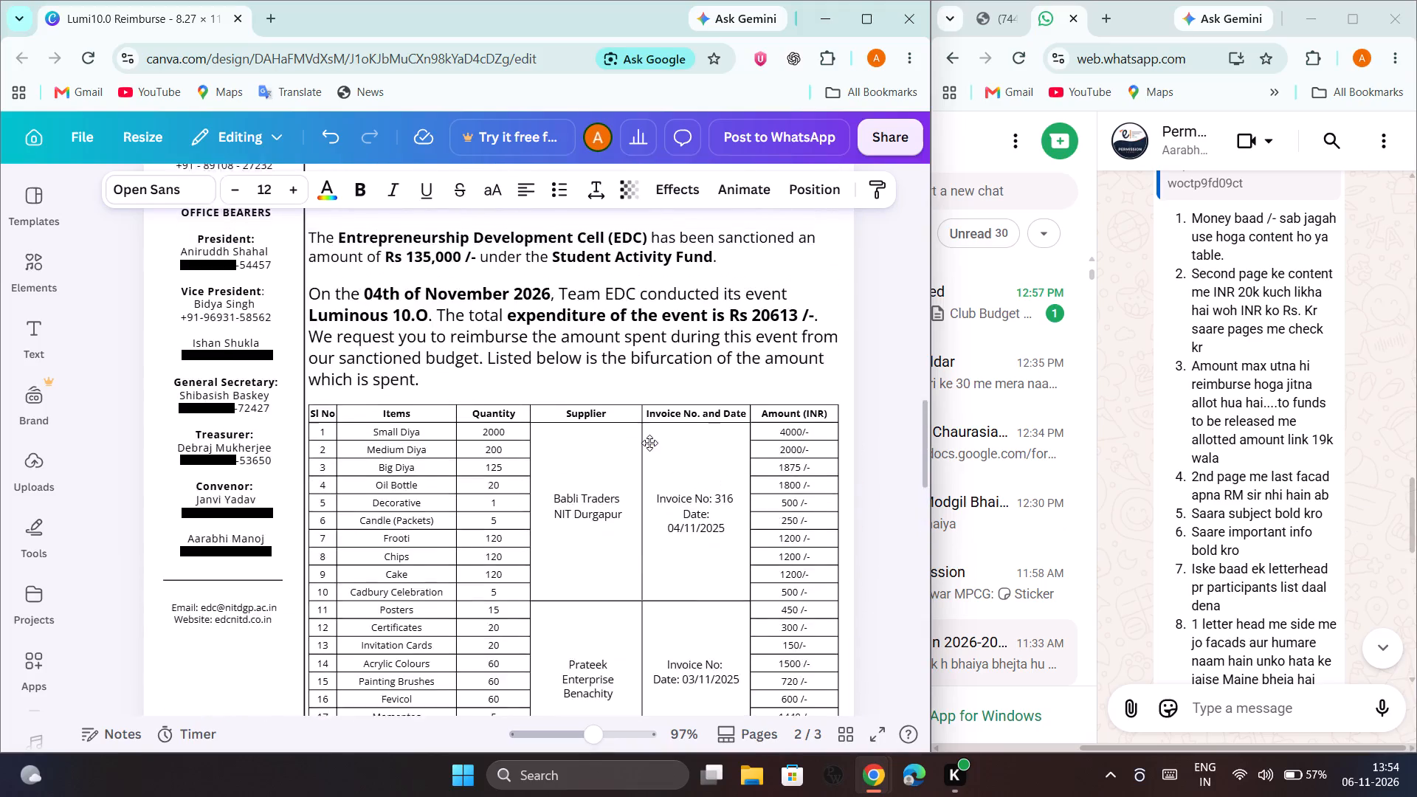
scroll(649, 443, "up", 6)
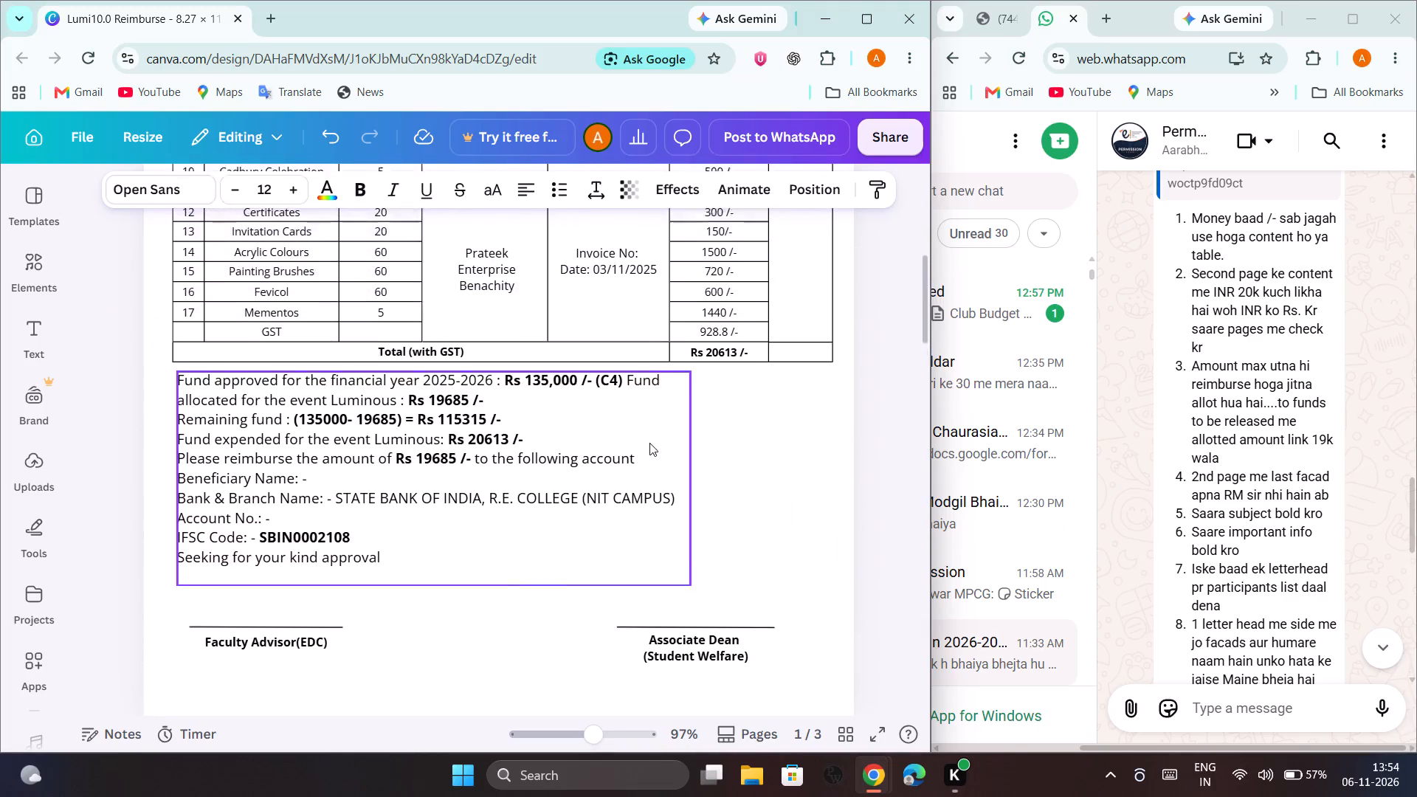
scroll(649, 443, "up", 2)
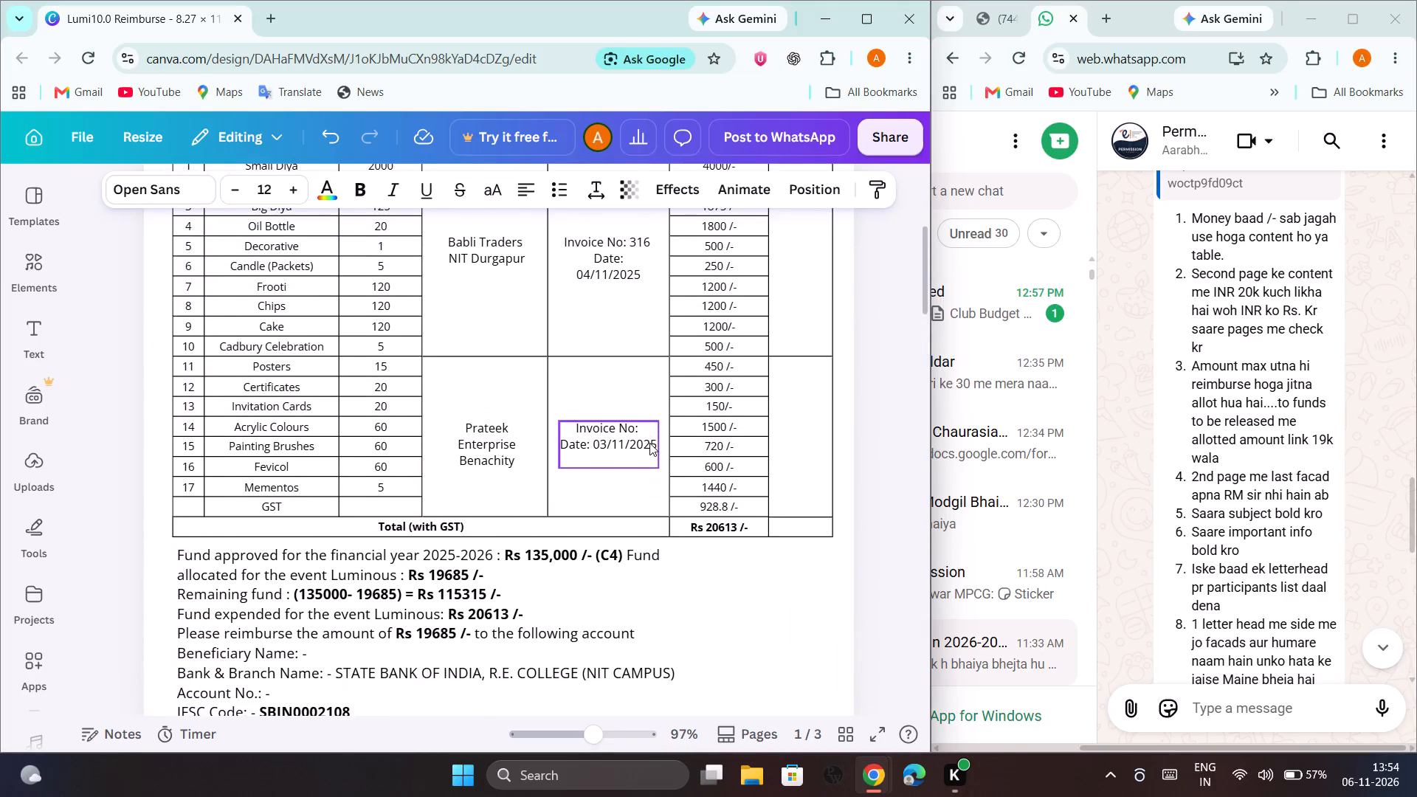
scroll(649, 443, "down", 1)
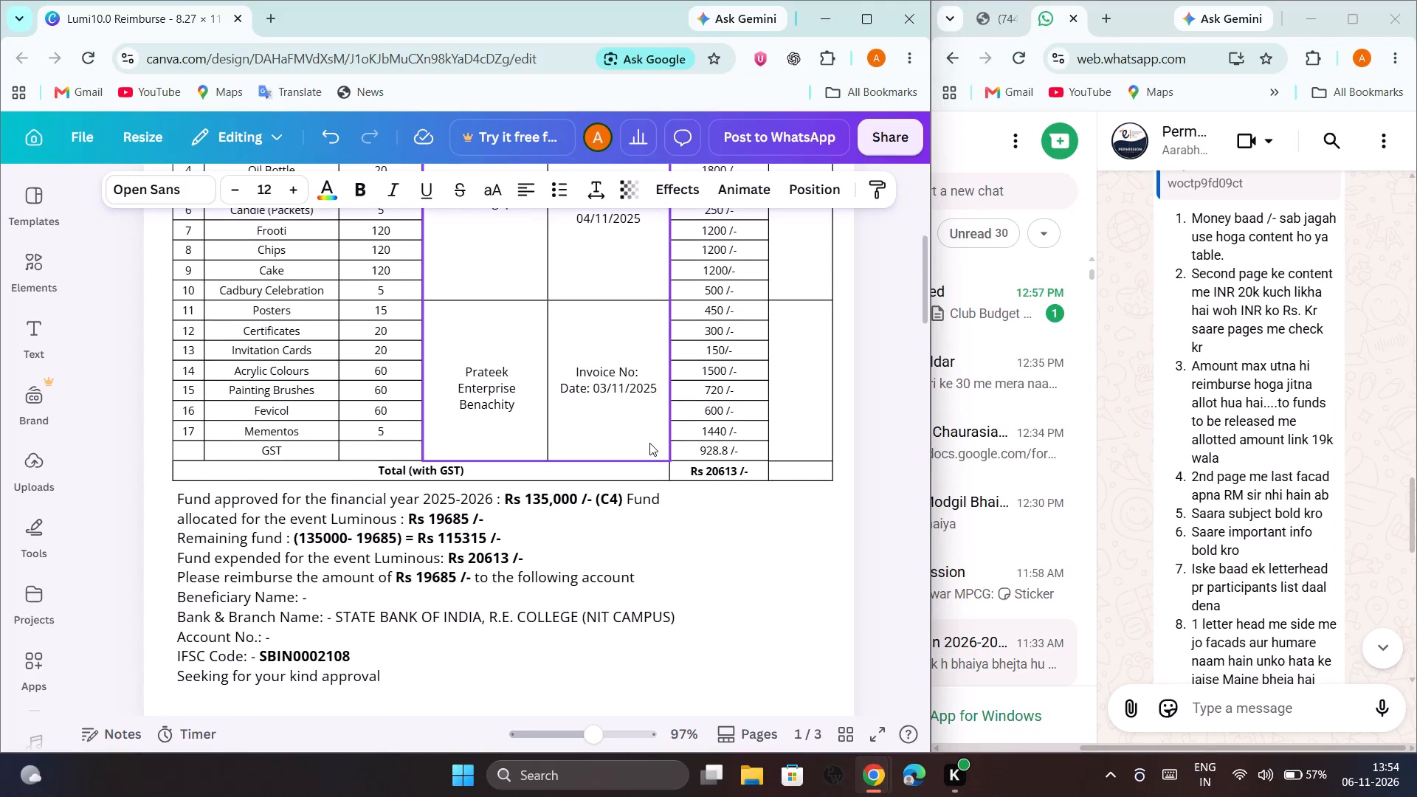
scroll(649, 443, "down", 1)
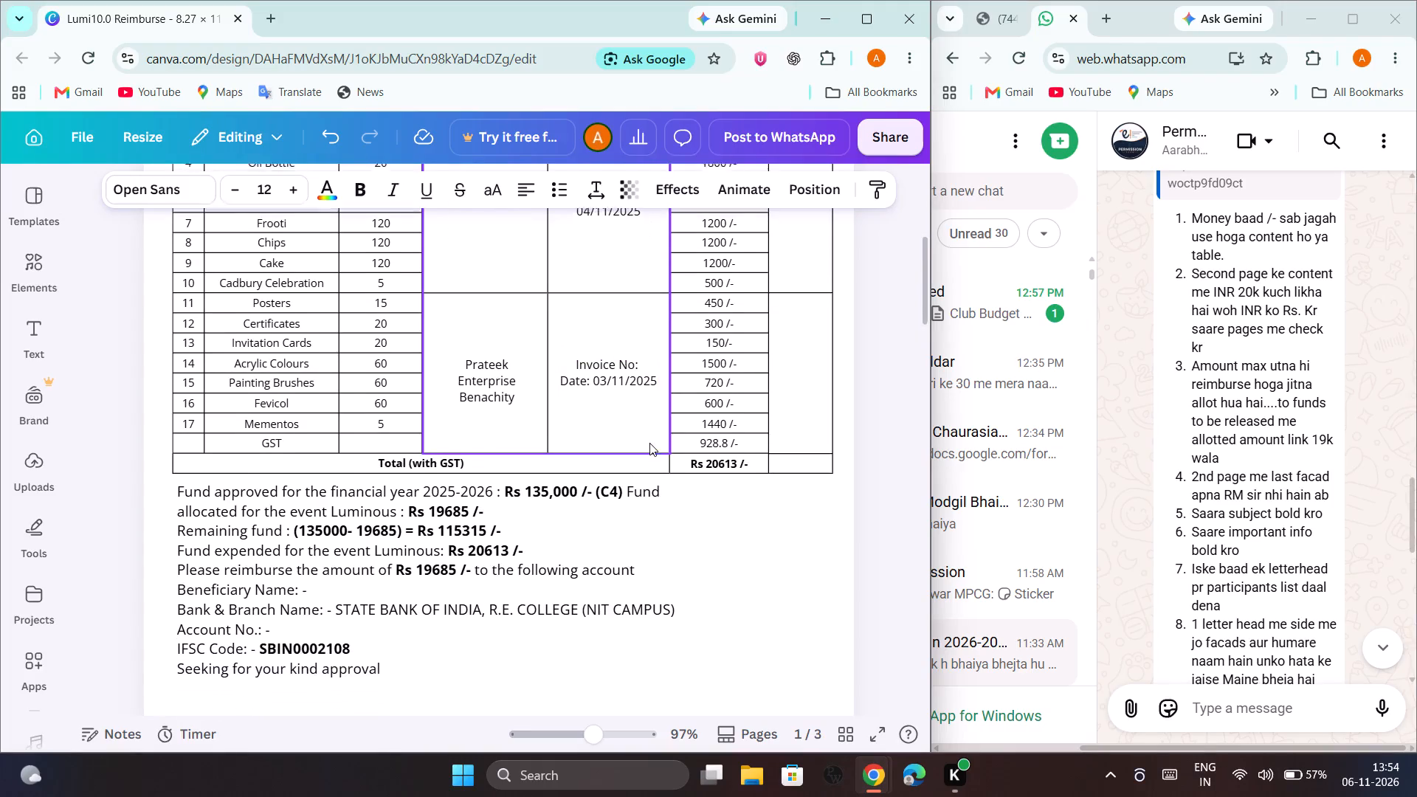
scroll(649, 443, "down", 4)
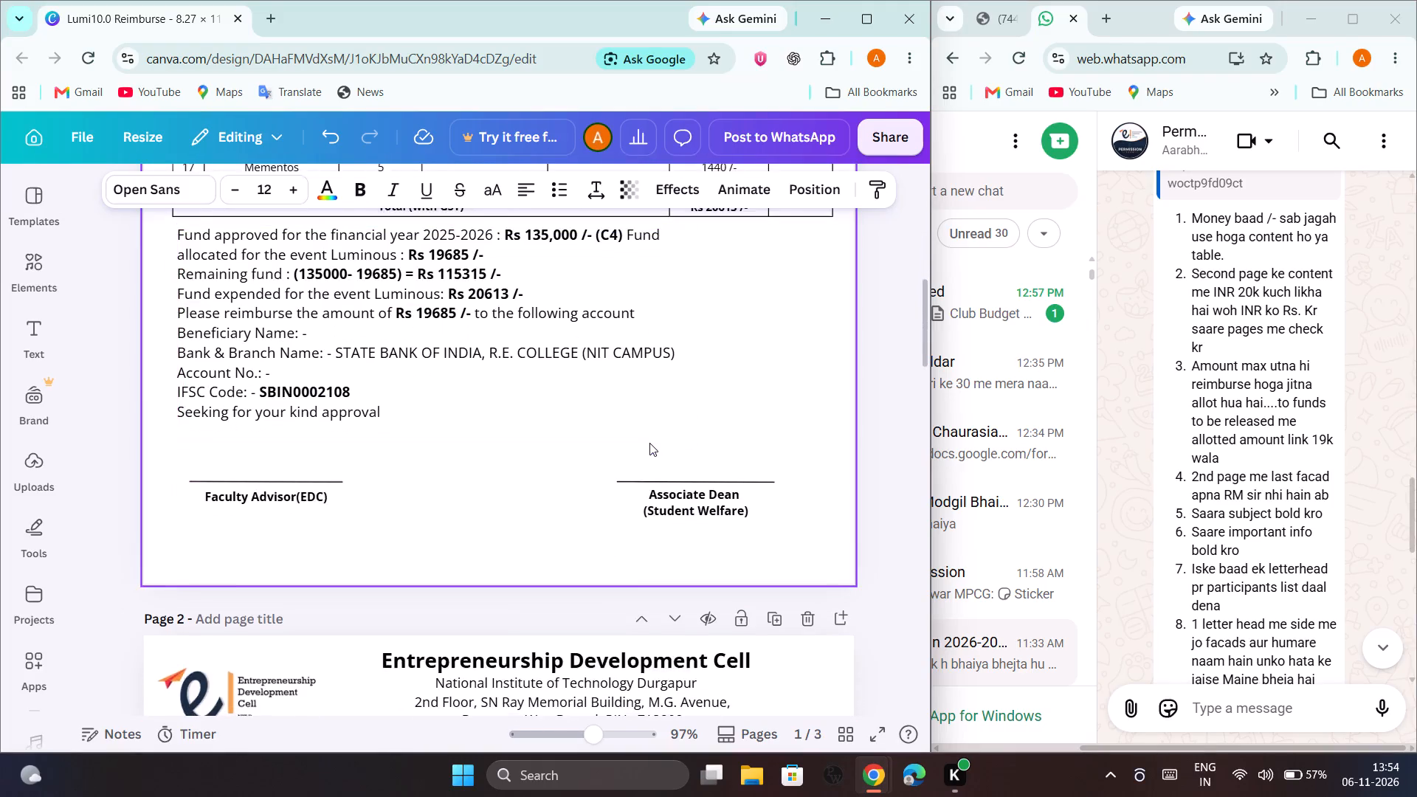
scroll(649, 443, "down", 6)
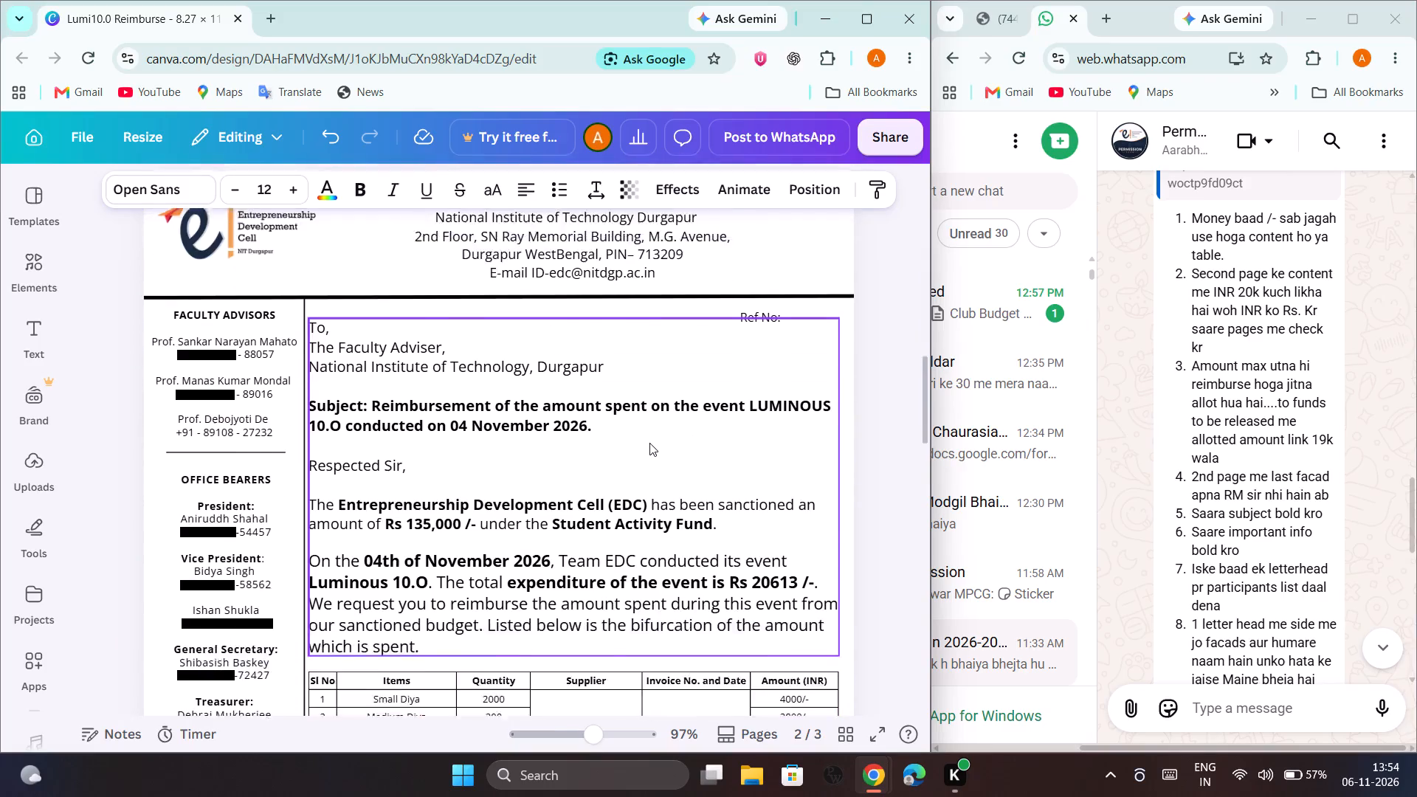
scroll(649, 443, "down", 4)
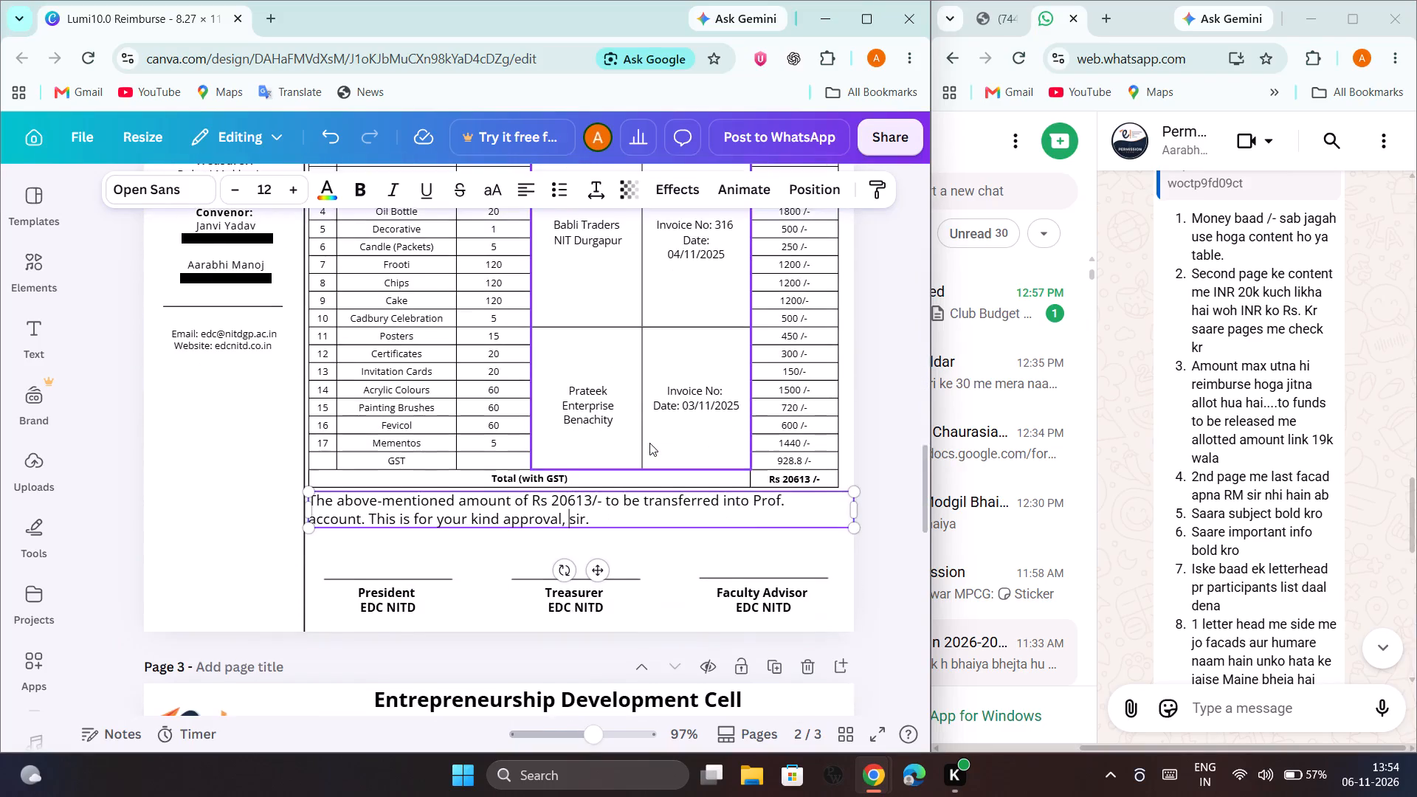
scroll(649, 443, "down", 2)
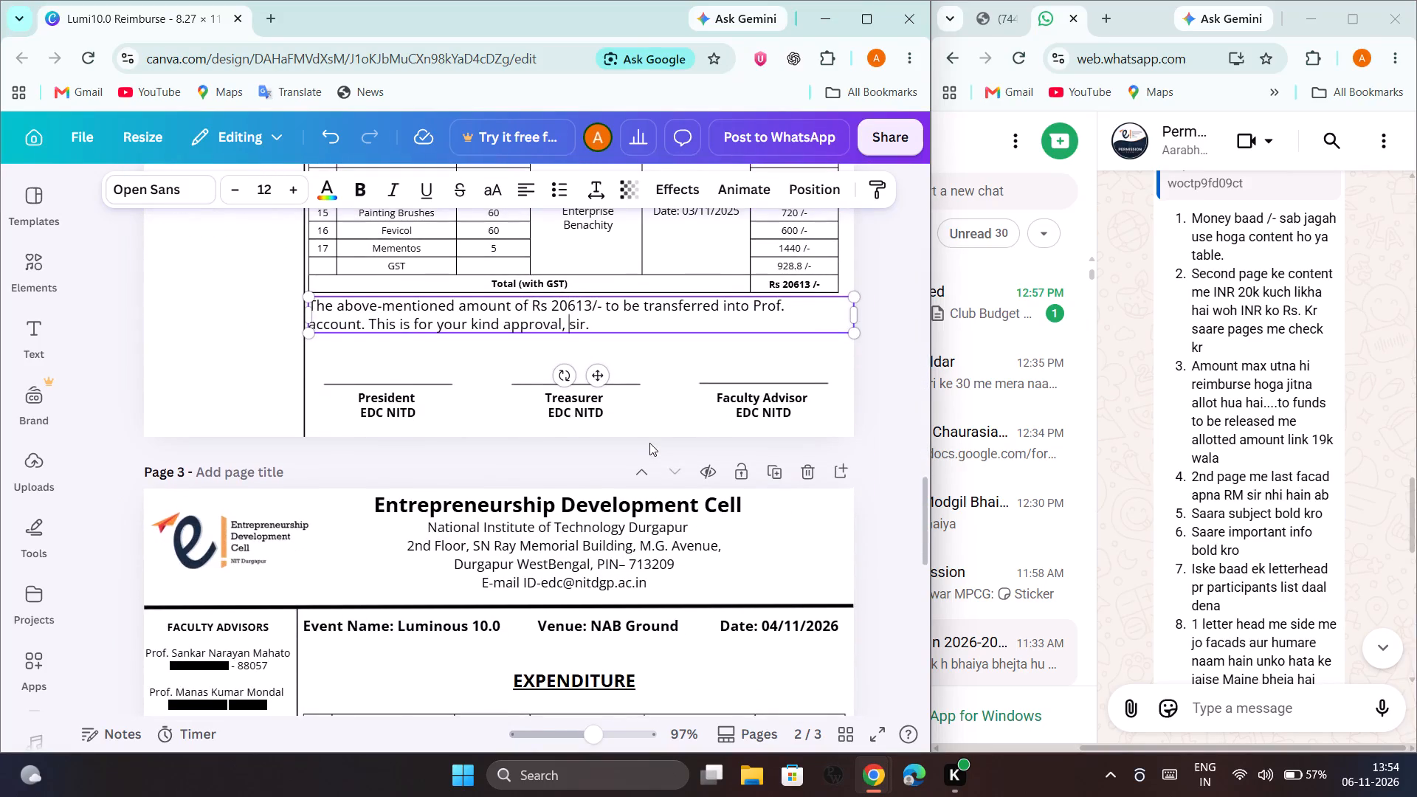
scroll(649, 443, "down", 3)
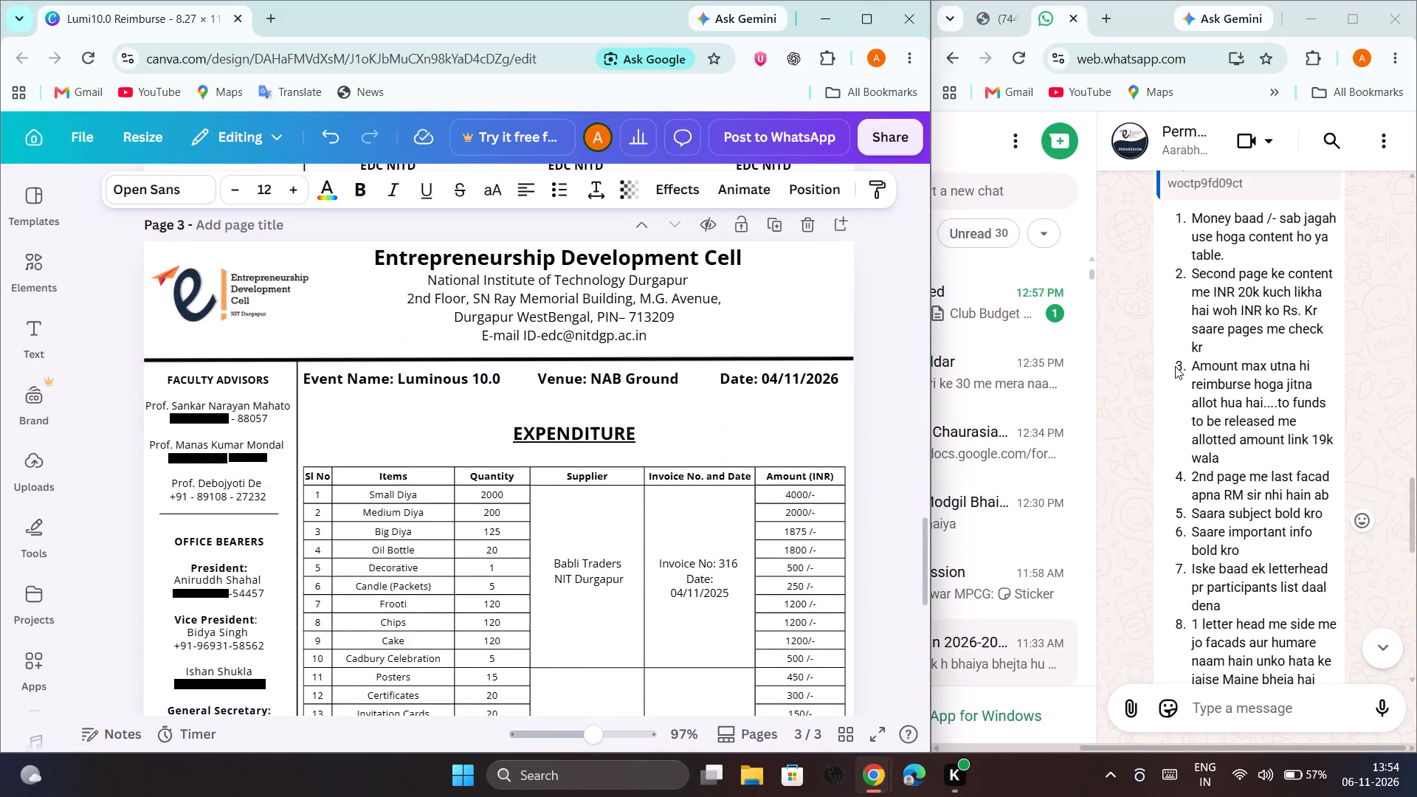
scroll(407, 398, "up", 5)
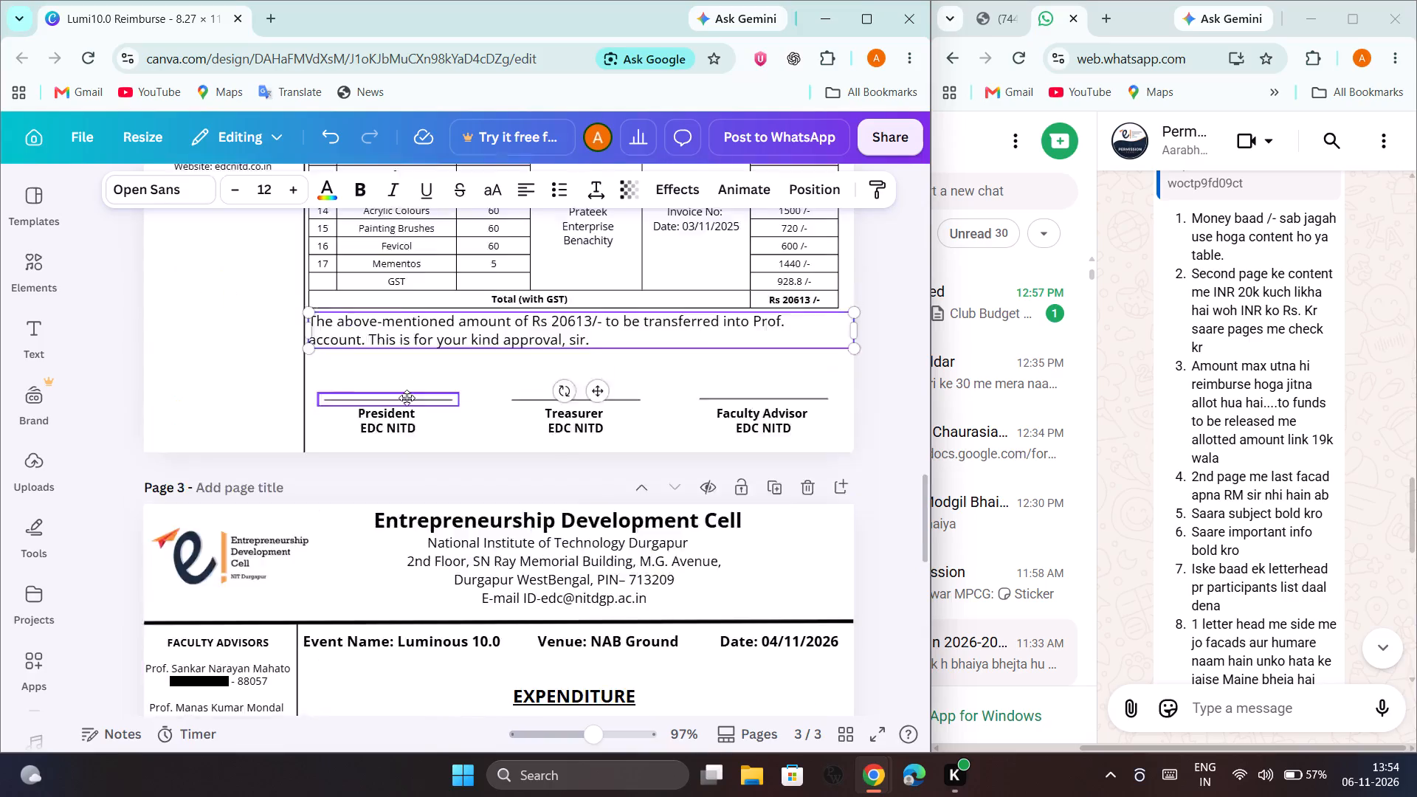
Check the page 2 letter, its item table and closing sentence against the remaining feedback points in the chat.
scroll(407, 398, "up", 1)
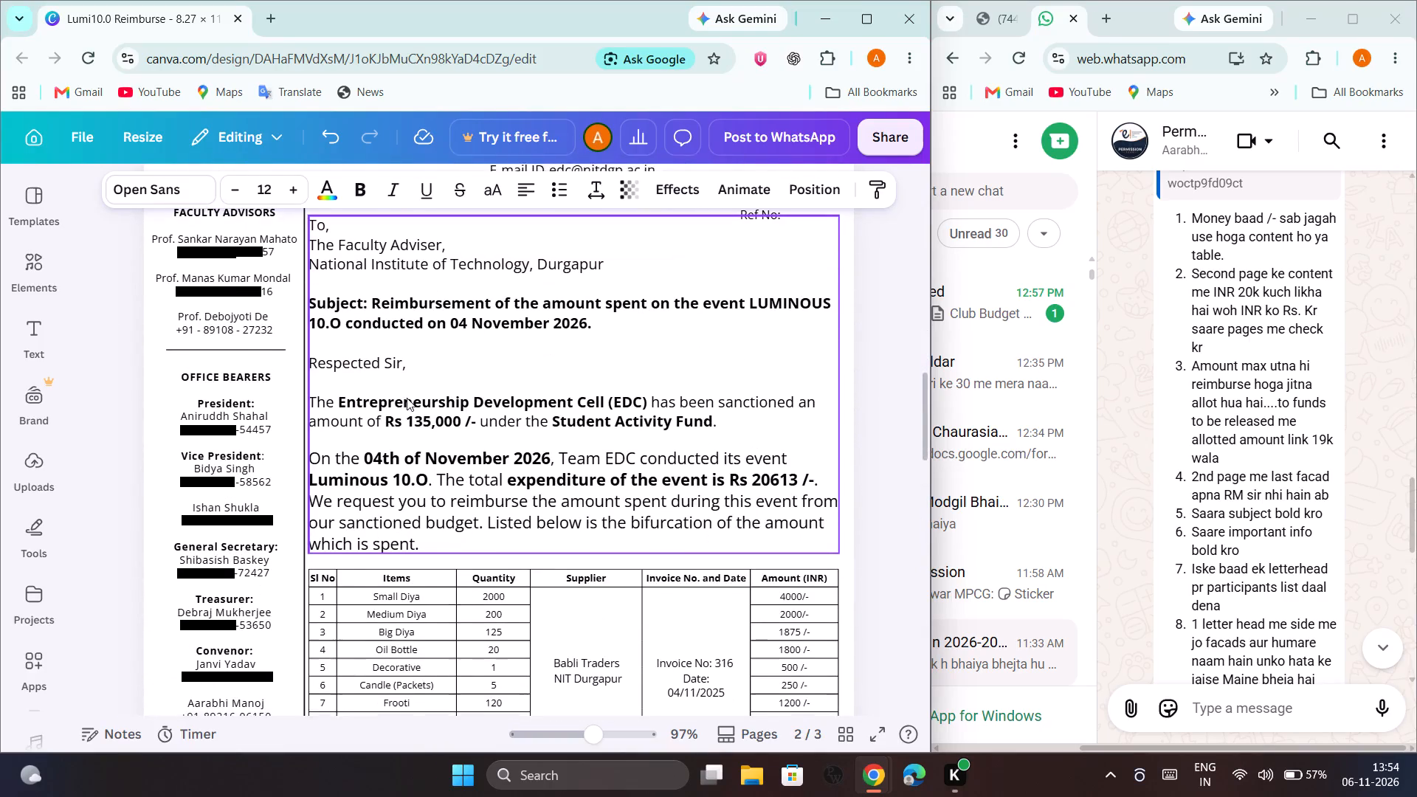
scroll(407, 398, "up", 1)
scroll(407, 398, "down", 2)
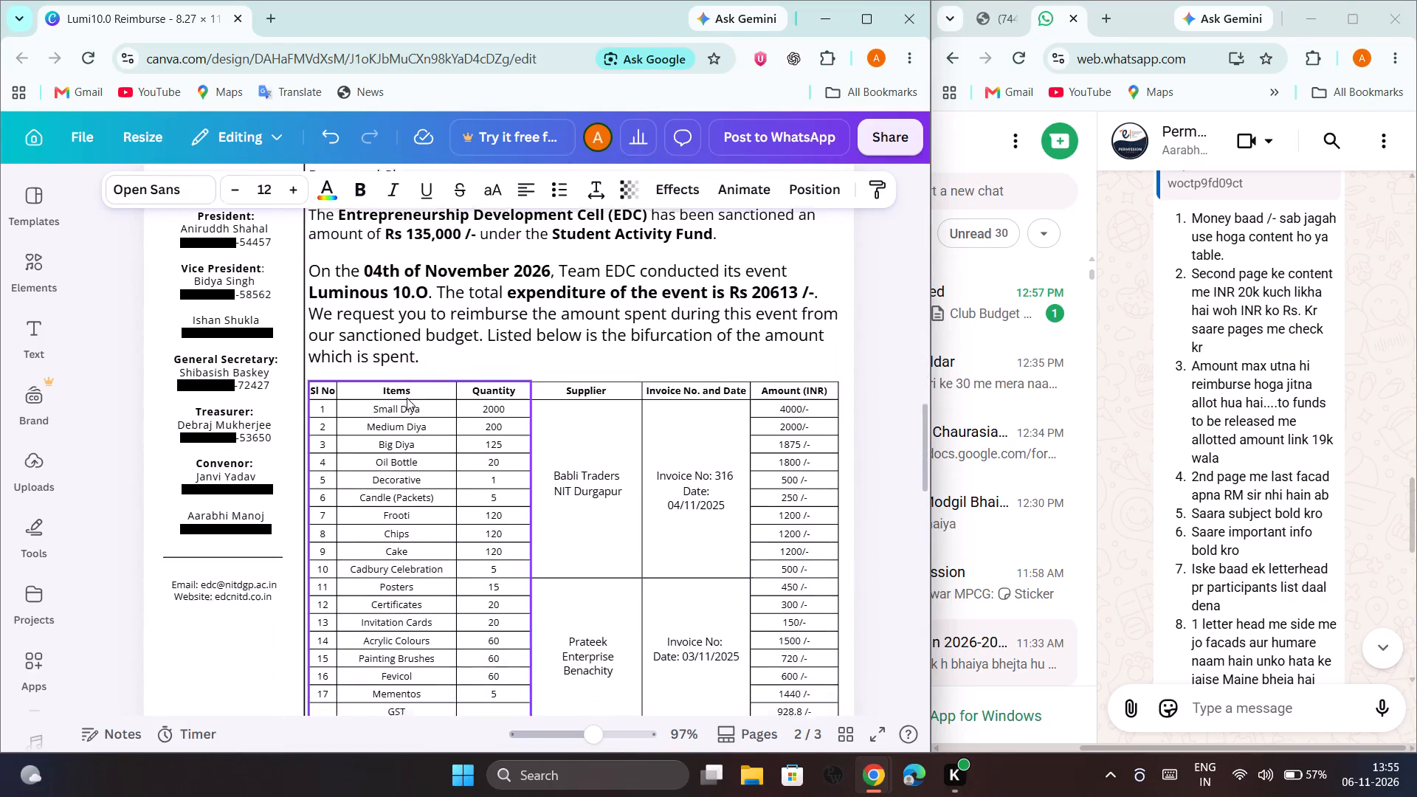
scroll(407, 398, "down", 1)
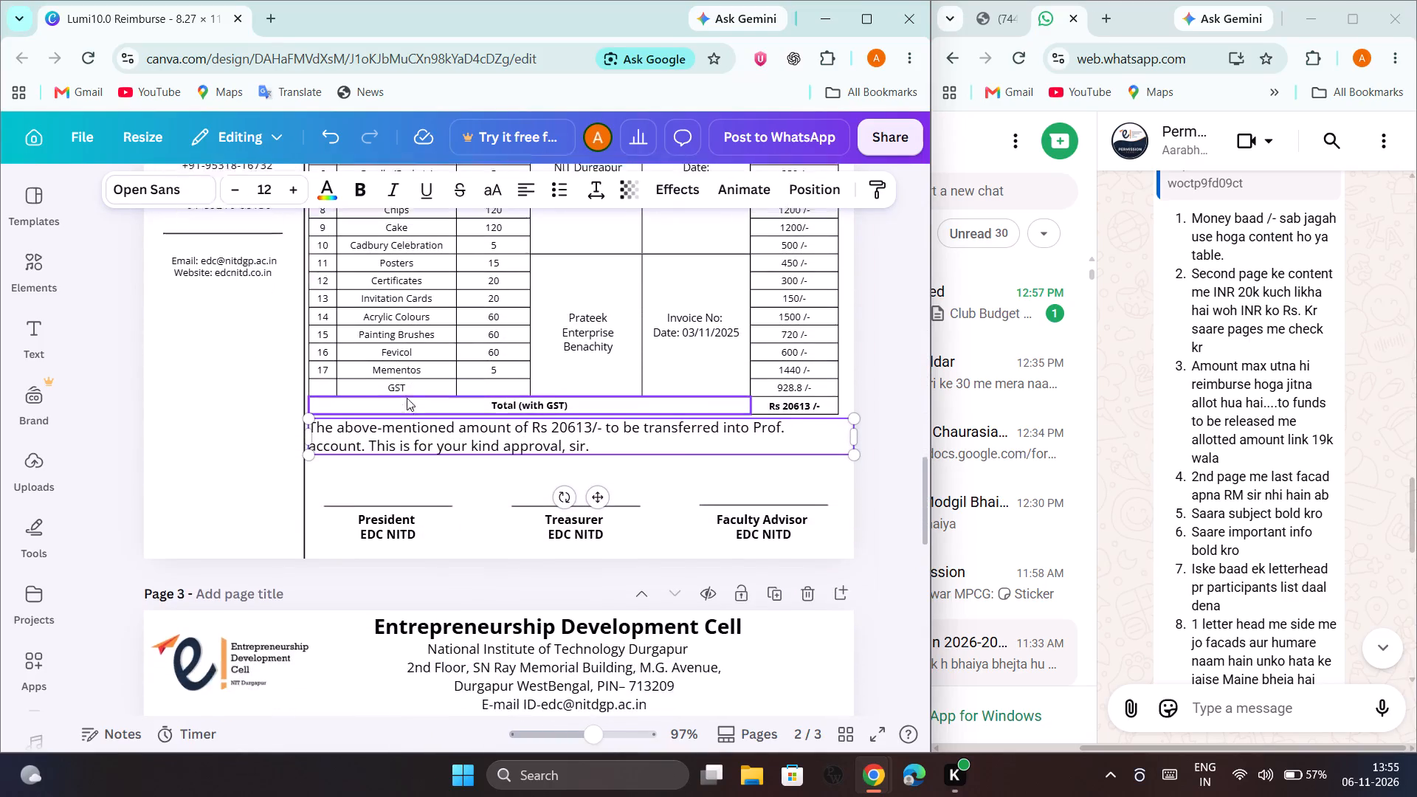
scroll(407, 398, "down", 2)
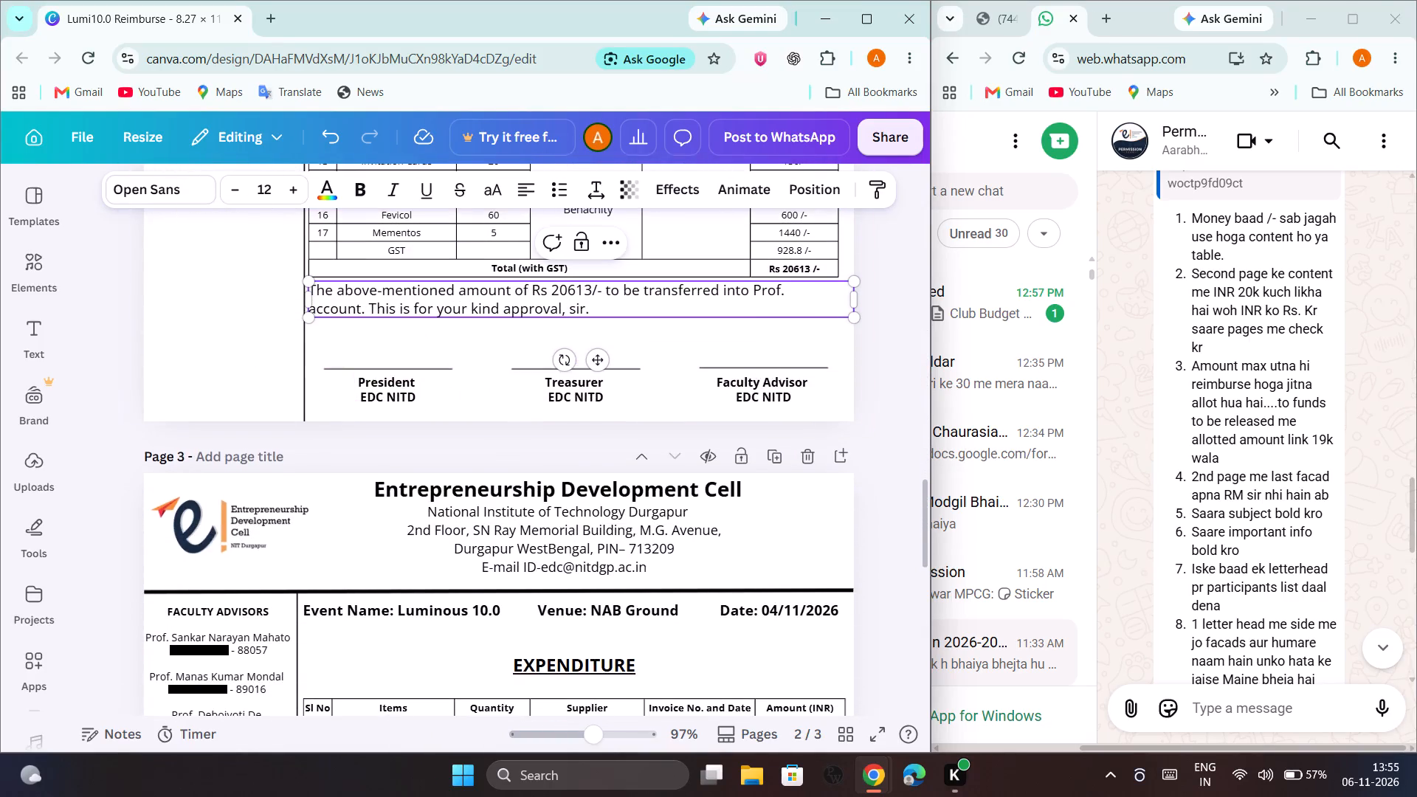
Insert a space between 20613 and "/-" in the closing sentence below page 2's table.
left_click(590, 290)
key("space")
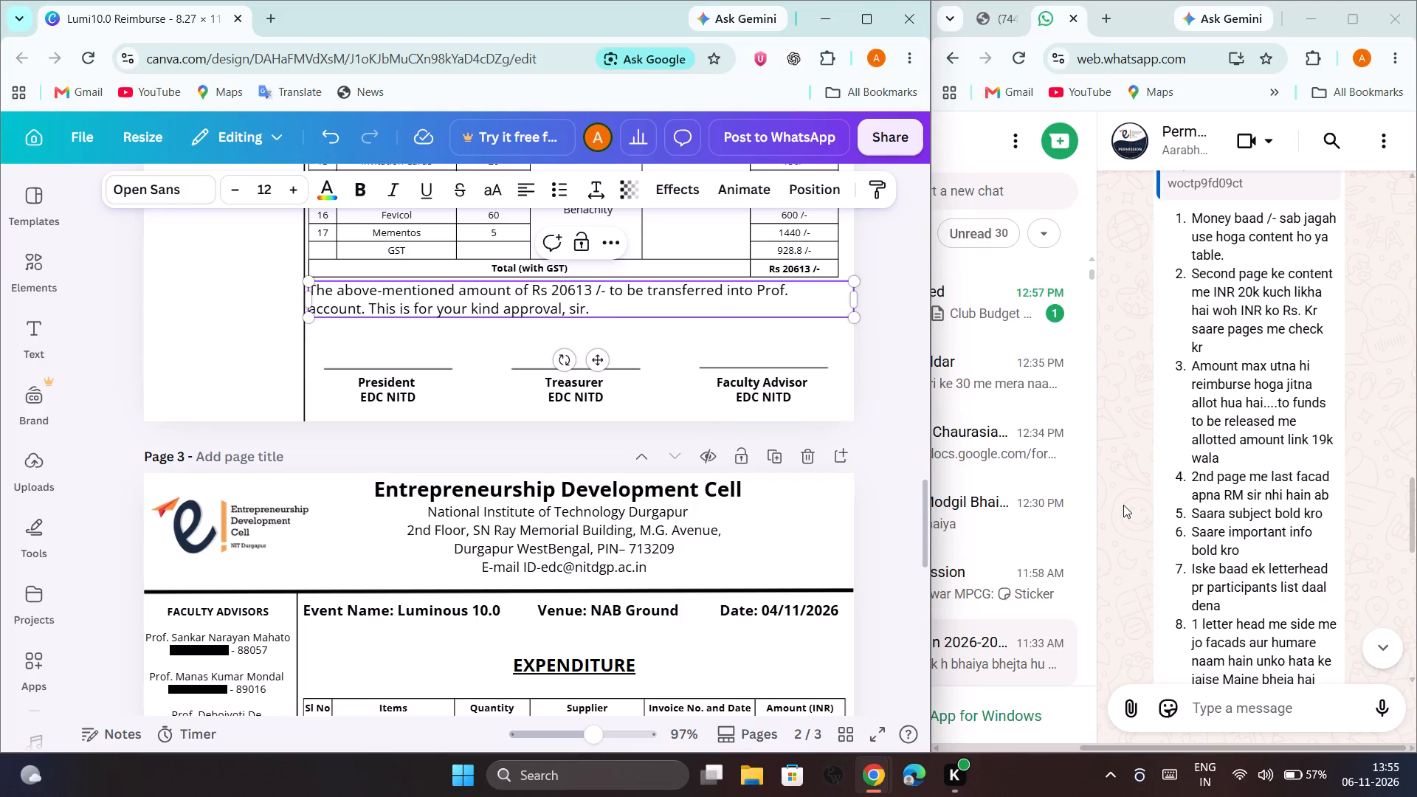
scroll(1225, 517, "down", 1)
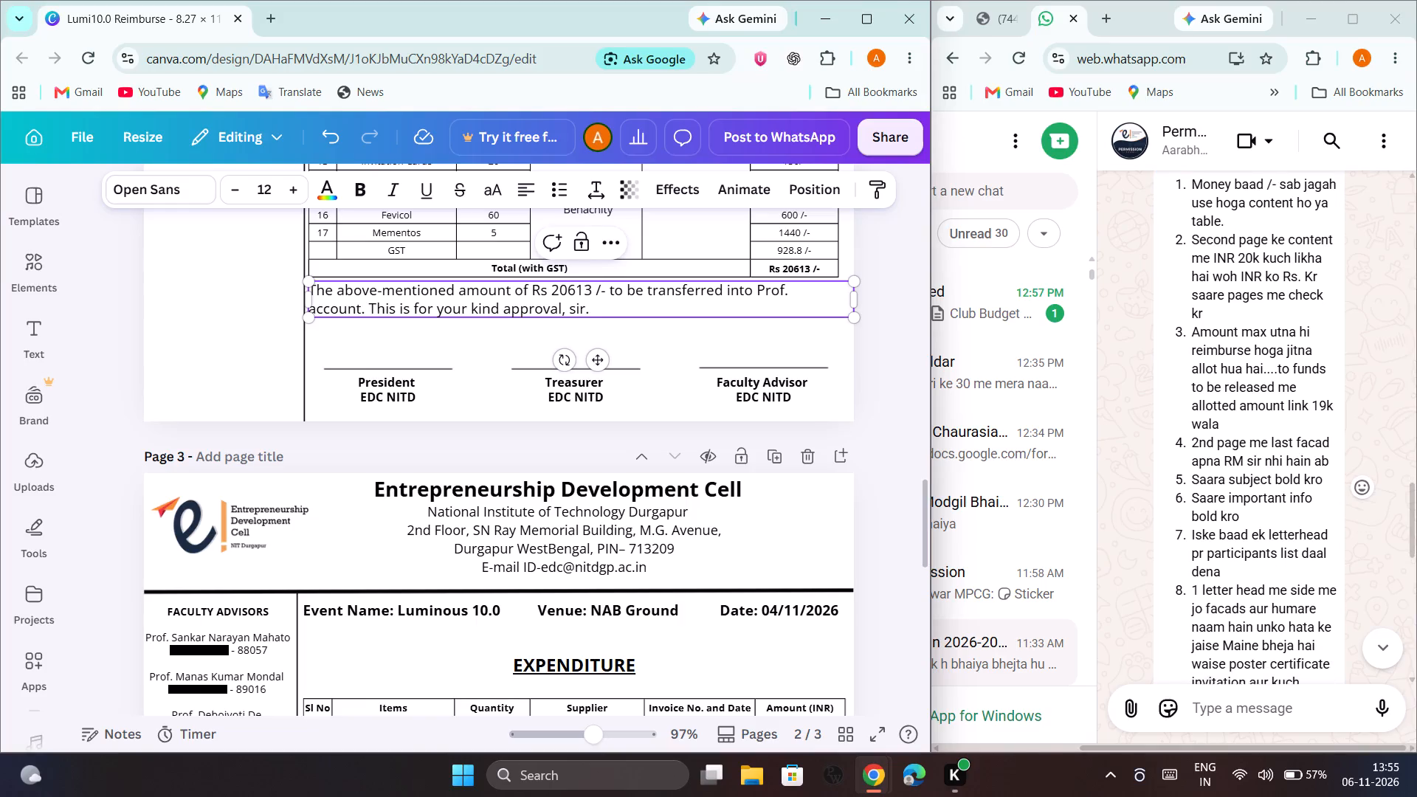
scroll(1225, 517, "down", 1)
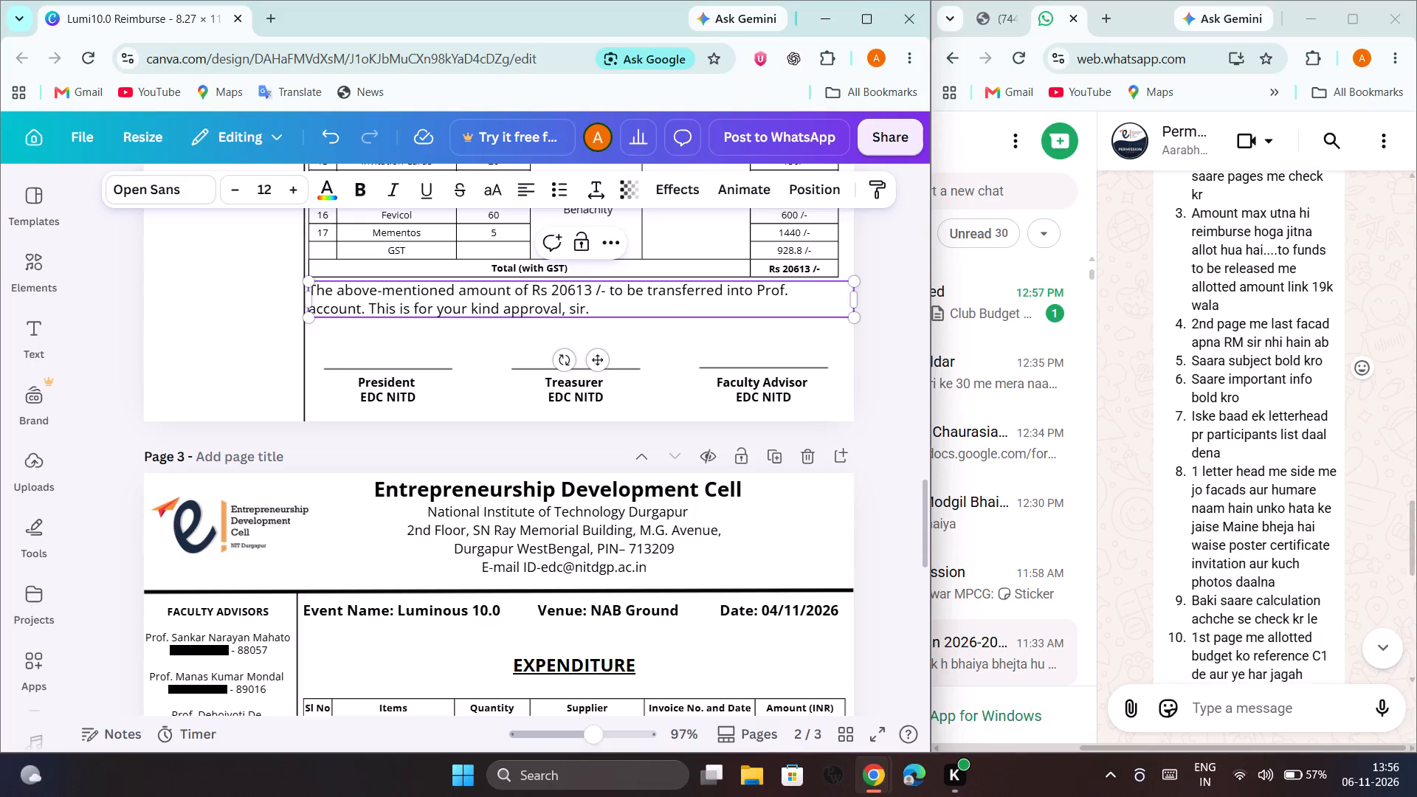
scroll(1263, 571, "down", 1)
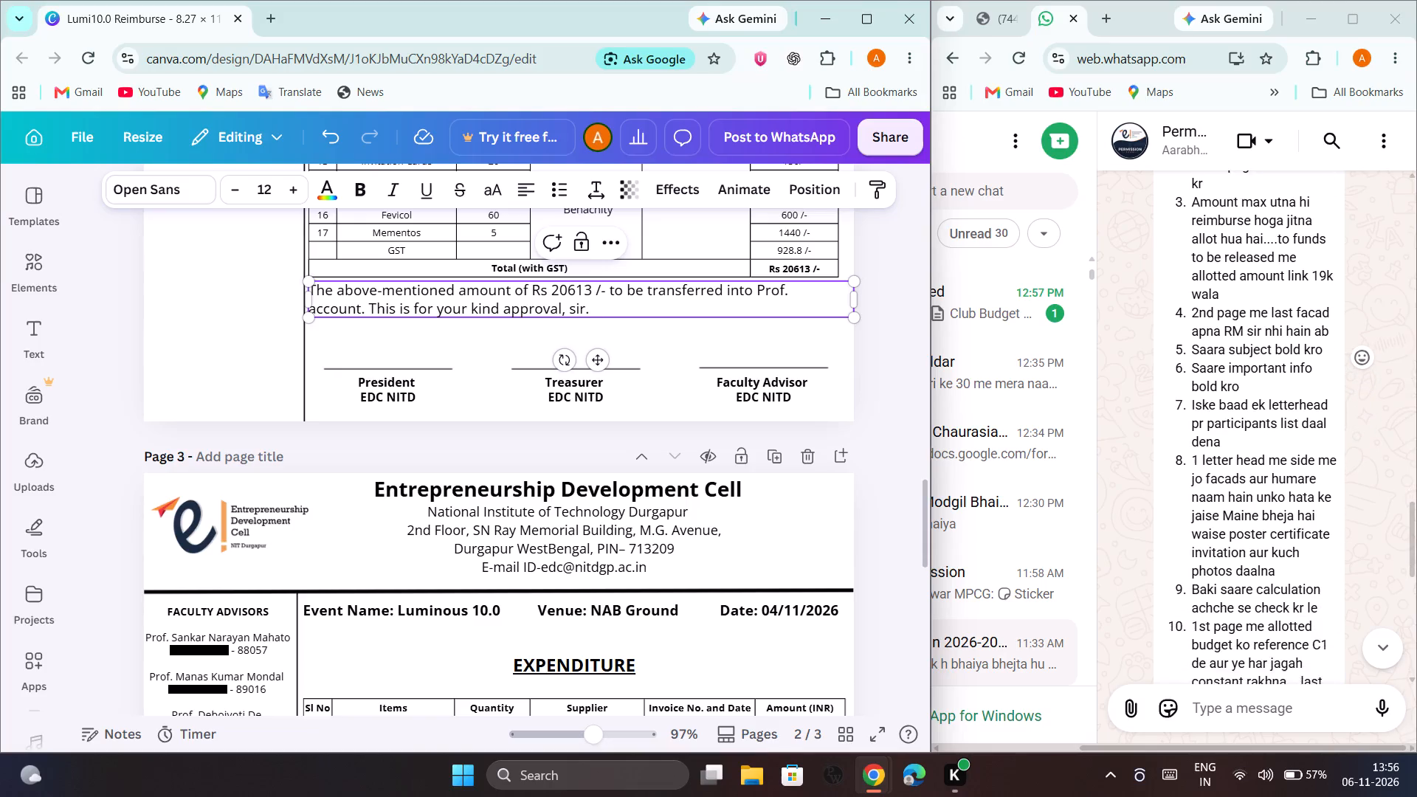
scroll(1263, 571, "down", 2)
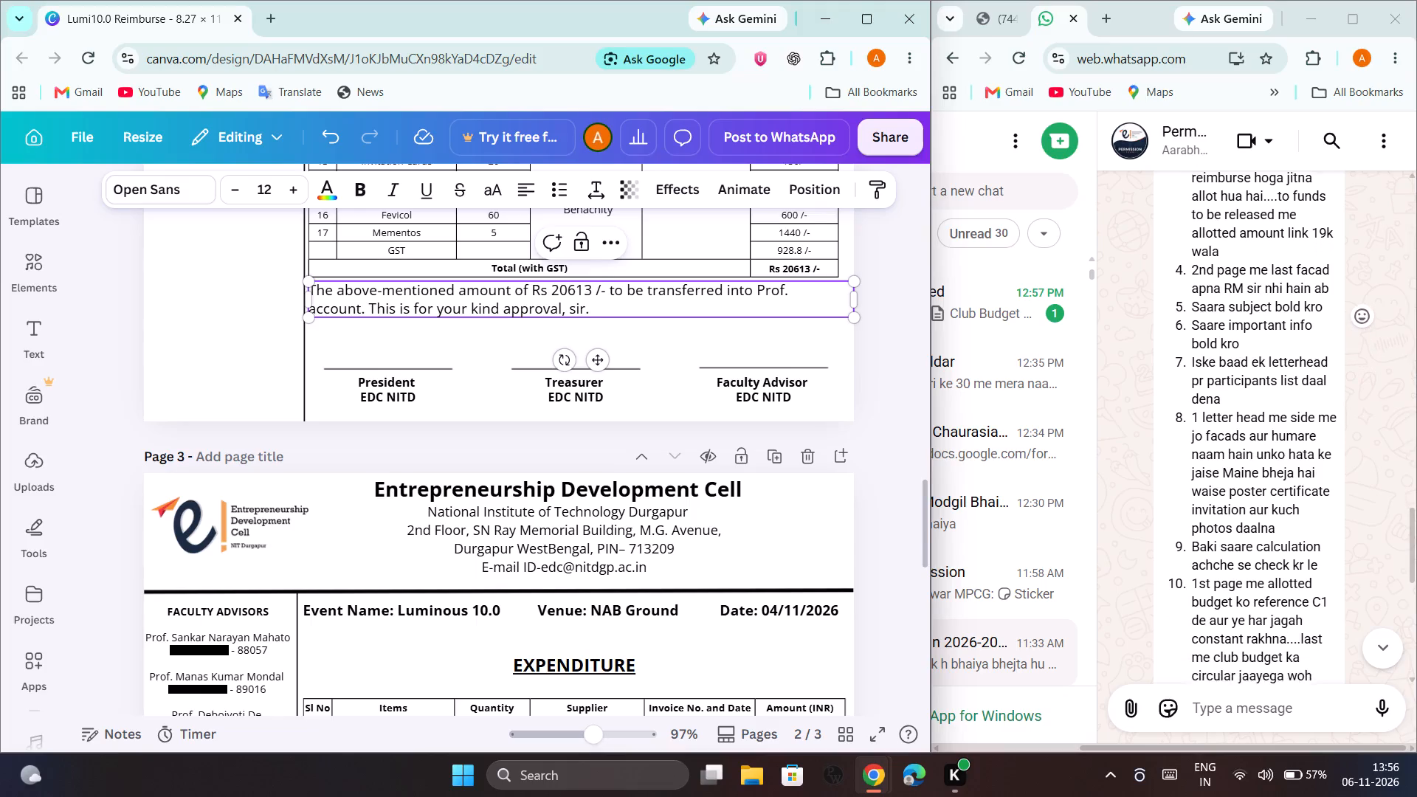
scroll(1263, 571, "down", 2)
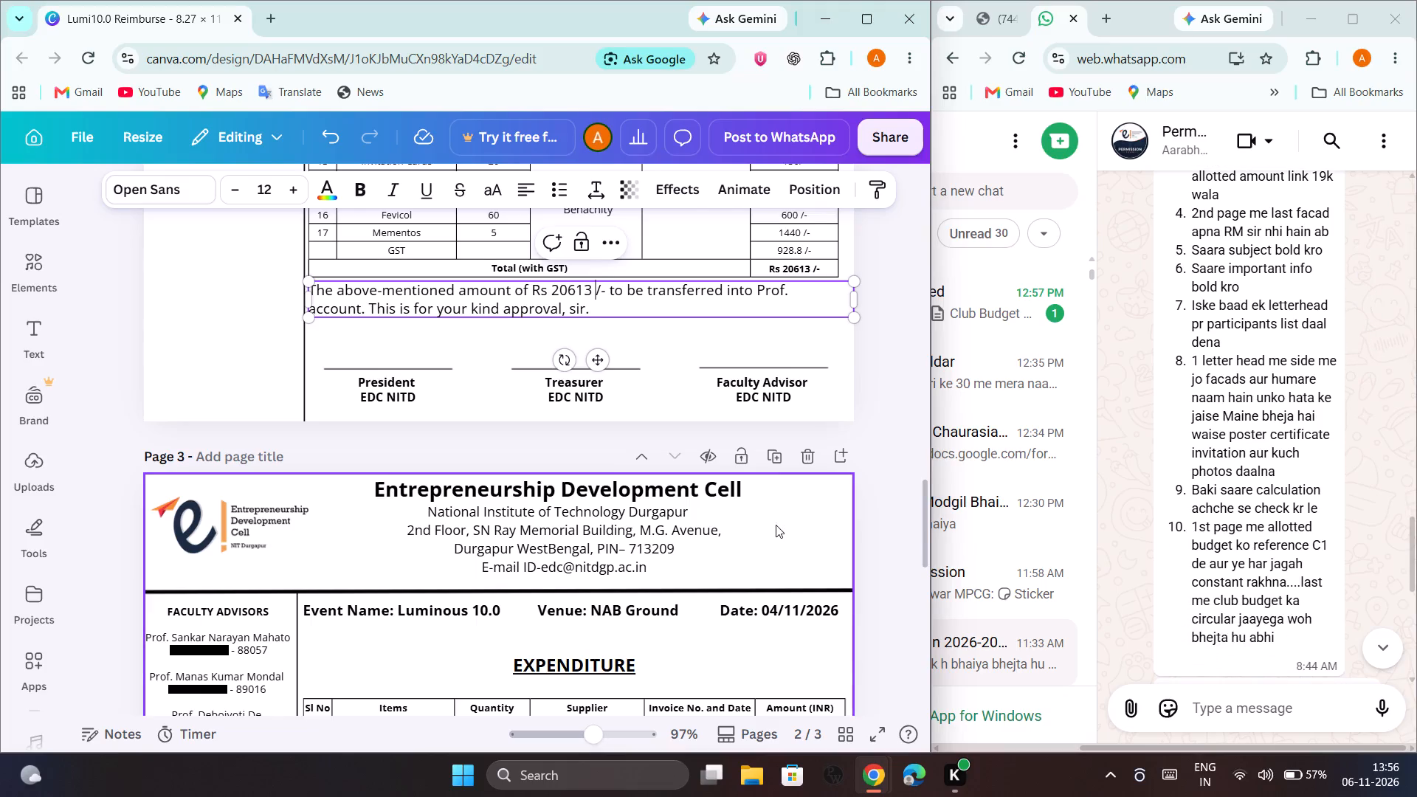
scroll(776, 525, "up", 7)
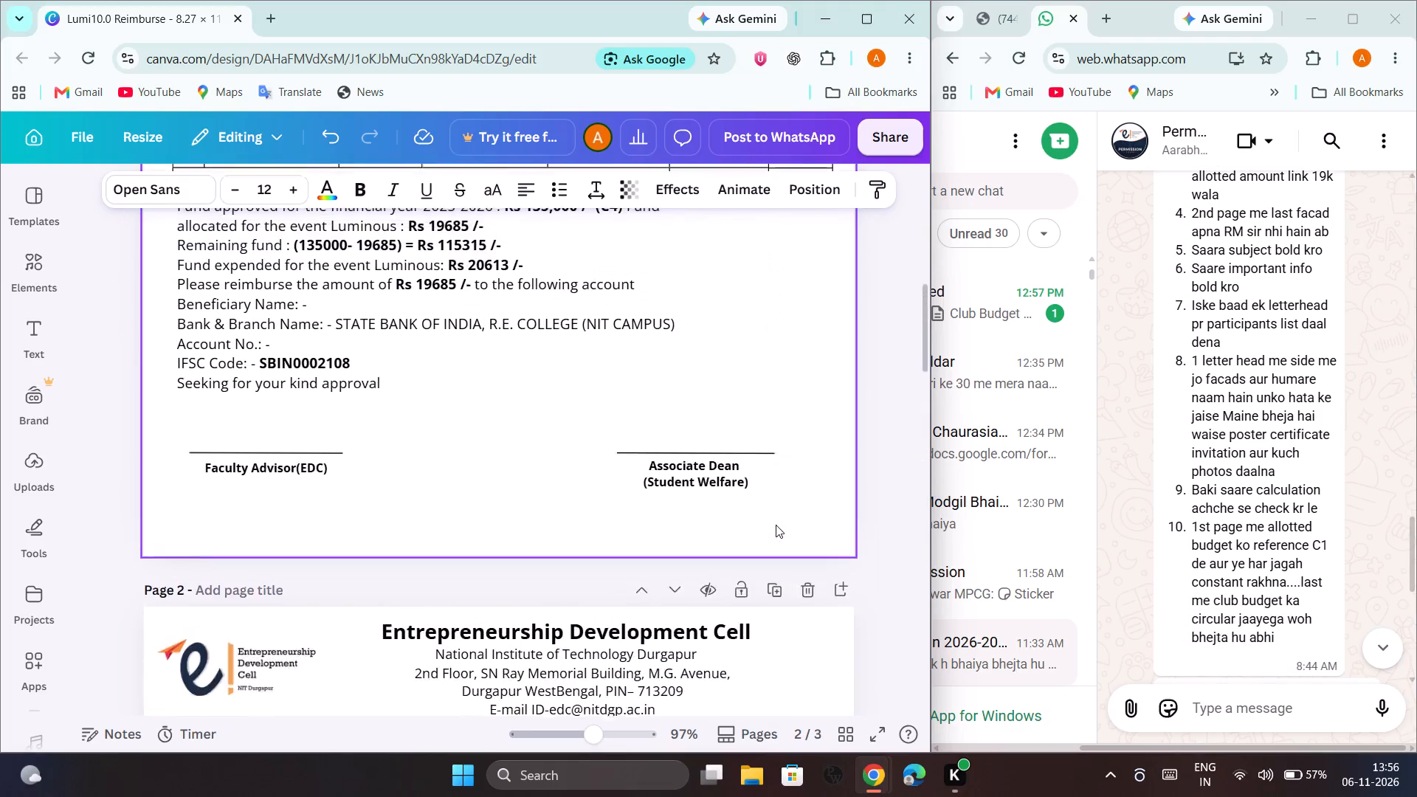
scroll(776, 525, "up", 3)
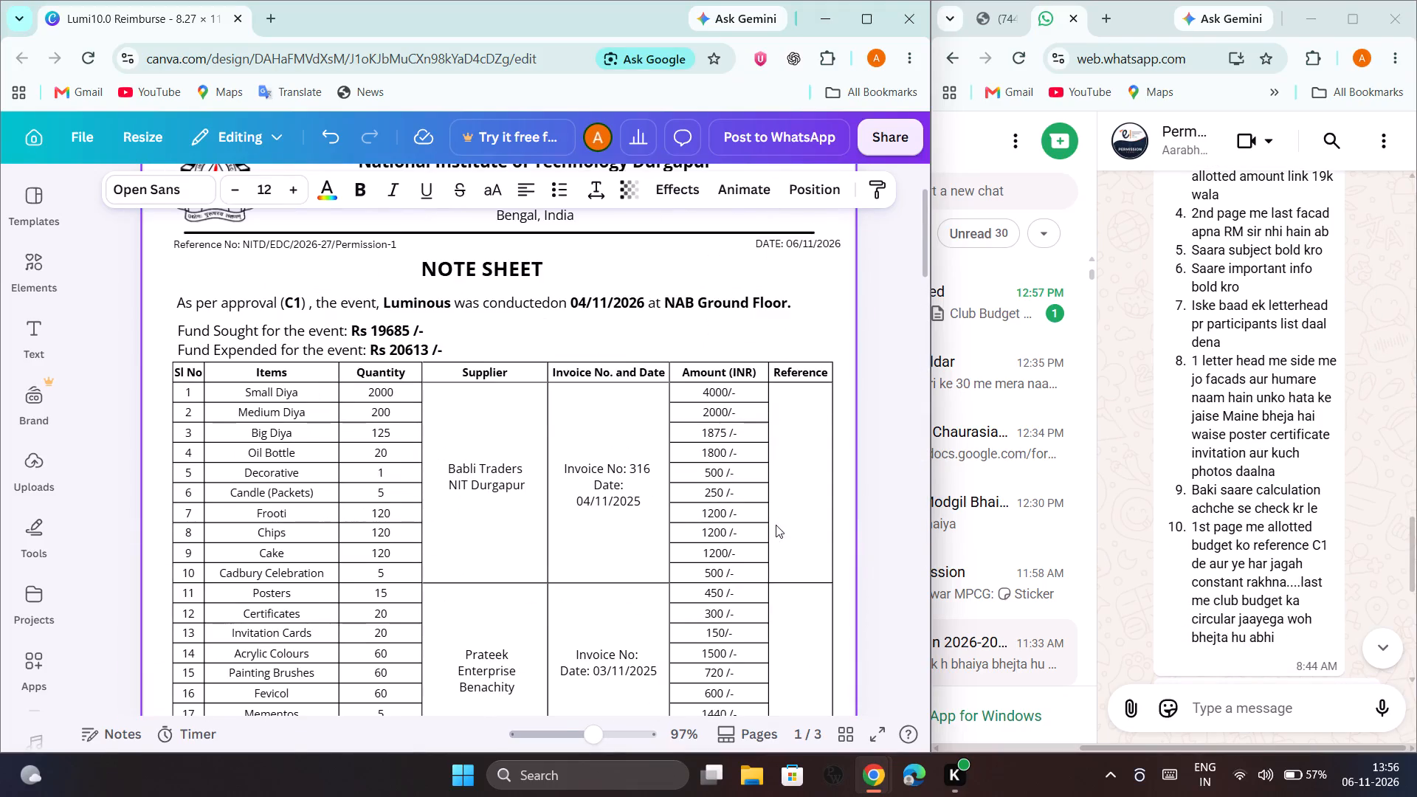
Change the reference after the approved fund amount below page 1's note sheet table to C1.
scroll(776, 525, "down", 1)
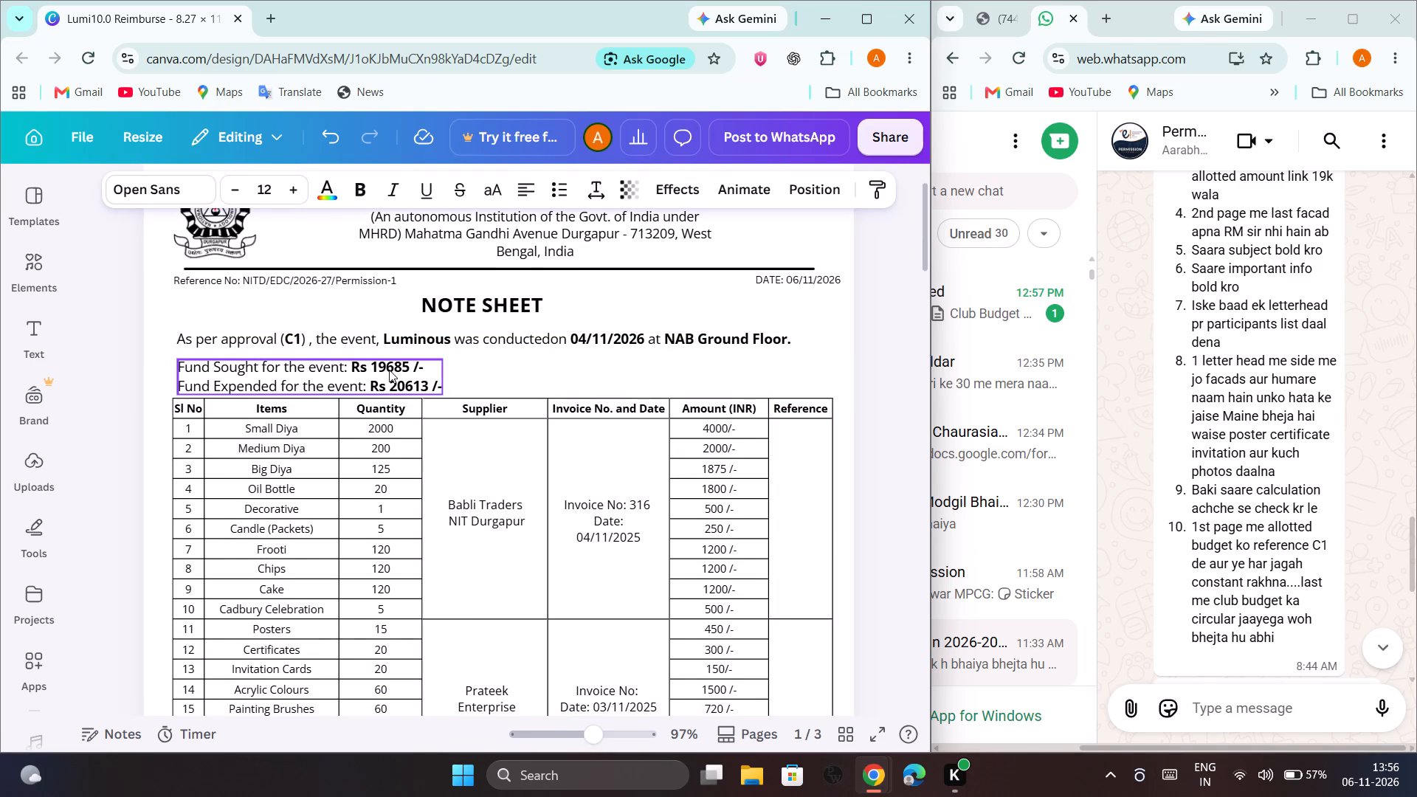
scroll(404, 367, "down", 2)
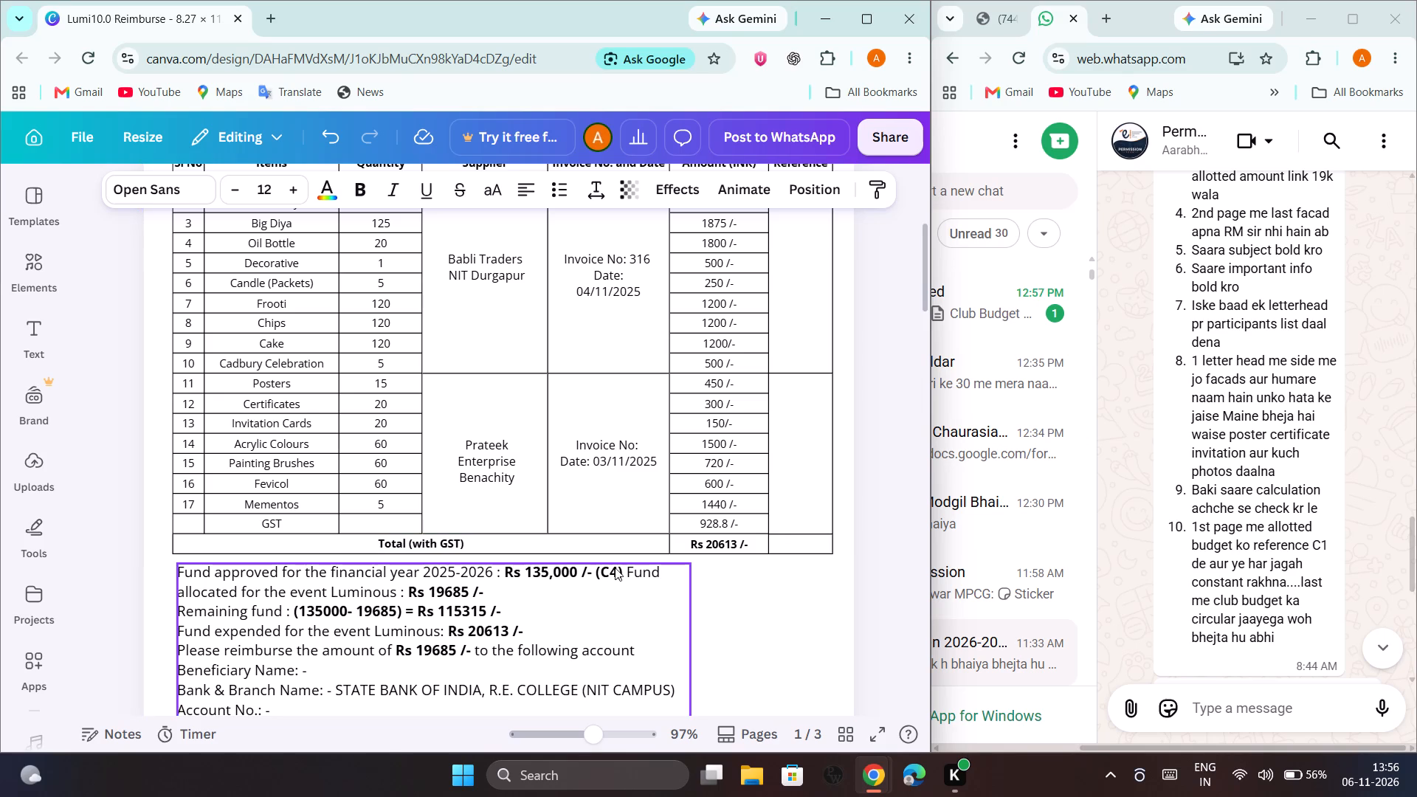
left_click(616, 570)
left_click(616, 570)
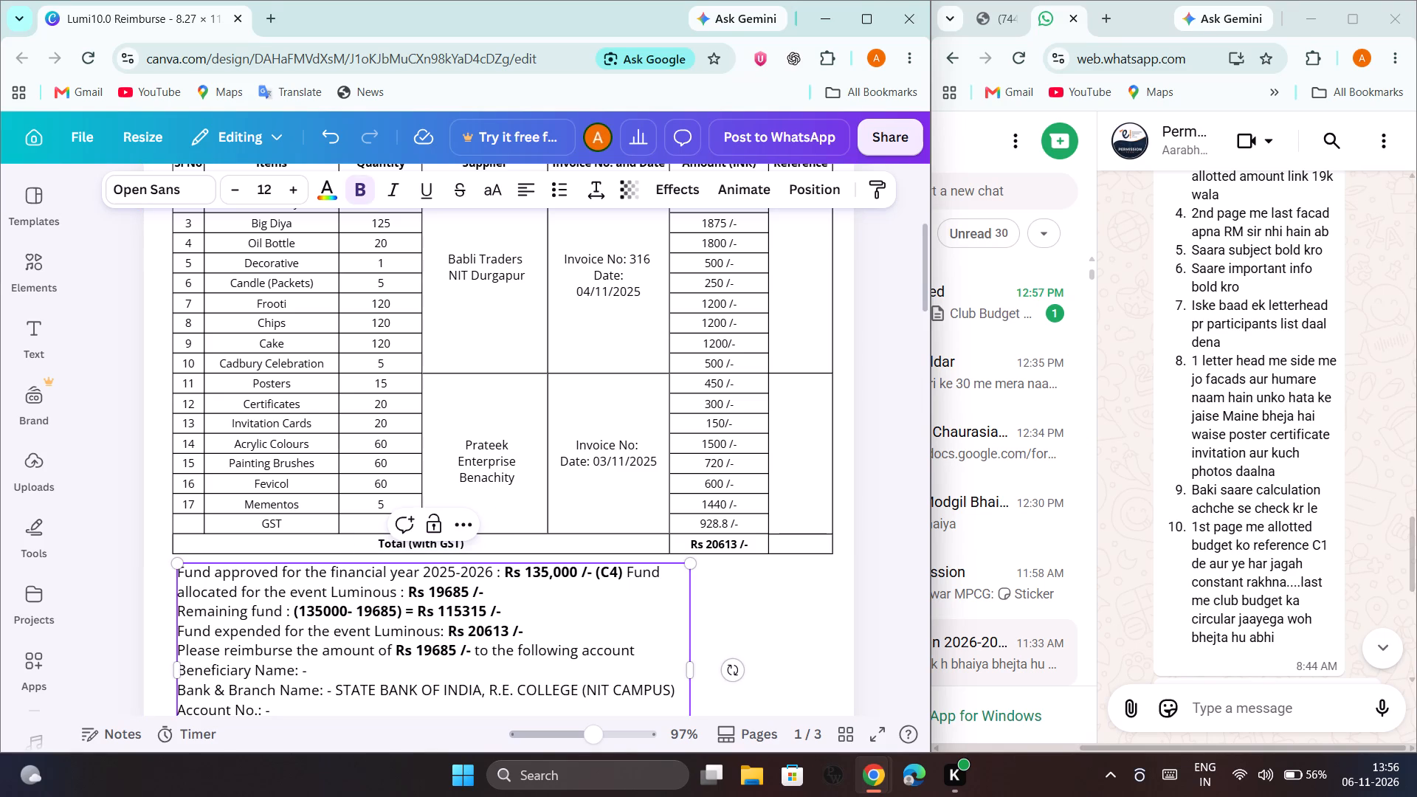
key("BackSpace")
key("1")
Insert "(C1)" after "Rs 135,000 /-" in the first paragraph of the letter on page 2.
scroll(368, 375, "up", 1)
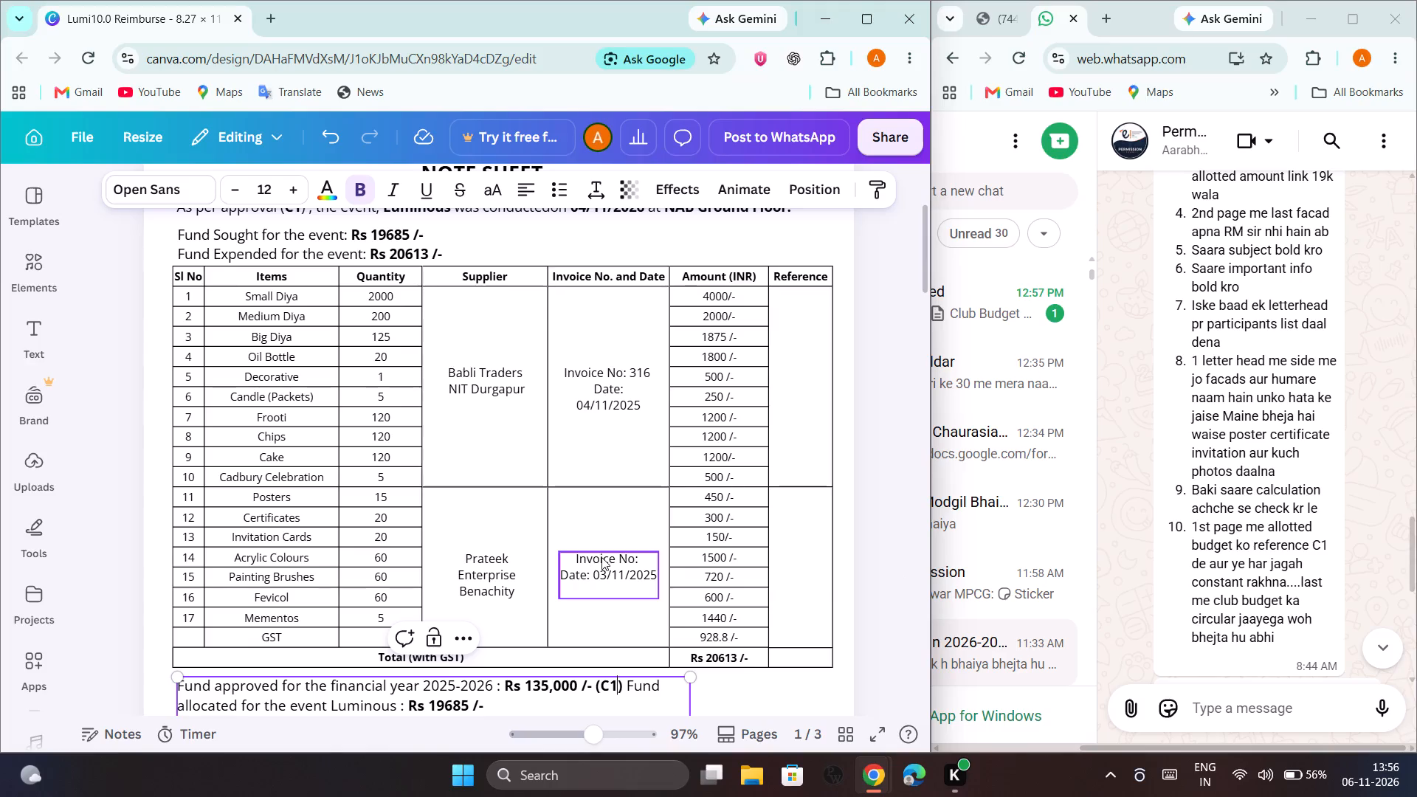
scroll(552, 440, "down", 1)
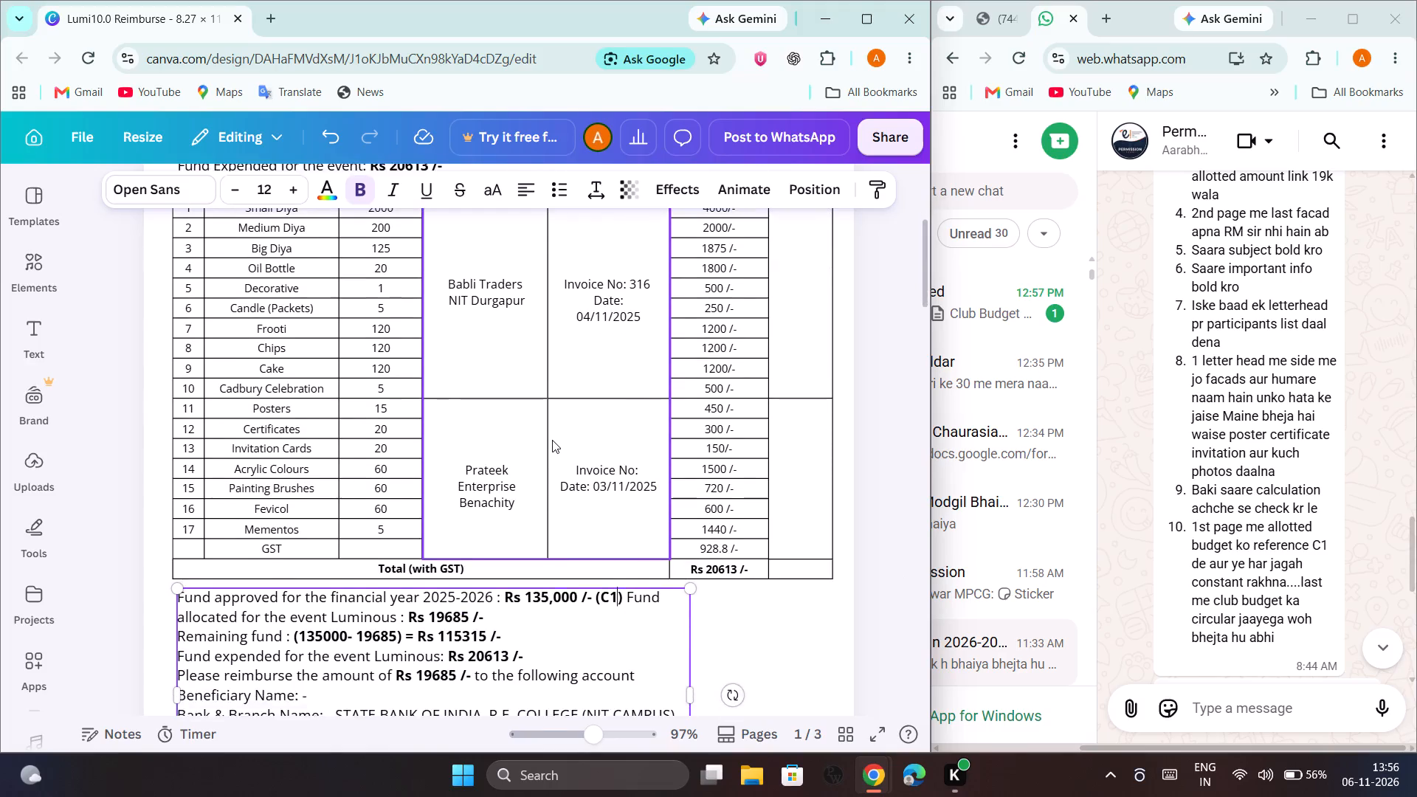
scroll(552, 440, "down", 1)
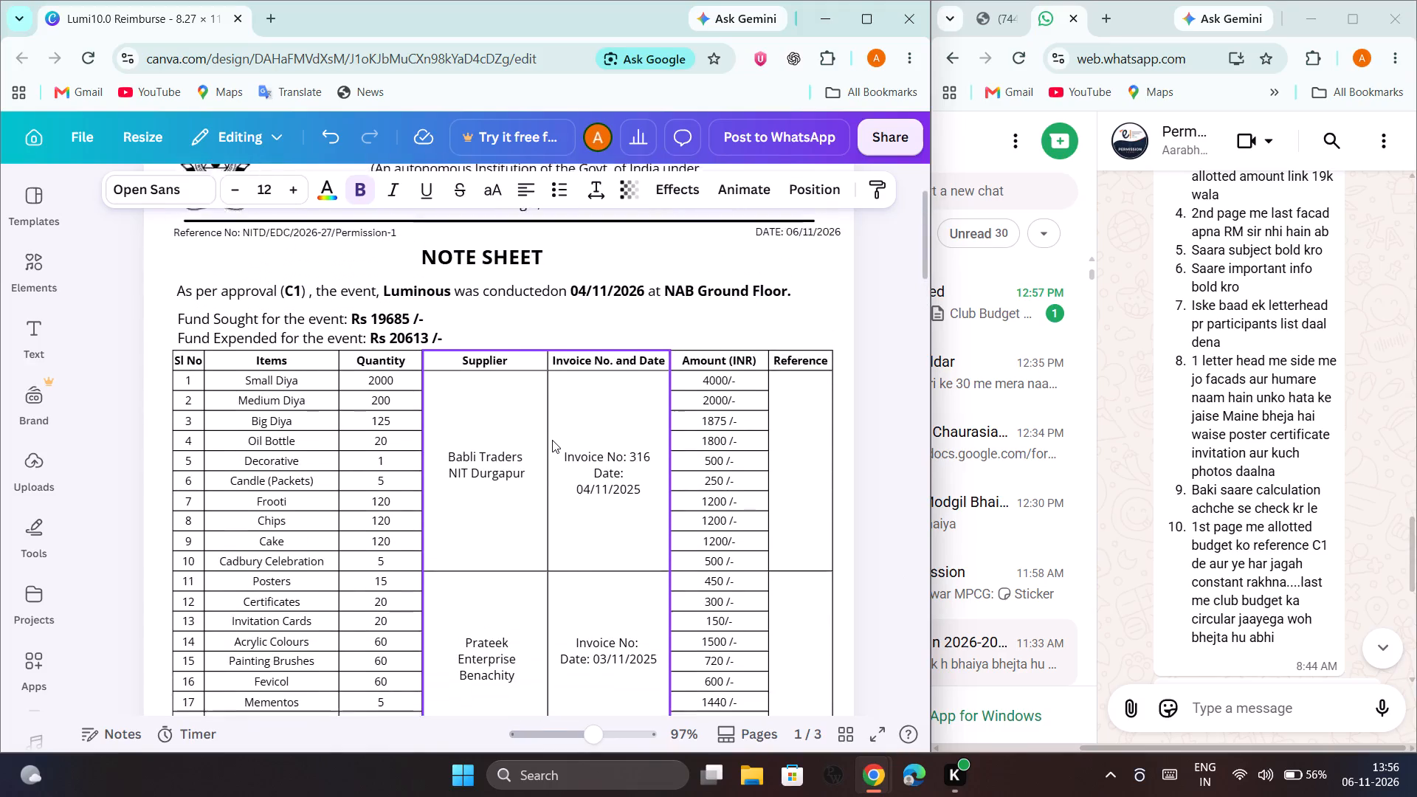
scroll(552, 440, "down", 1)
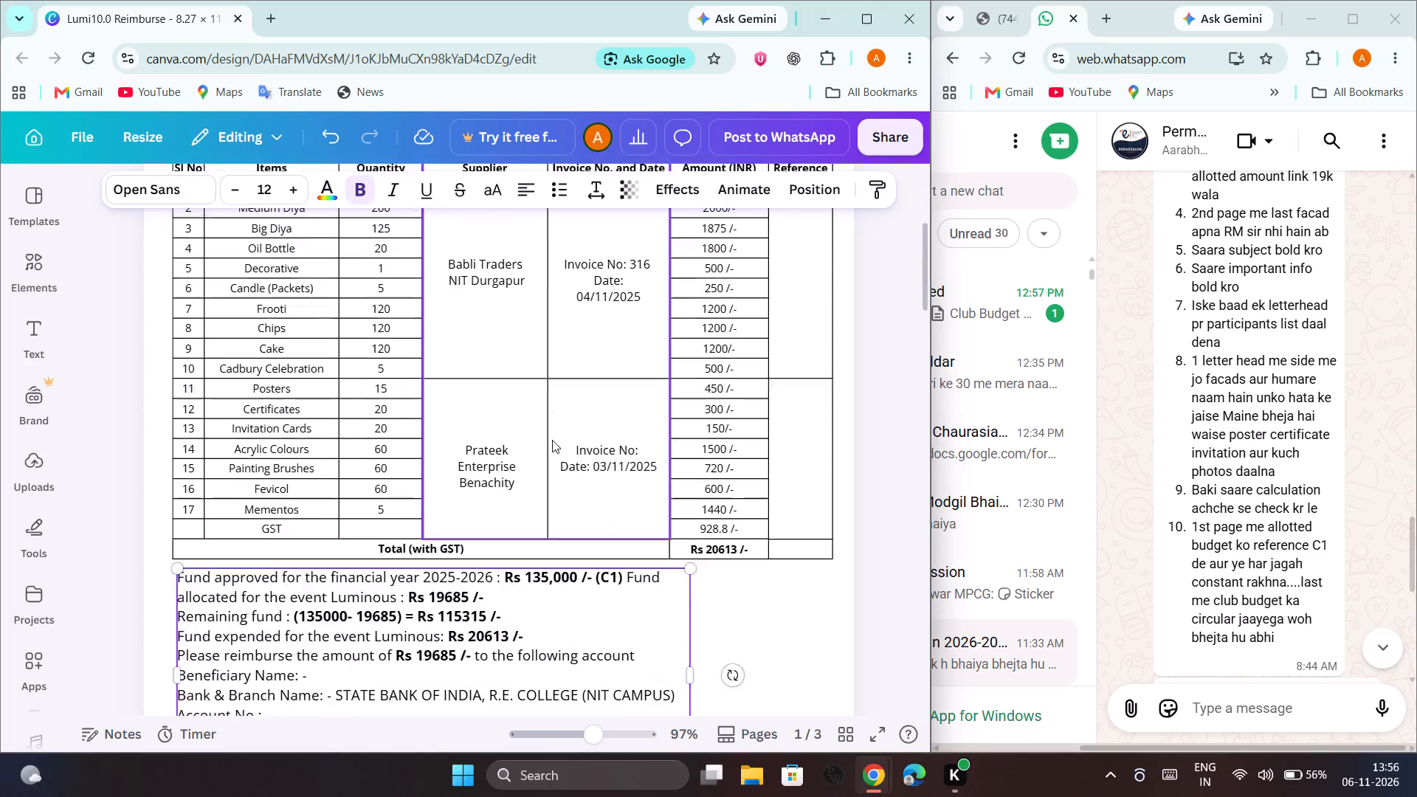
scroll(552, 440, "down", 4)
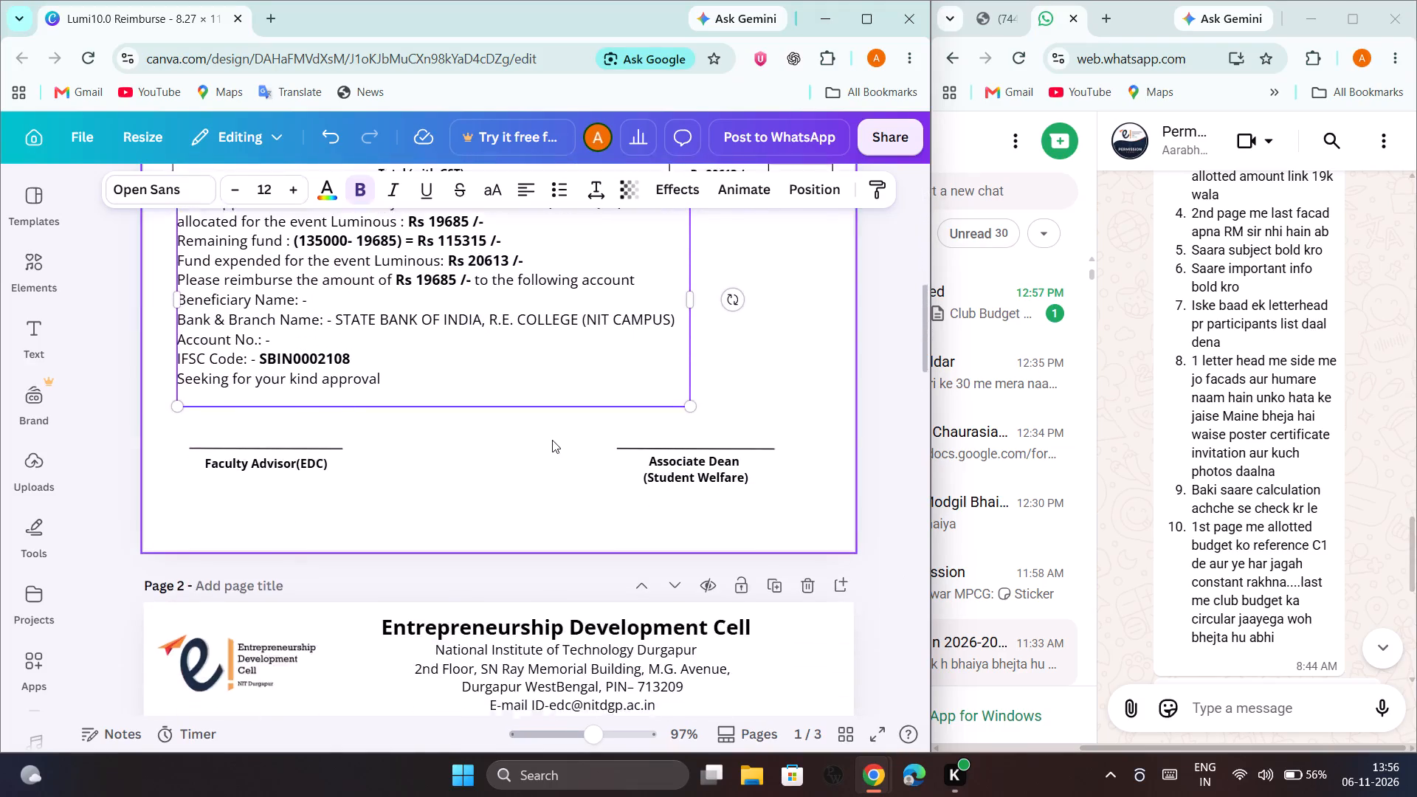
scroll(552, 440, "down", 4)
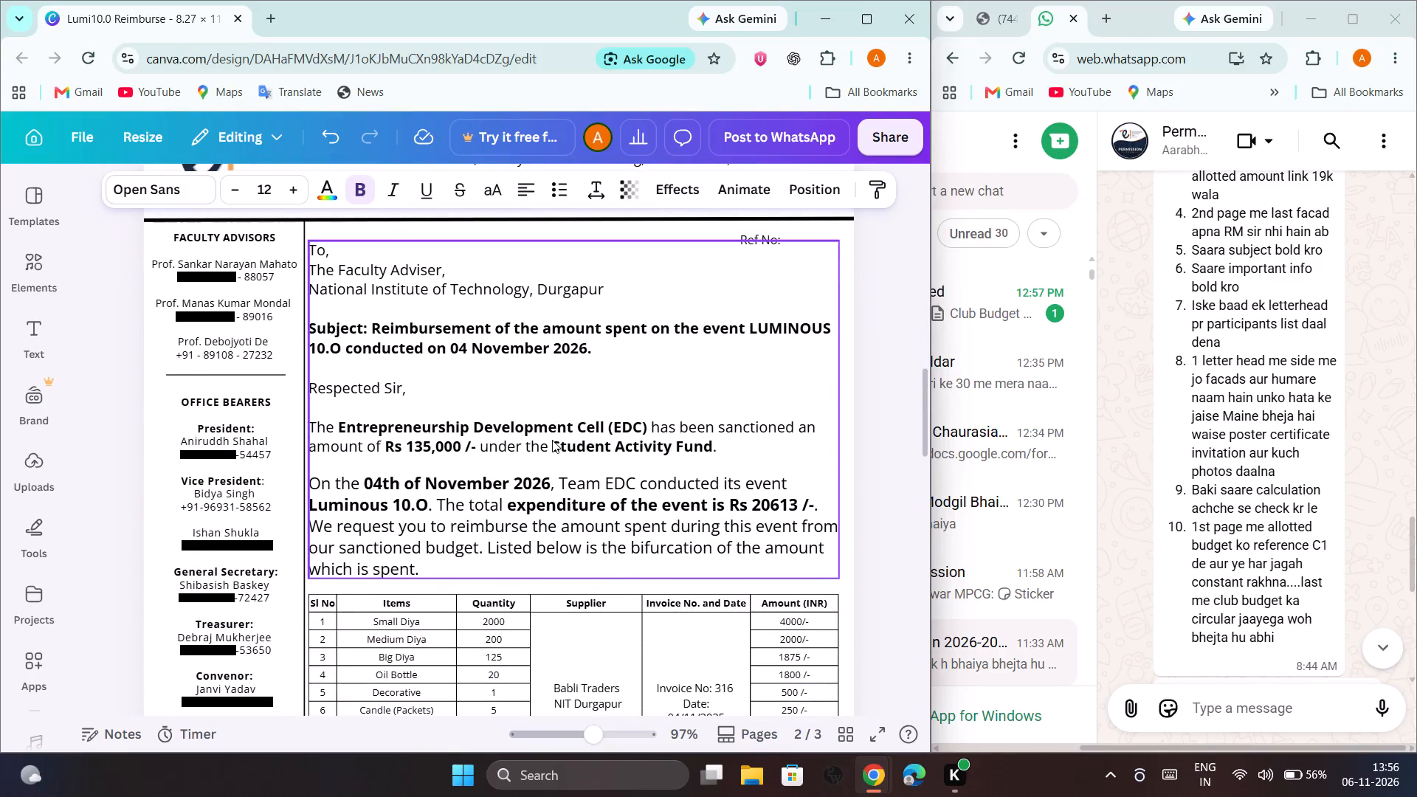
left_click(473, 446)
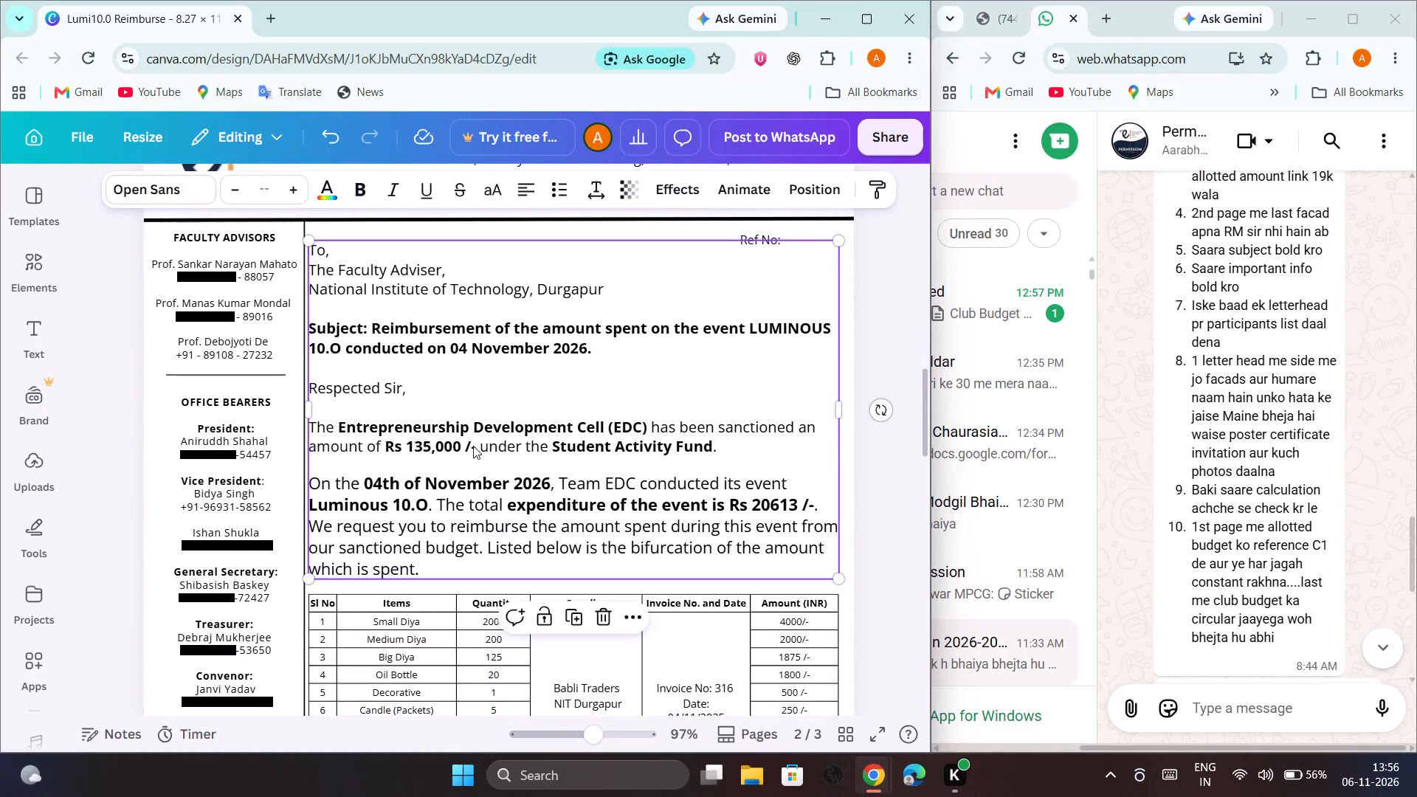
left_click(475, 446)
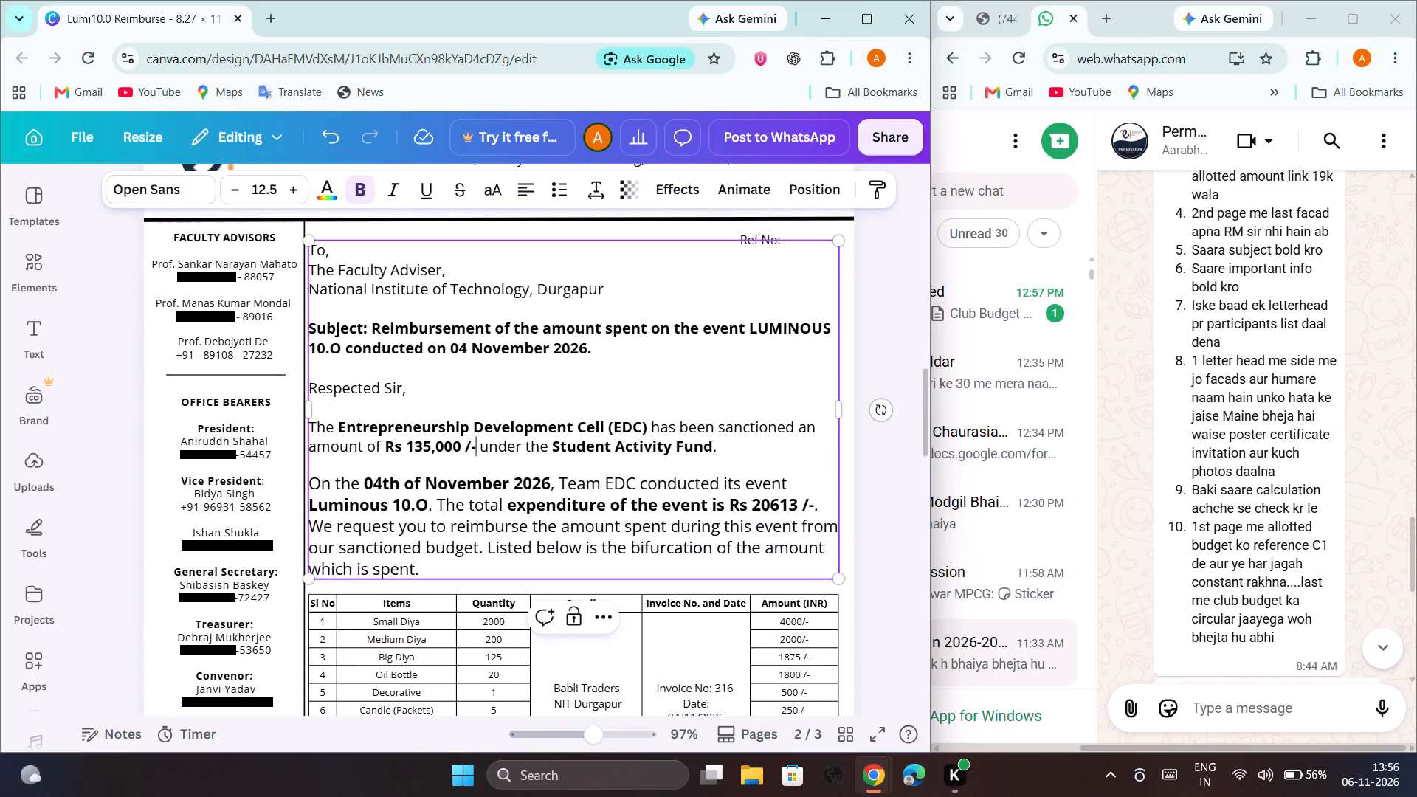
key("space")
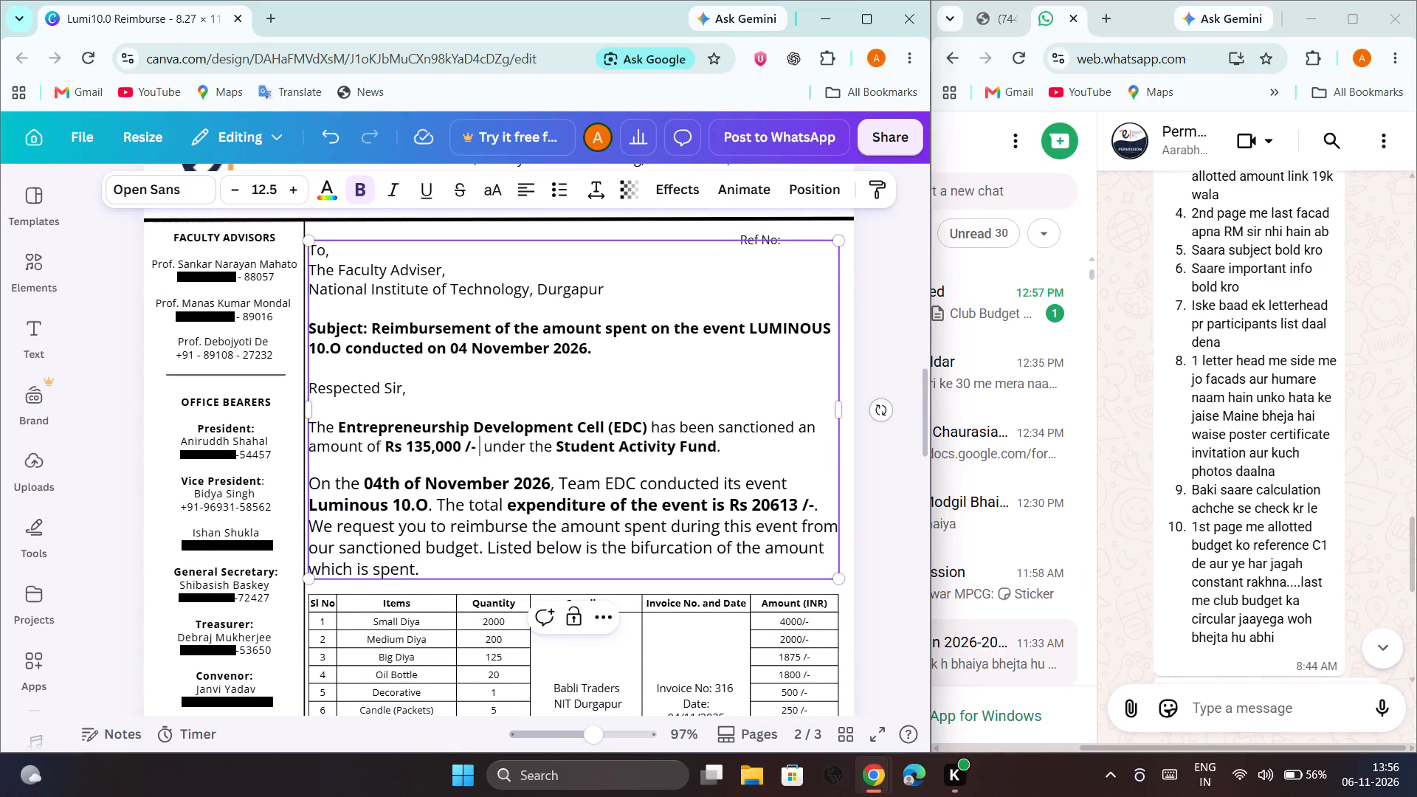
key("shift+parenleft")
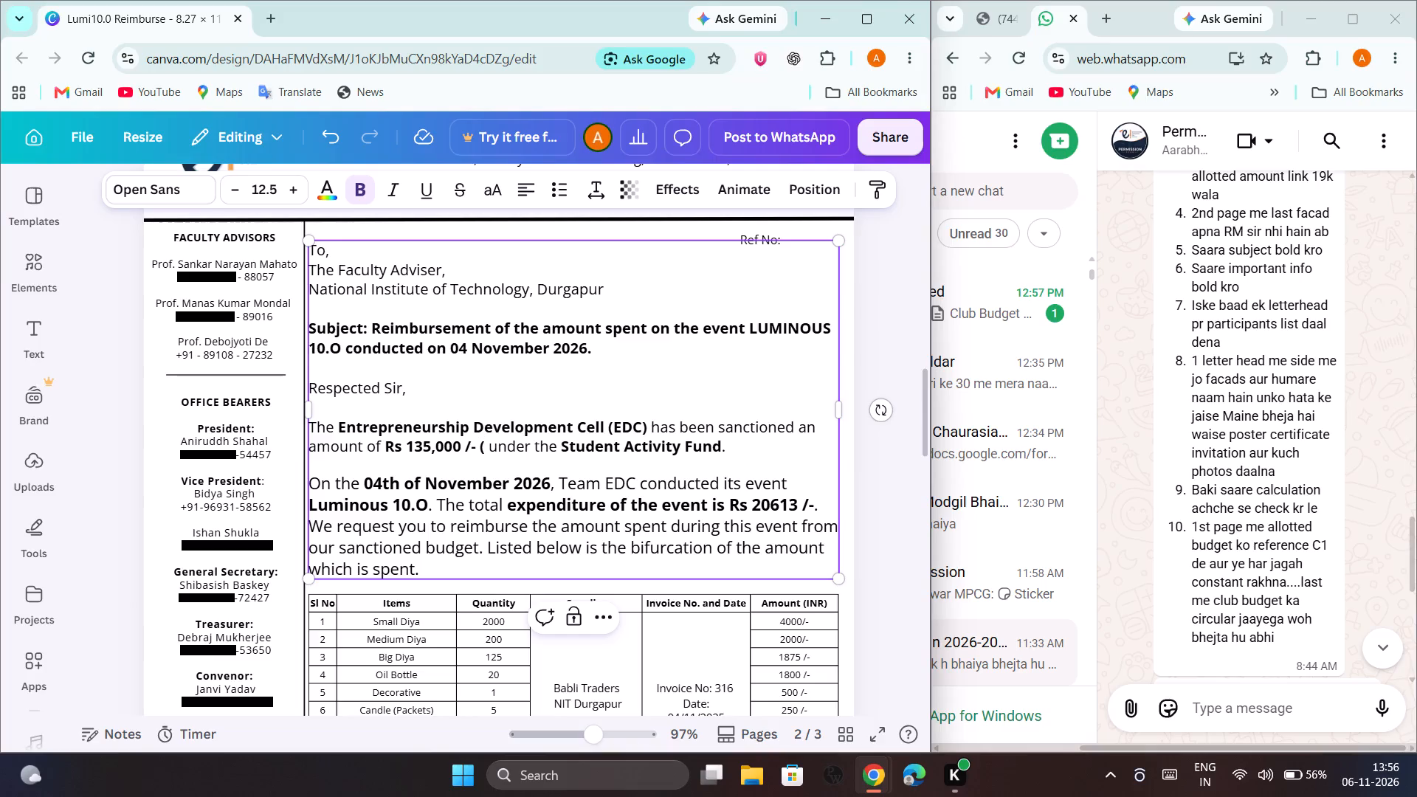
type("C1")
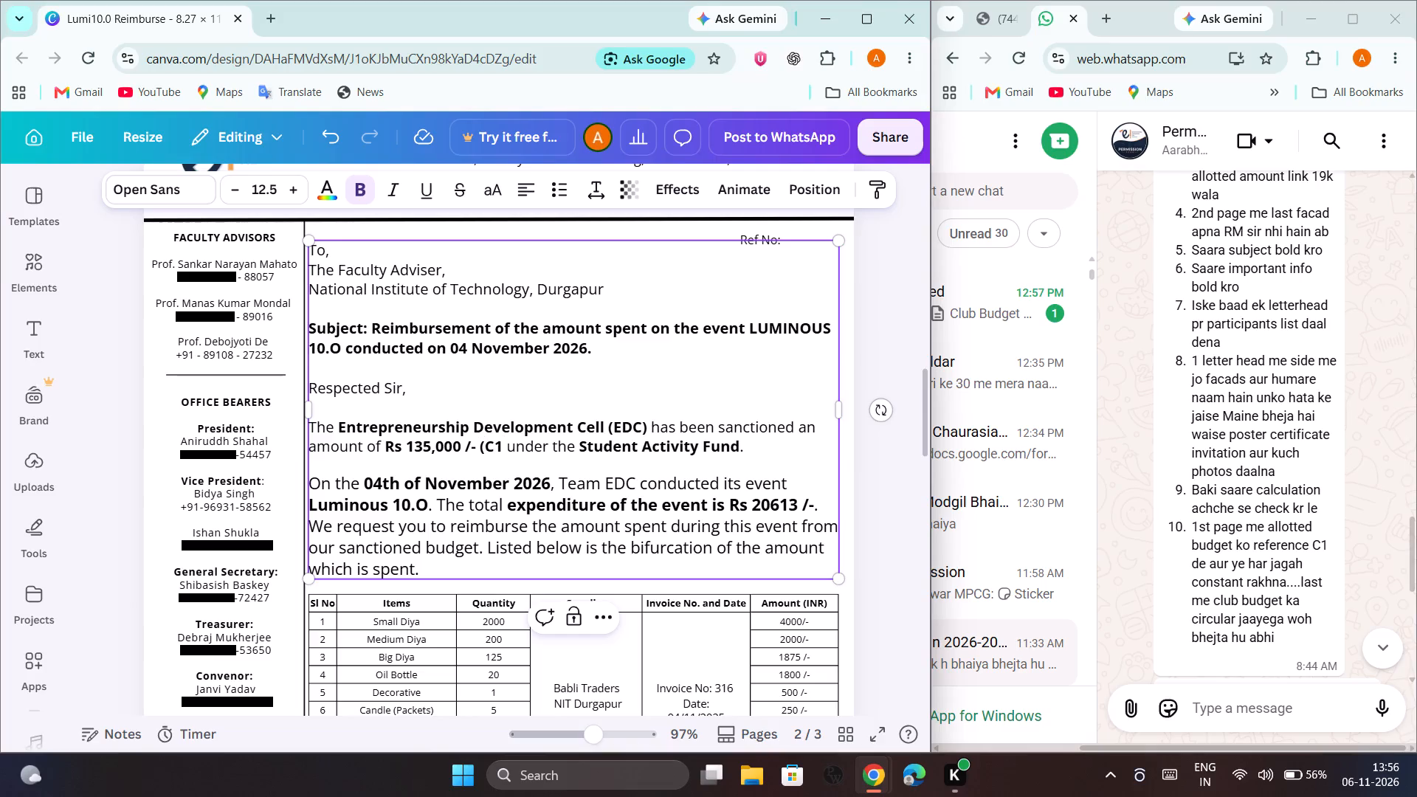
key("shift+parenright")
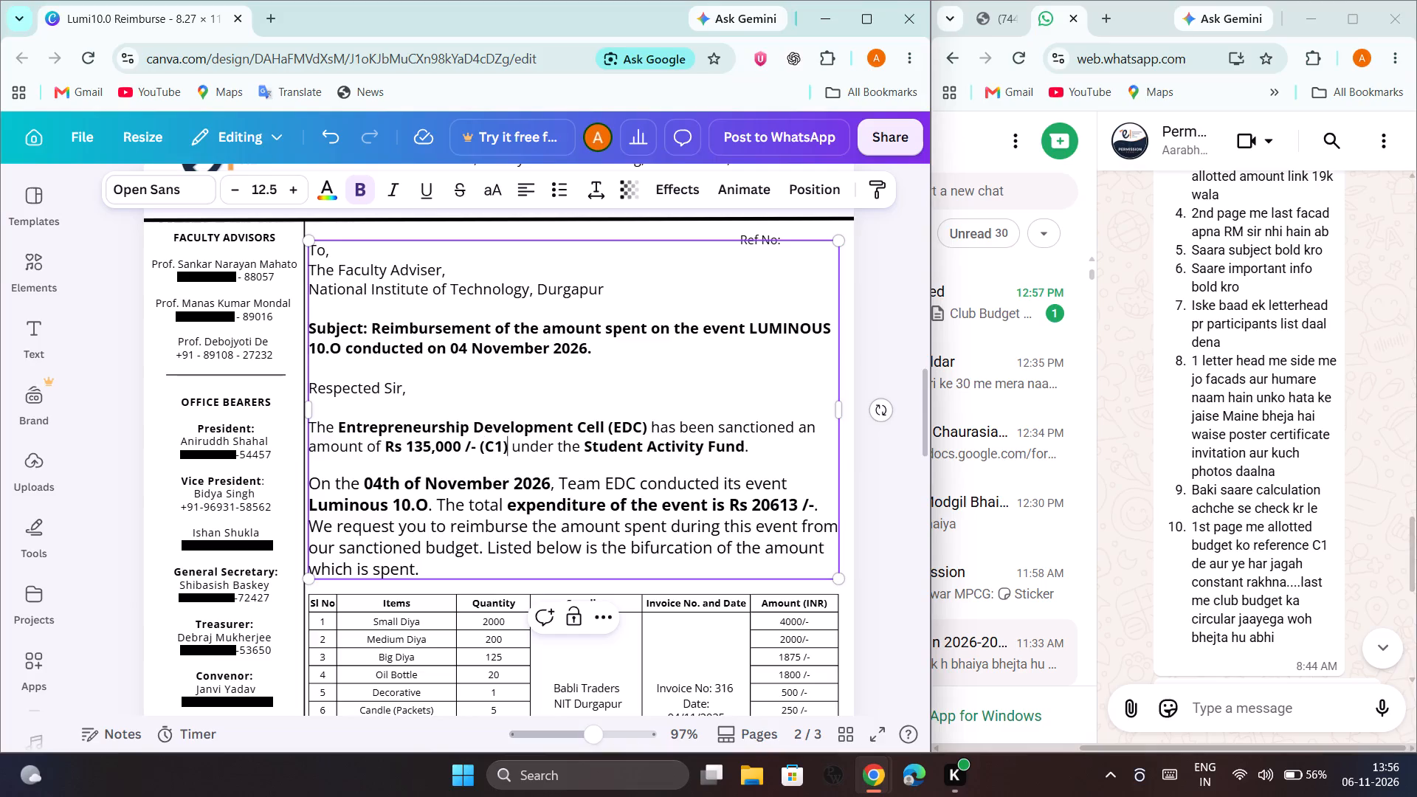
Add a blank page after the expenditure page at the end of the document.
scroll(494, 485, "down", 6)
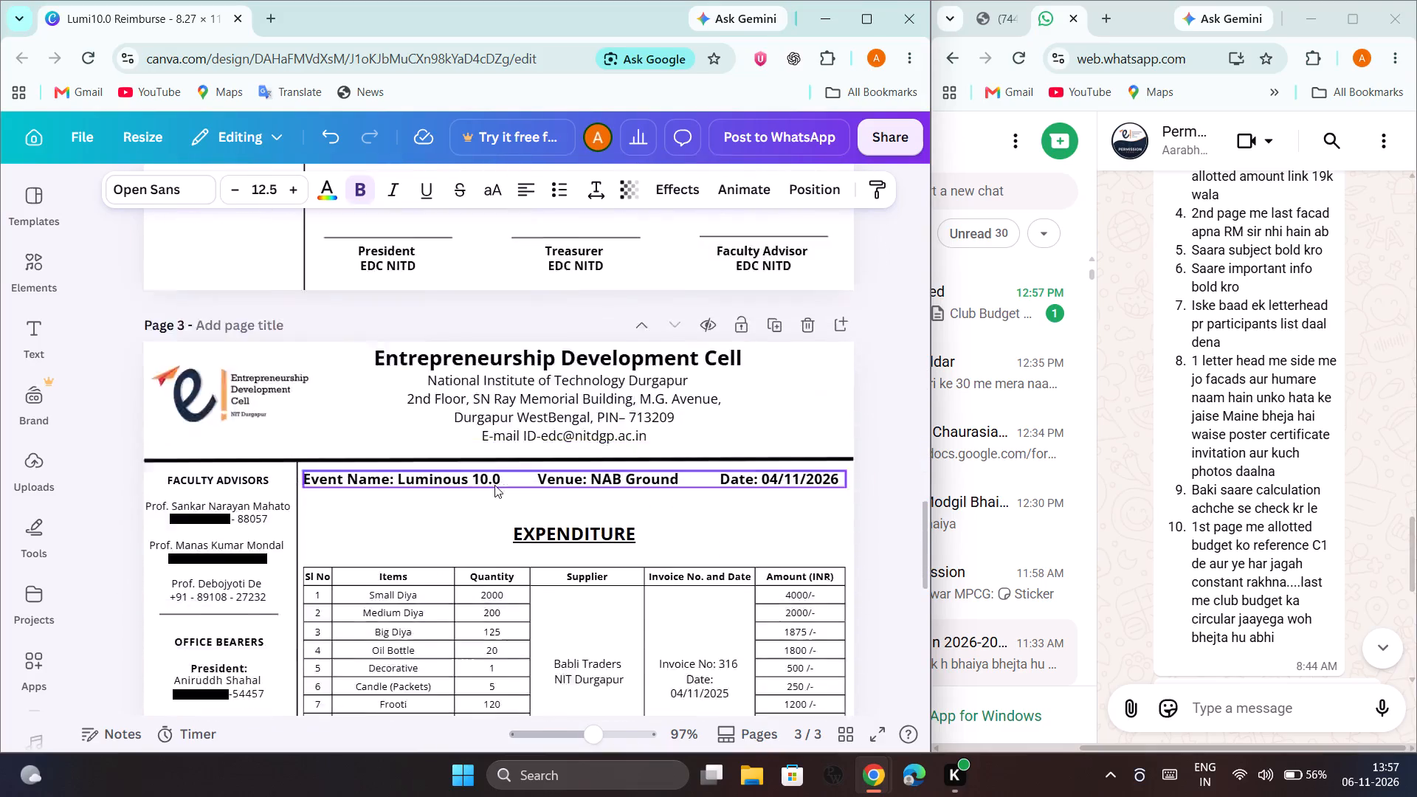
scroll(494, 485, "down", 5)
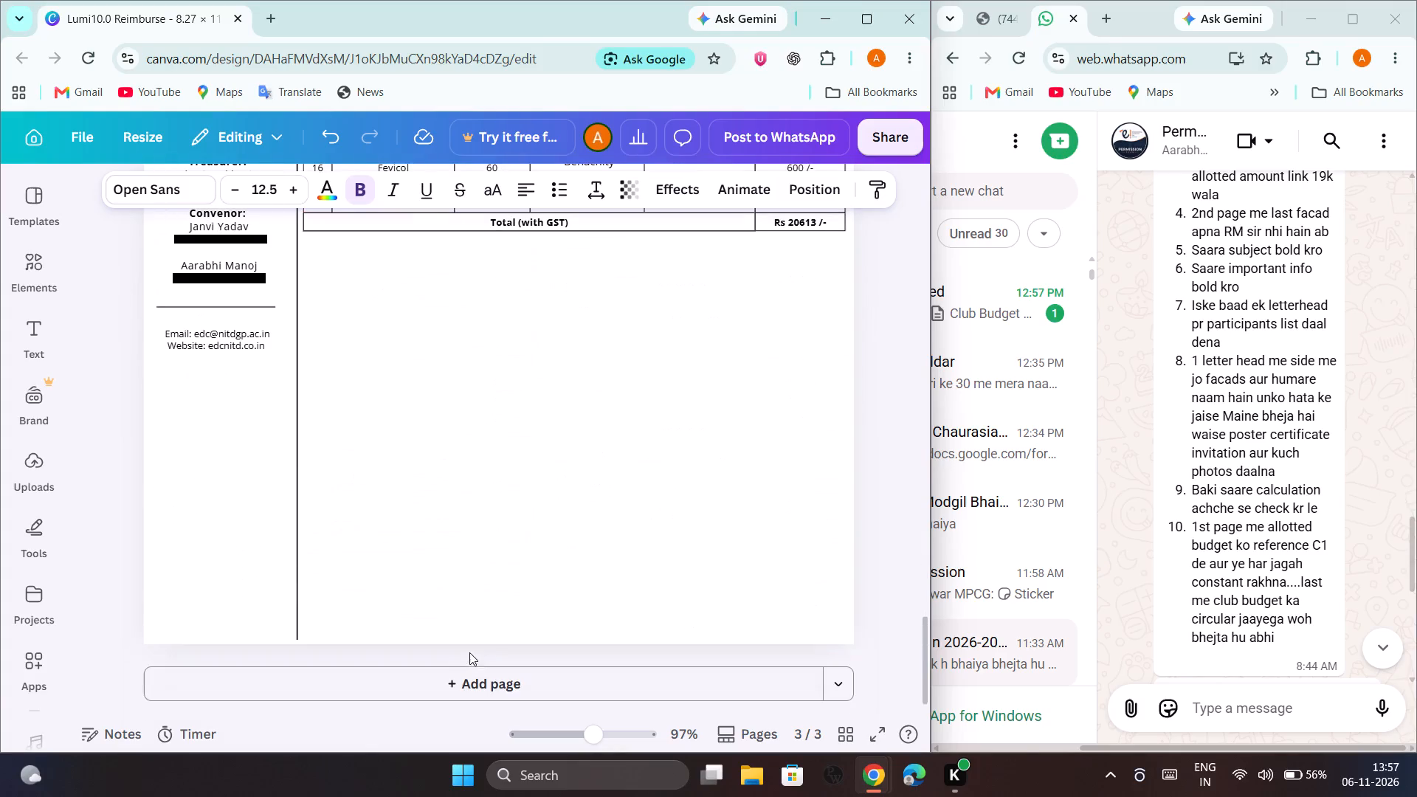
left_click(472, 683)
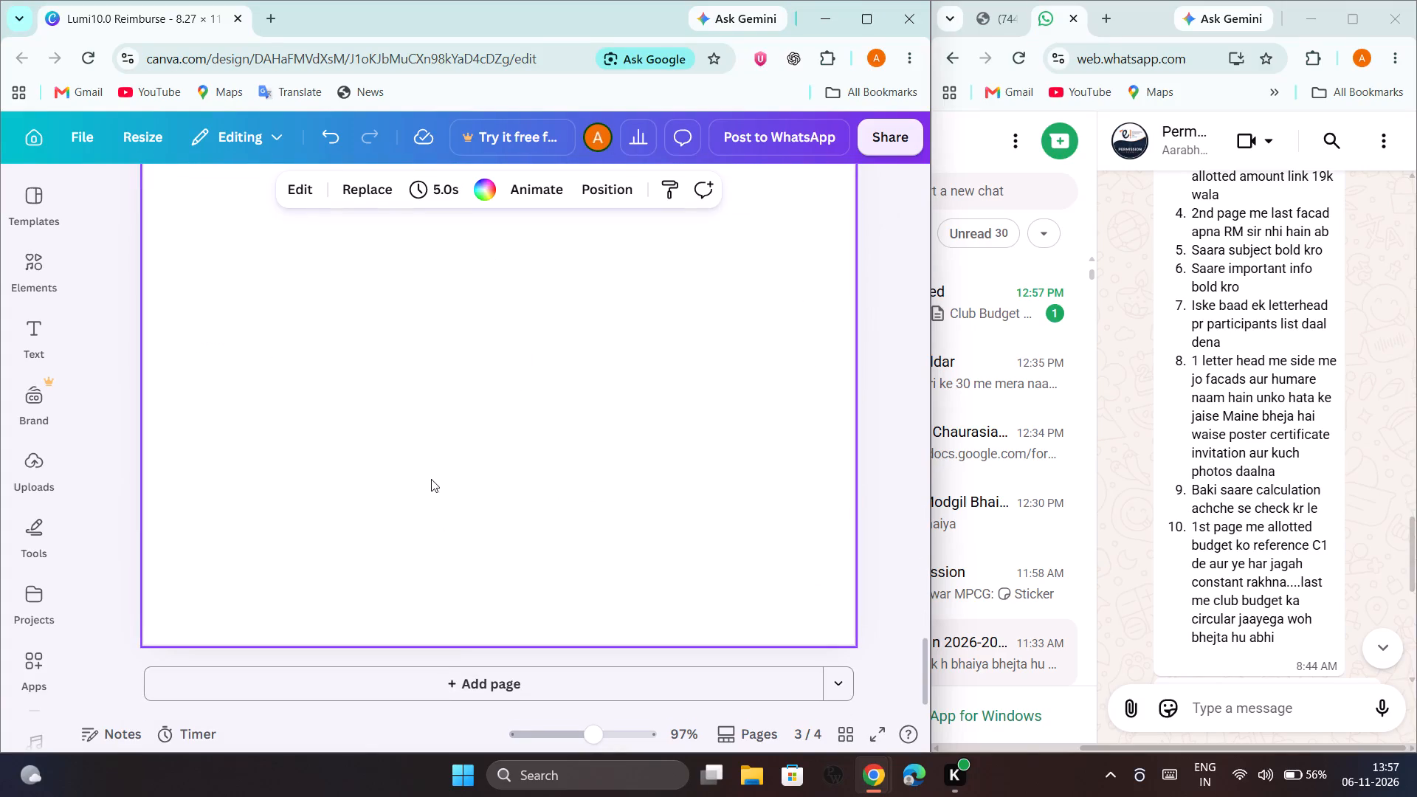
scroll(1204, 393, "up", 2)
scroll(1204, 393, "down", 1)
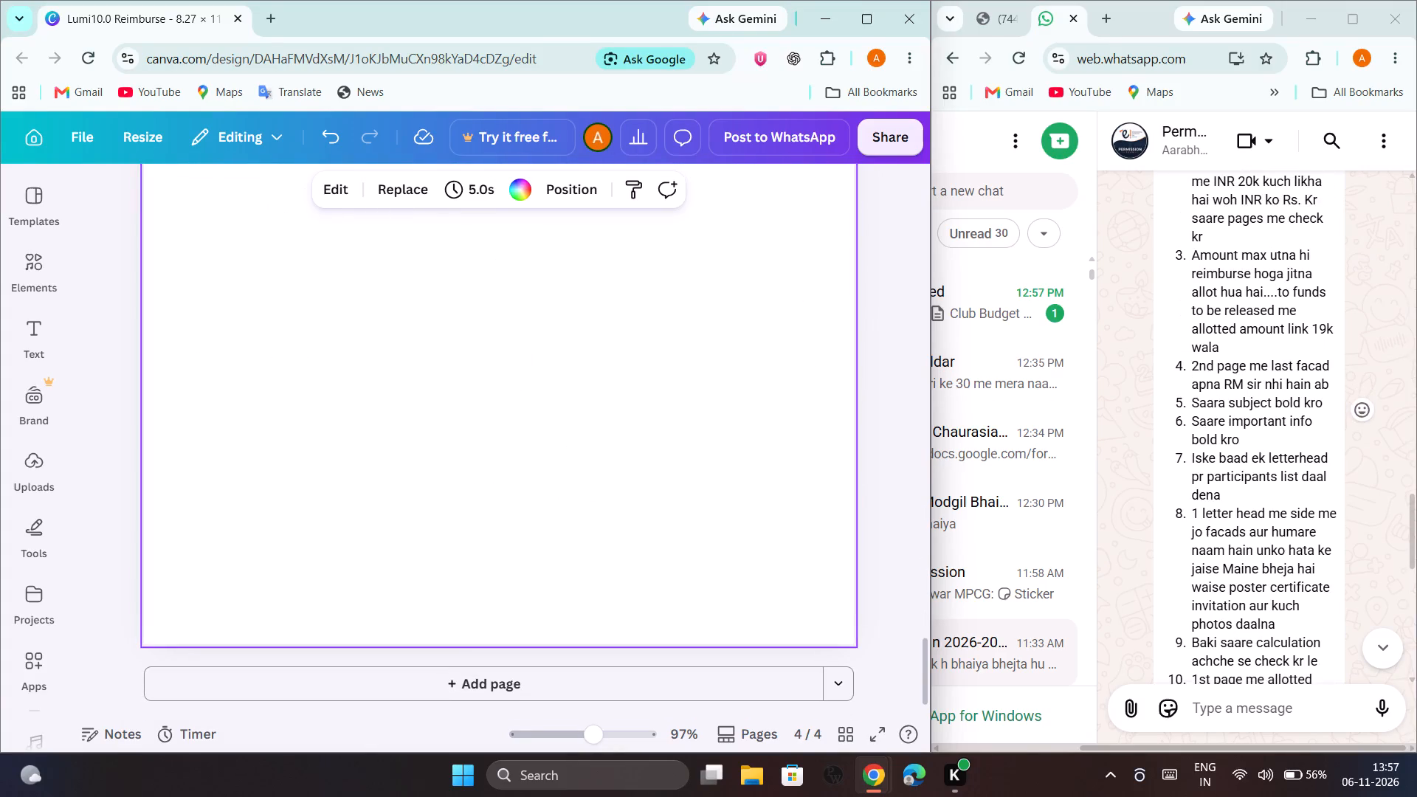
scroll(1204, 393, "down", 1)
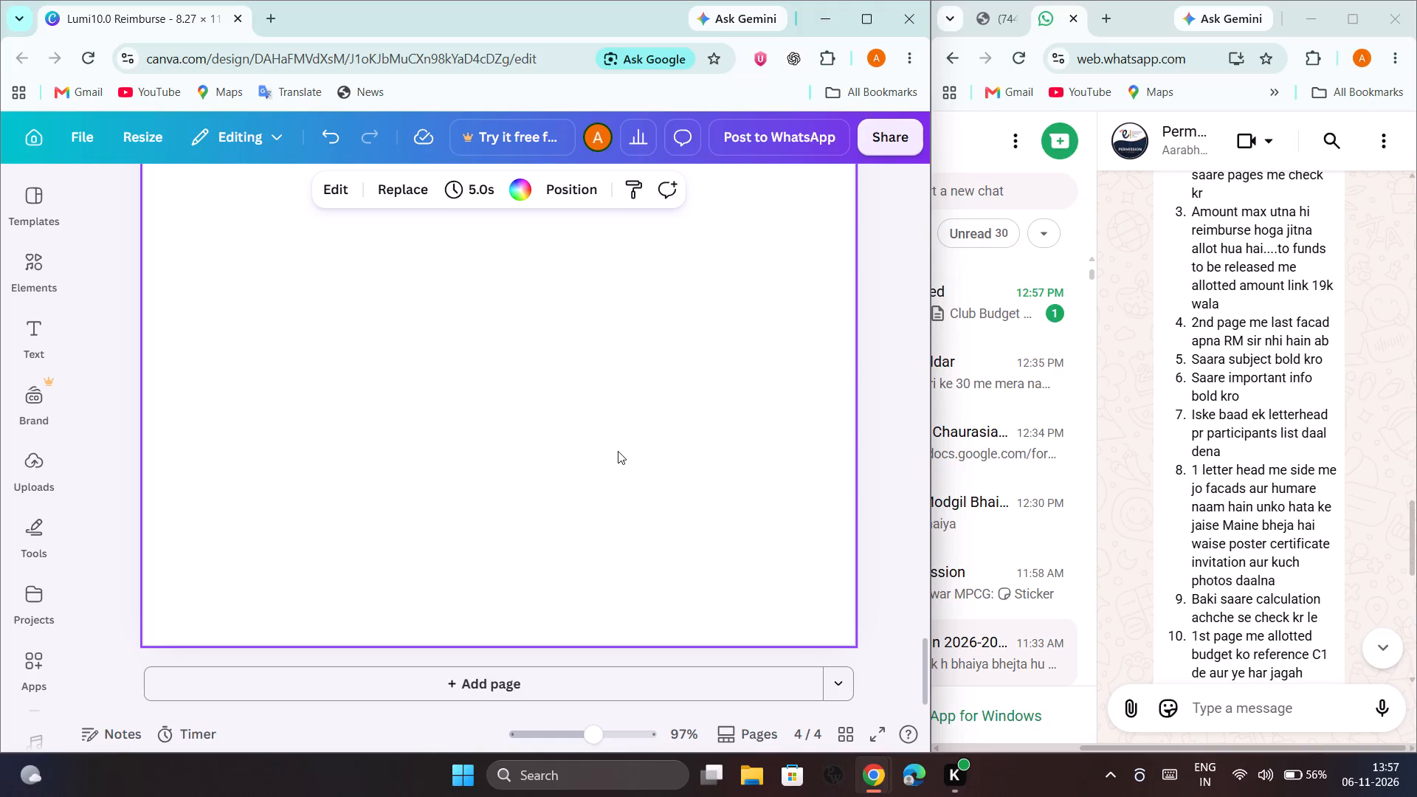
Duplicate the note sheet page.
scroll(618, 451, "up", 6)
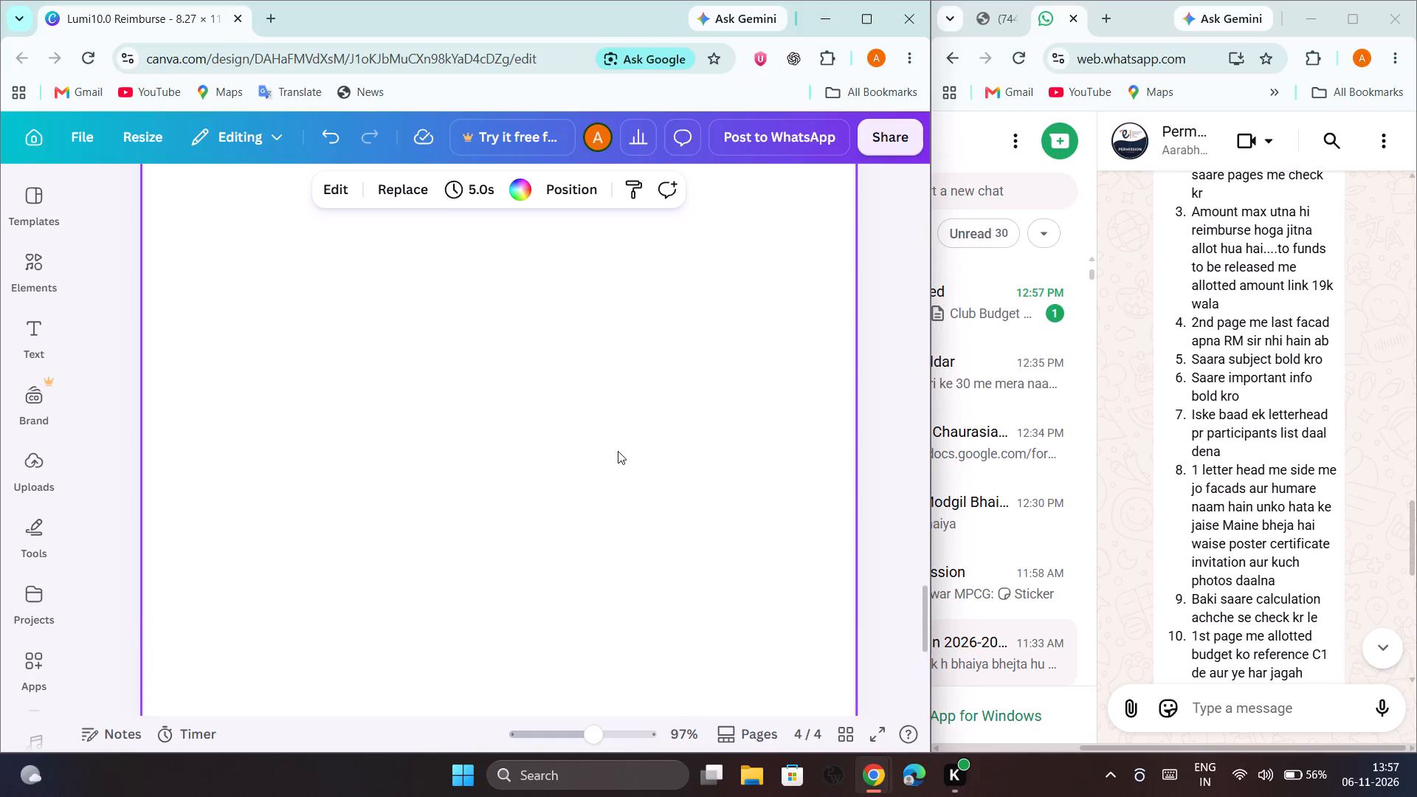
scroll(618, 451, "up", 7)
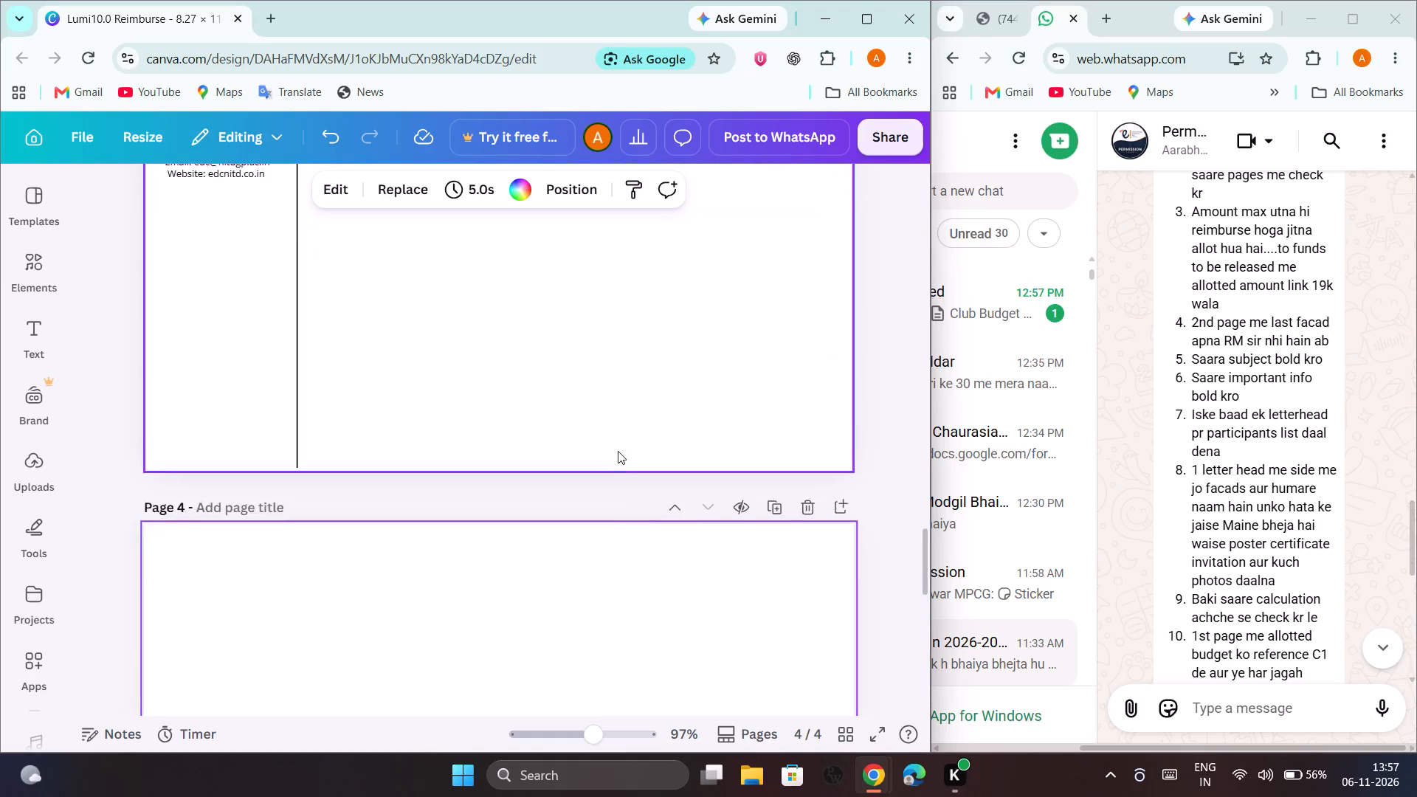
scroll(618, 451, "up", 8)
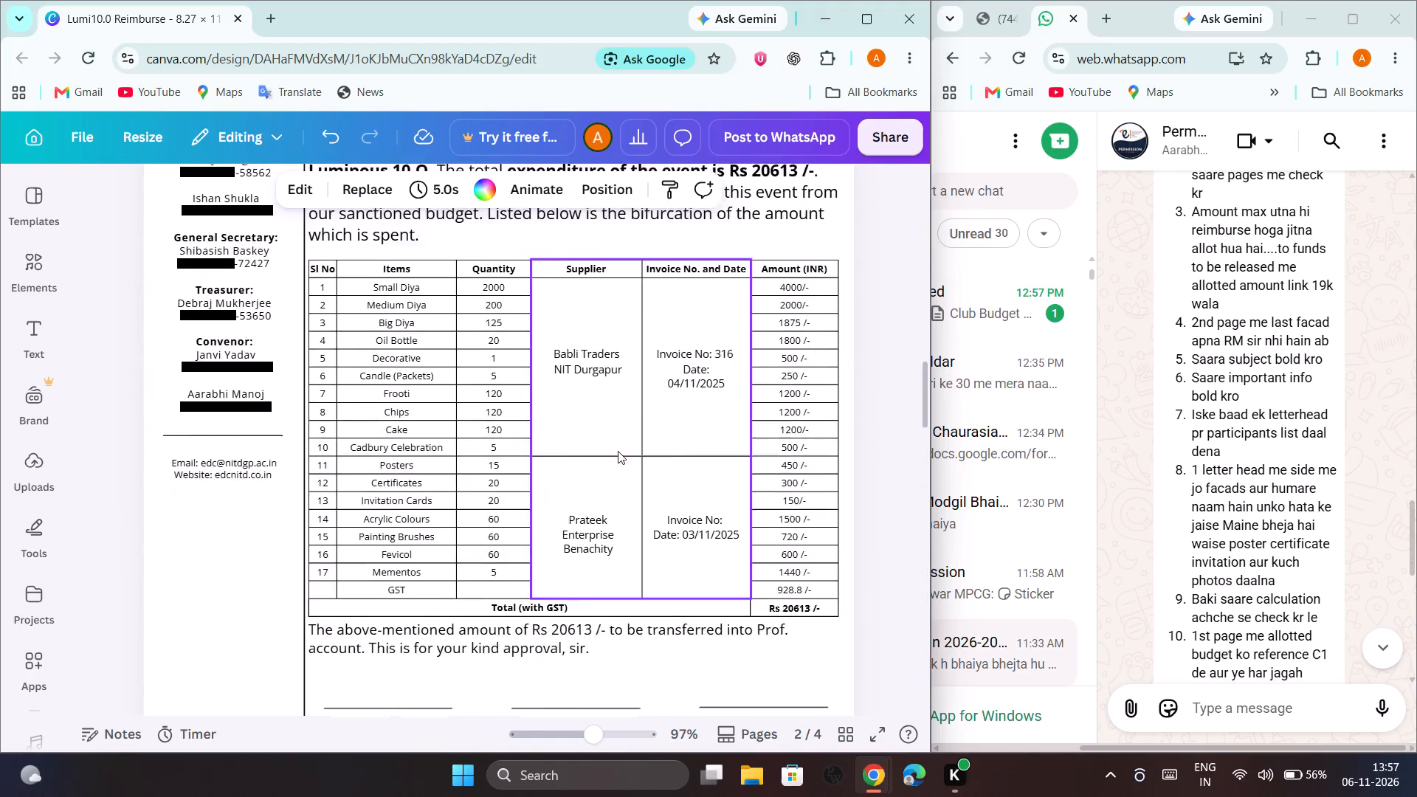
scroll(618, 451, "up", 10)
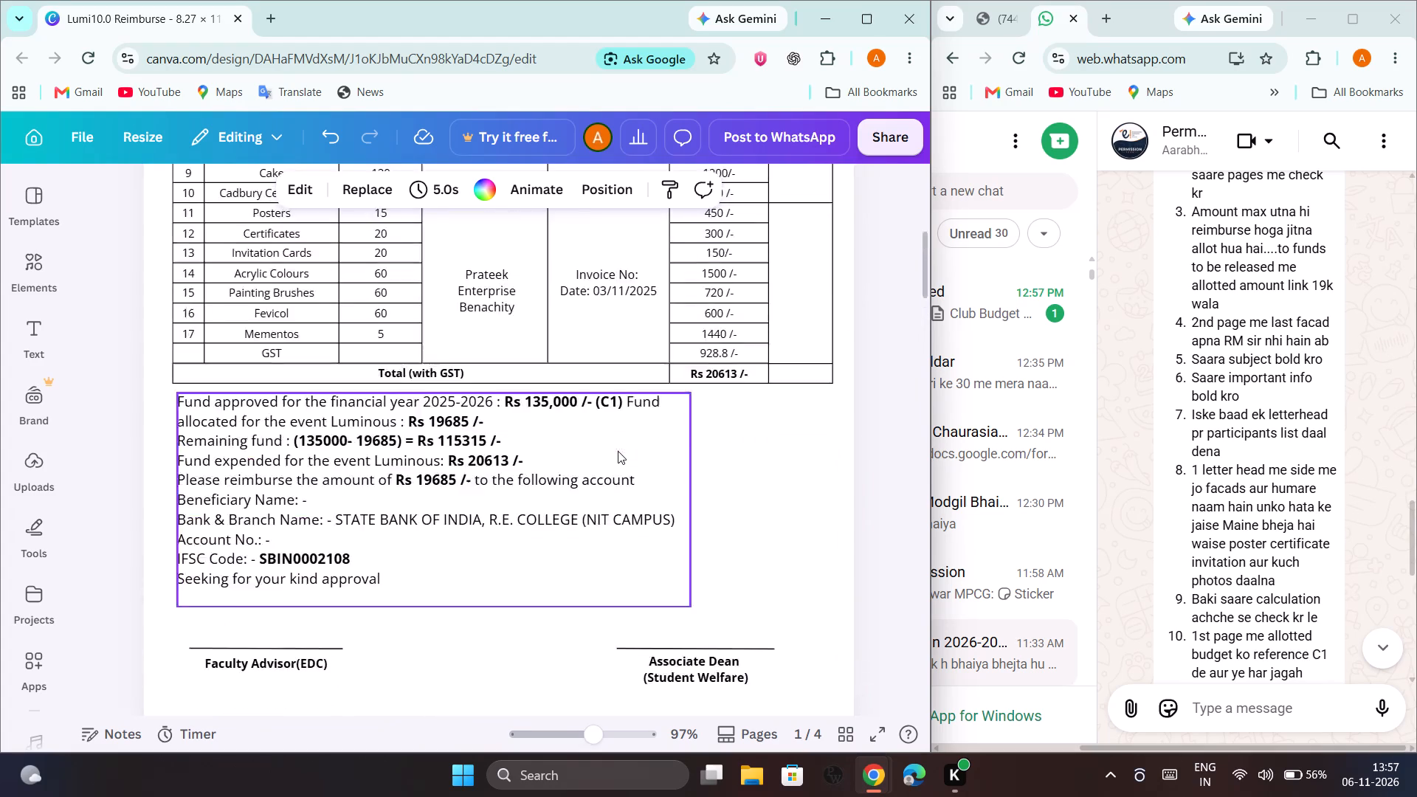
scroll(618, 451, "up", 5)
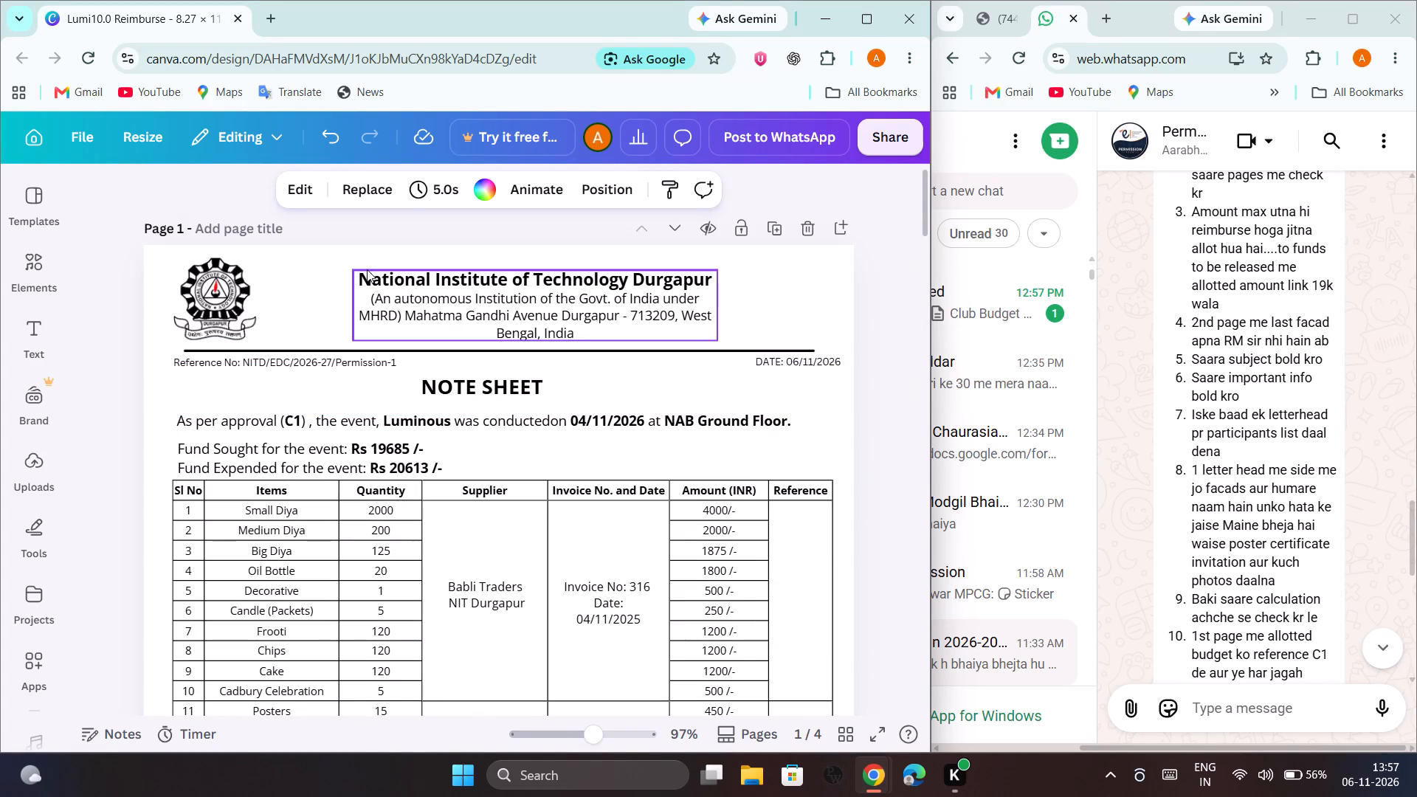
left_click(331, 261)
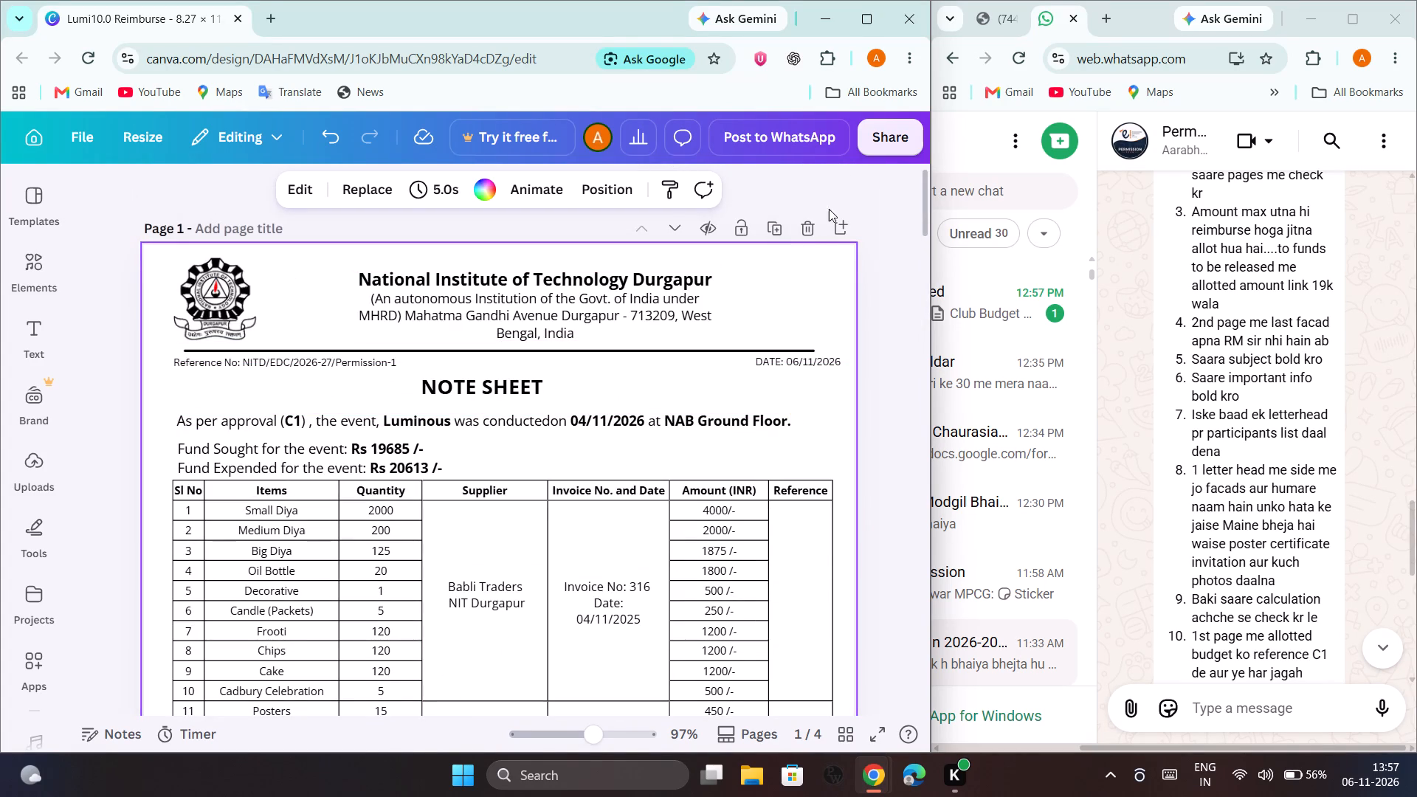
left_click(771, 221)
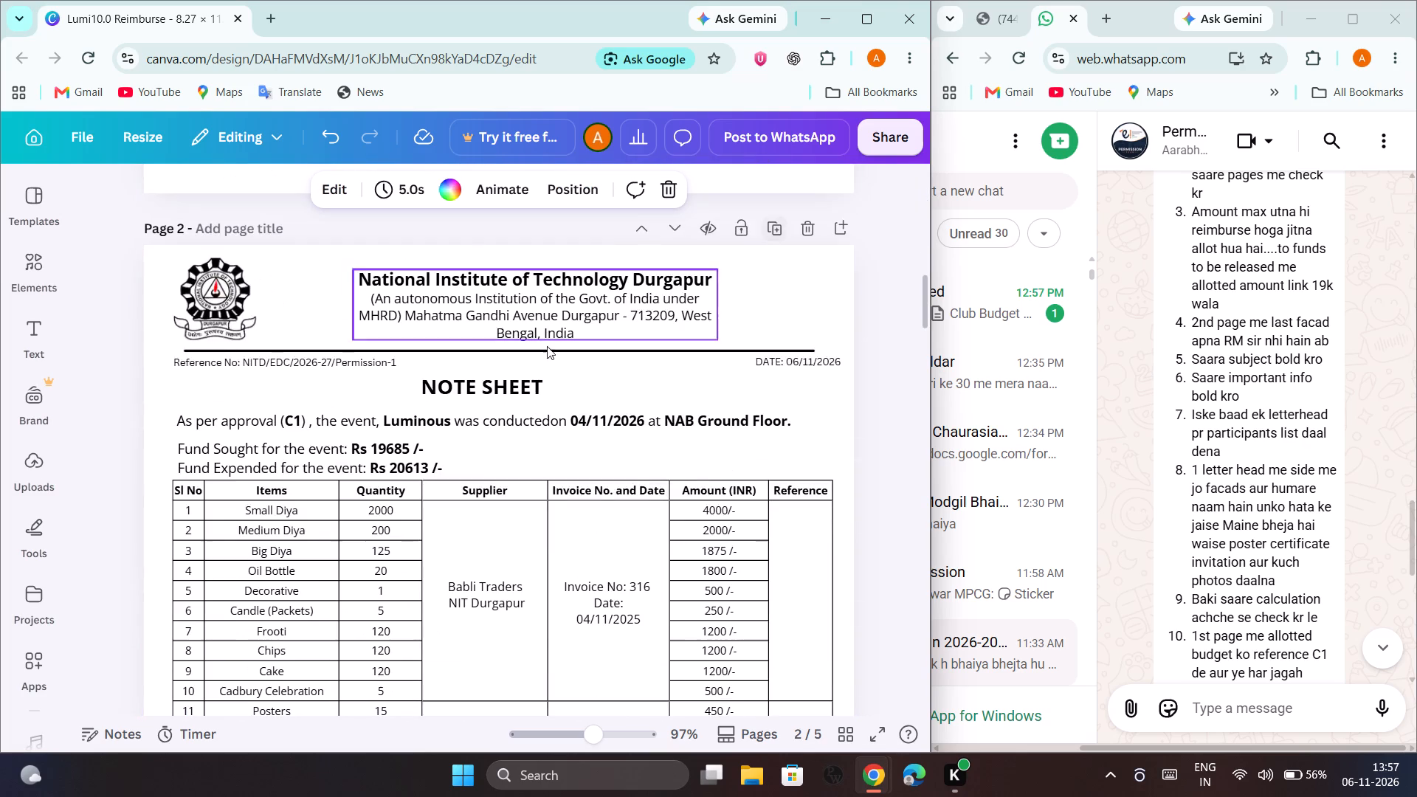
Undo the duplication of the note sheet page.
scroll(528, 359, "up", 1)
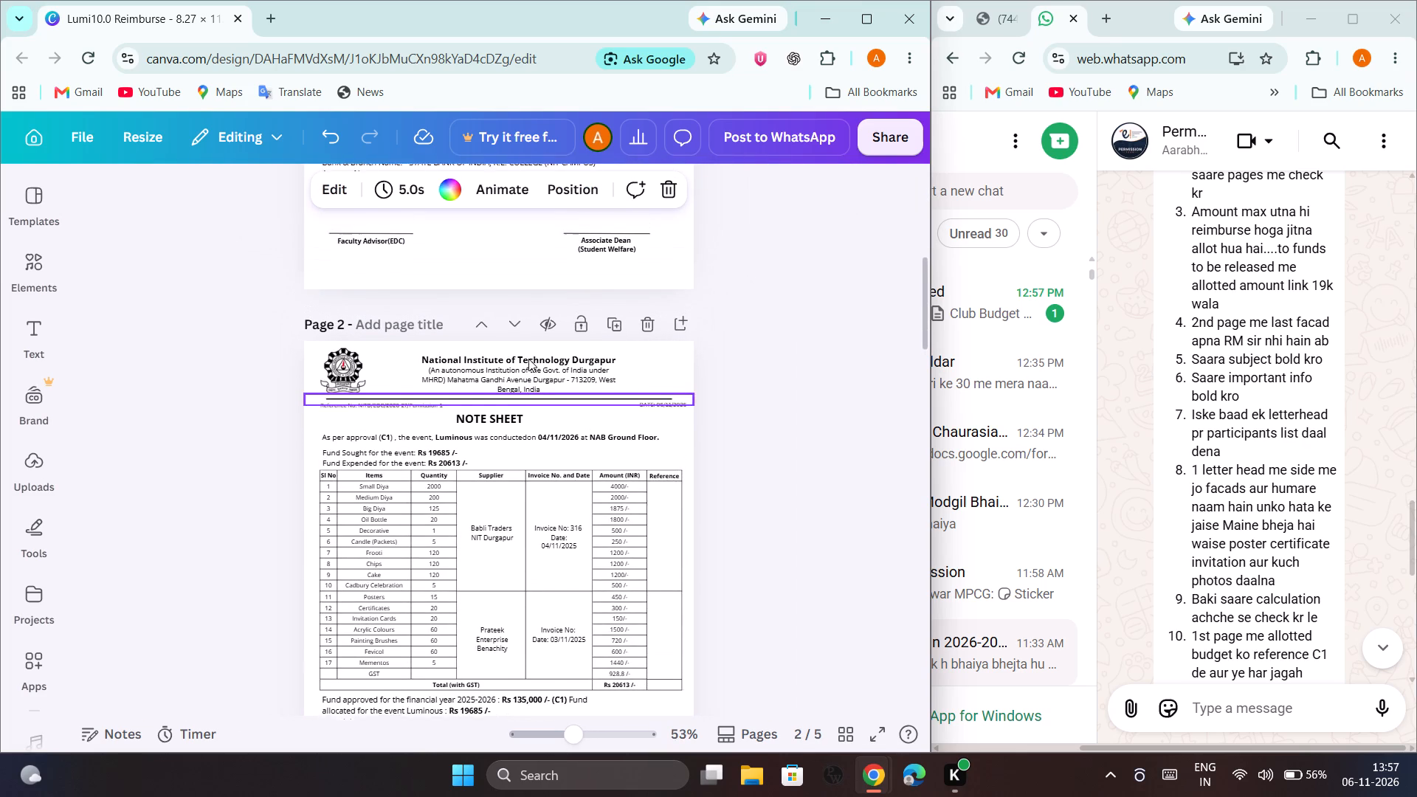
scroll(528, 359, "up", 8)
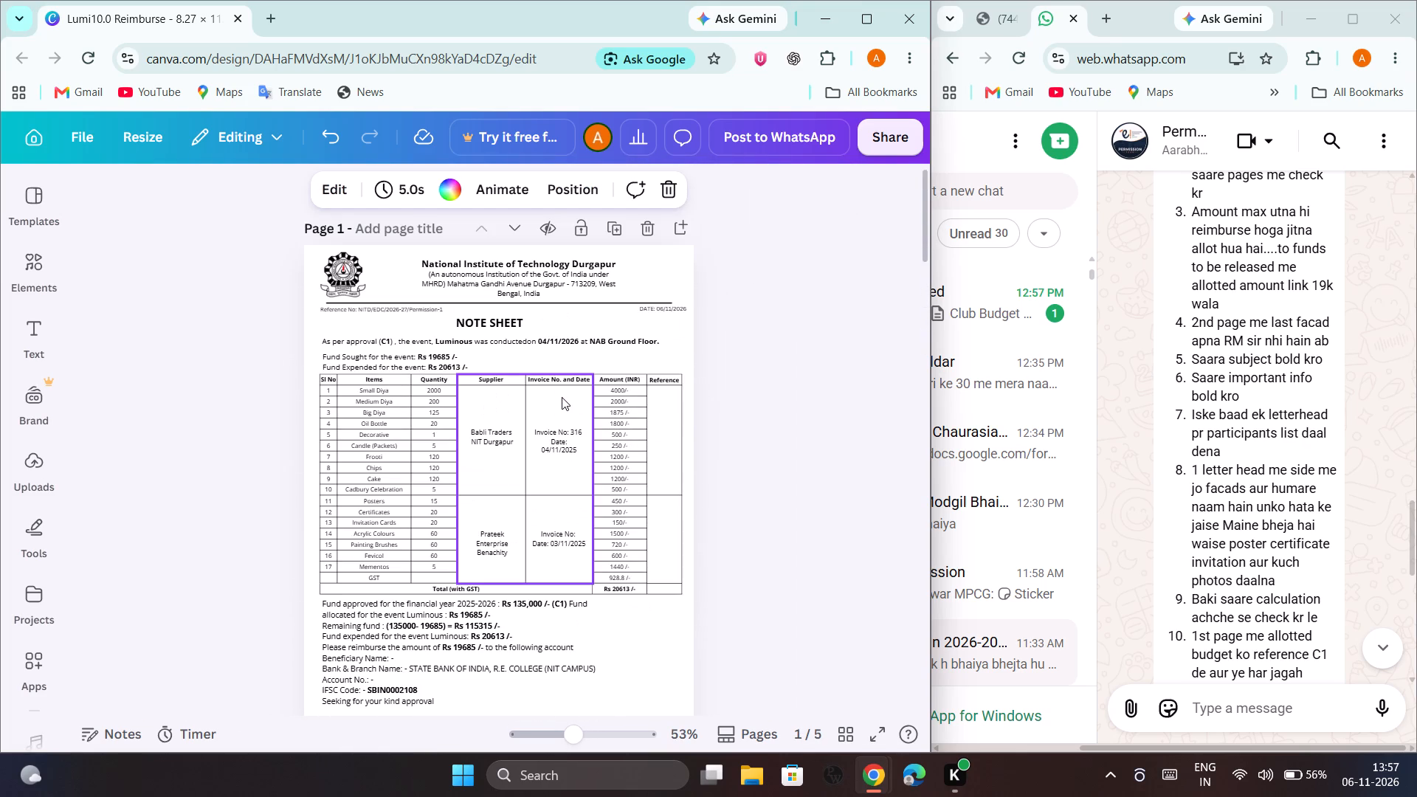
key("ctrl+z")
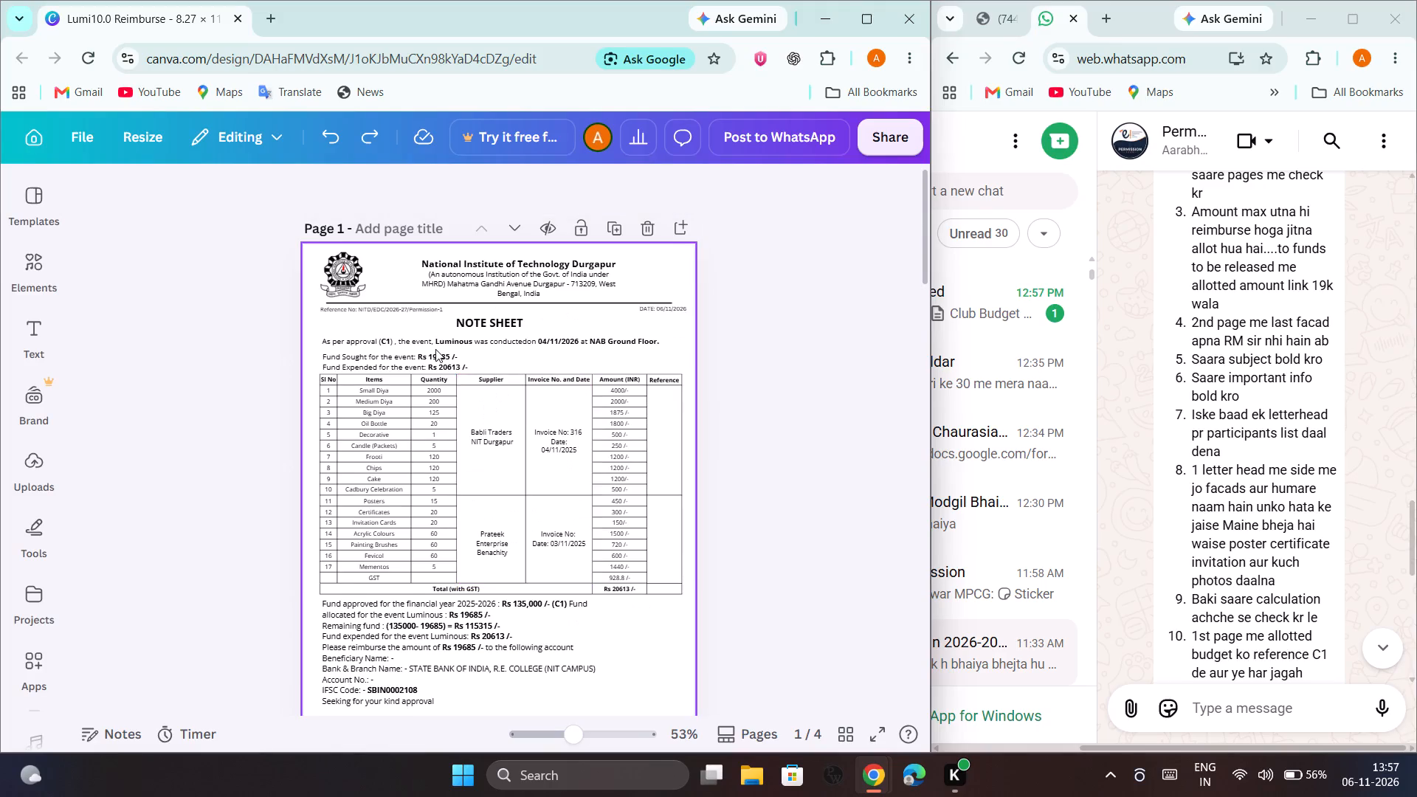
Duplicate the reimbursement letter page, page 2, to get another letterhead page.
scroll(435, 349, "down", 7)
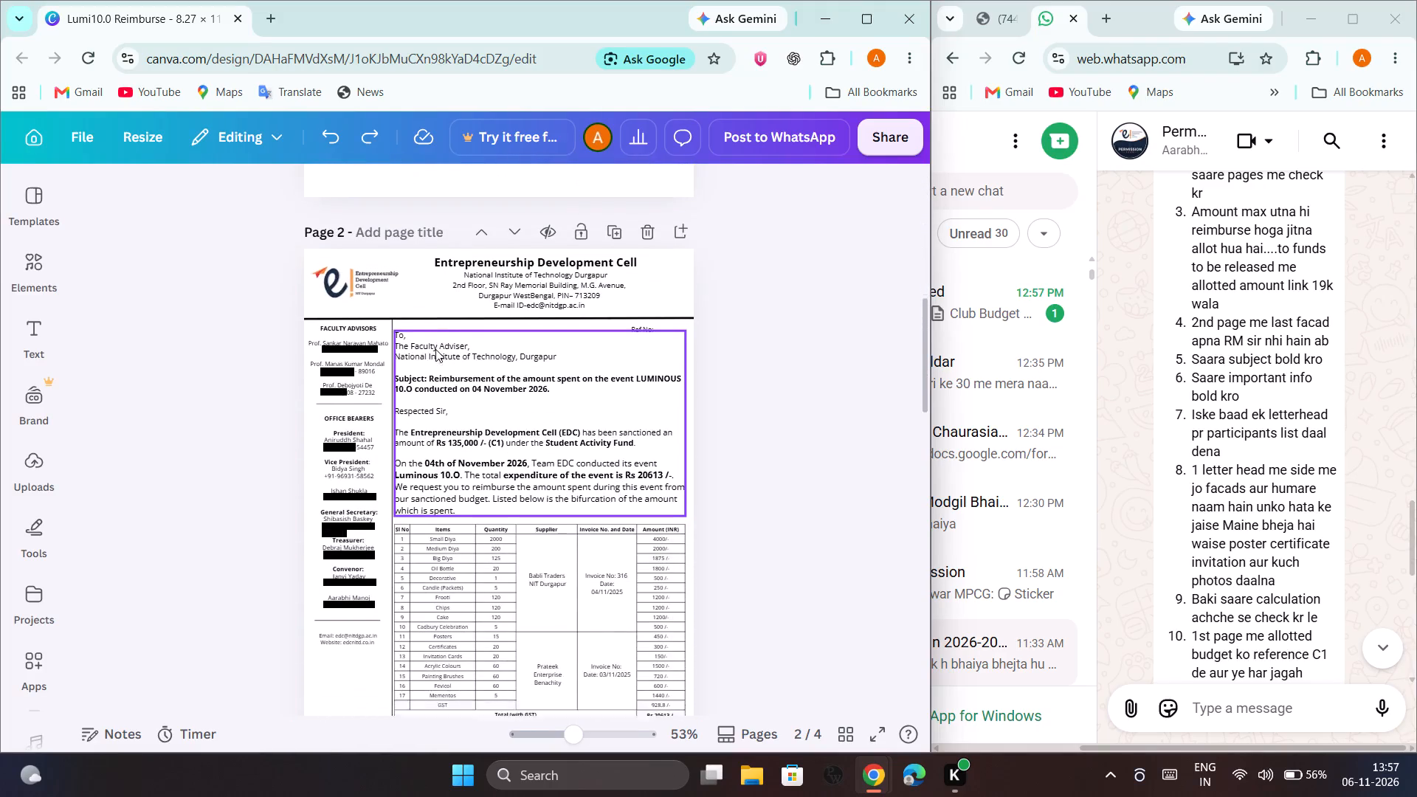
scroll(435, 349, "down", 1)
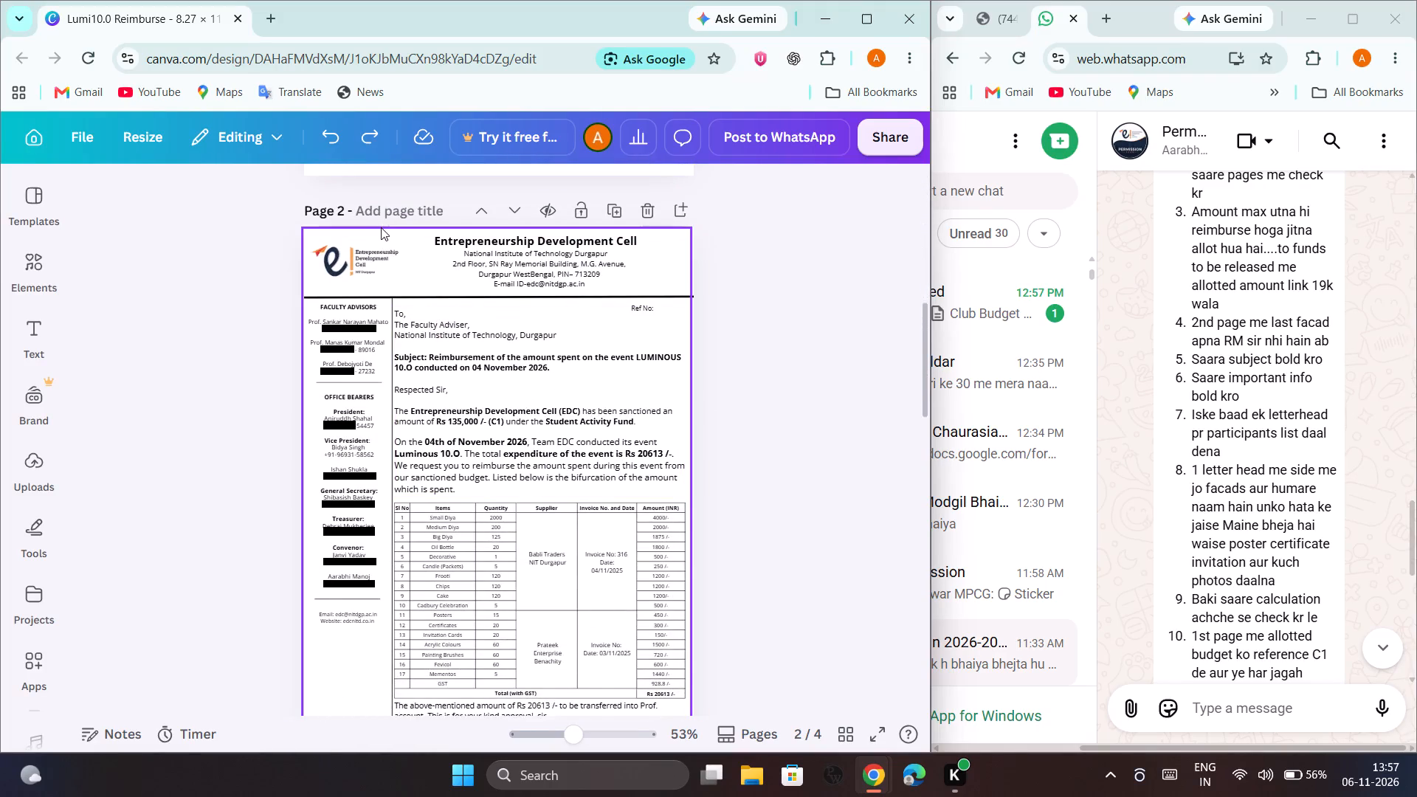
left_click(615, 204)
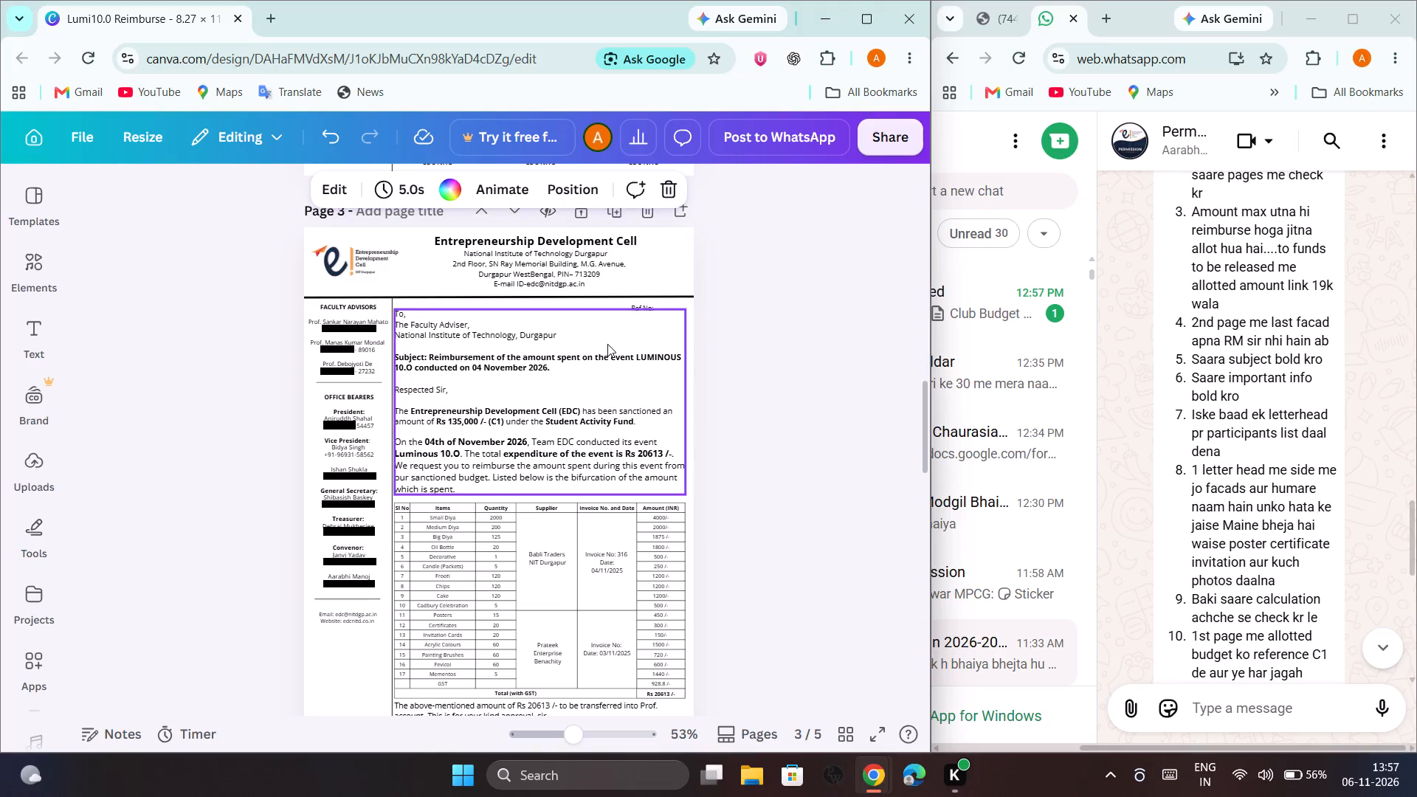
Move the duplicated letter page down one place so it follows the expenditure page.
scroll(607, 344, "up", 3)
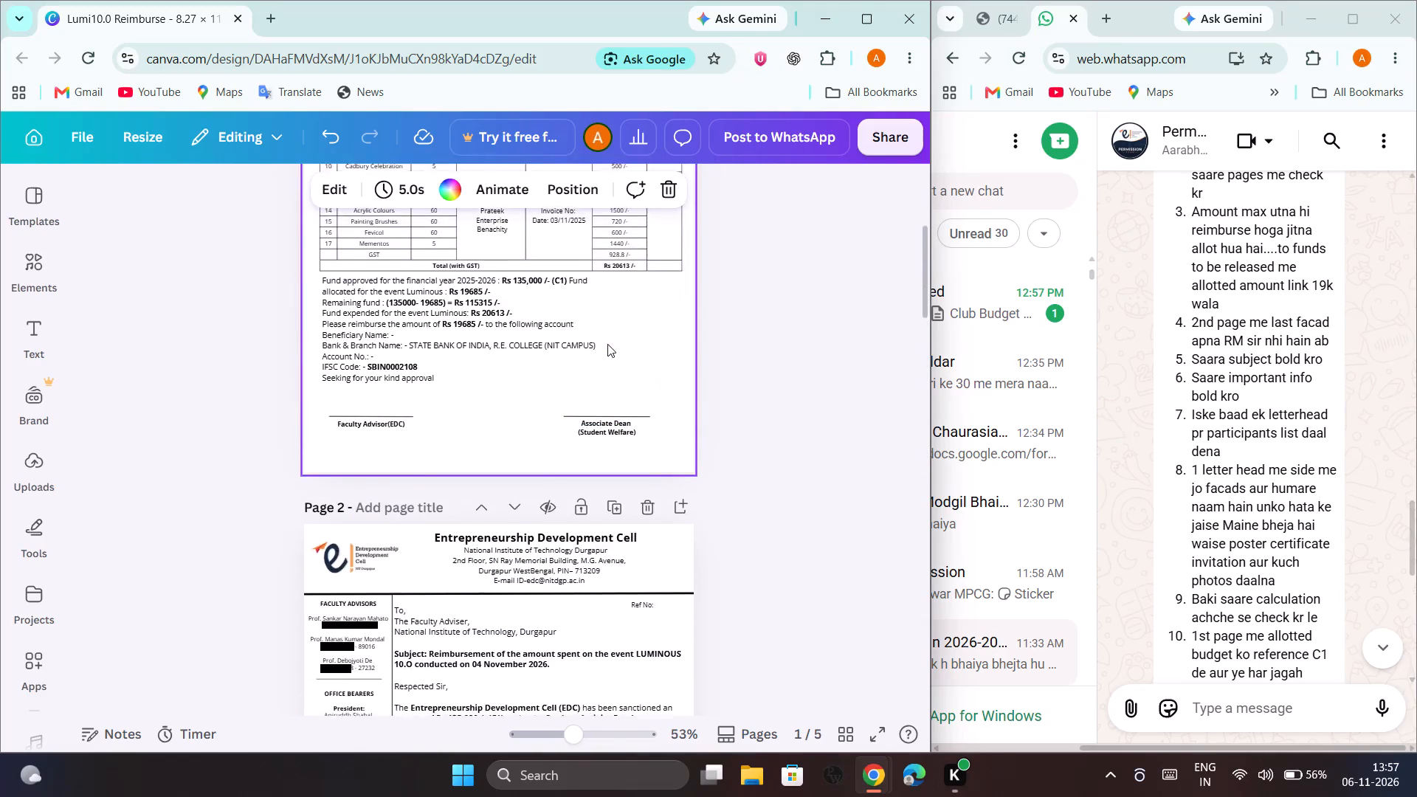
scroll(607, 344, "up", 2)
scroll(607, 344, "down", 2)
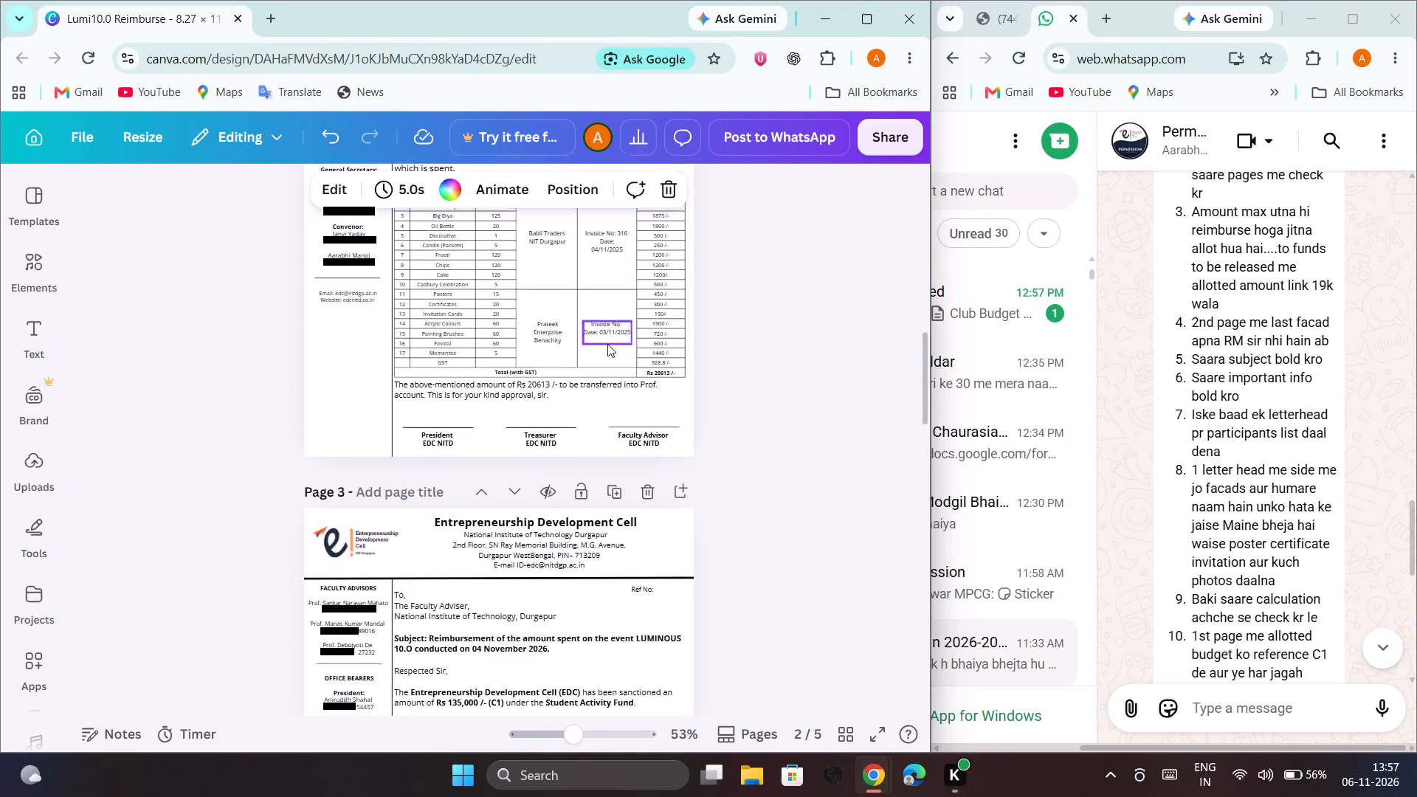
scroll(607, 344, "down", 4)
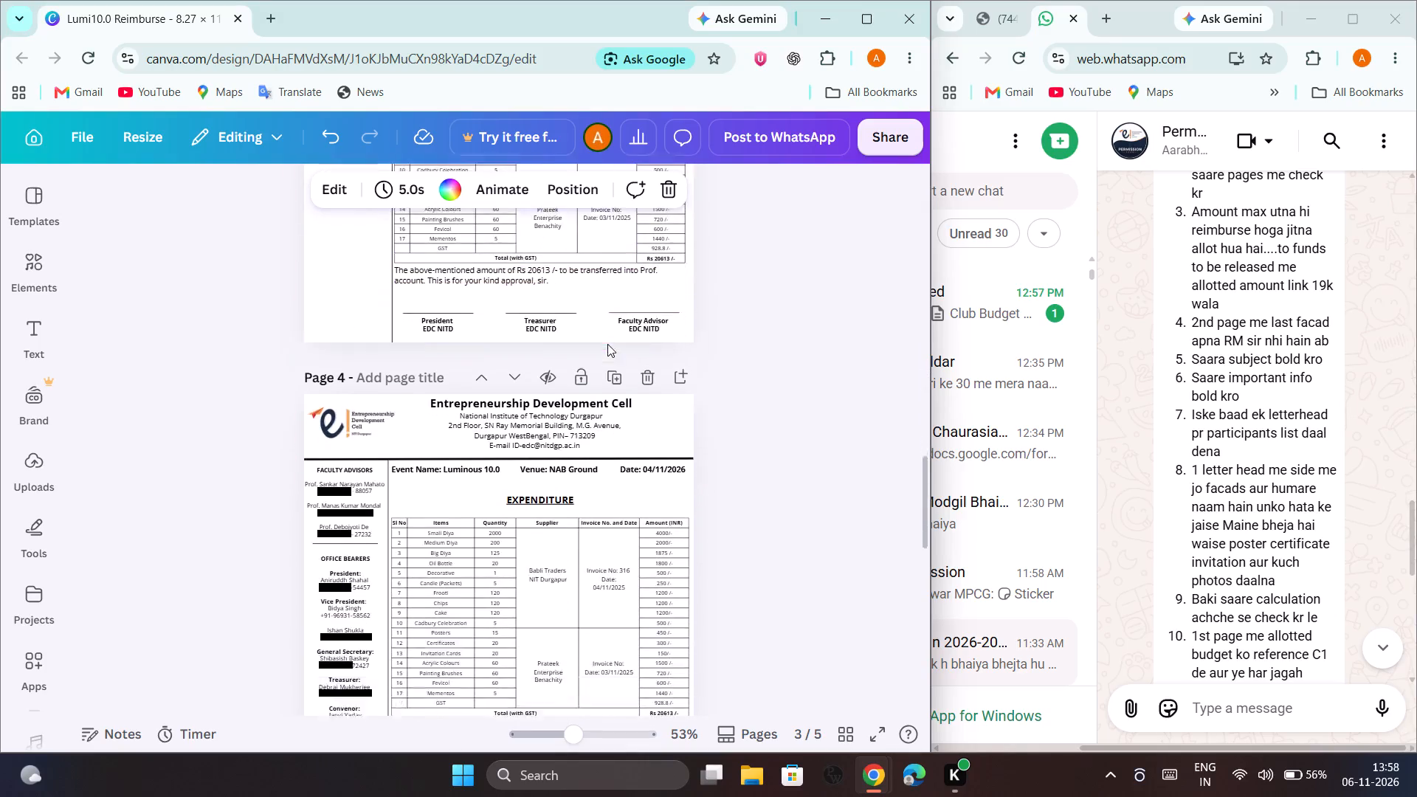
scroll(607, 344, "down", 2)
scroll(607, 344, "up", 1)
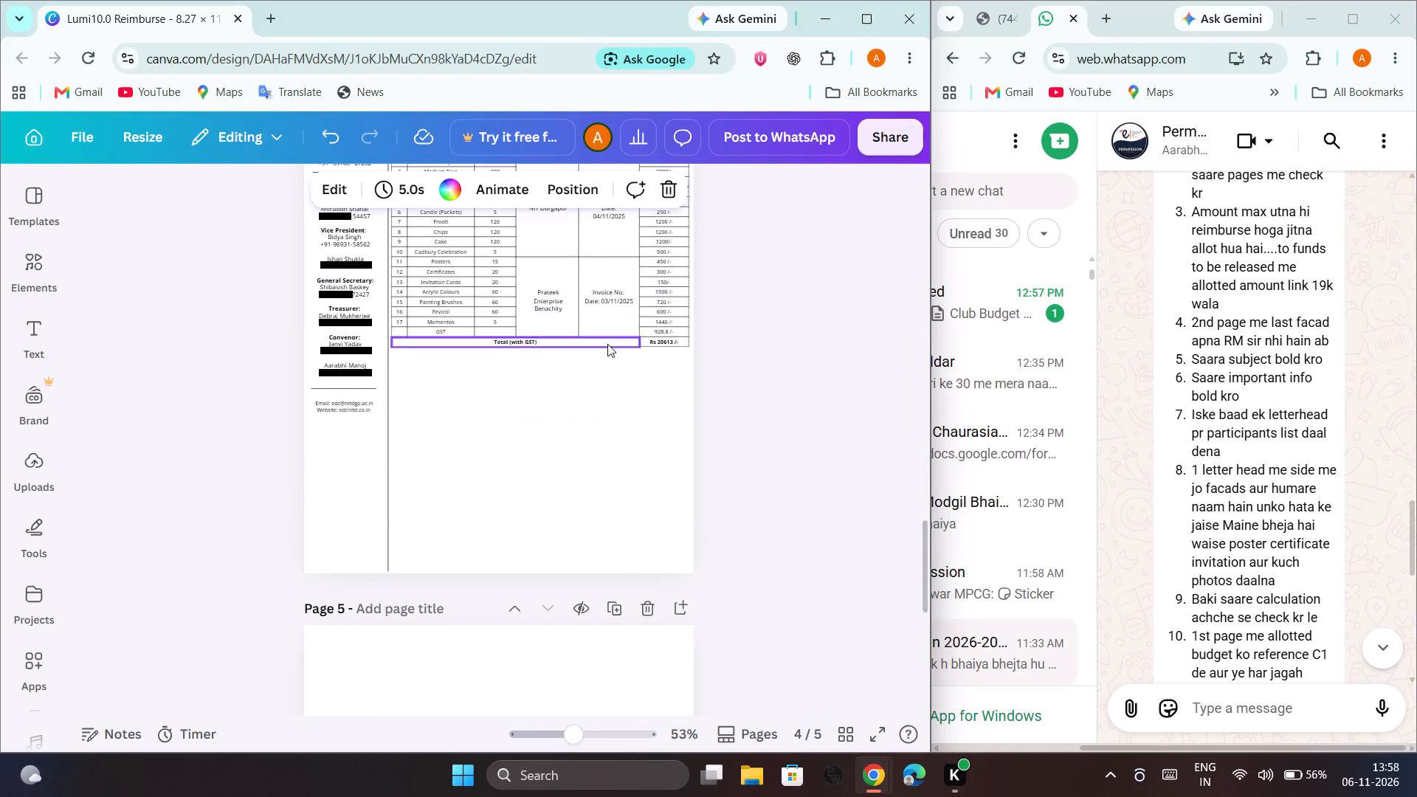
scroll(607, 344, "up", 3)
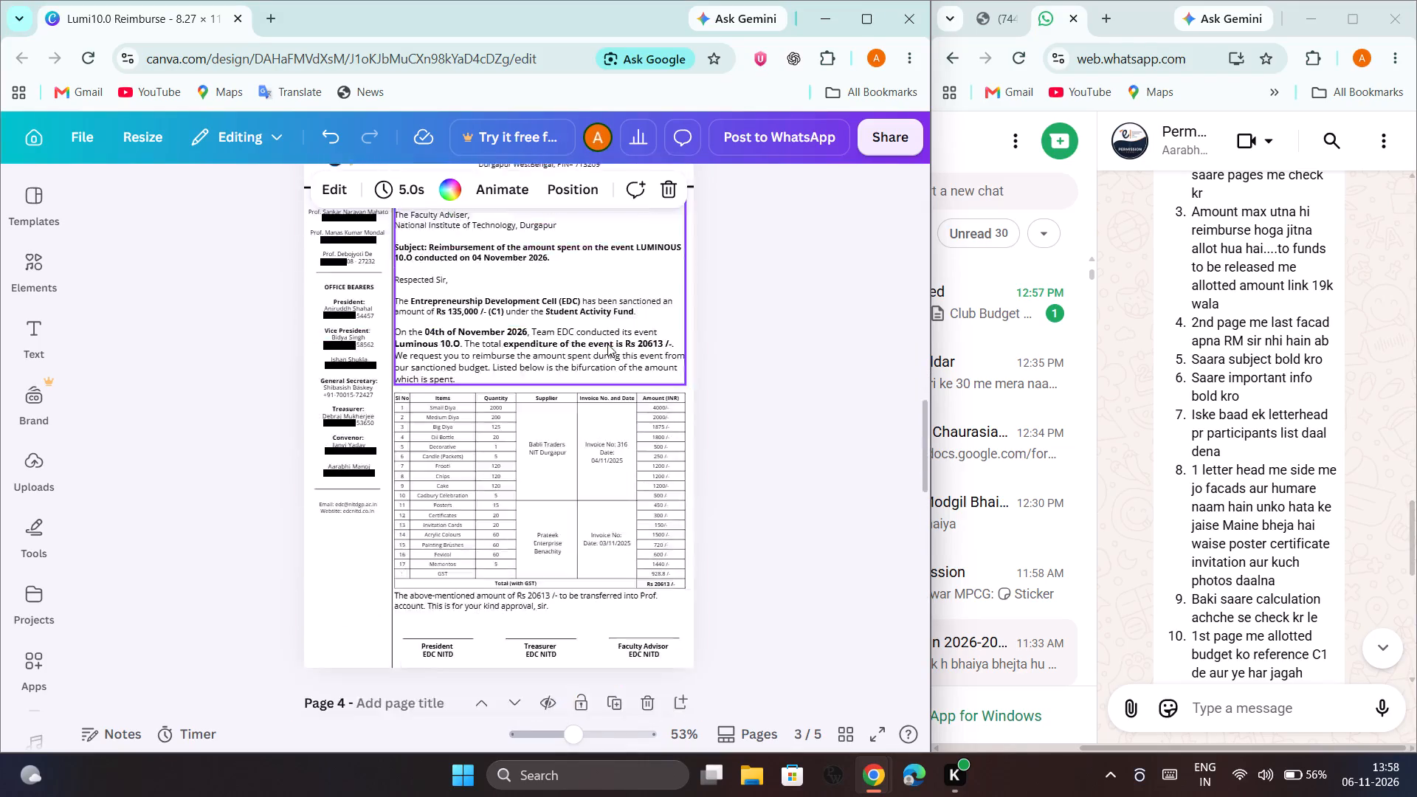
scroll(607, 344, "up", 2)
left_click(517, 455)
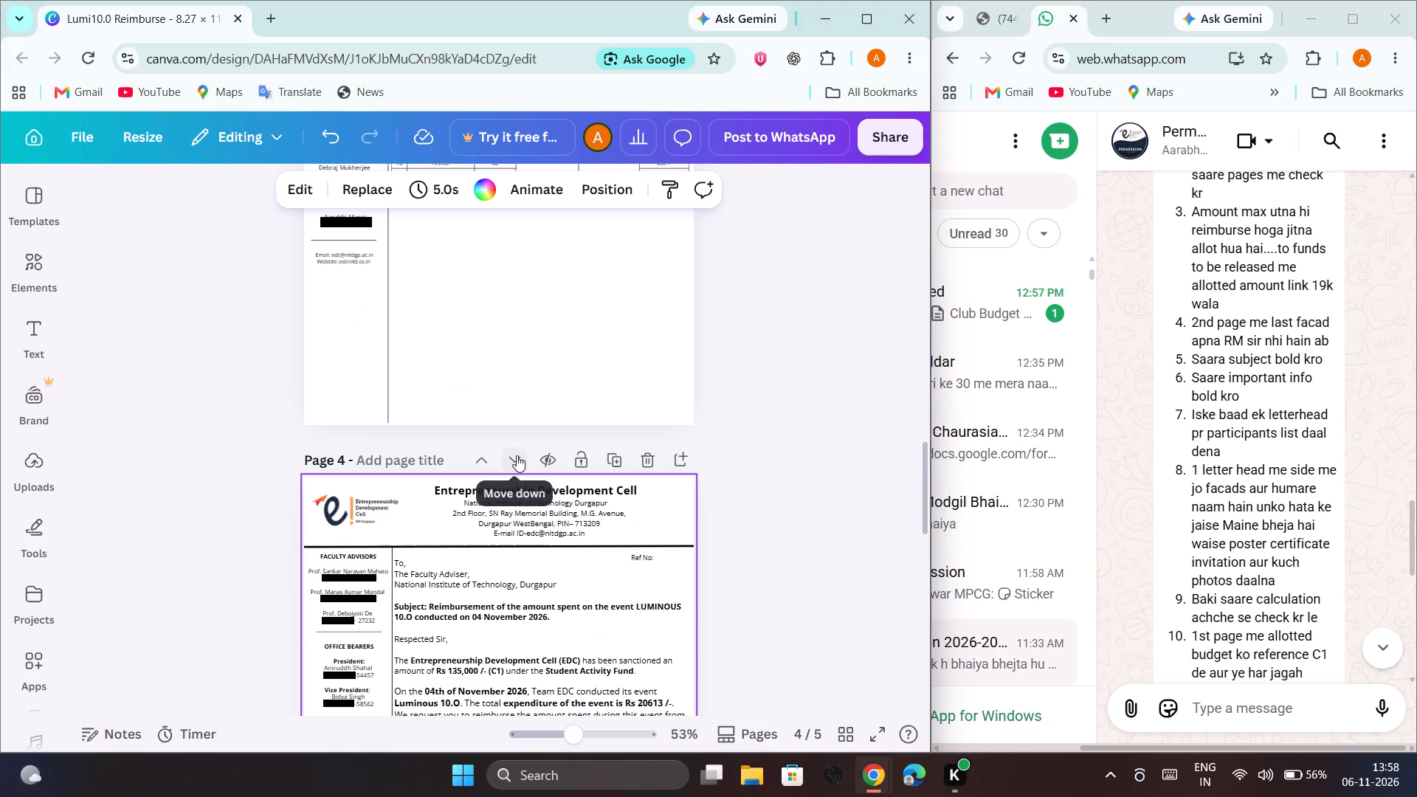
Move the duplicated letter page down one more place so it follows the blank page.
left_click(517, 455)
Delete the blank page 4 between the expenditure page and the duplicated letter page.
scroll(517, 455, "down", 2)
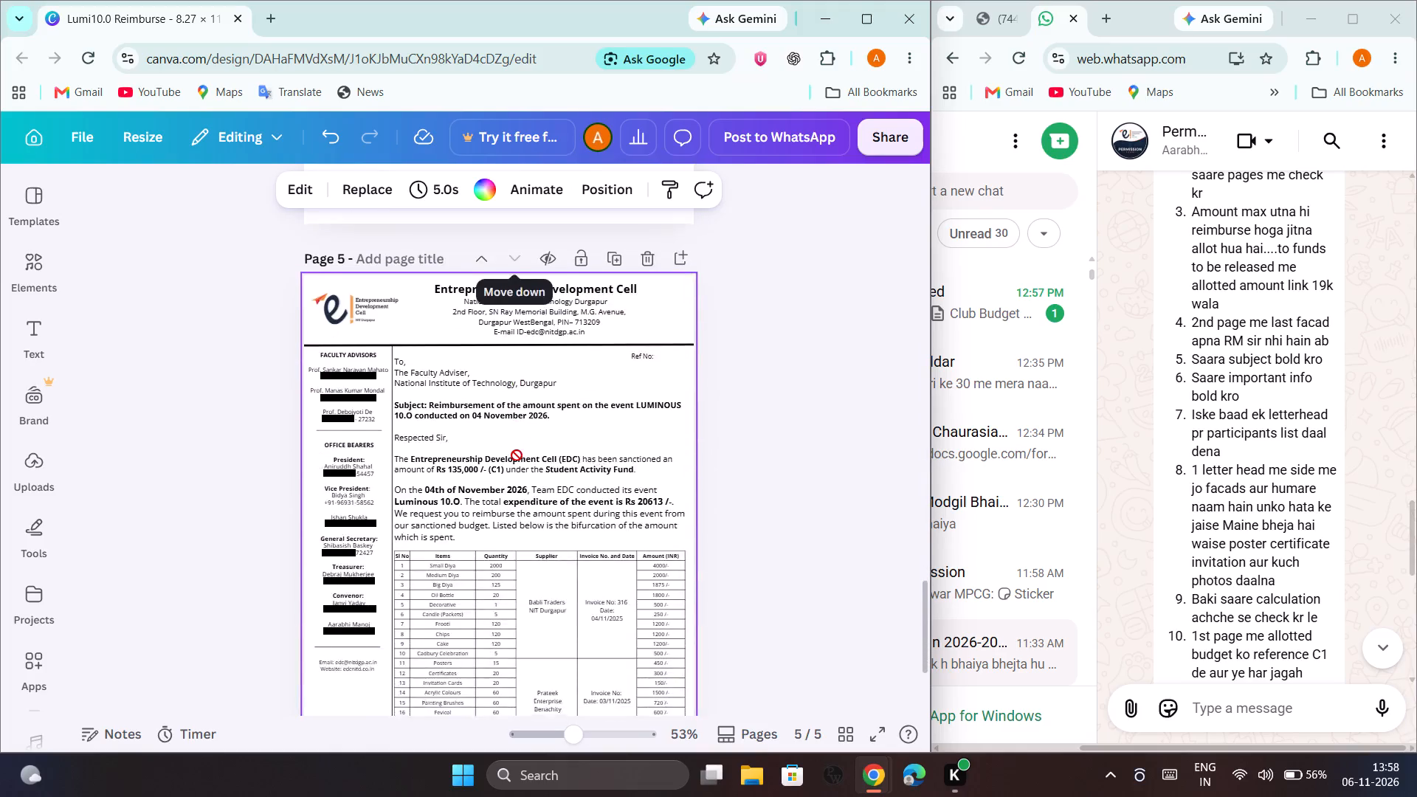
scroll(517, 455, "down", 4)
scroll(517, 455, "up", 5)
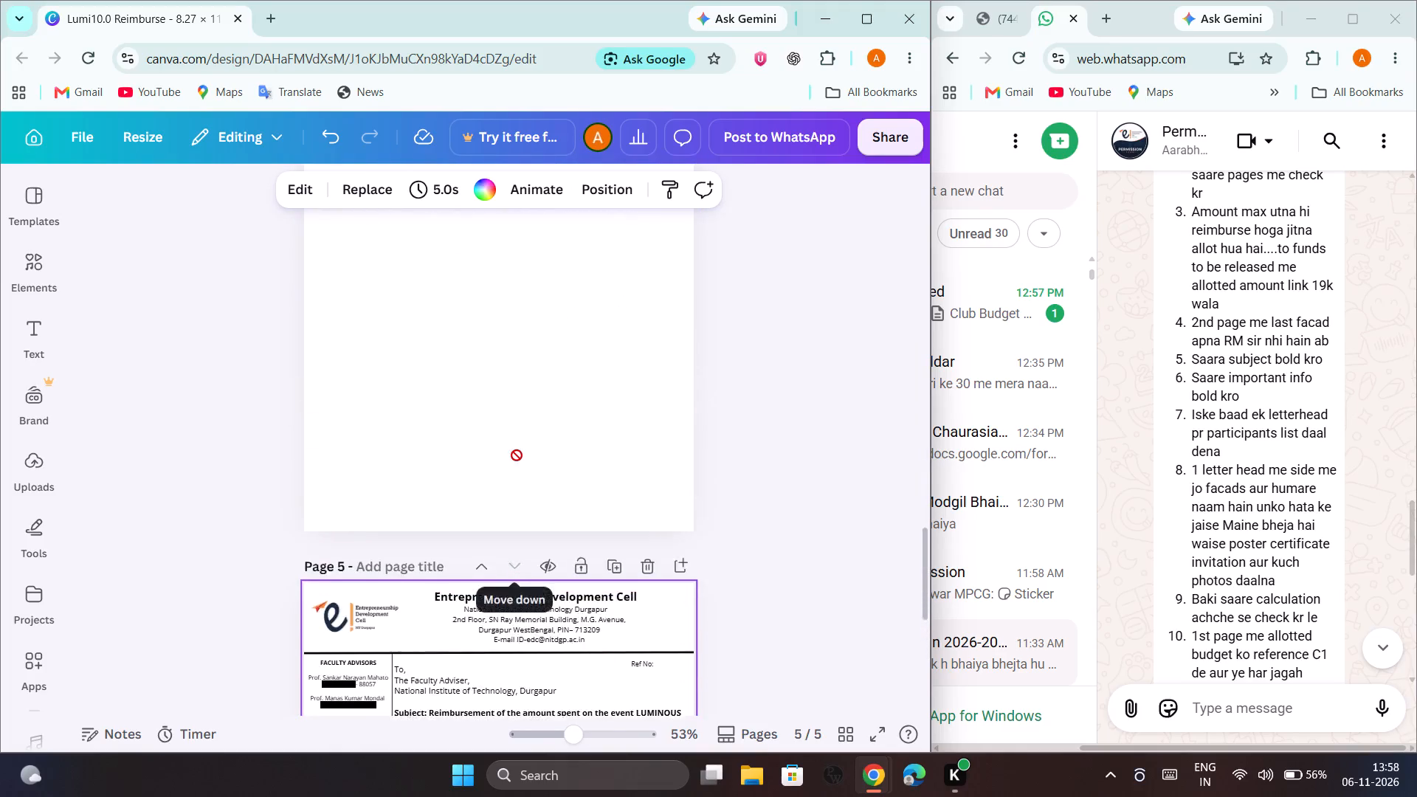
scroll(517, 455, "up", 5)
left_click(643, 306)
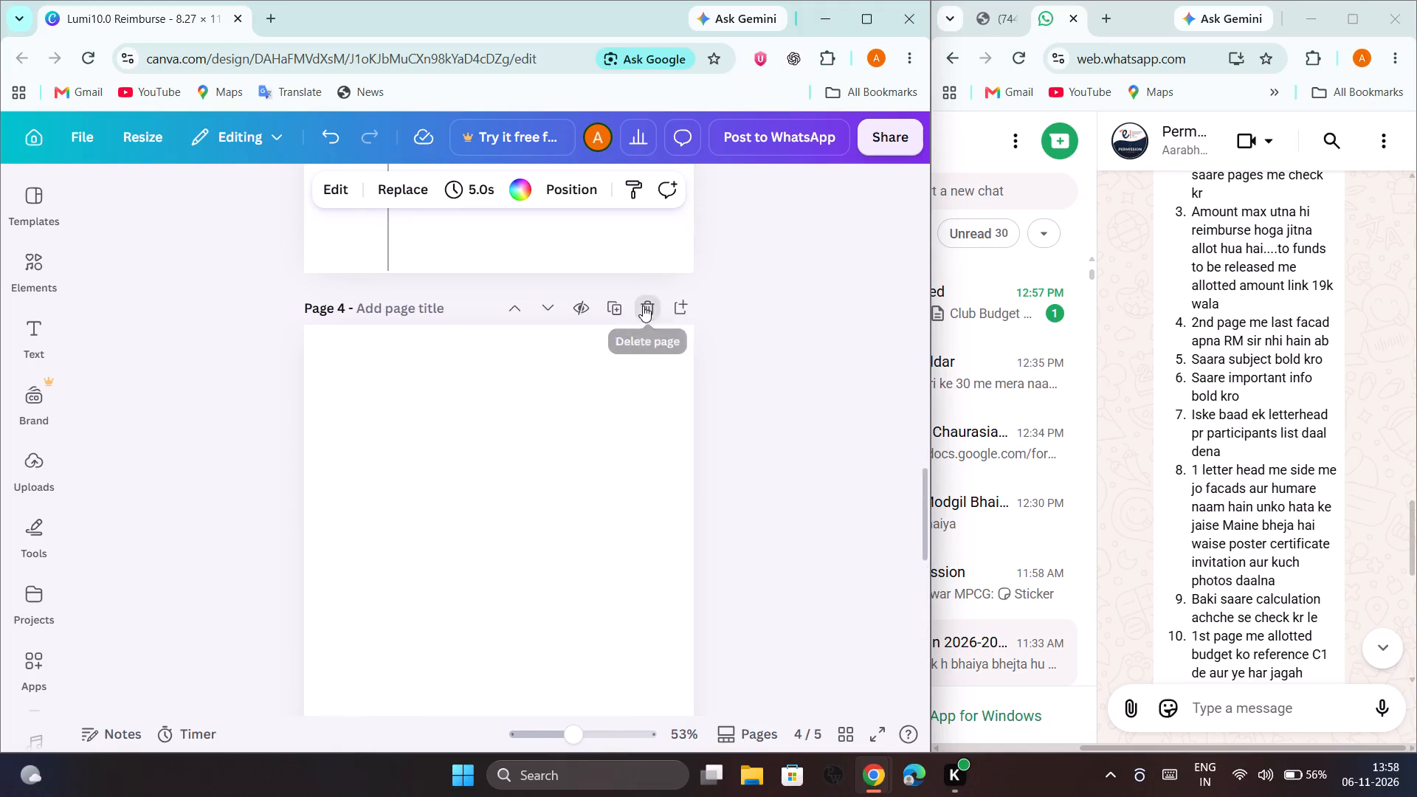
Review the reimbursement letter, the expenditure page and the duplicated letter page, pages 2 to 4.
scroll(494, 404, "up", 9)
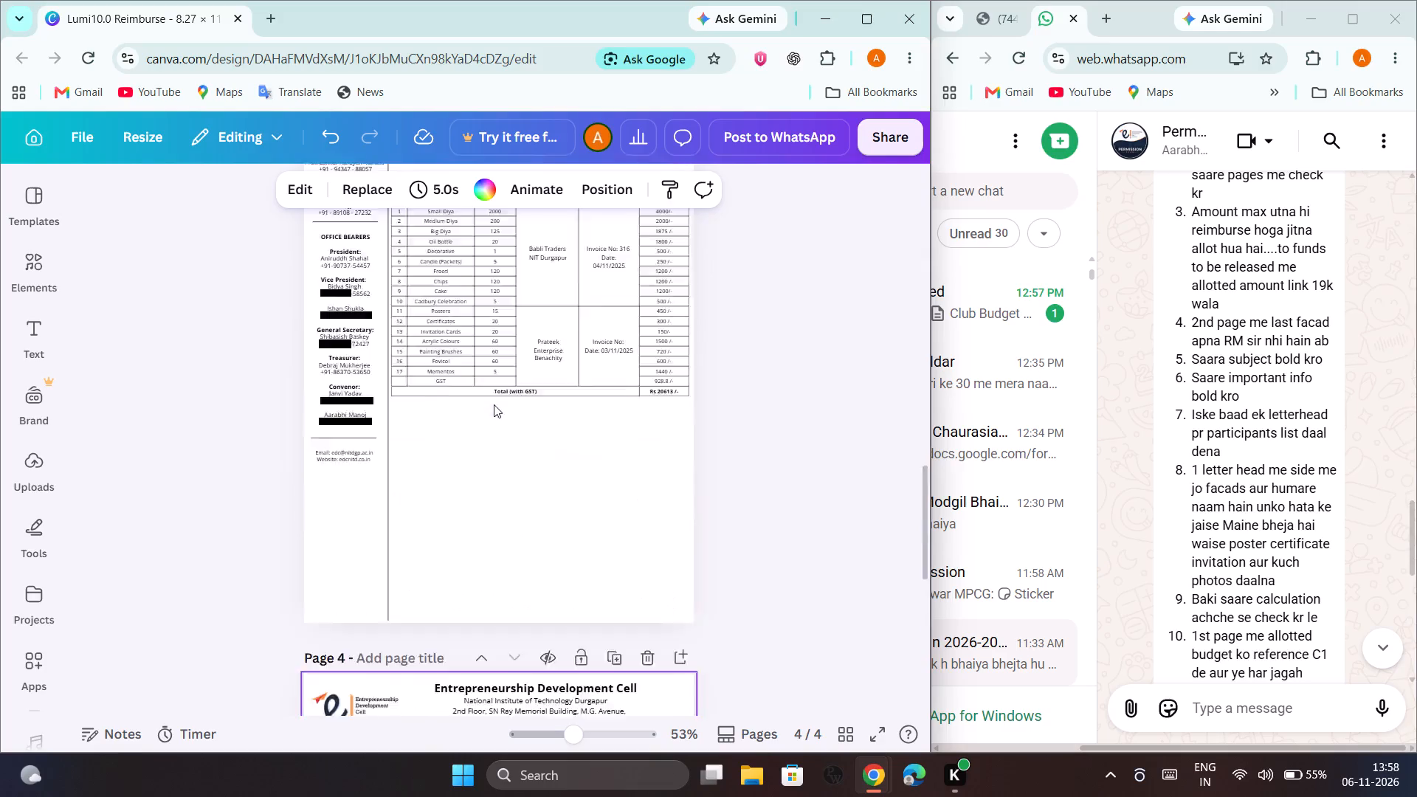
scroll(494, 404, "up", 8)
scroll(494, 404, "down", 3)
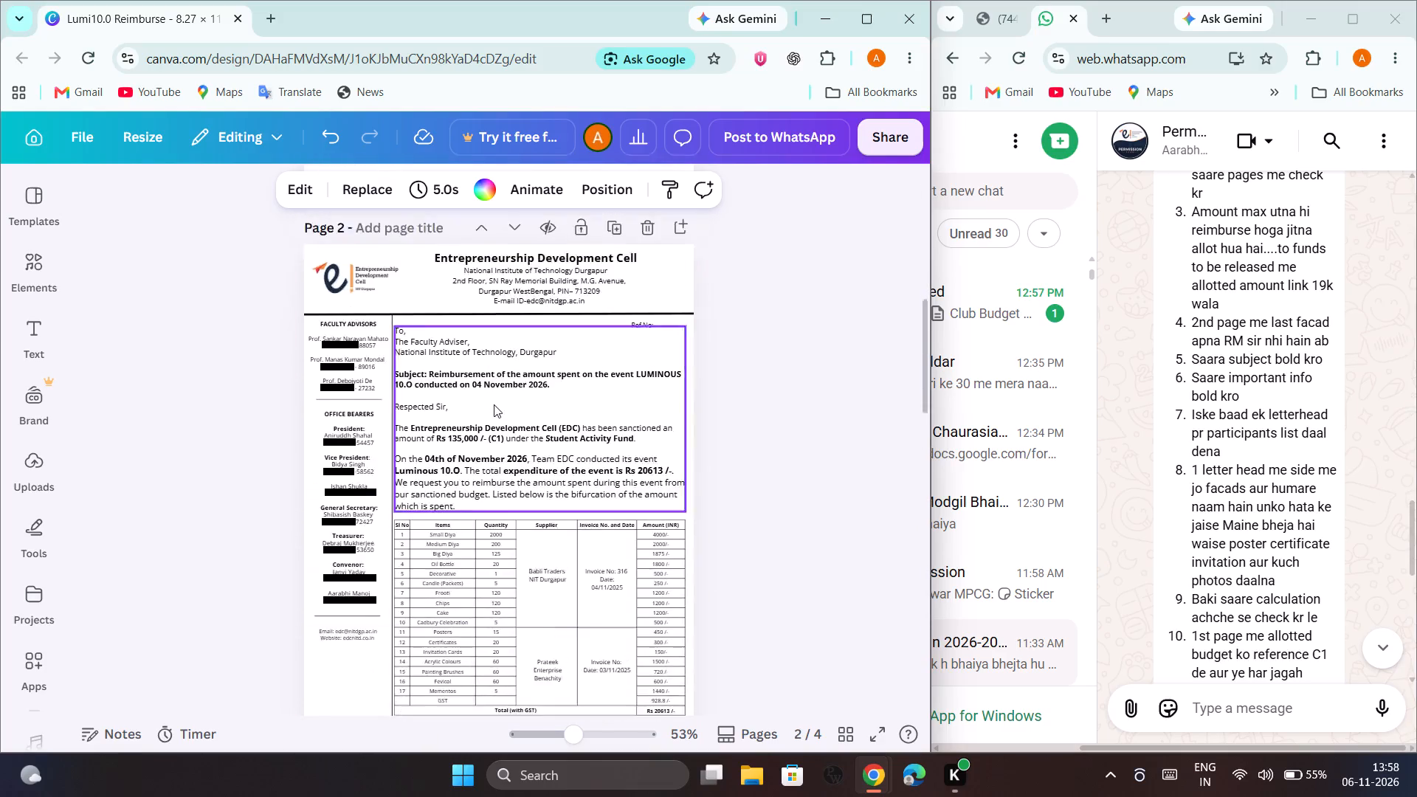
scroll(494, 404, "down", 5)
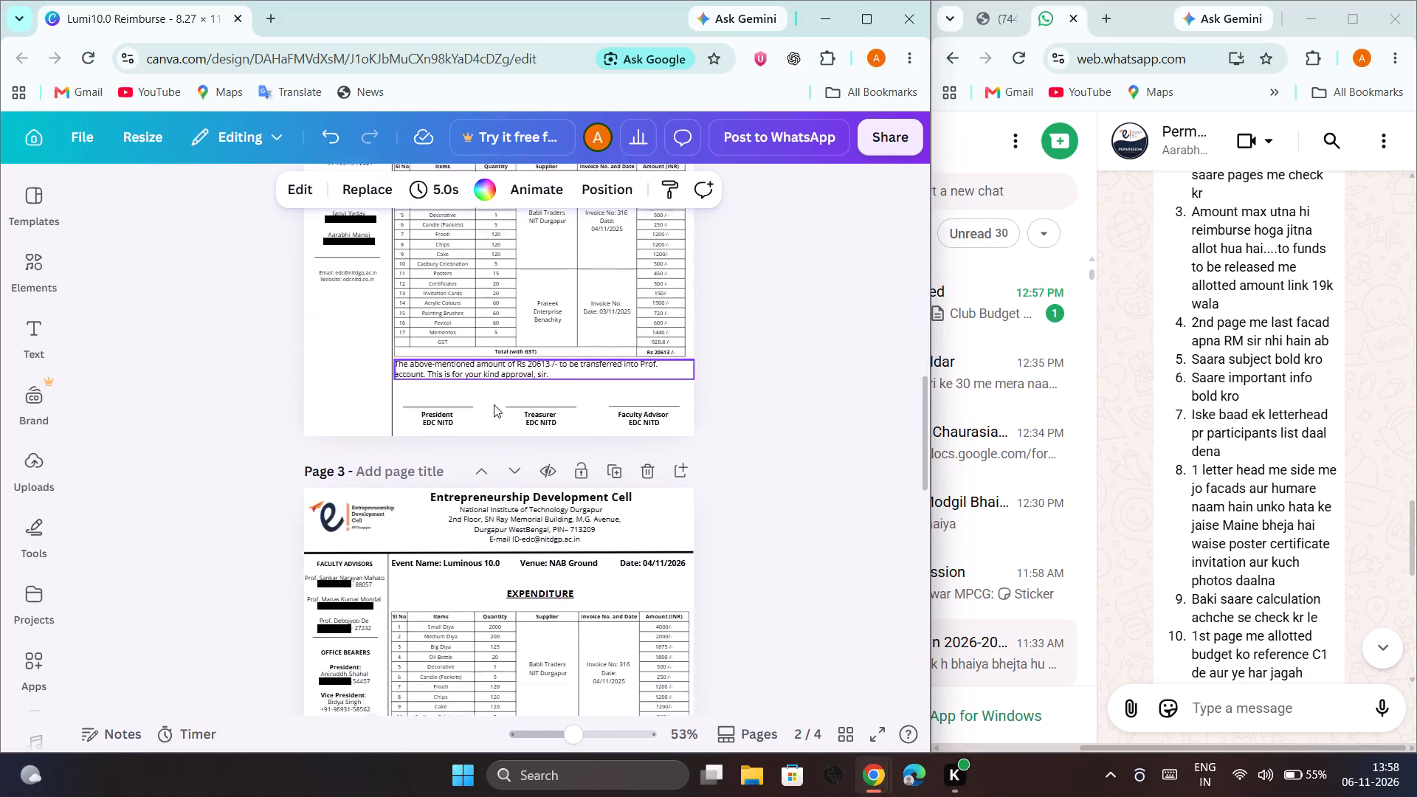
right_click(494, 404)
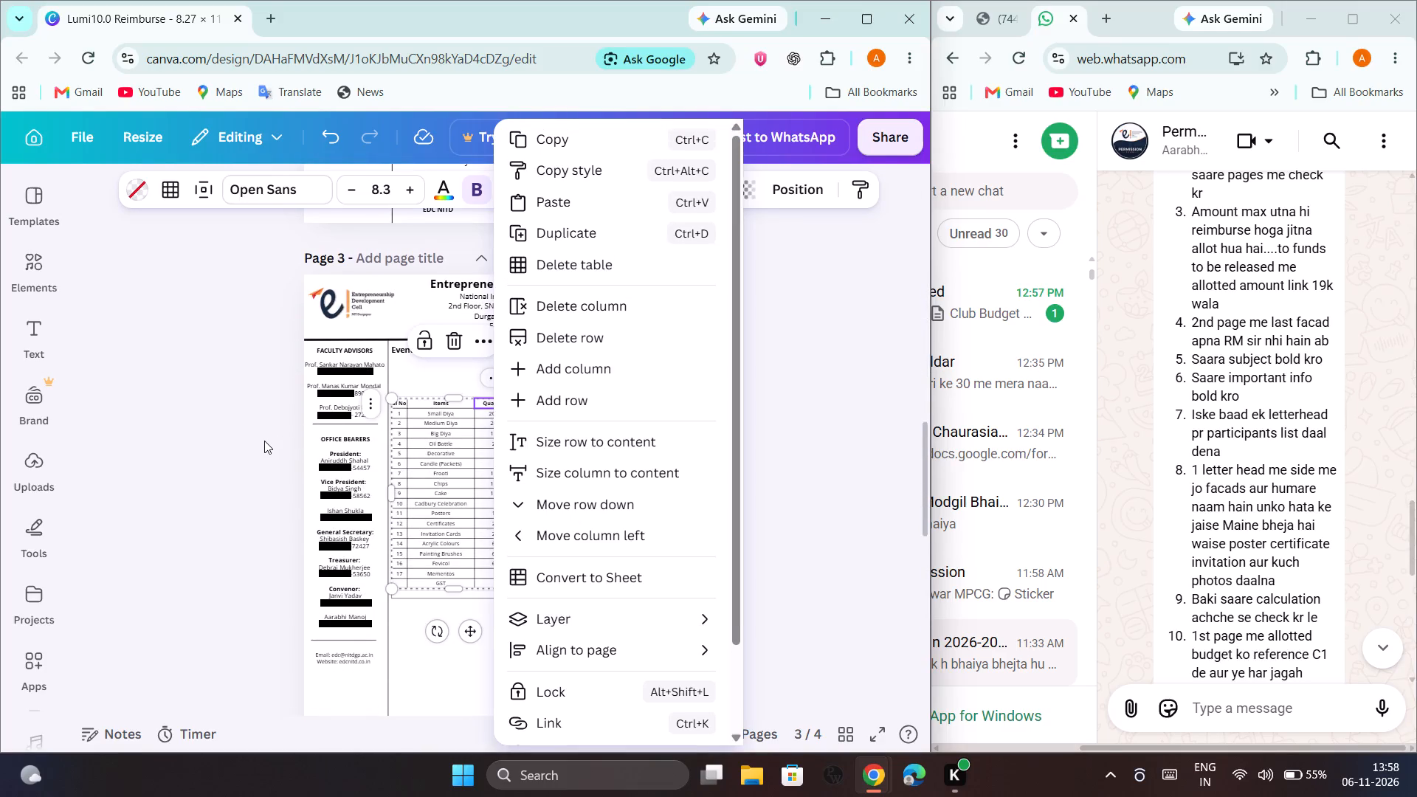
left_click(264, 441)
left_click(264, 441)
scroll(563, 679, "down", 1)
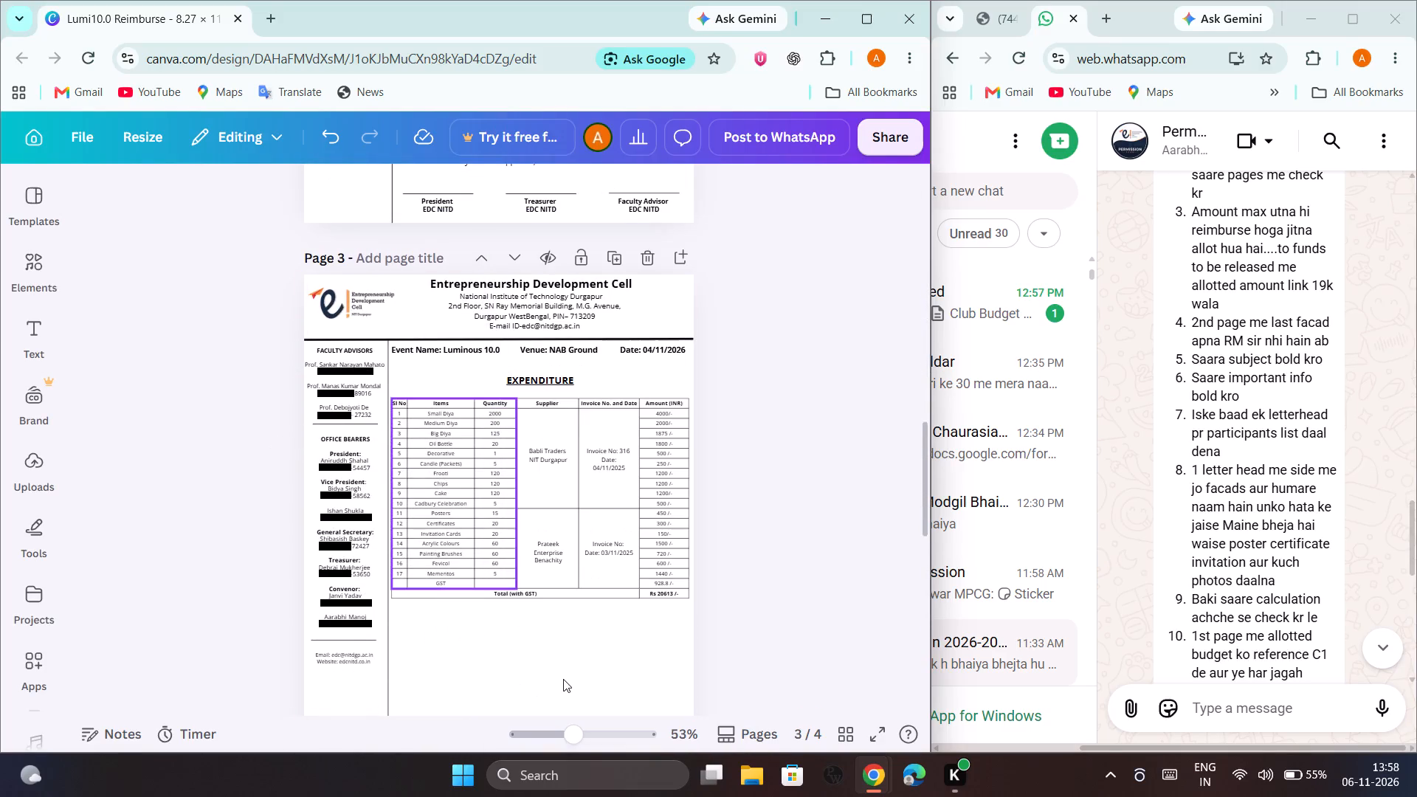
scroll(563, 679, "down", 1)
scroll(517, 512, "down", 1)
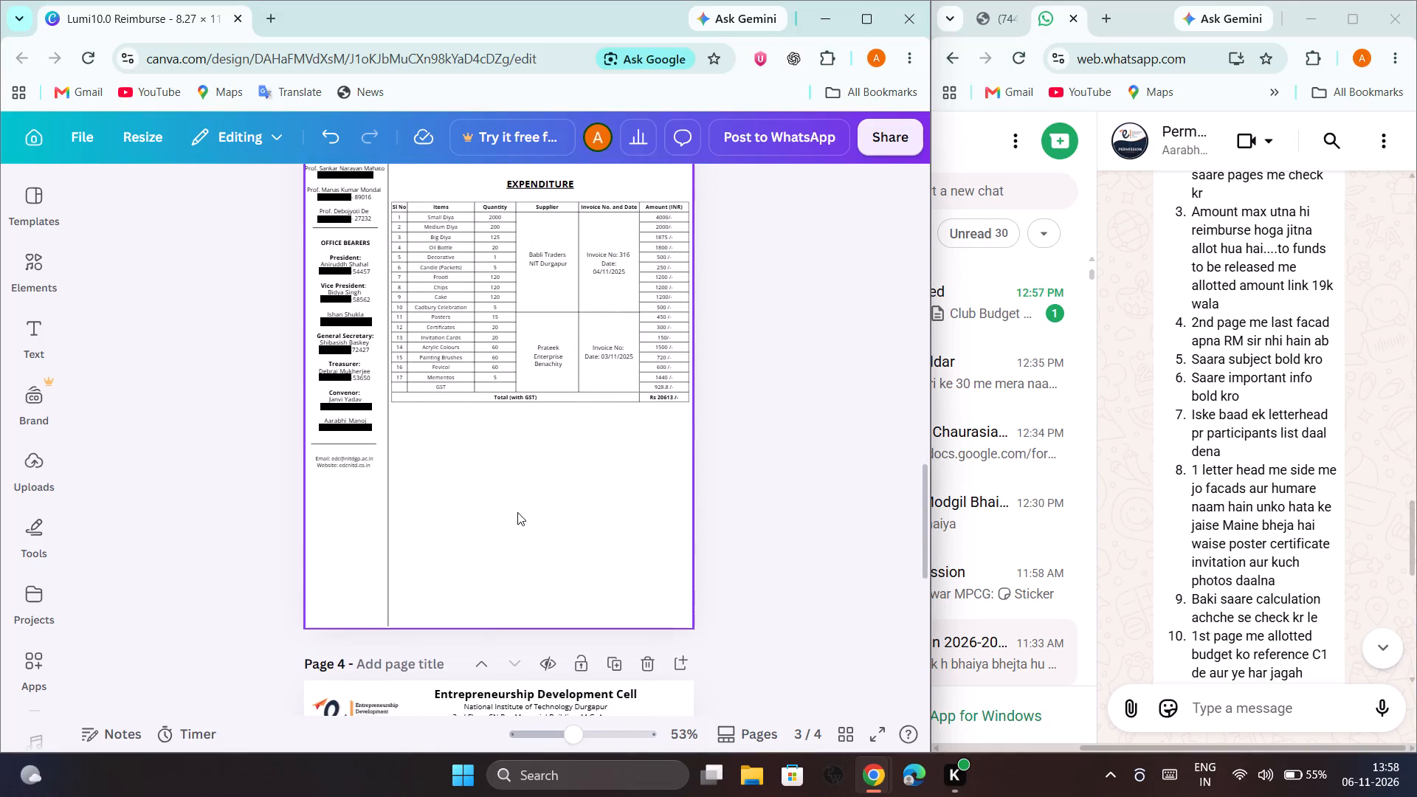
scroll(517, 512, "down", 5)
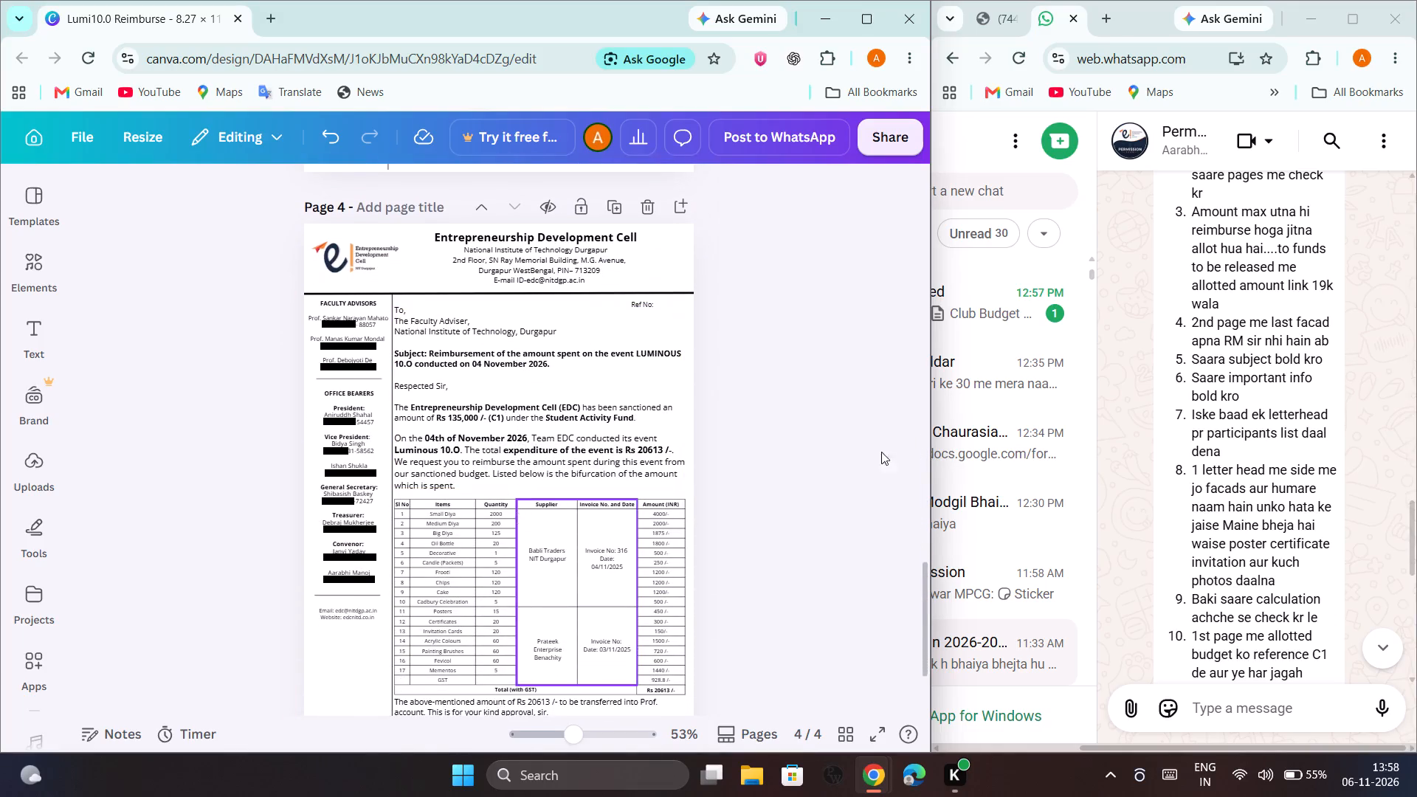
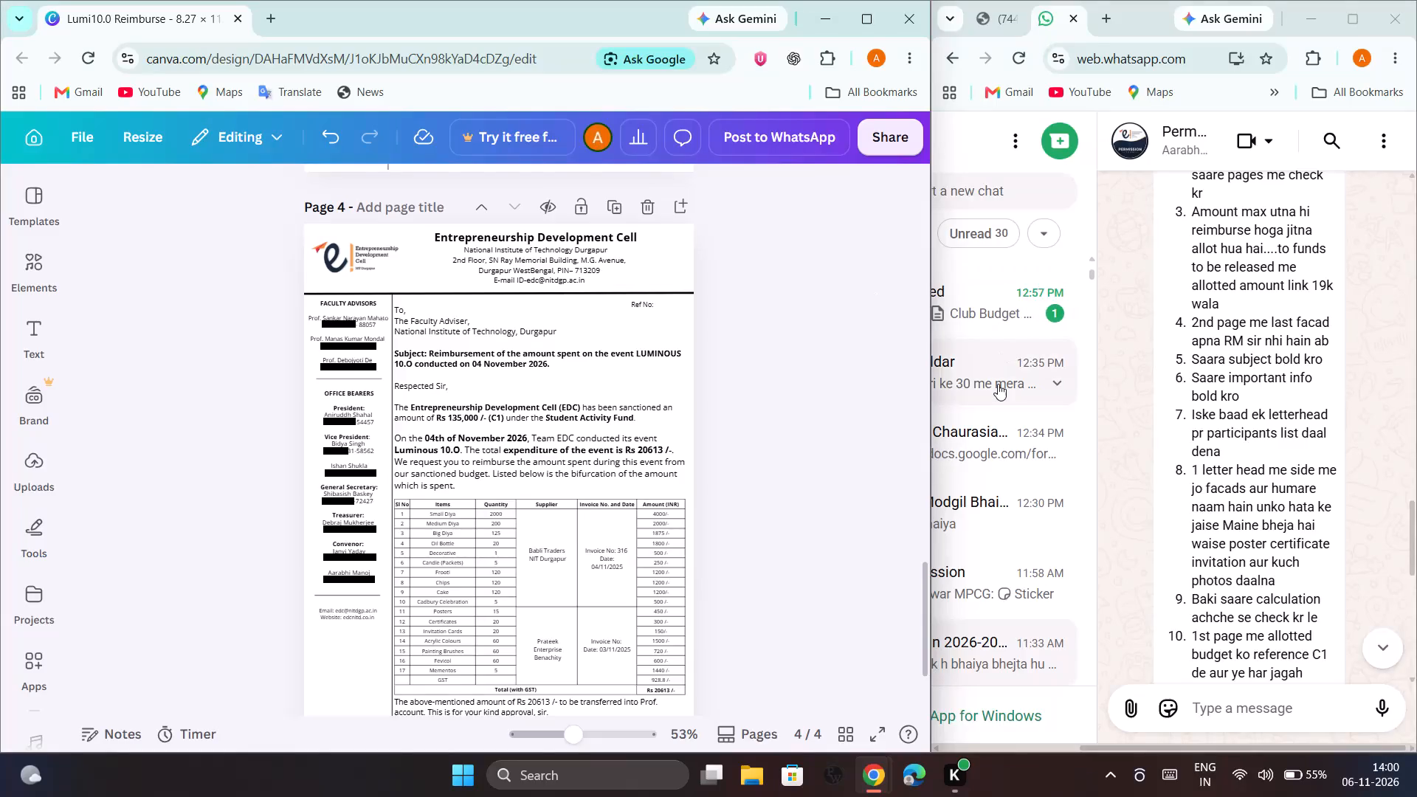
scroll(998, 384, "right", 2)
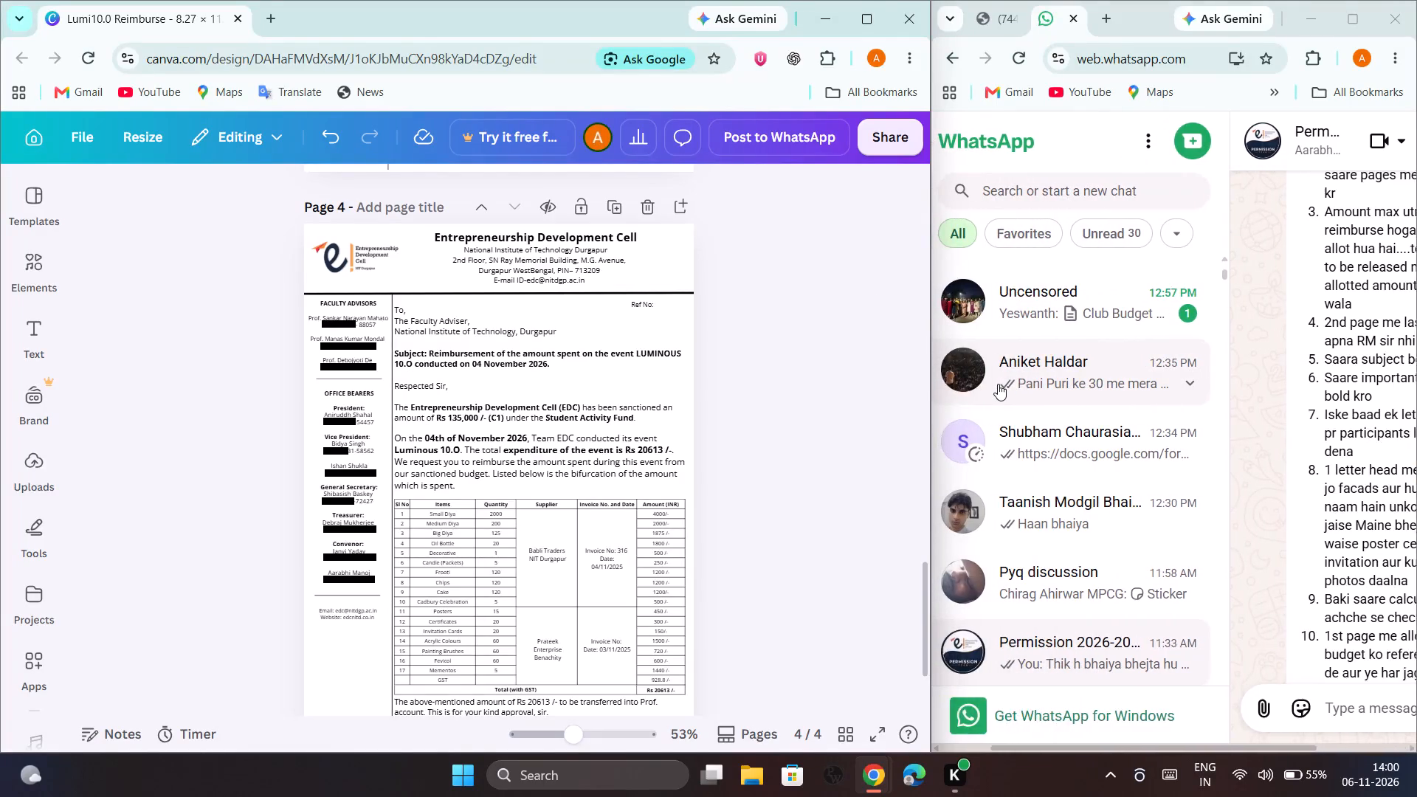
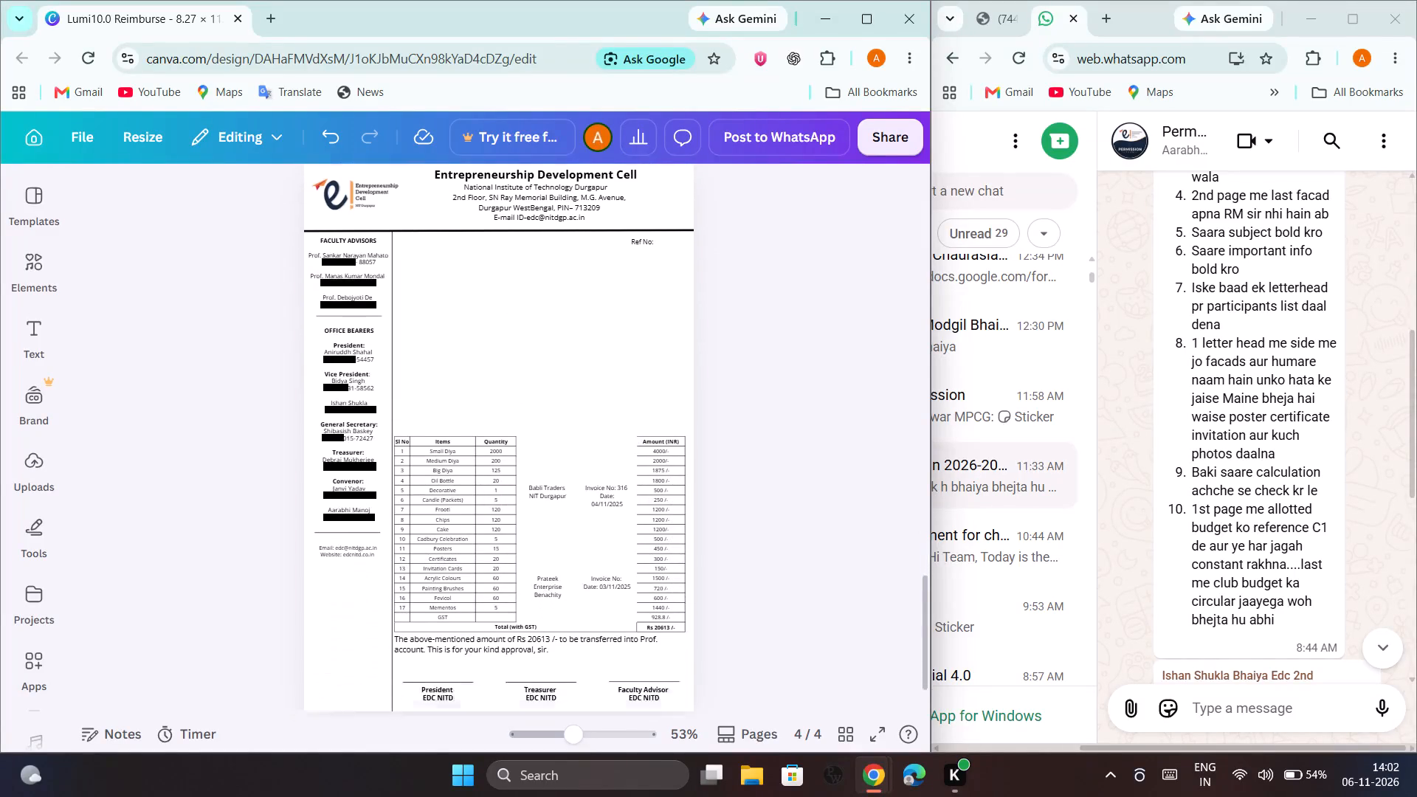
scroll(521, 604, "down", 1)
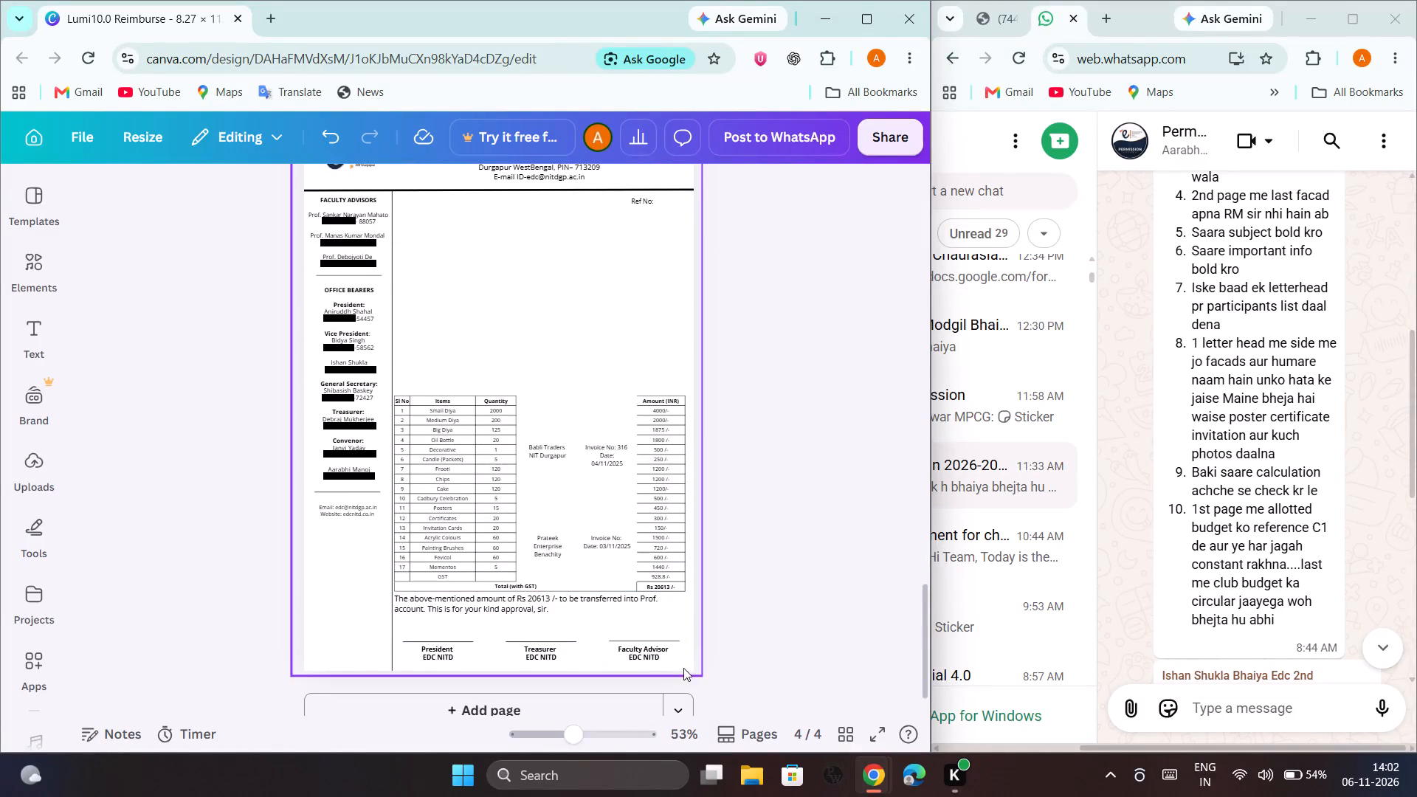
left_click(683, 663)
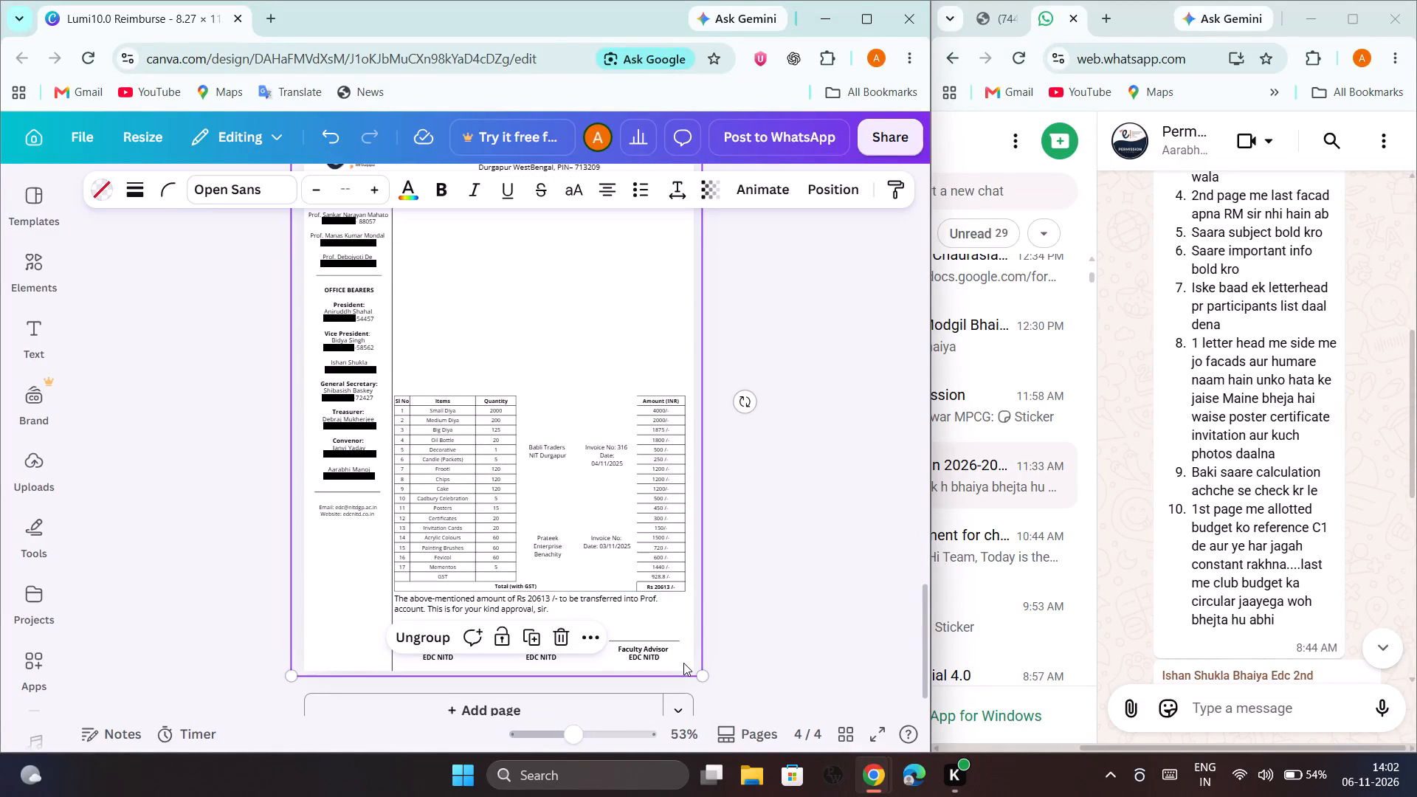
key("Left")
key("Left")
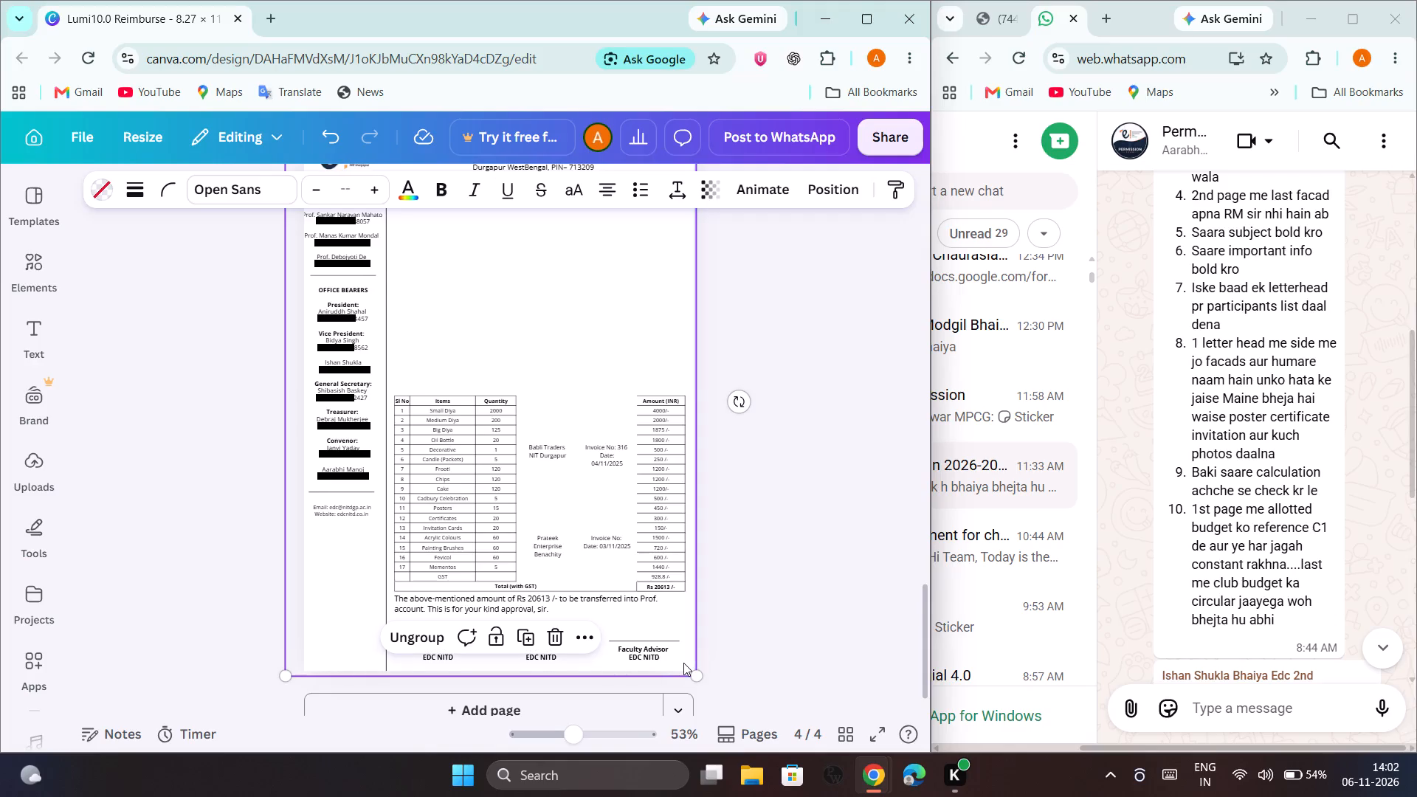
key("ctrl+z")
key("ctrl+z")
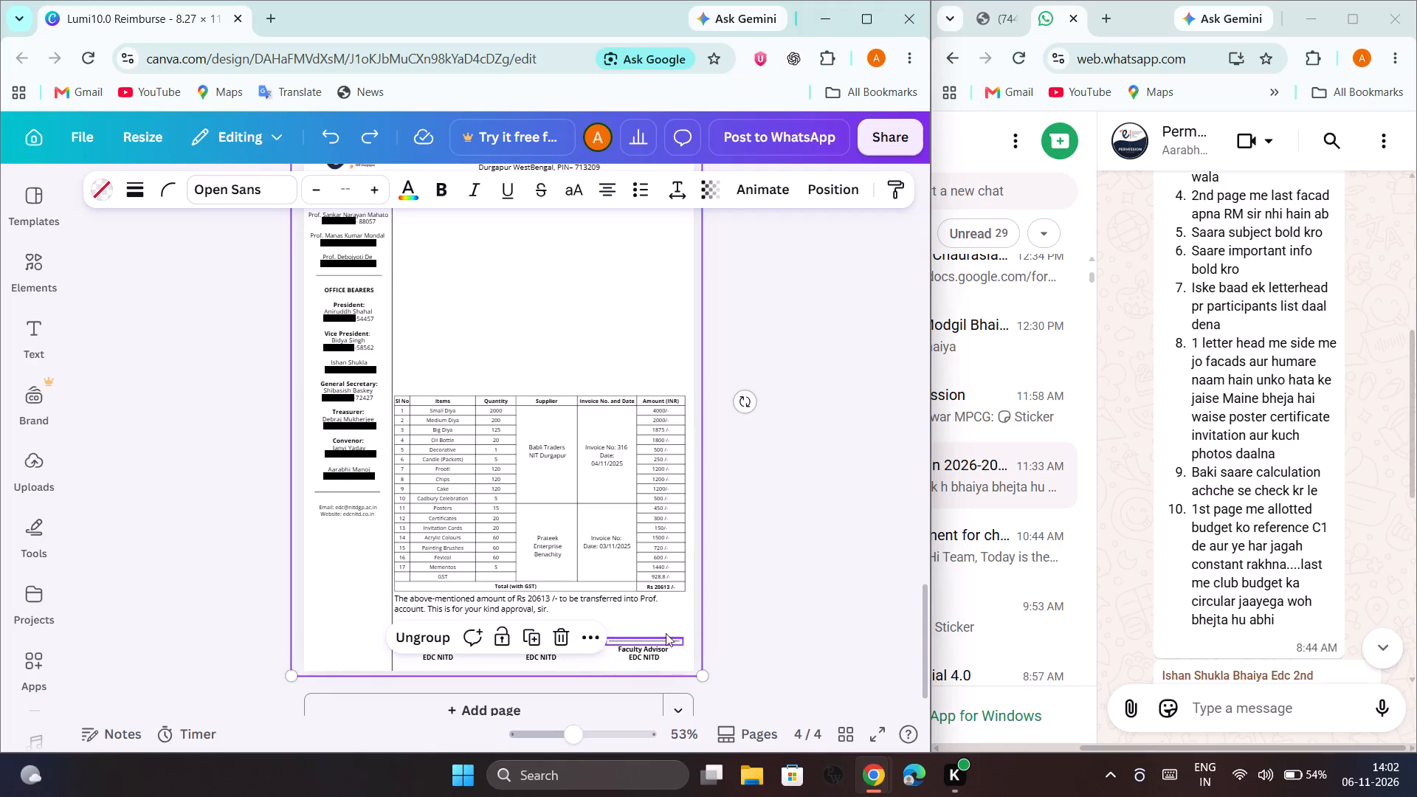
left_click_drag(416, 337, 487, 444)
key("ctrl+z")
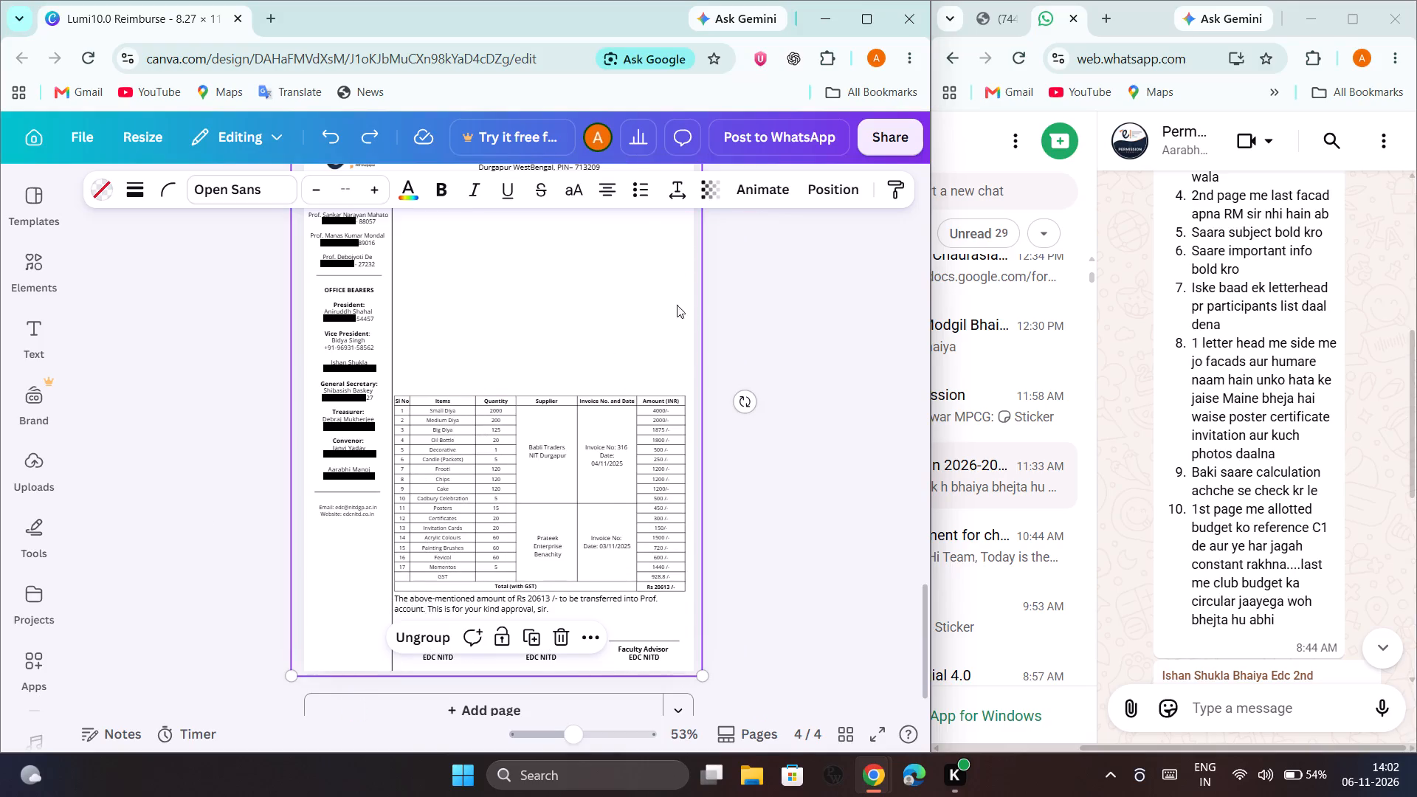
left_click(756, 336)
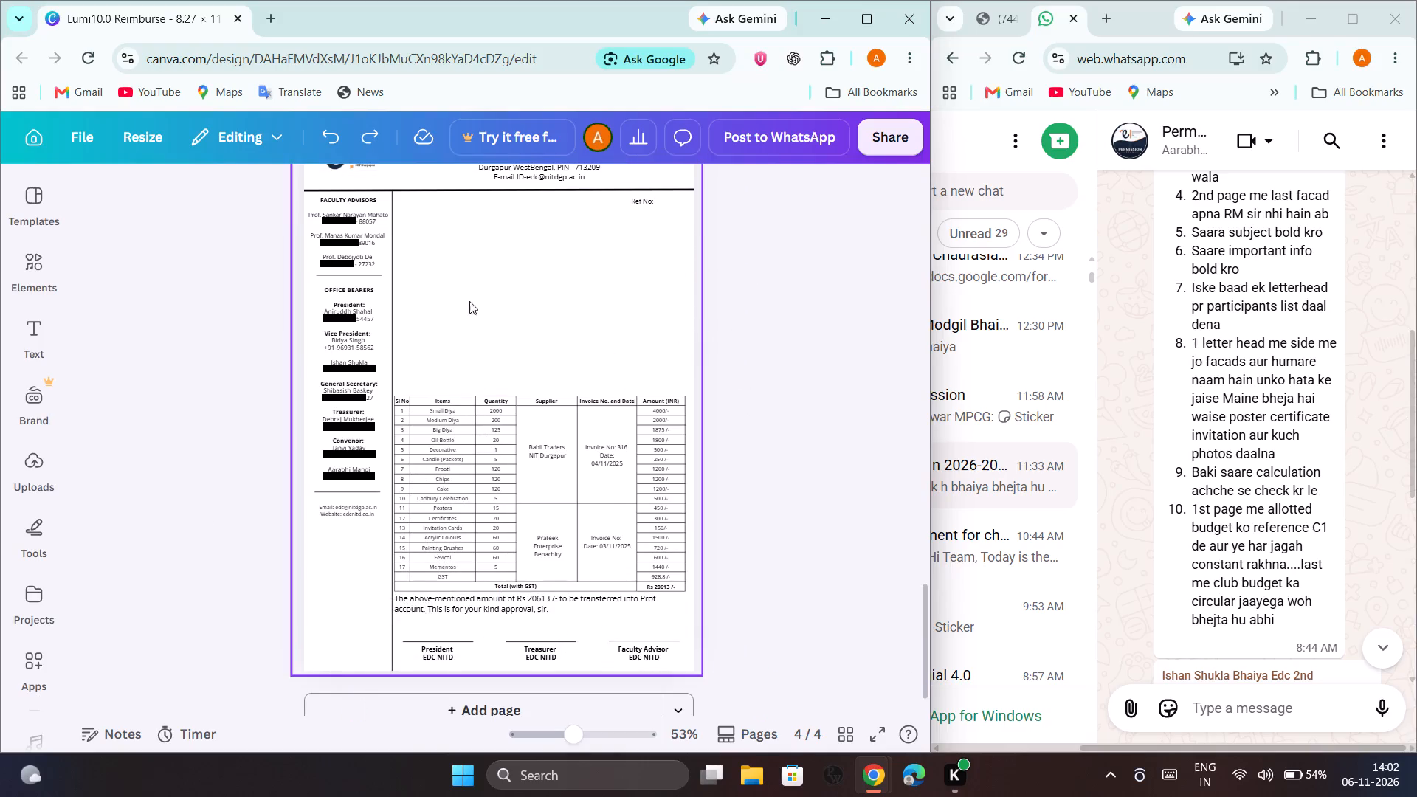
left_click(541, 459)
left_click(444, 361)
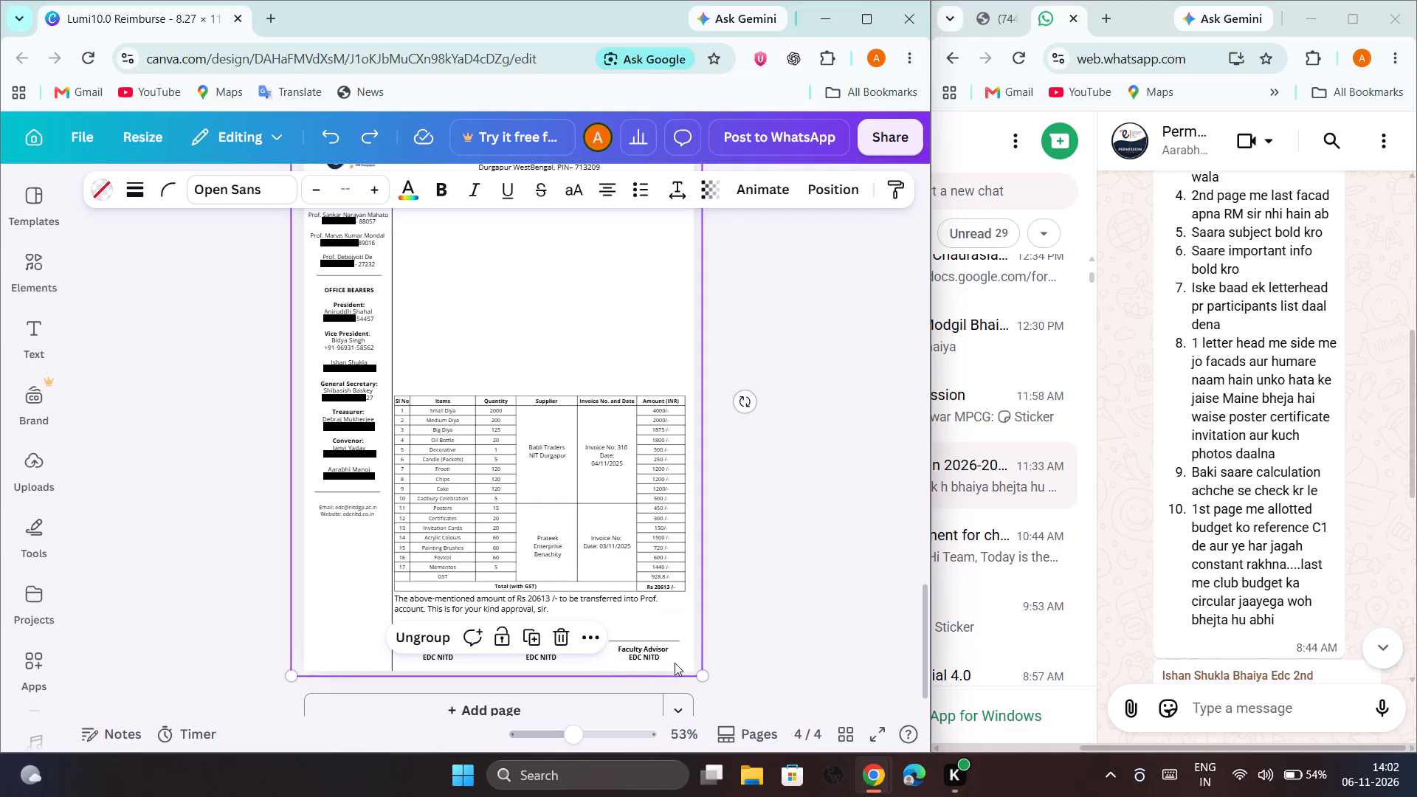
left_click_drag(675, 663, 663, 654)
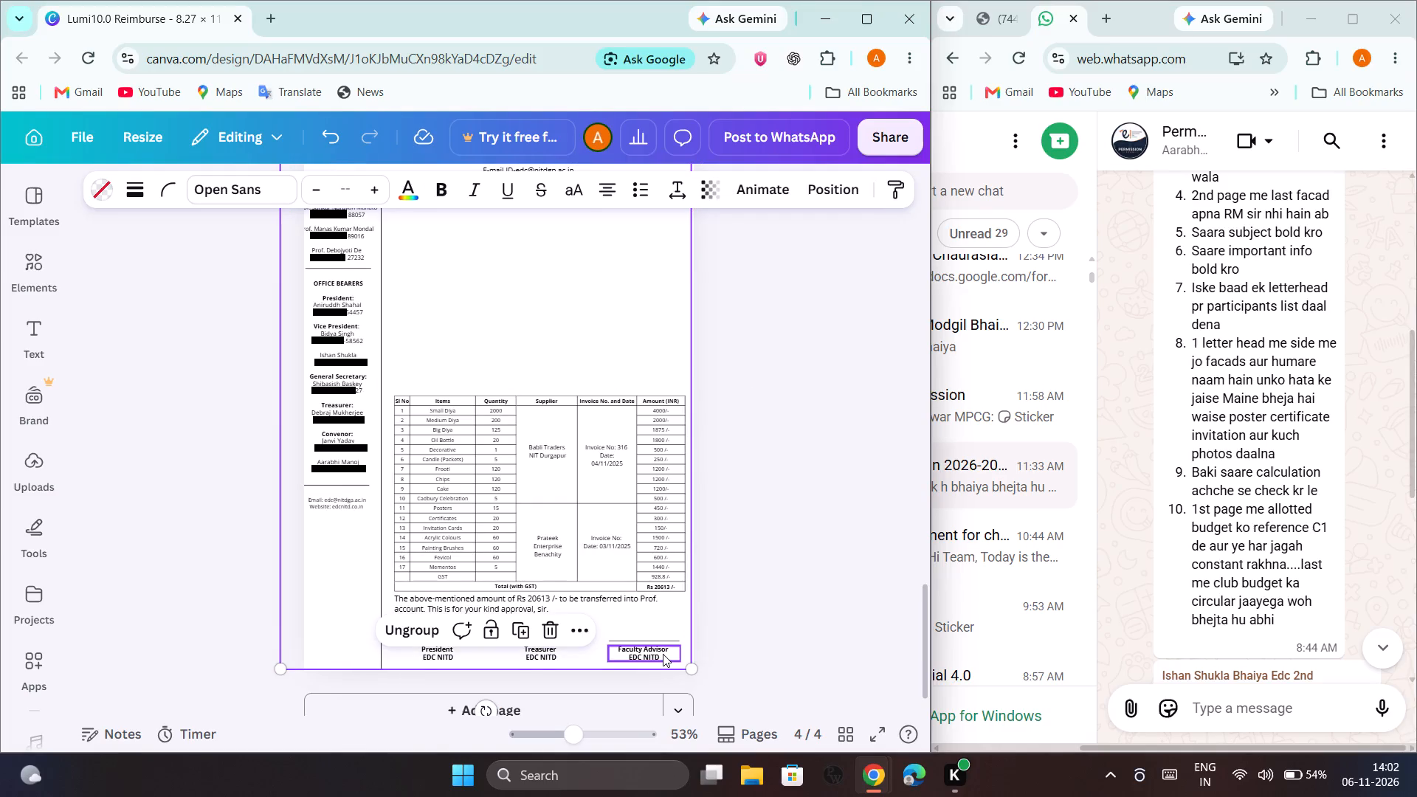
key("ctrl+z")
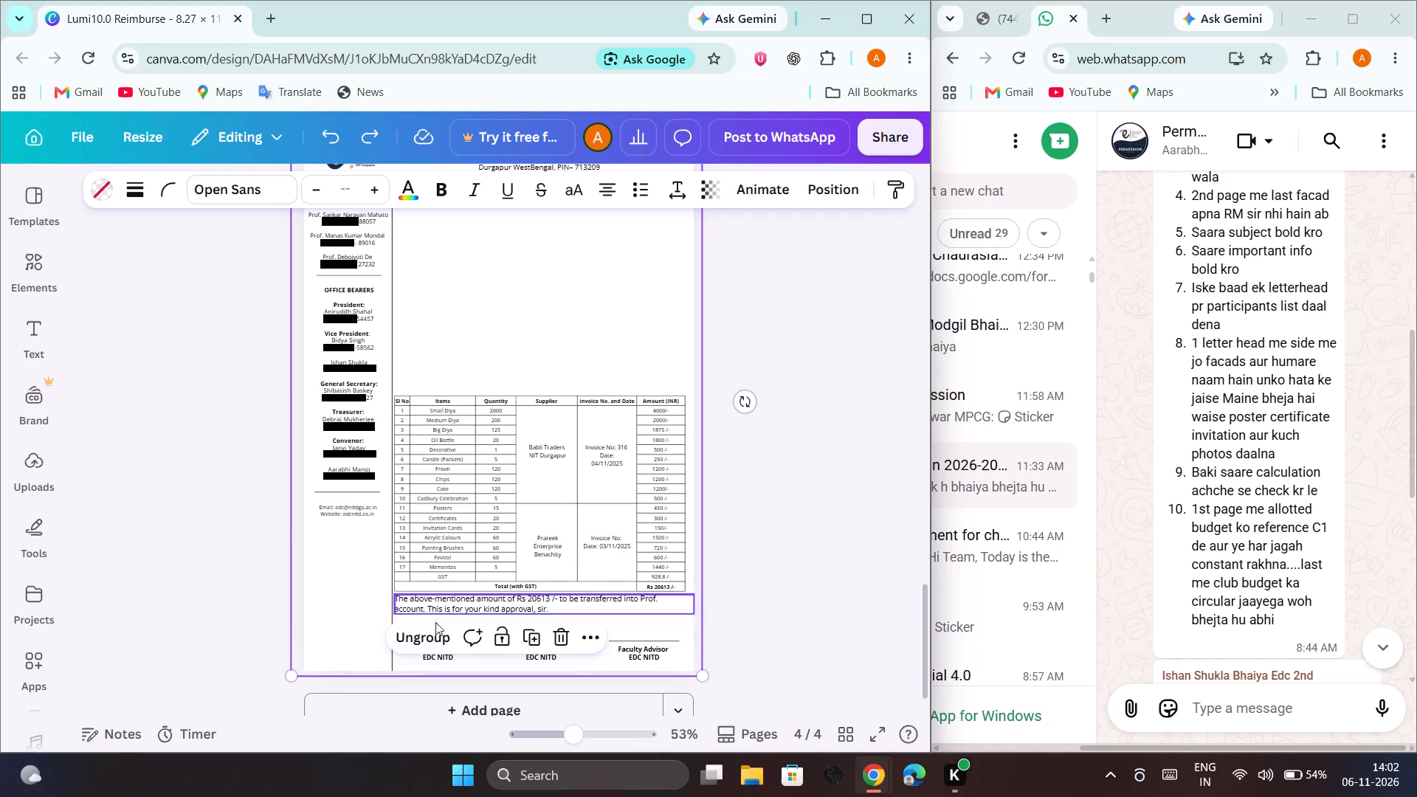
Ungroup the letterhead elements on page 4 so they can be selected separately.
left_click(428, 638)
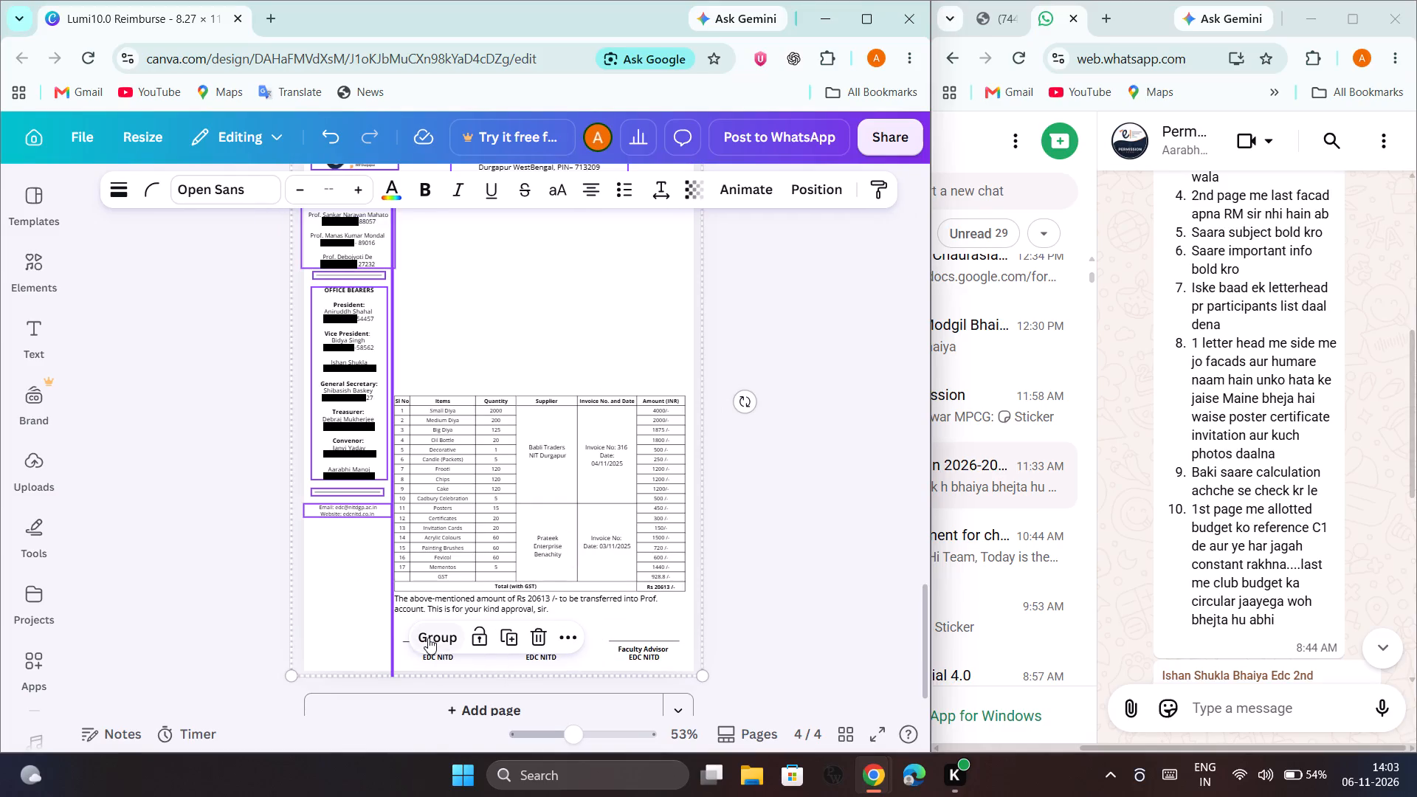
scroll(370, 537, "up", 1)
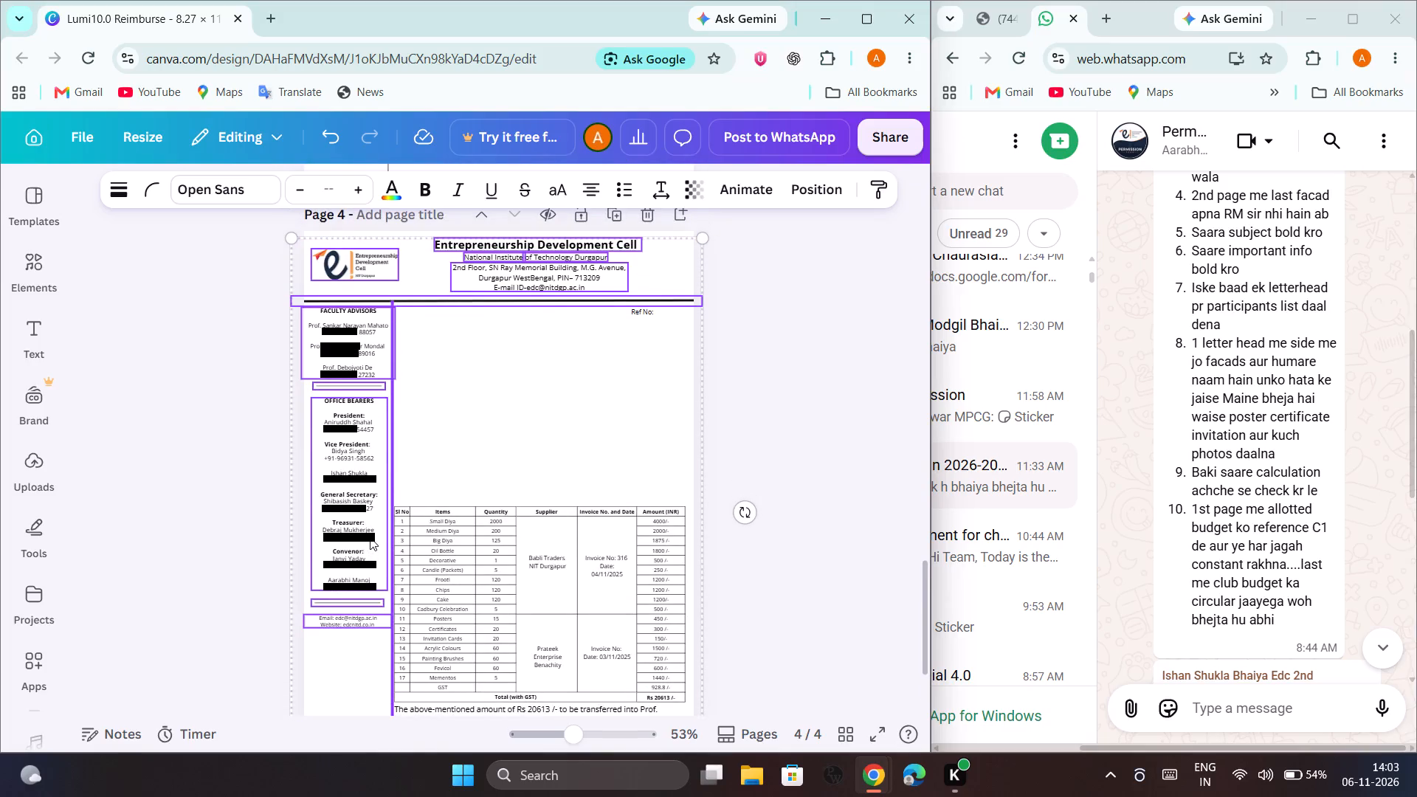
double_click(501, 339)
Delete the Faculty Advisor signature label and the grid around the supplier and invoice details on page 4.
scroll(505, 365, "down", 1)
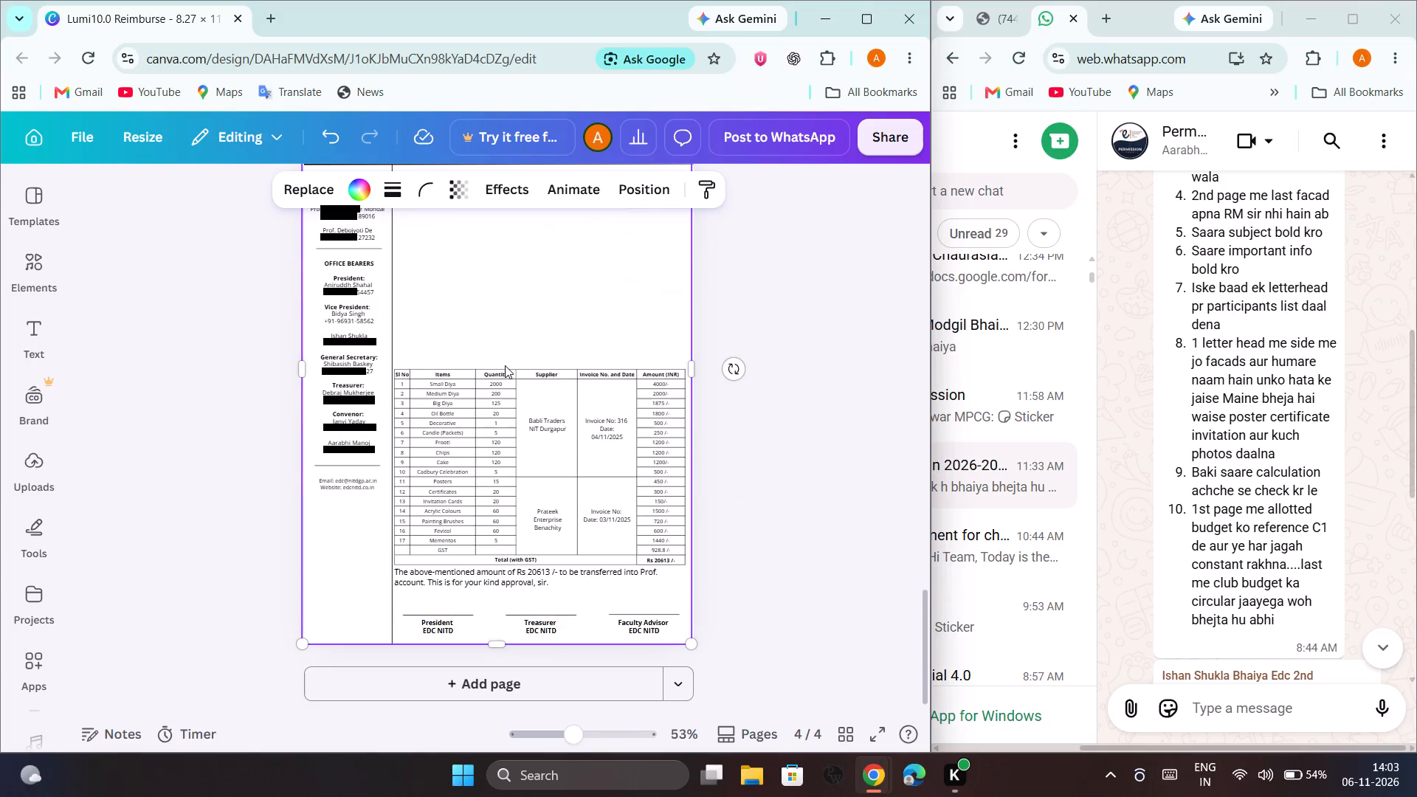
scroll(505, 365, "down", 1)
left_click(655, 624)
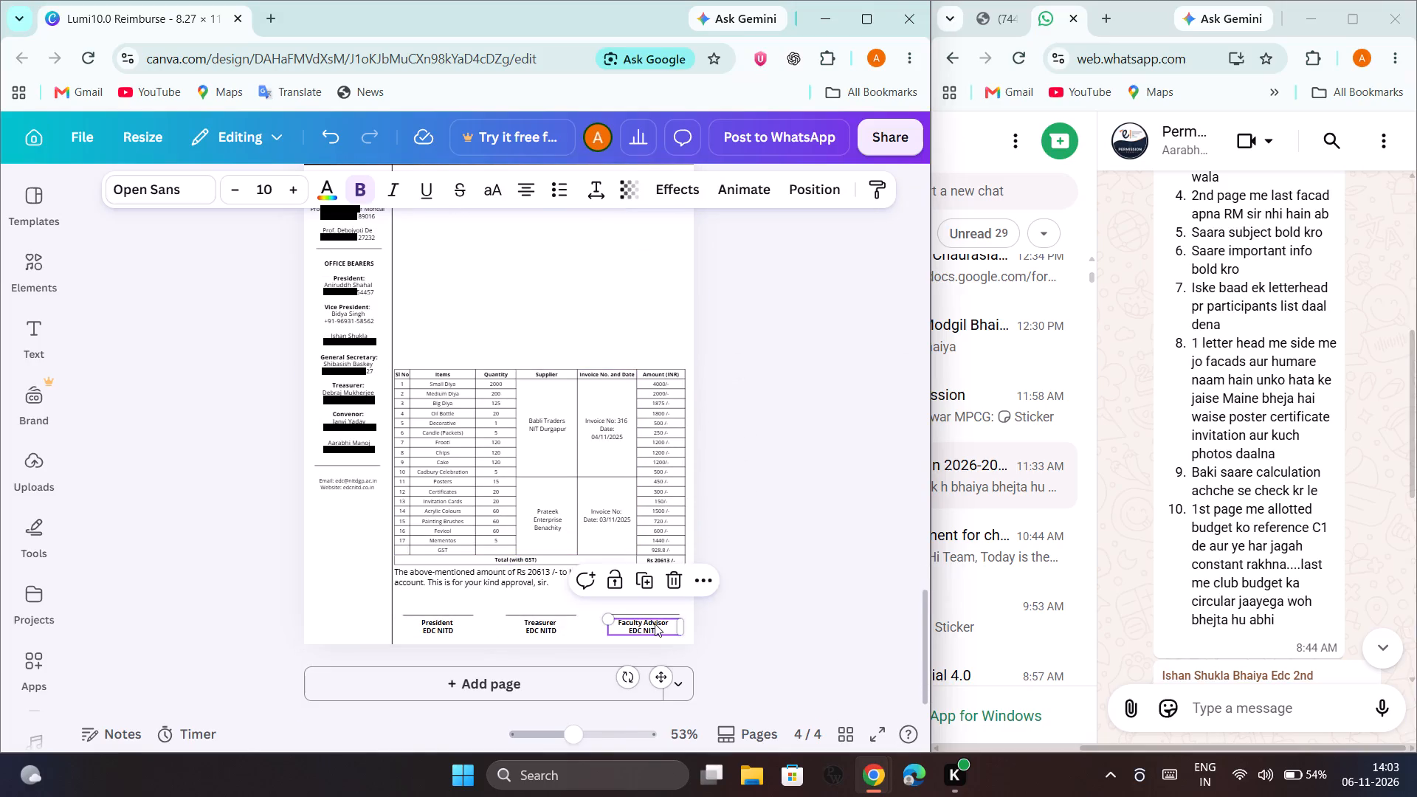
key("Delete")
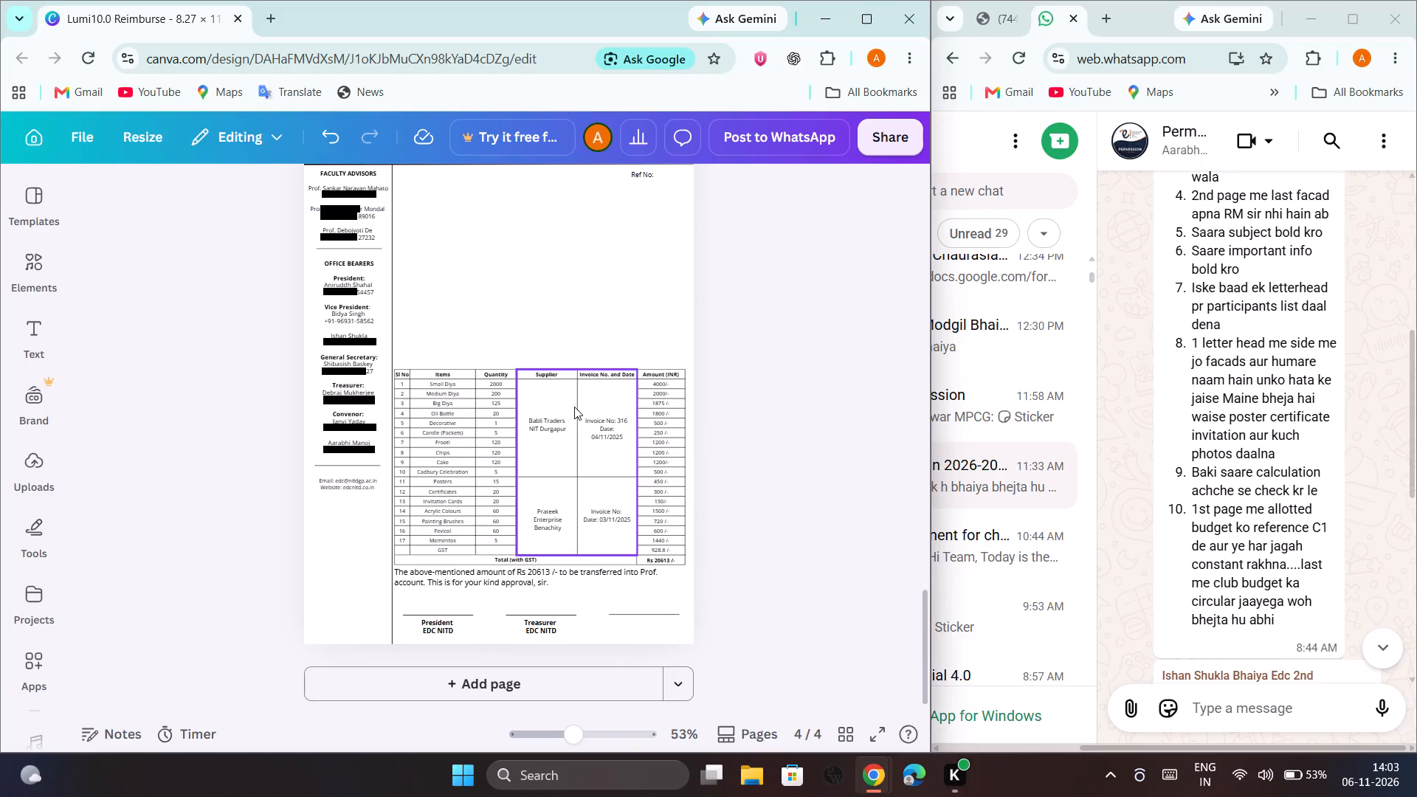
left_click(575, 409)
key("Delete")
Clear all text from the Items and Quantity columns of the expense table on page 4.
left_click(484, 421)
key("Delete")
key("Delete")
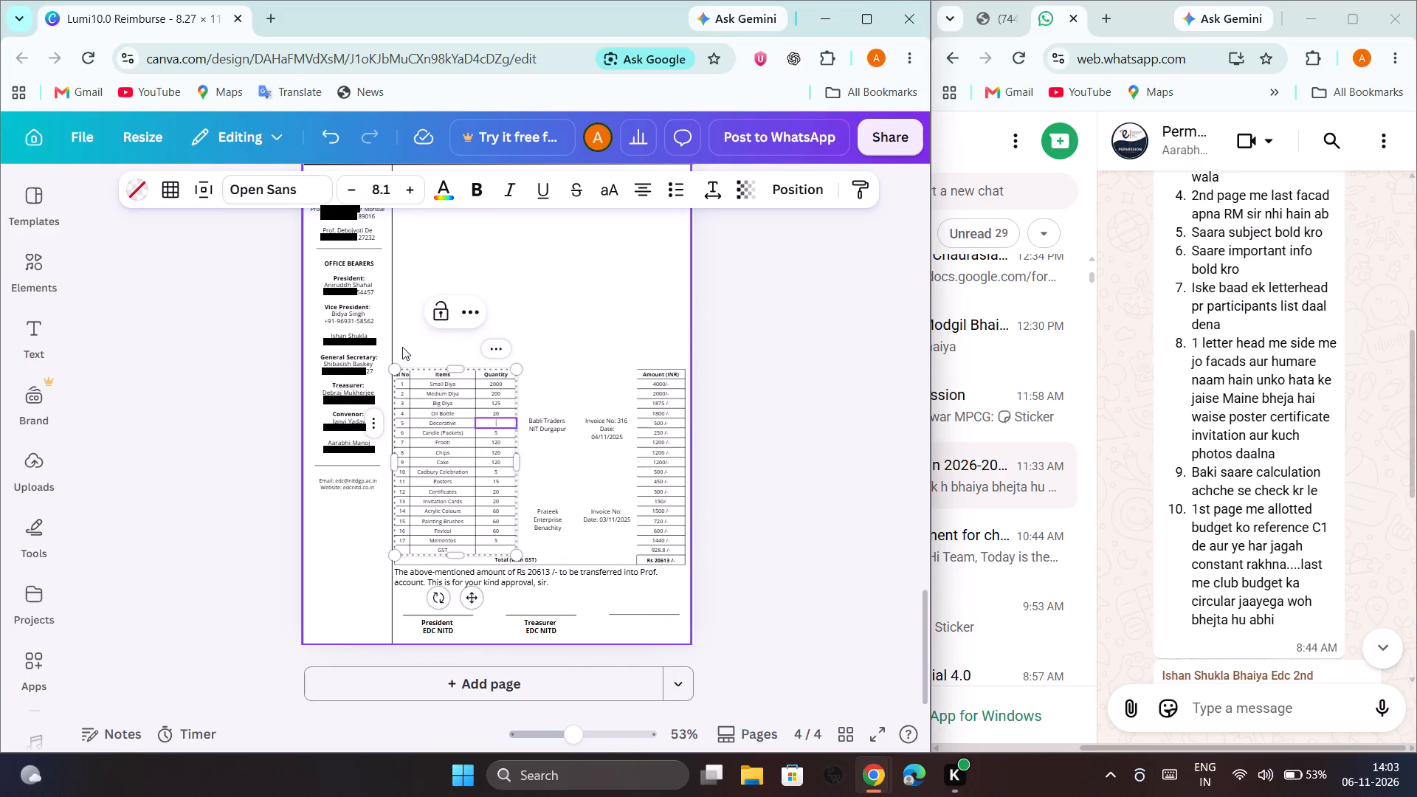
left_click_drag(427, 376, 457, 408)
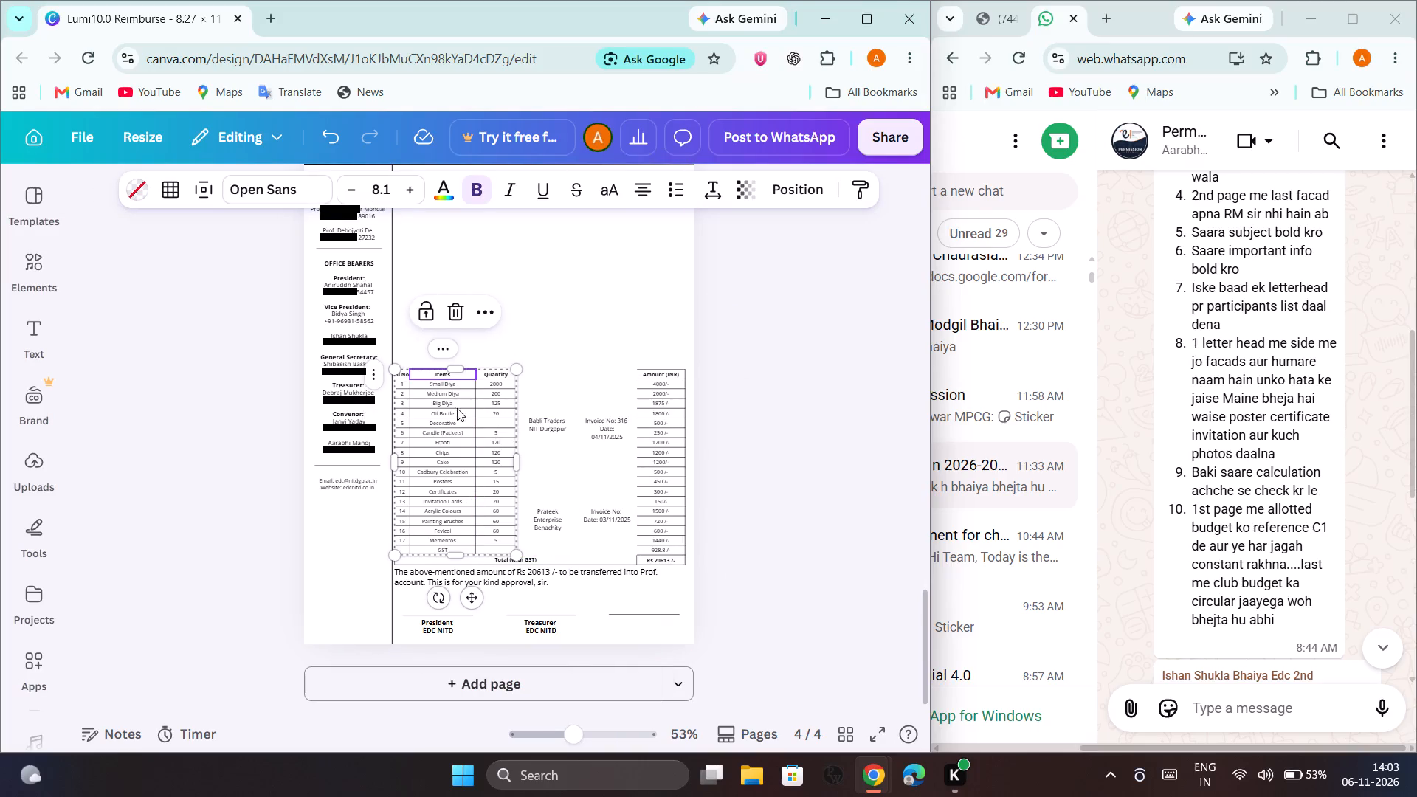
left_click_drag(457, 408, 427, 407)
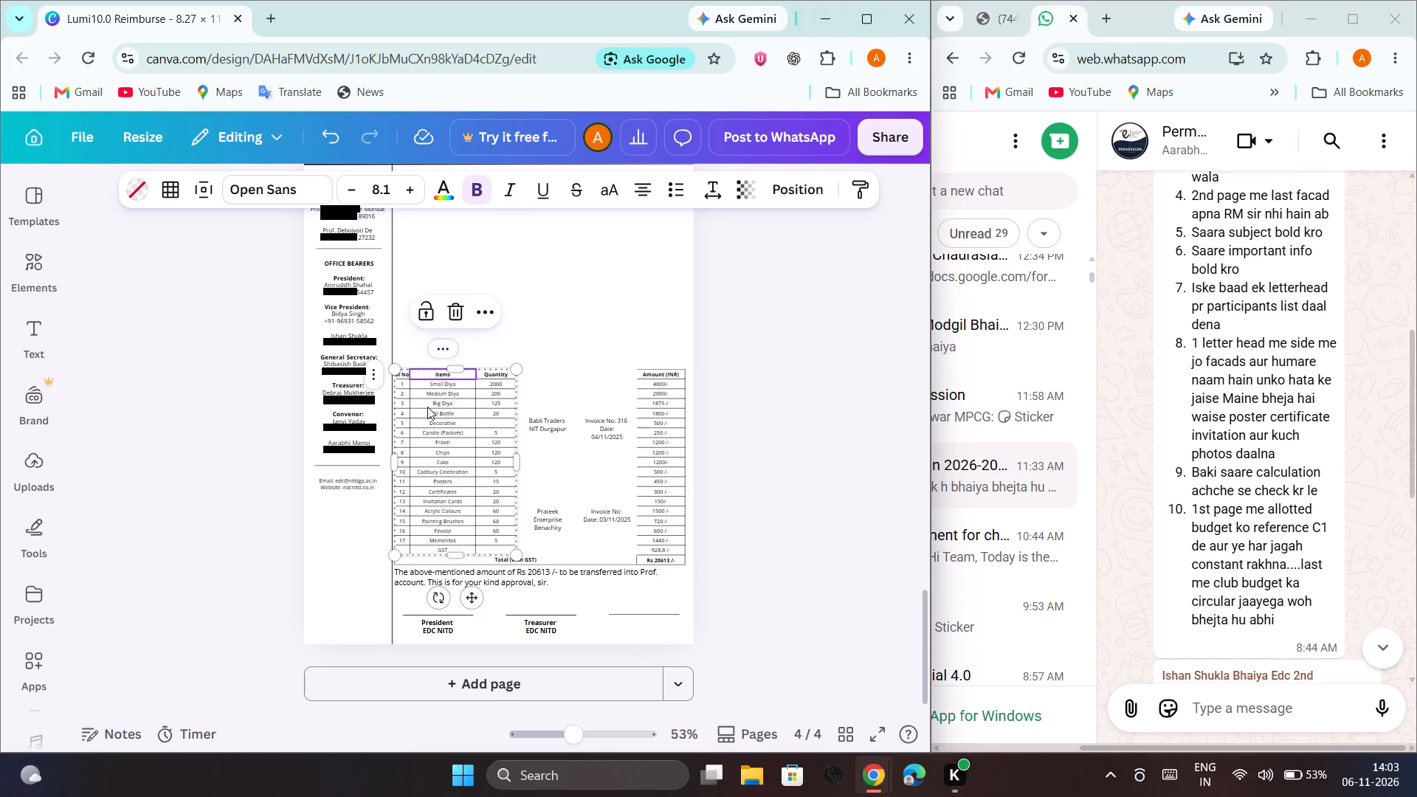
left_click(427, 407)
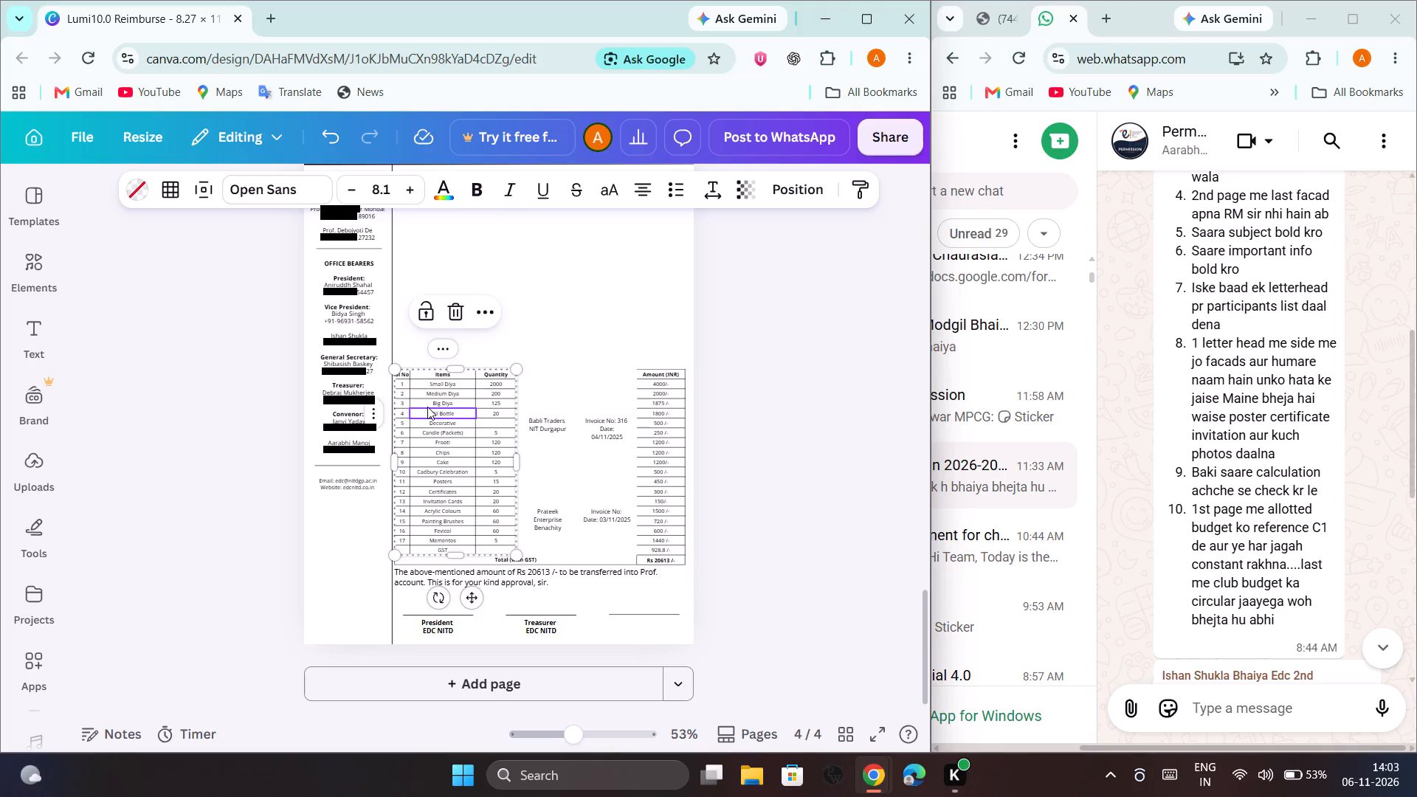
key("ctrl+shift+Down")
key("ctrl+shift+Right")
key("ctrl+shift+Right")
key("ctrl+shift+Right")
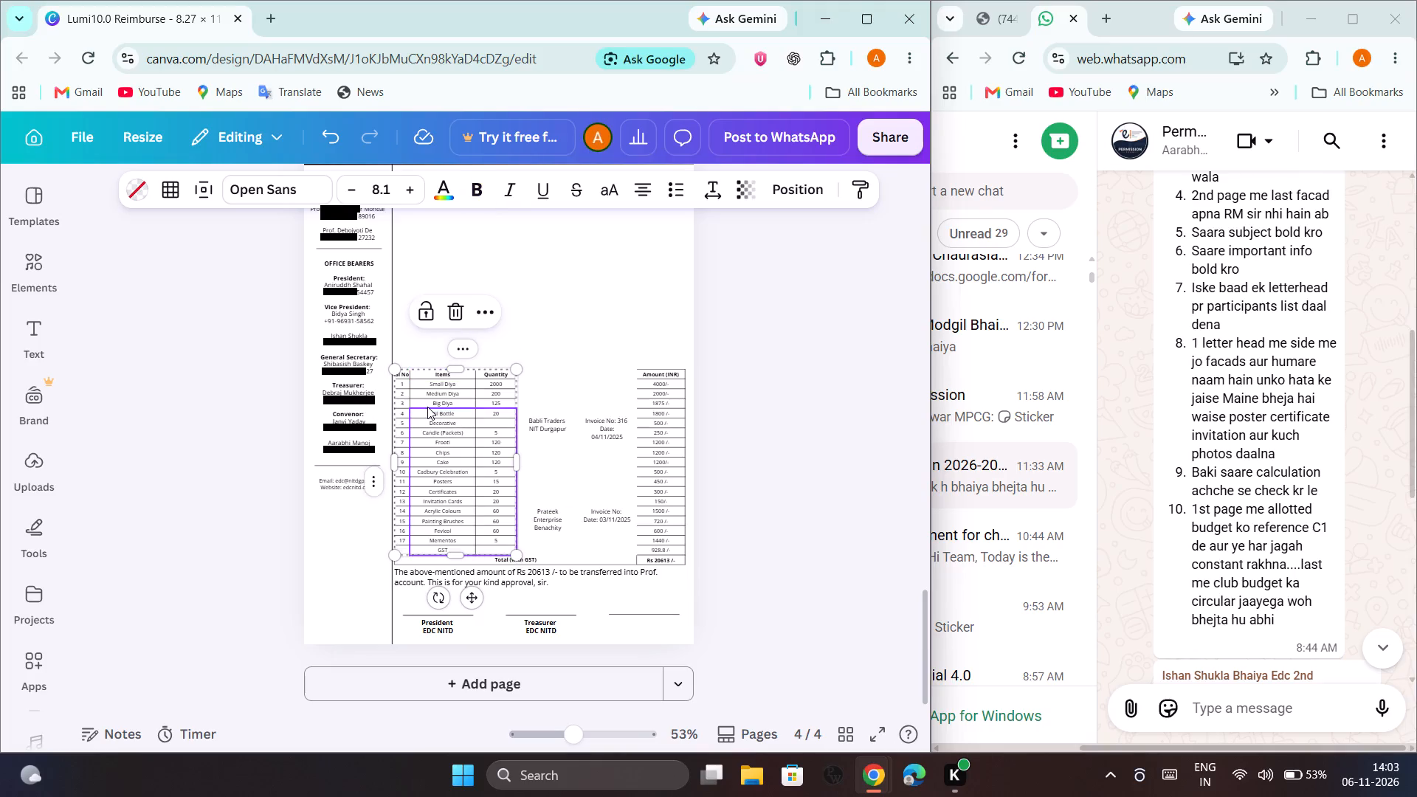
key("ctrl+shift+Up")
key("ctrl+shift+Down")
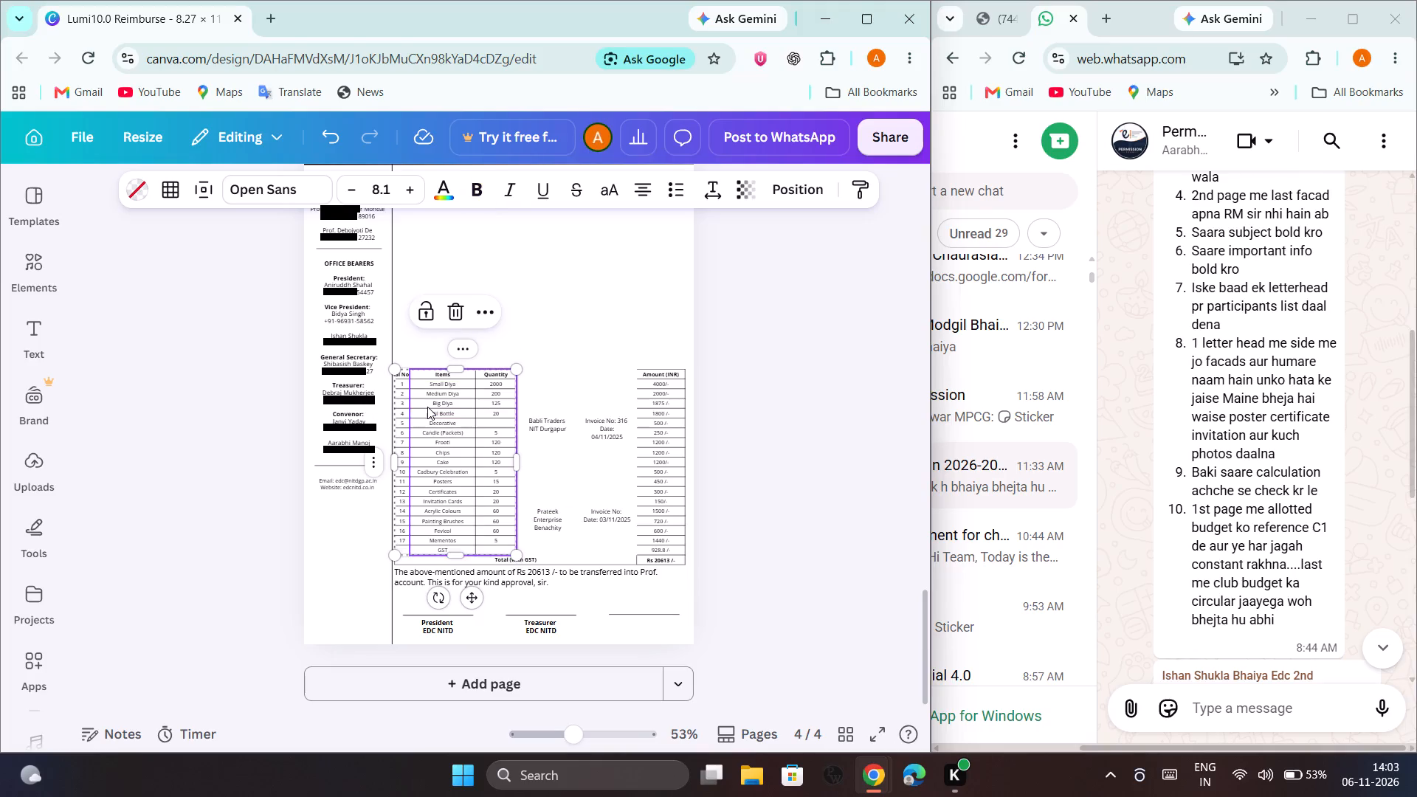
key("ctrl+shift+Delete")
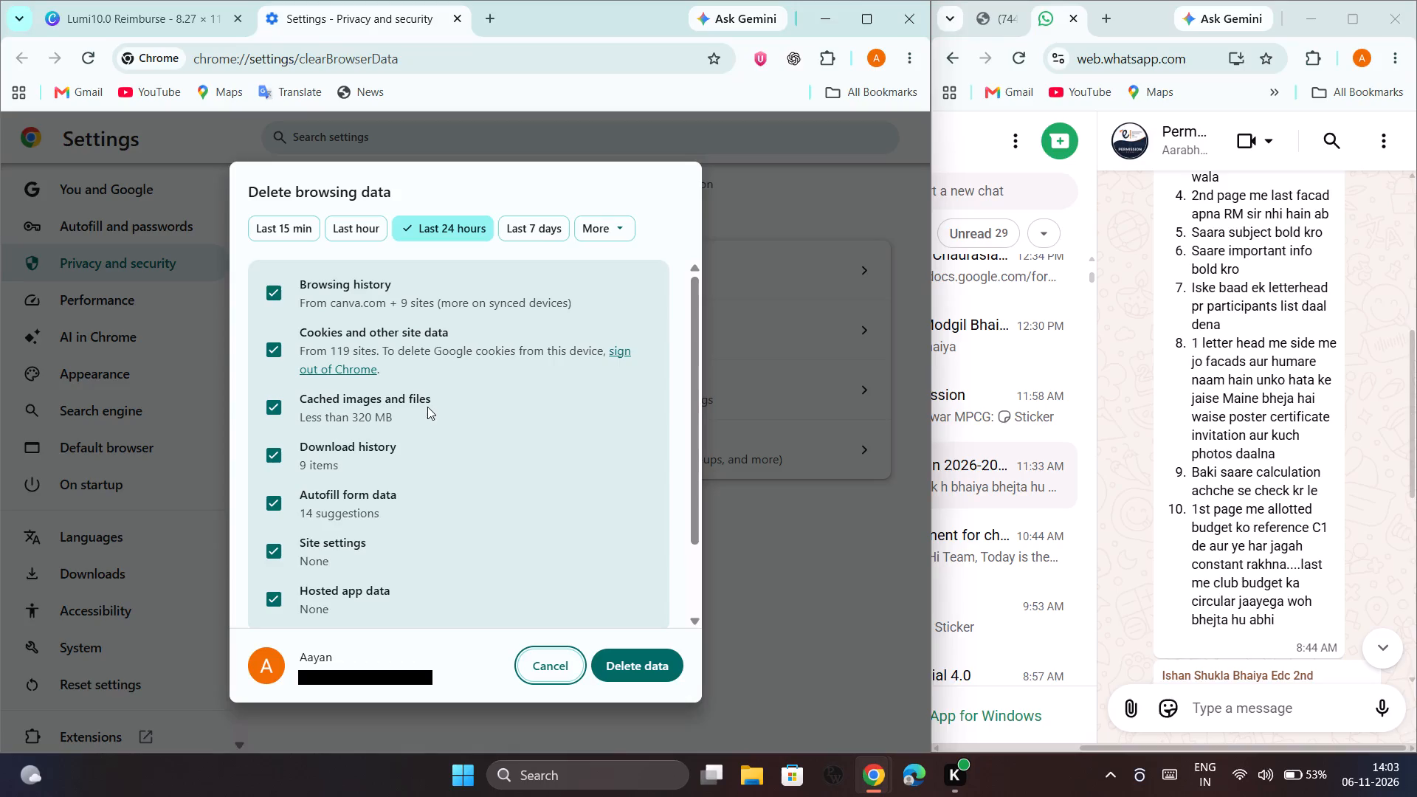
left_click(173, 16)
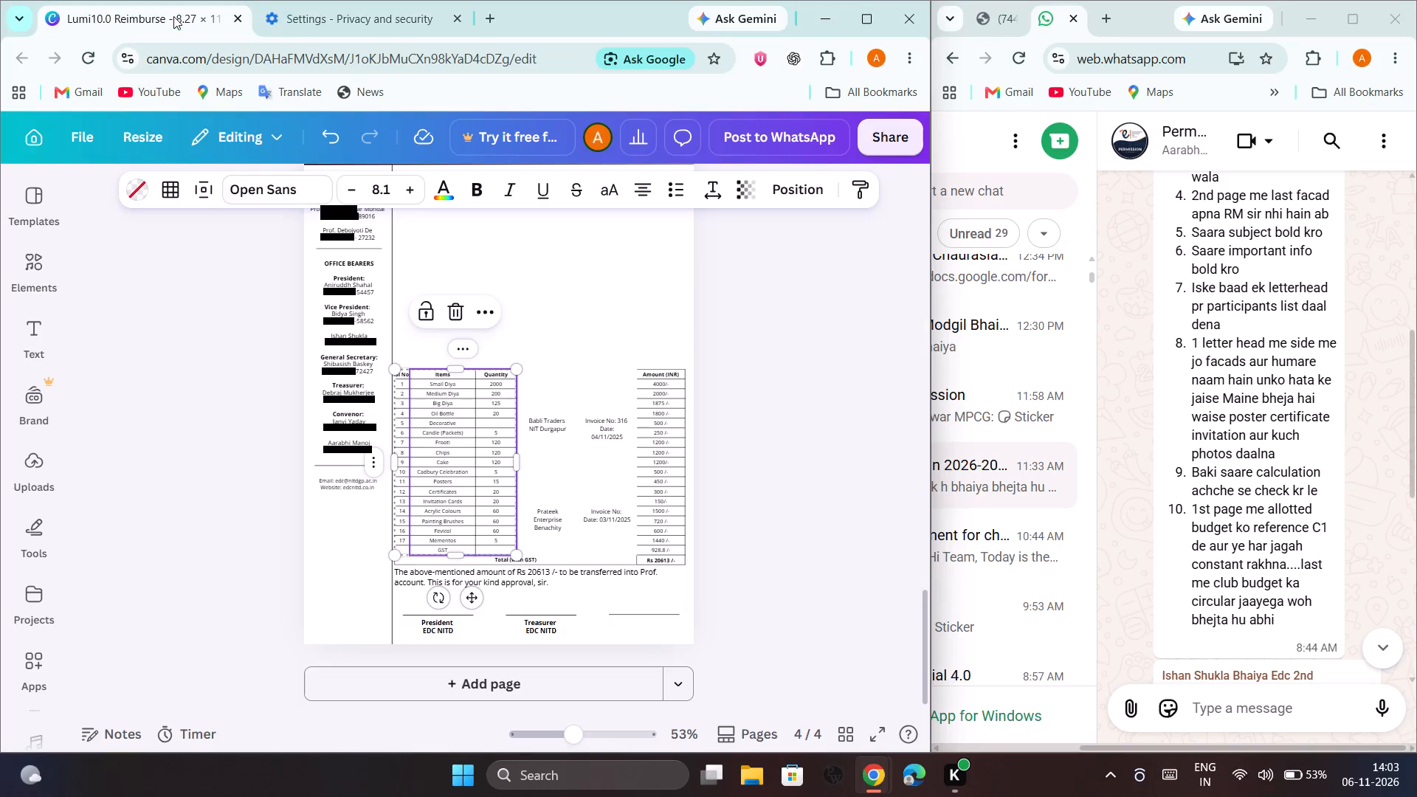
left_click(458, 14)
key("Delete")
Try to delete the emptied Items and Quantity columns of the page 4 expense table.
left_click(453, 402)
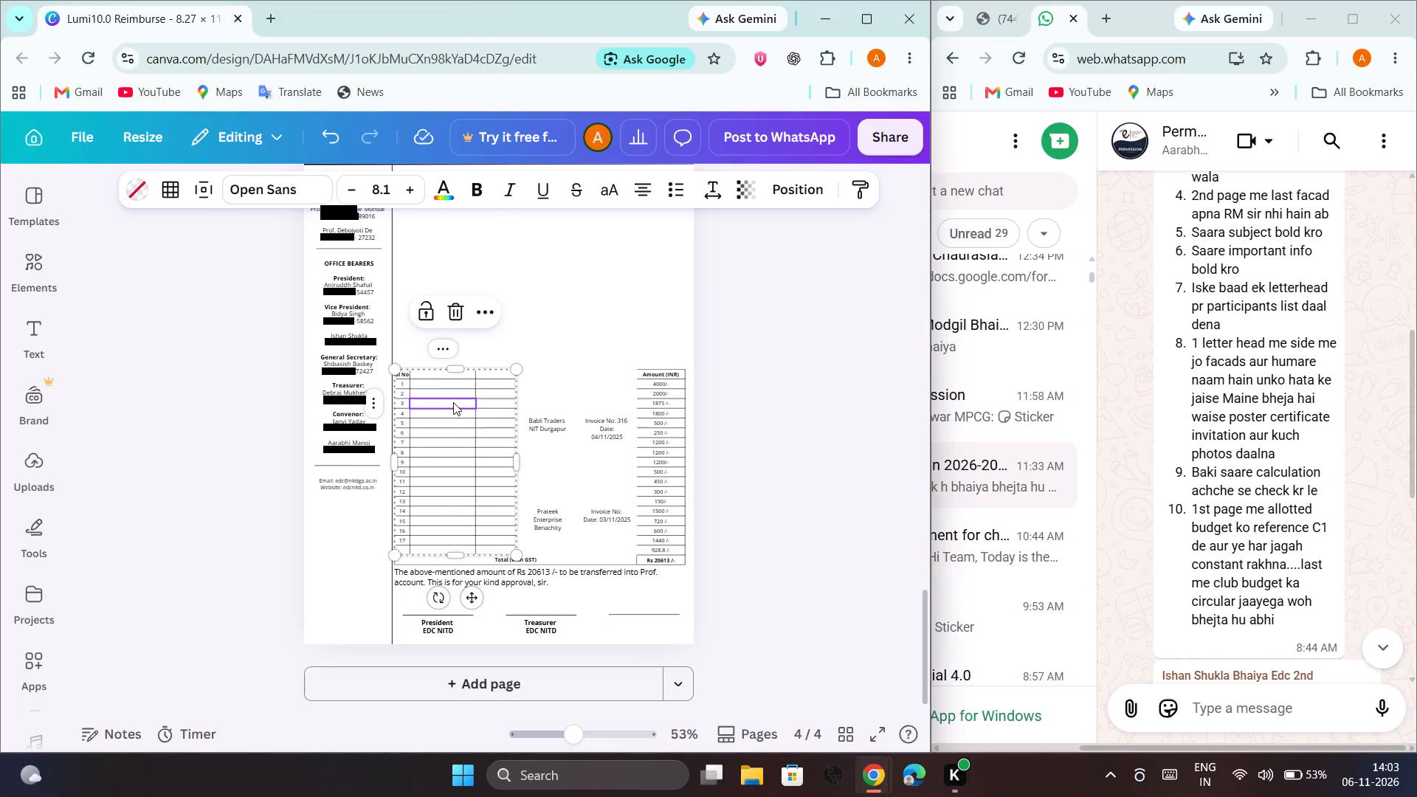
key("ctrl+shift+Up")
key("ctrl+shift+Down")
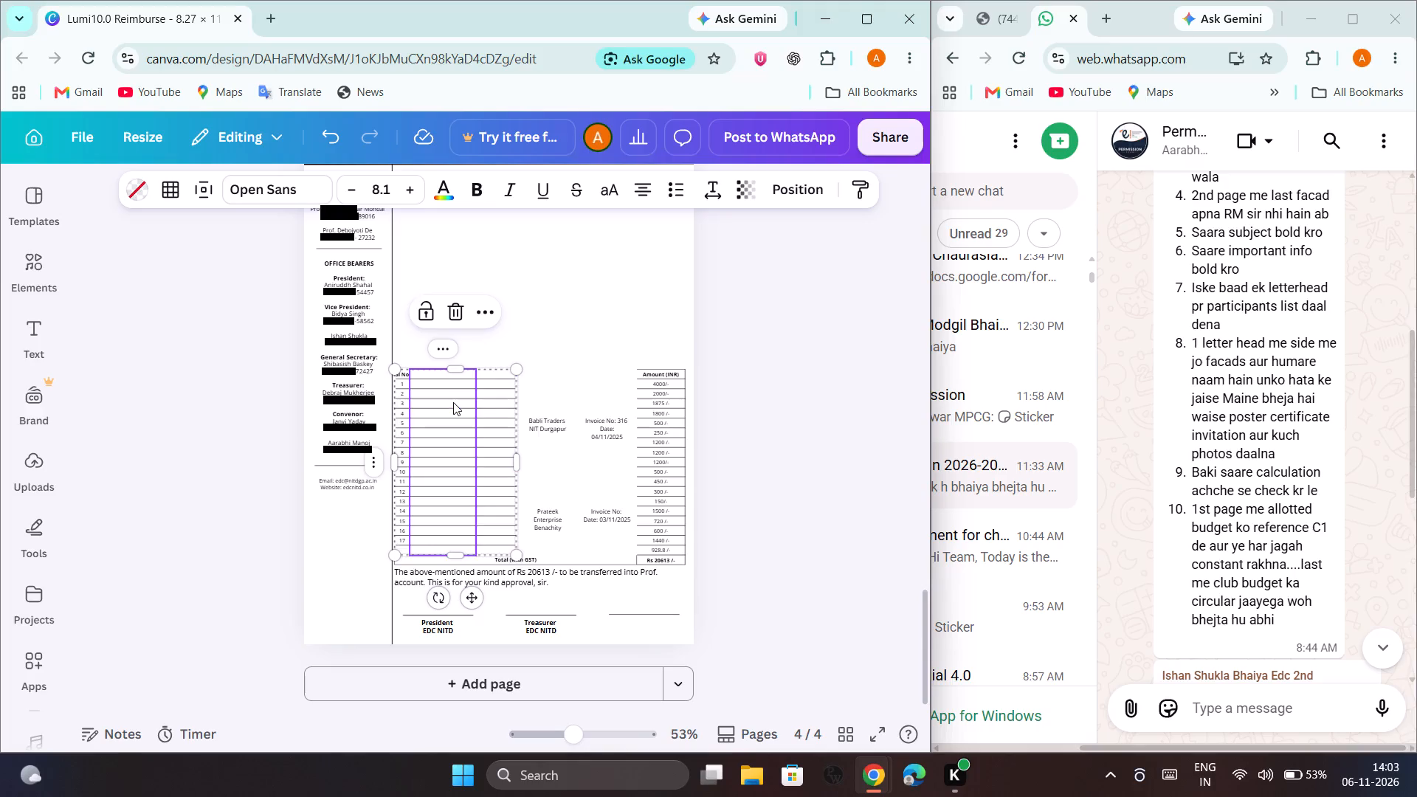
key("ctrl+shift+Right")
key("Delete")
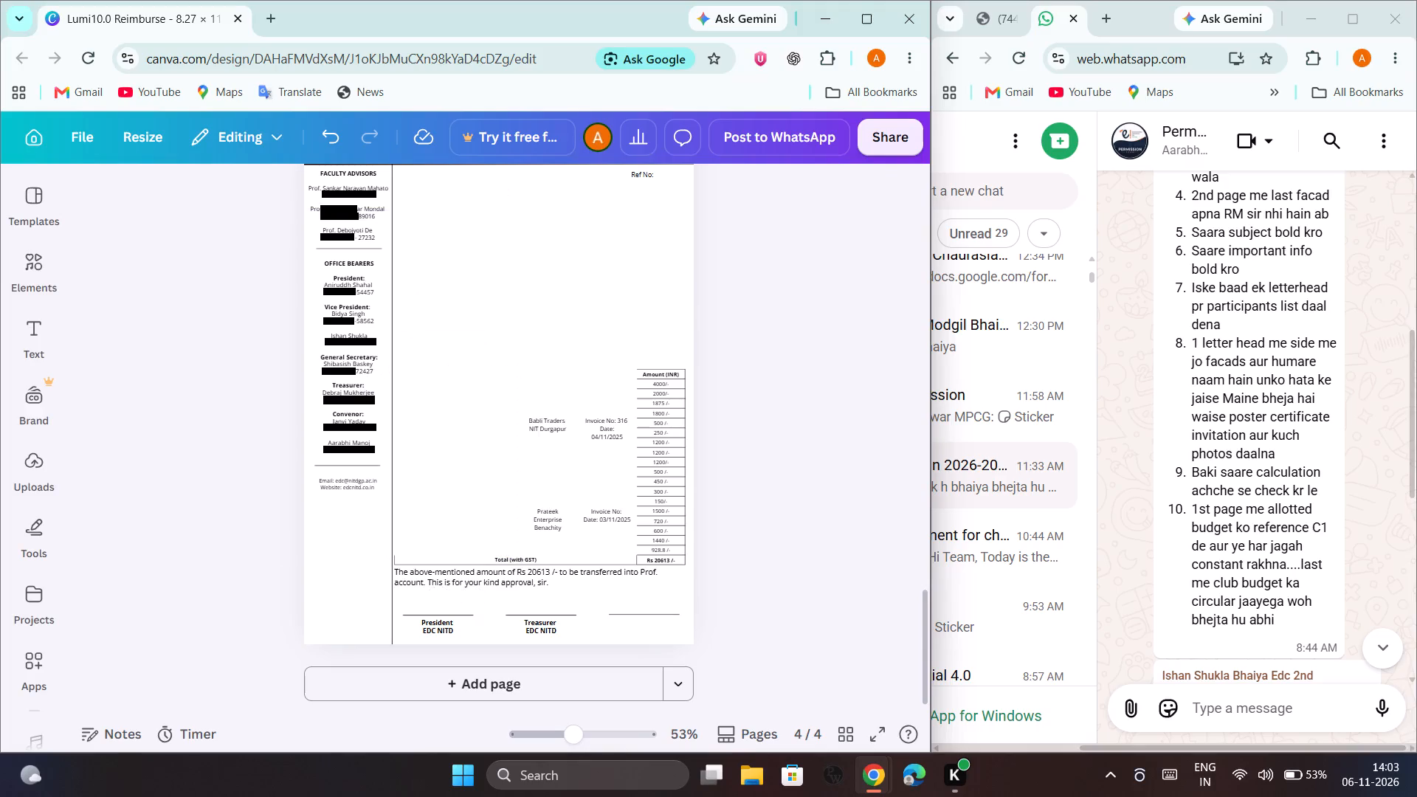
Delete the amount-transfer approval paragraph and the Total (with GST) label from page 4.
left_click(494, 583)
key("Delete")
left_click(544, 562)
key("Delete")
Remove the entire Amount (INR) column table from page 4.
left_click(654, 475)
key("Delete")
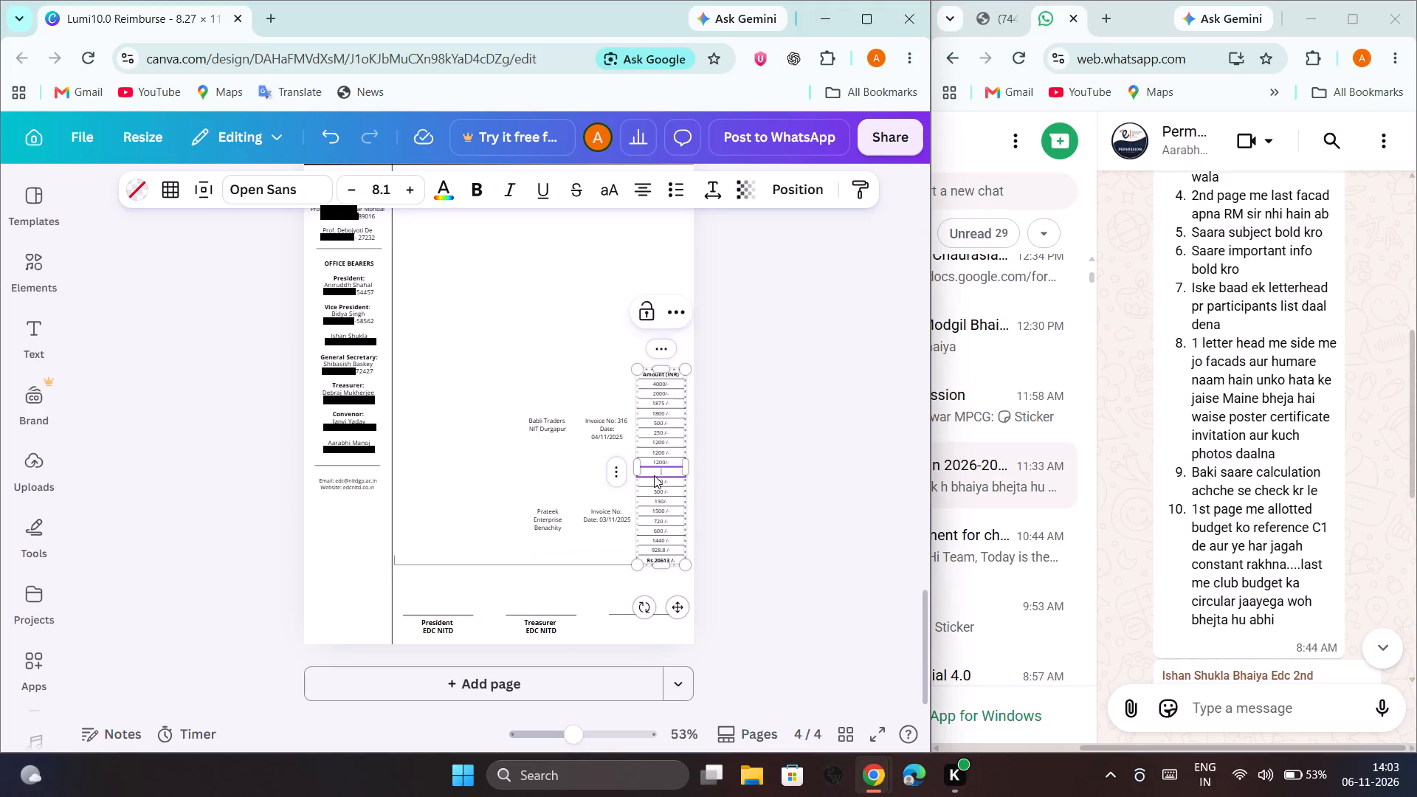
left_click(654, 475)
key("Delete")
key("ctrl+shift+Up")
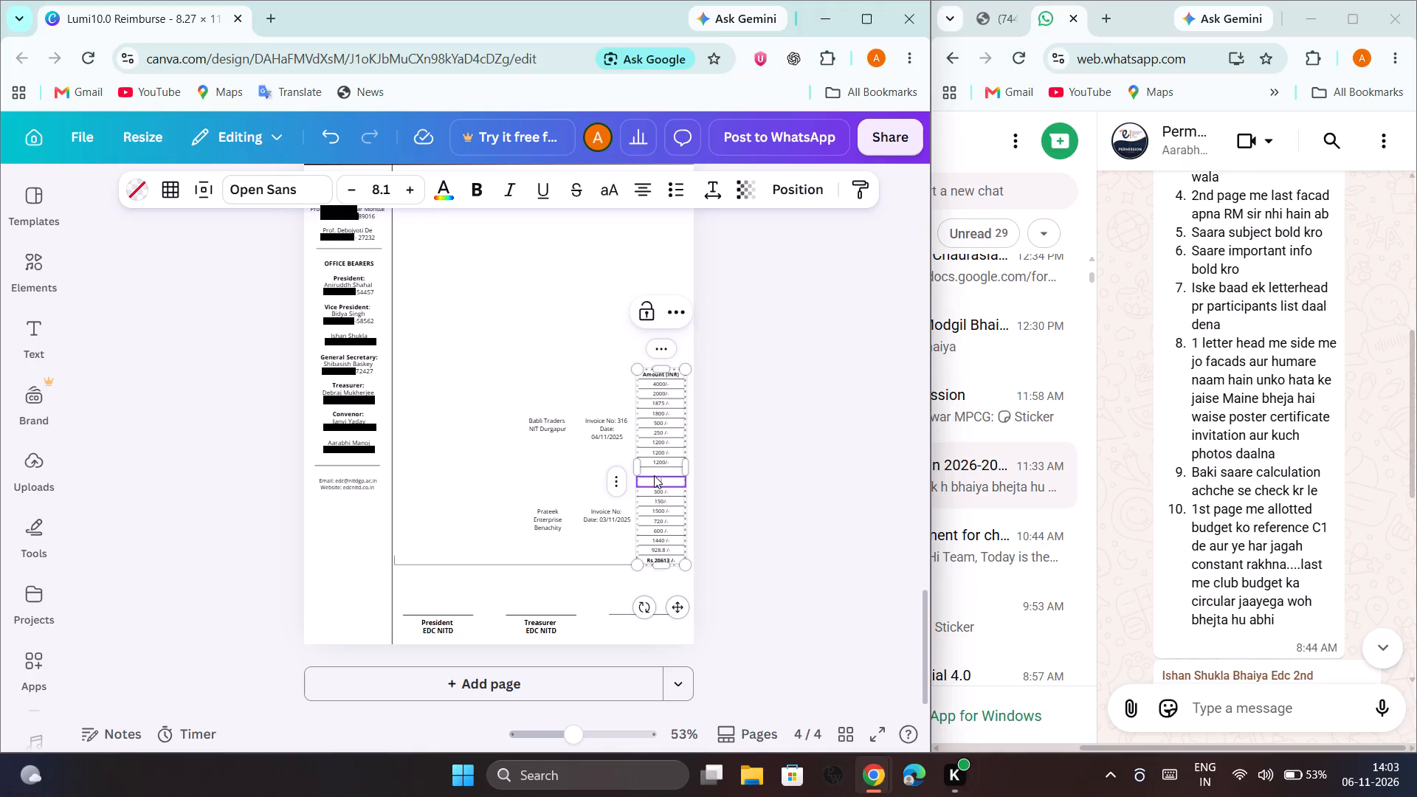
key("ctrl+shift+Up")
left_click(657, 459)
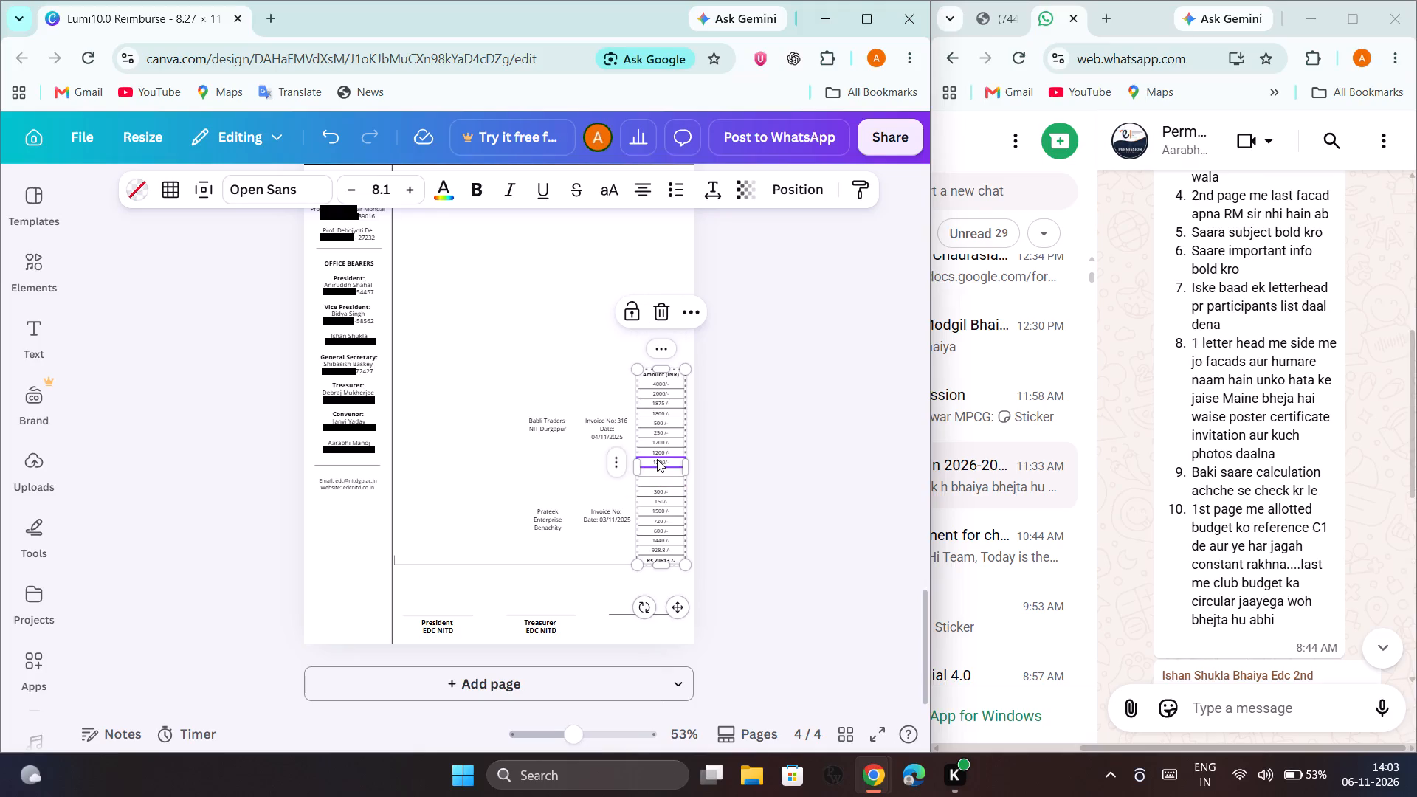
key("ctrl+shift+Up")
key("ctrl+shift+Up")
key("ctrl+shift+Down")
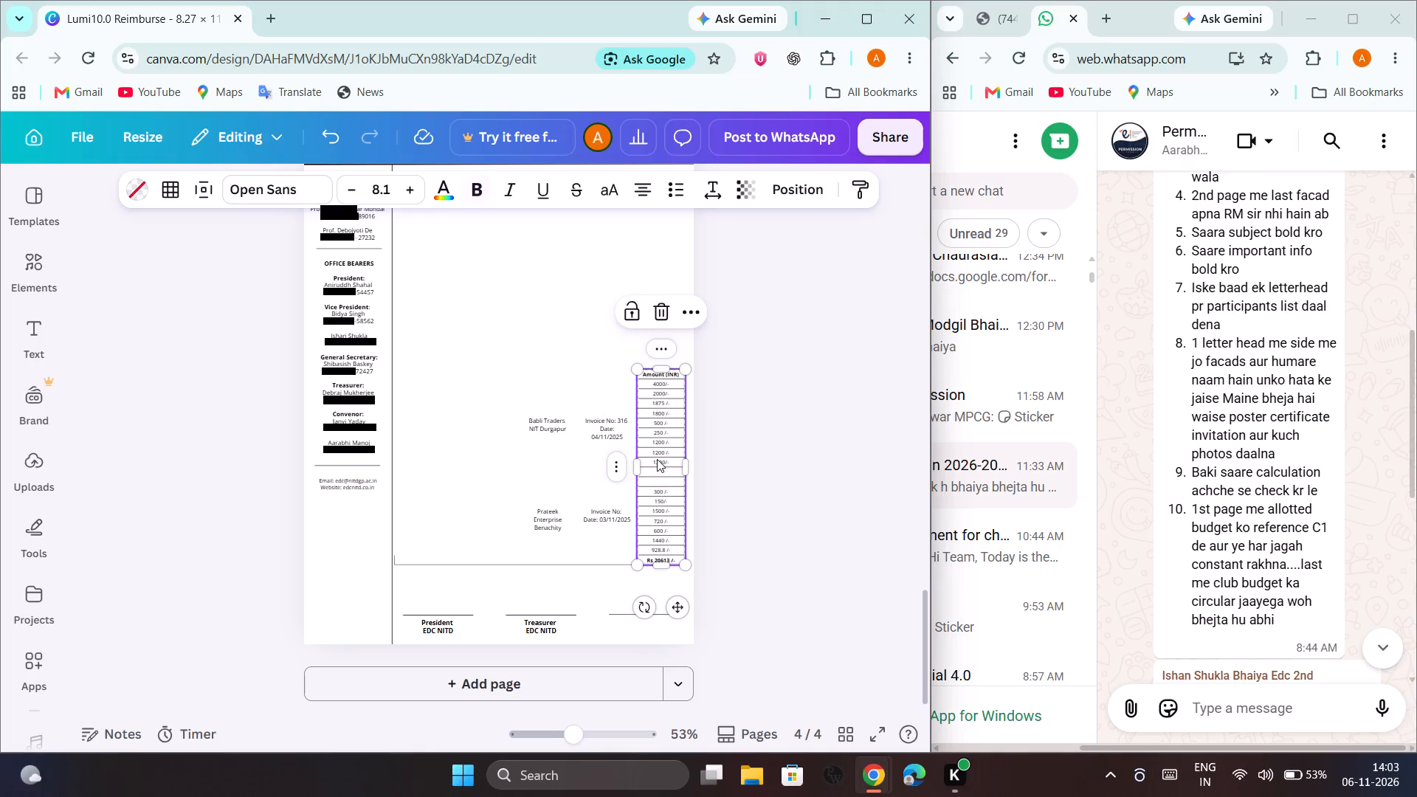
key("Delete")
key("Delete")
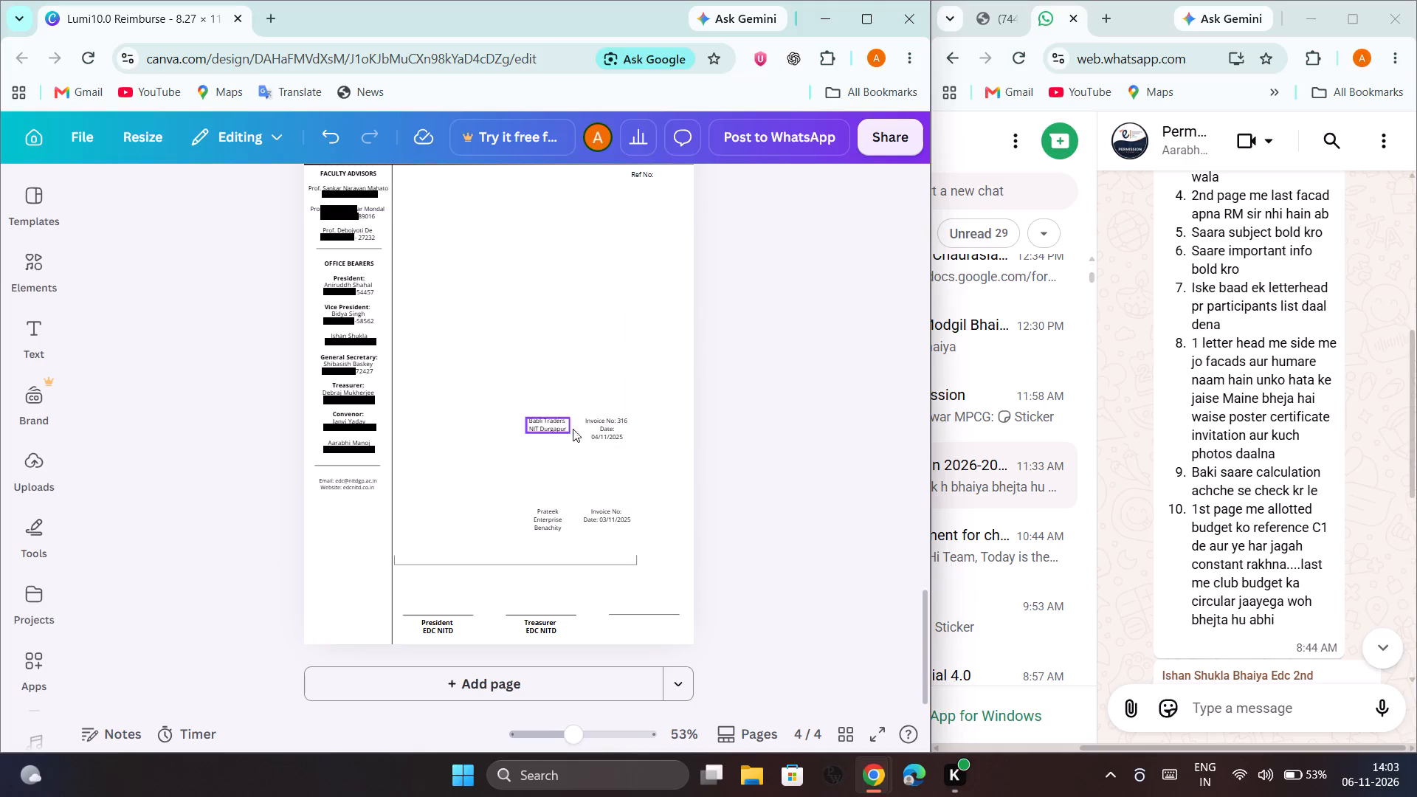
Delete the Babli Traders and Prateek Enterprise supplier texts, their invoice details and the leftover table outline from page 4.
left_click(596, 426)
key("Delete")
left_click(551, 428)
key("Delete")
left_click(549, 536)
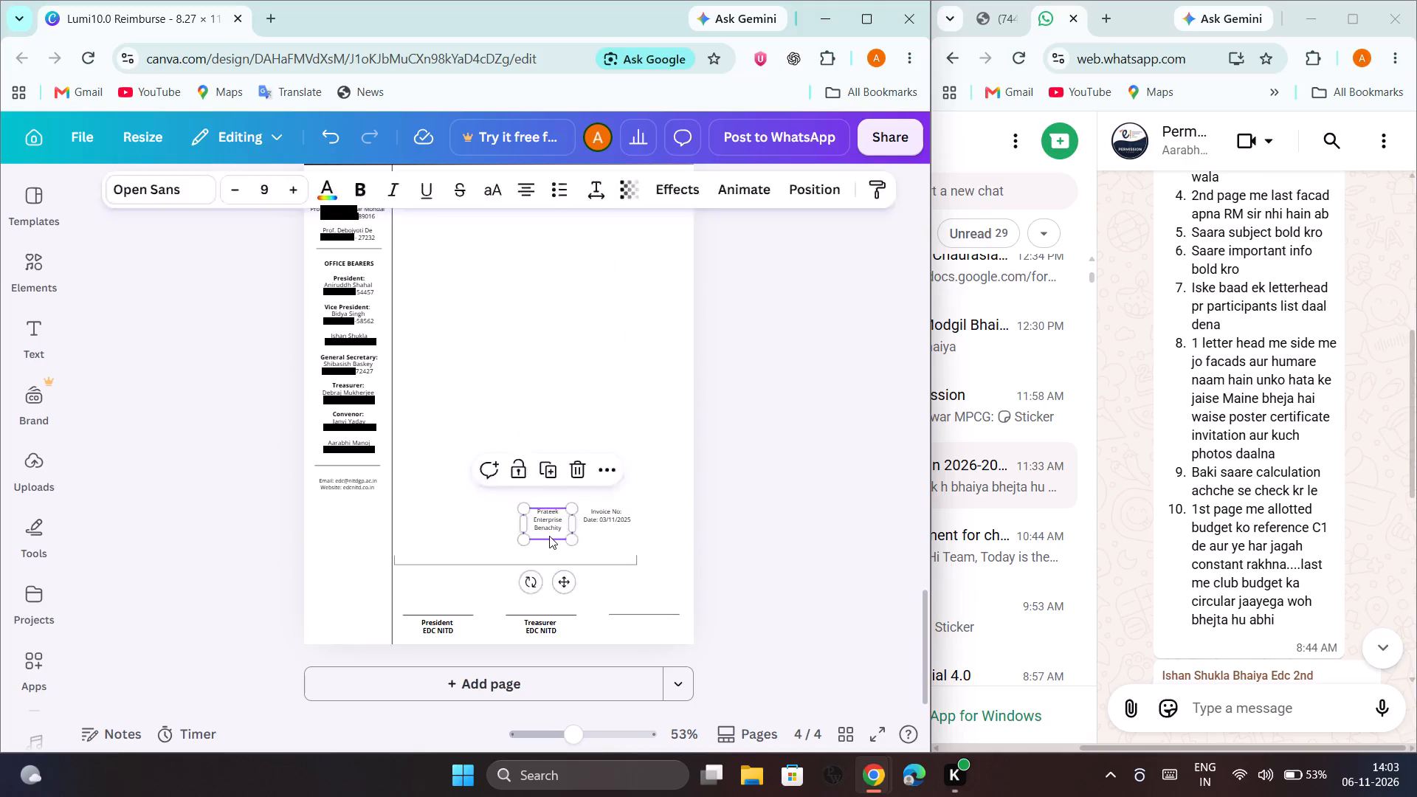
key("Delete")
left_click(608, 520)
key("Delete")
left_click(593, 564)
key("Delete")
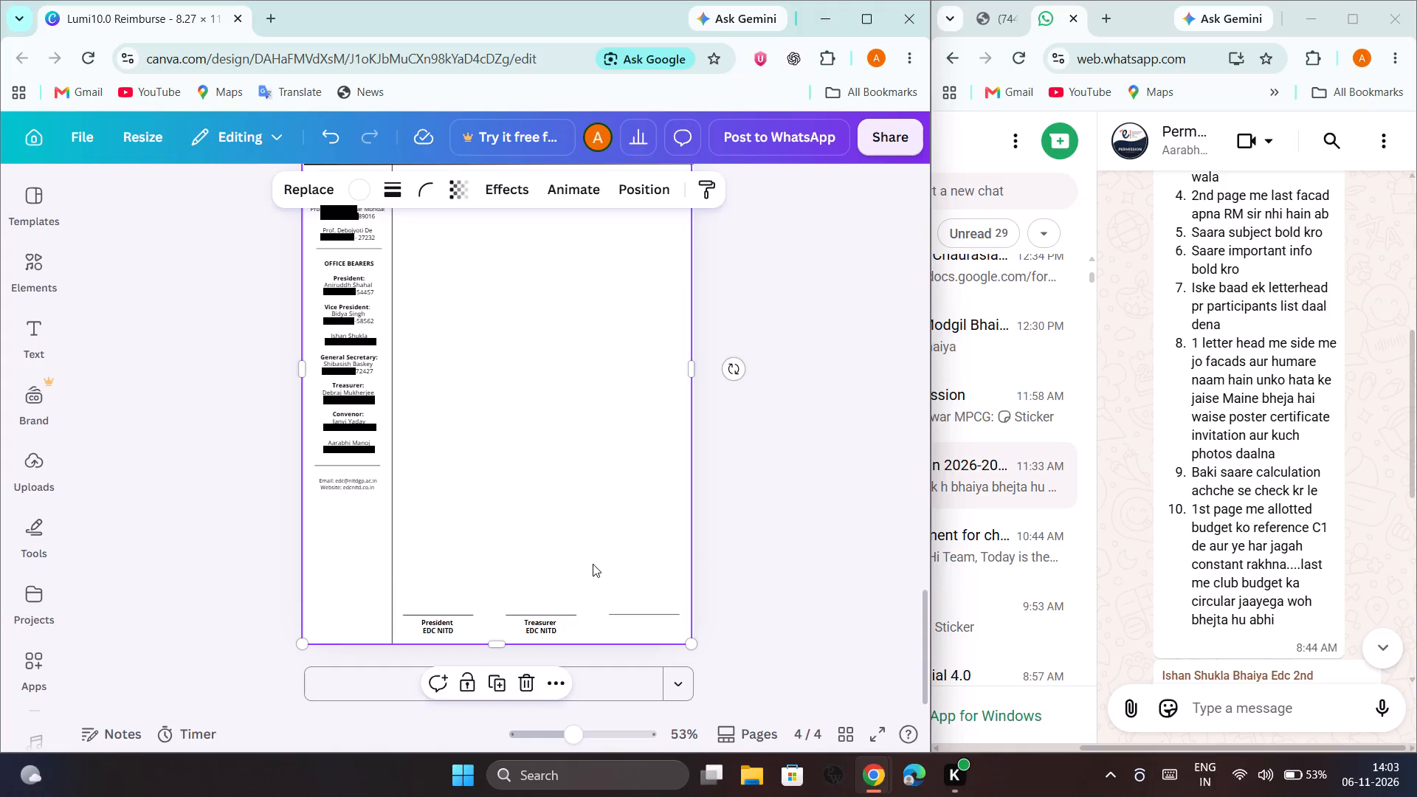
key("Delete")
Delete the three signature lines and the President and Treasurer labels at the bottom of page 4.
left_click(627, 614)
key("Delete")
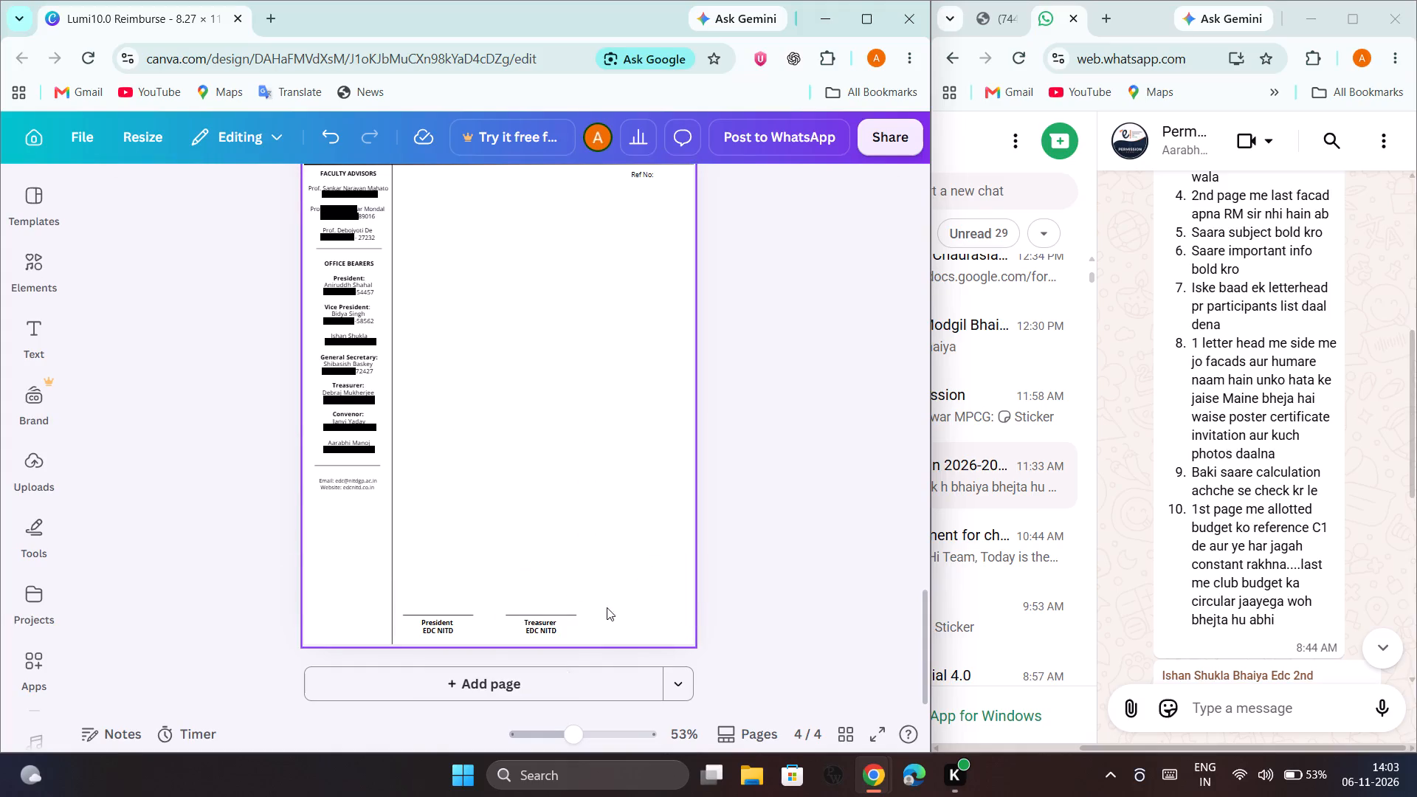
left_click(553, 619)
key("Delete")
left_click(546, 607)
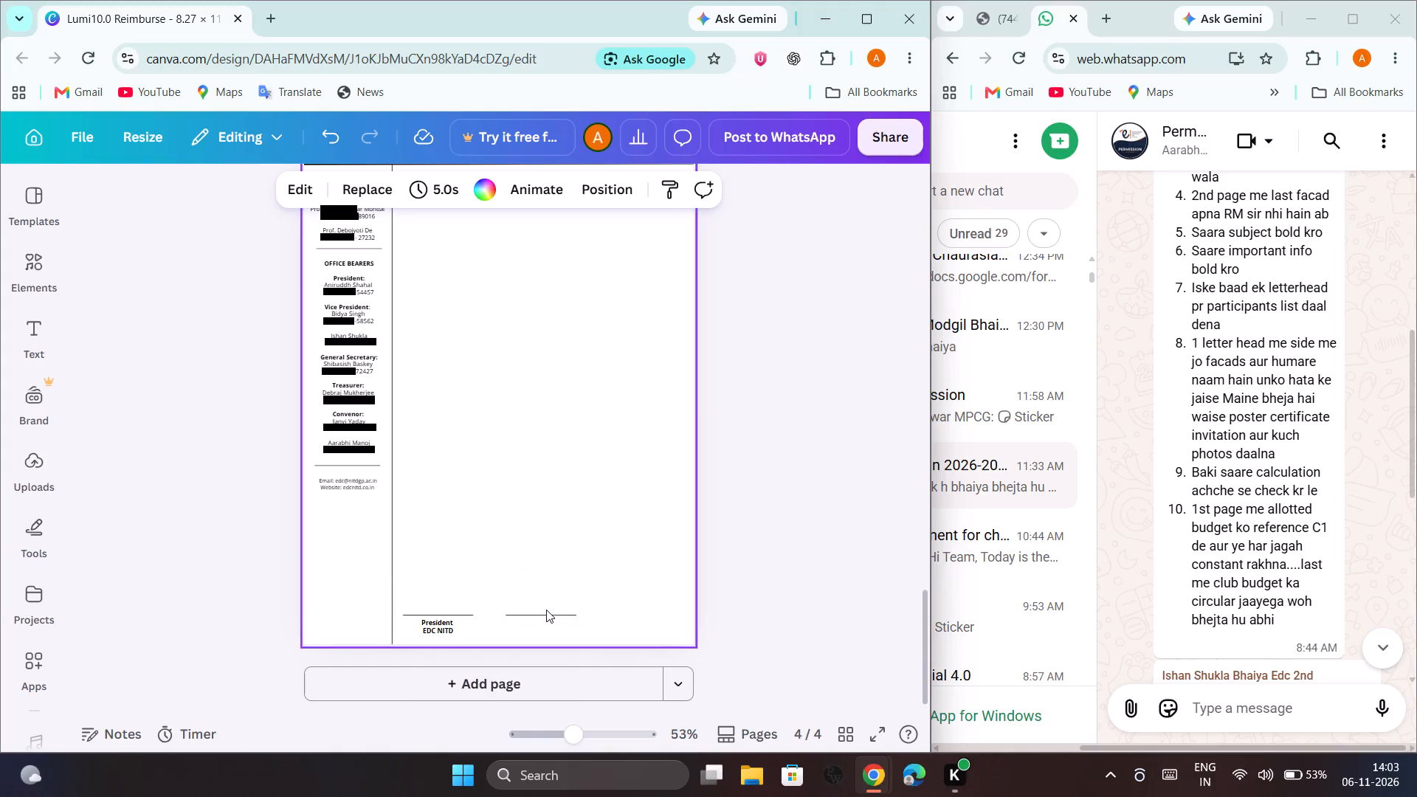
left_click(548, 614)
key("Delete")
left_click(453, 624)
key("Delete")
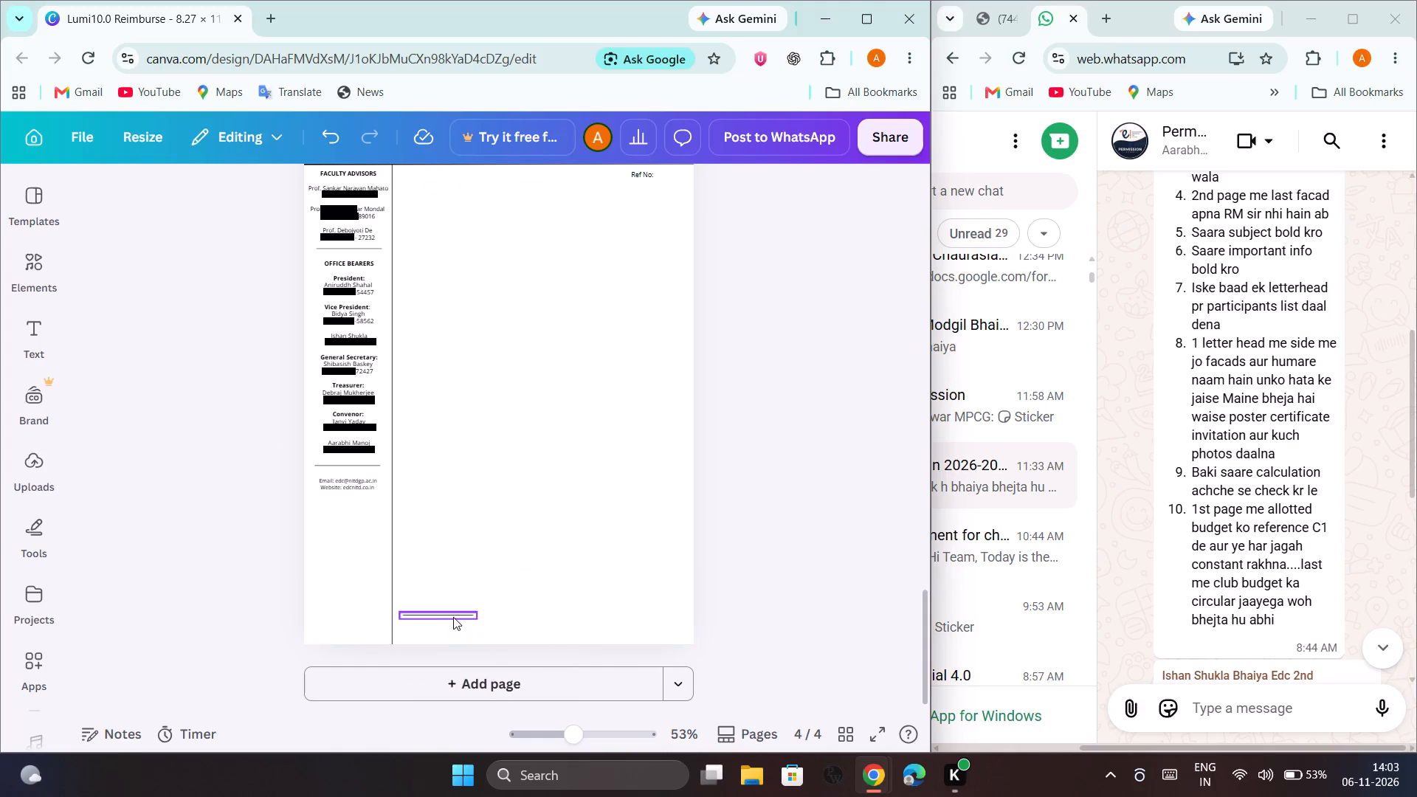
left_click(452, 616)
key("Delete")
Compare page 4 with the page 3 letterhead and delete the Ref No. label from page 4.
scroll(489, 507, "up", 4)
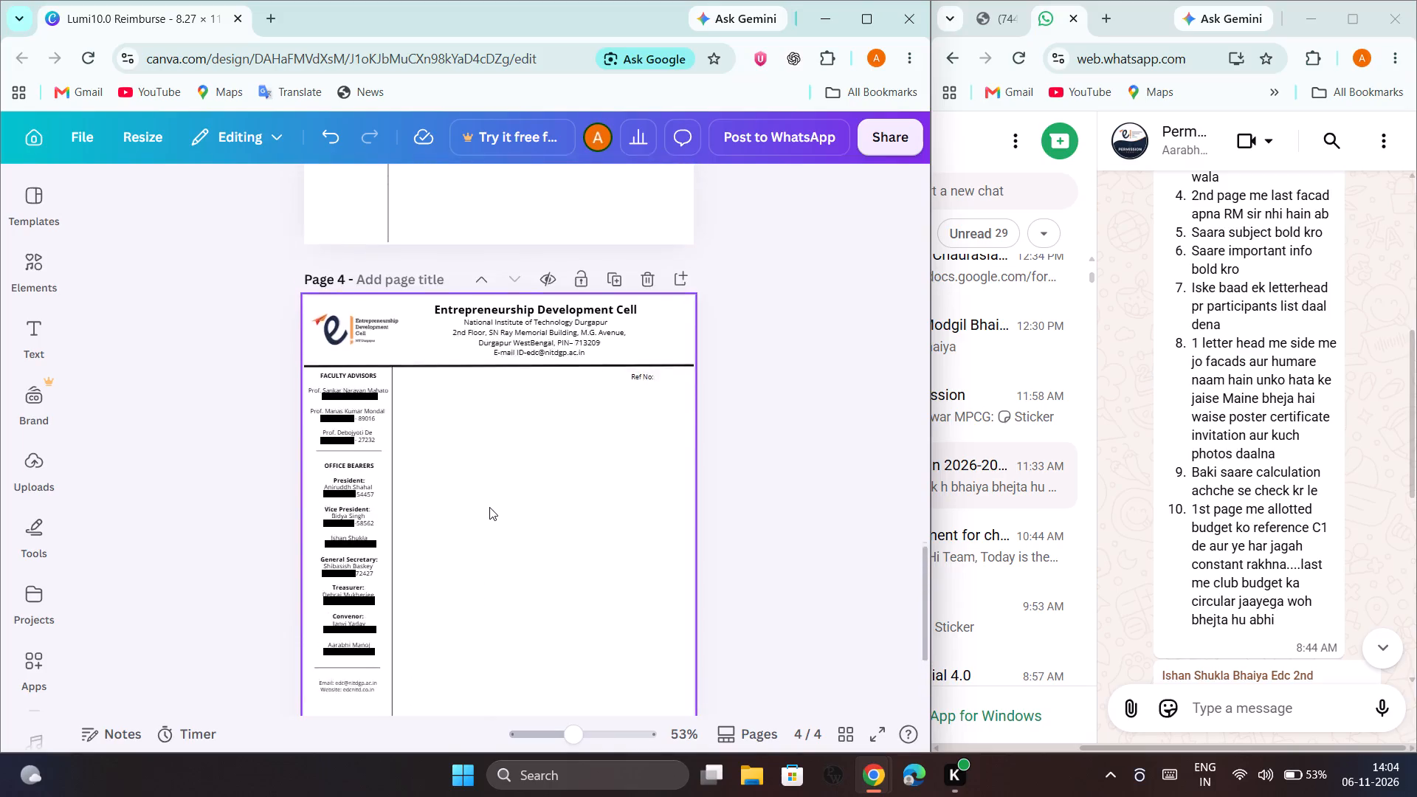
scroll(489, 507, "up", 4)
scroll(489, 507, "down", 2)
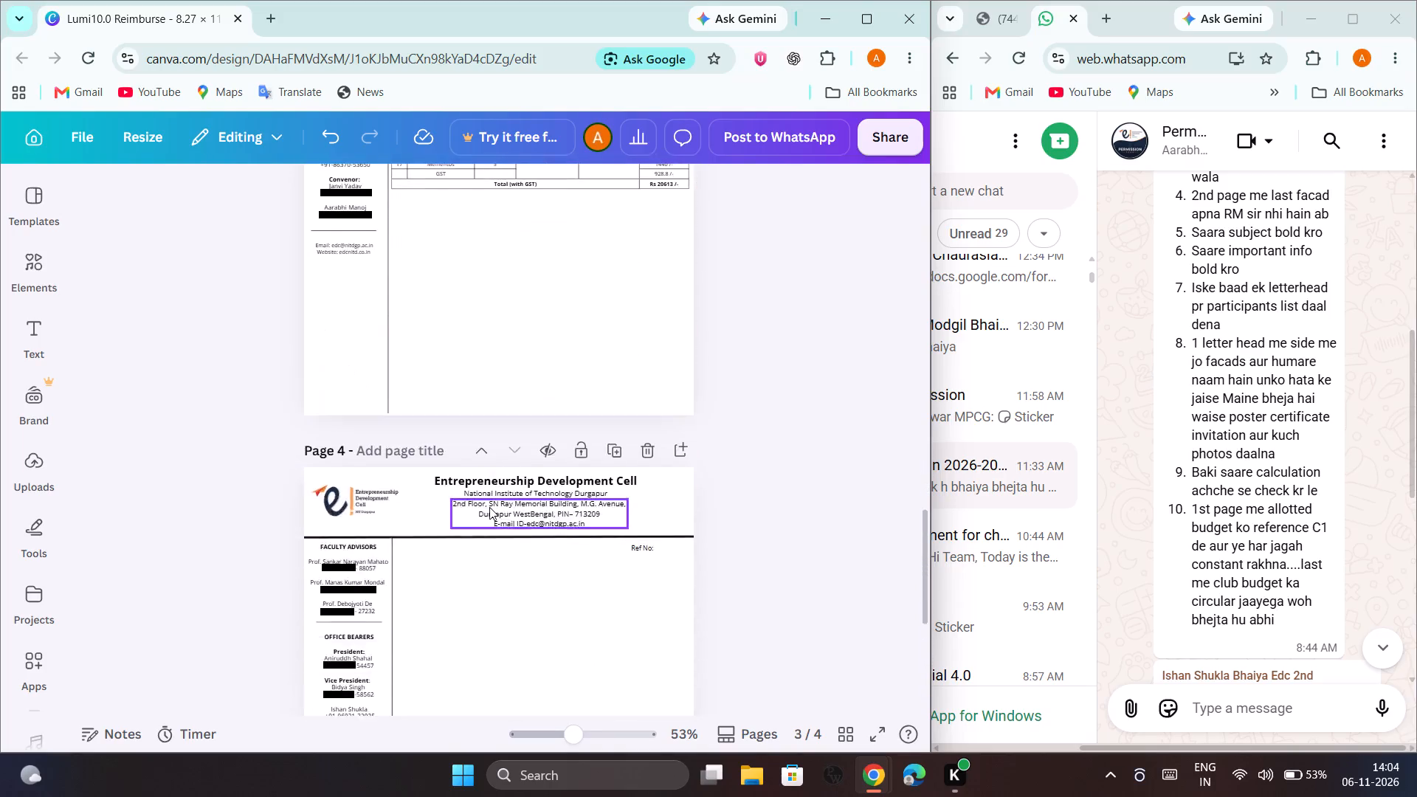
scroll(489, 507, "down", 1)
scroll(489, 507, "up", 3)
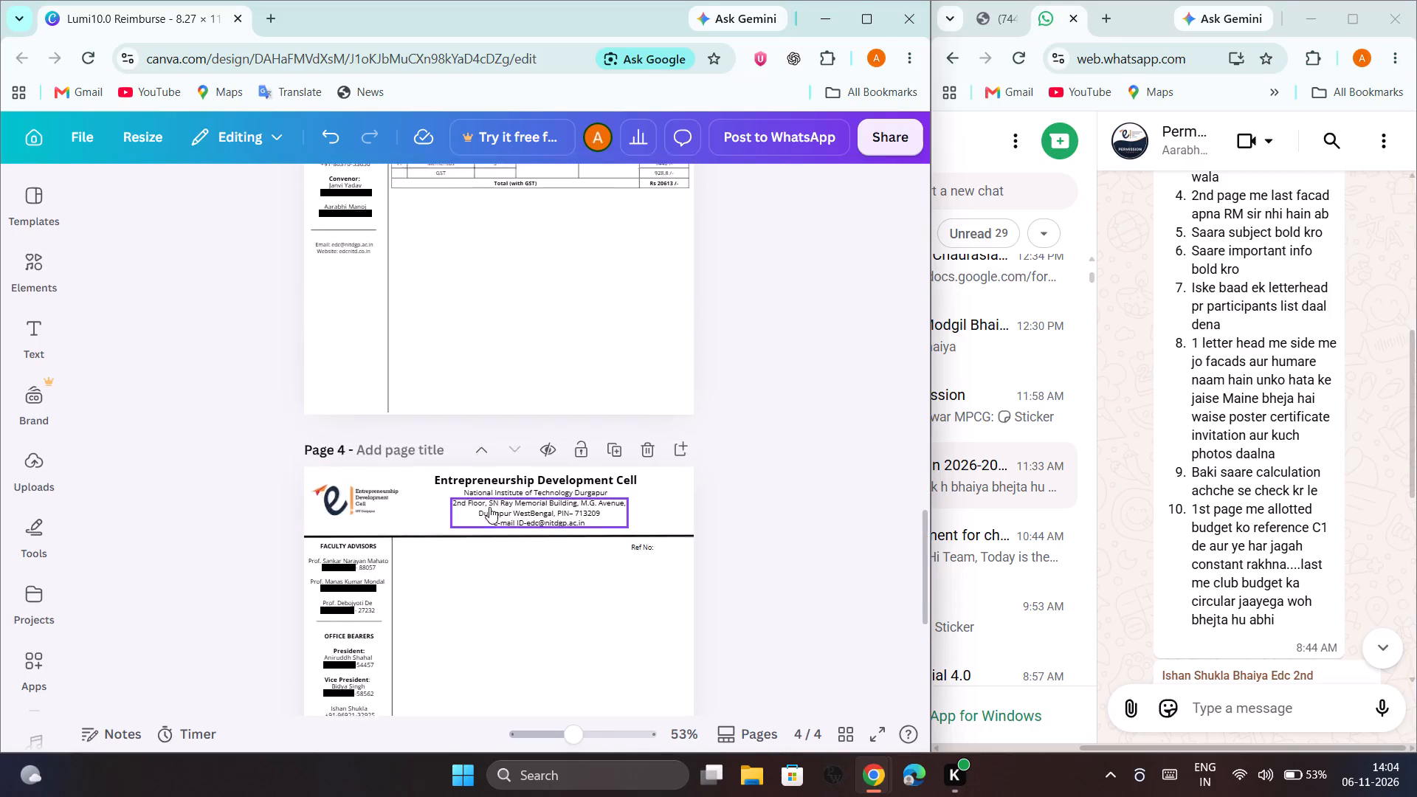
scroll(489, 507, "up", 1)
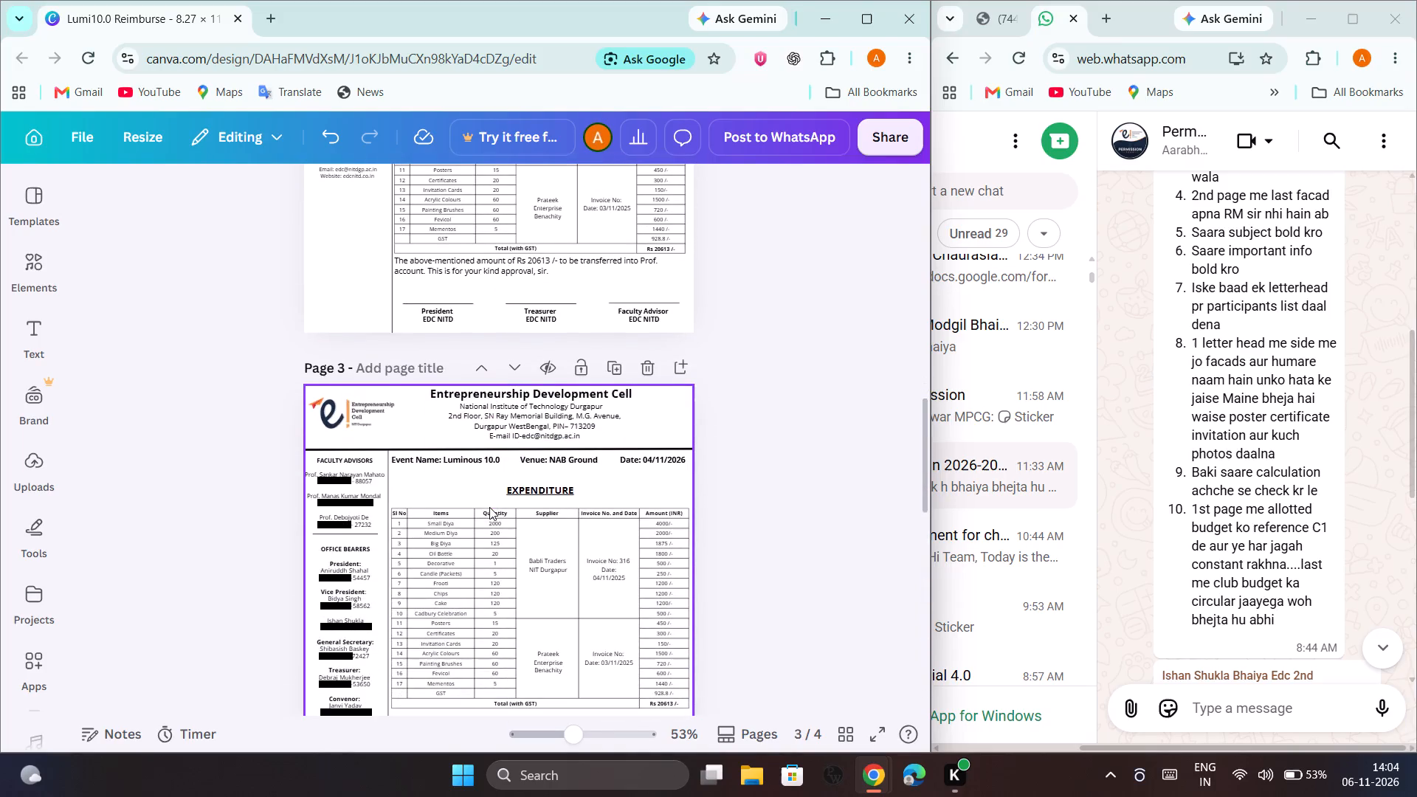
scroll(489, 507, "down", 5)
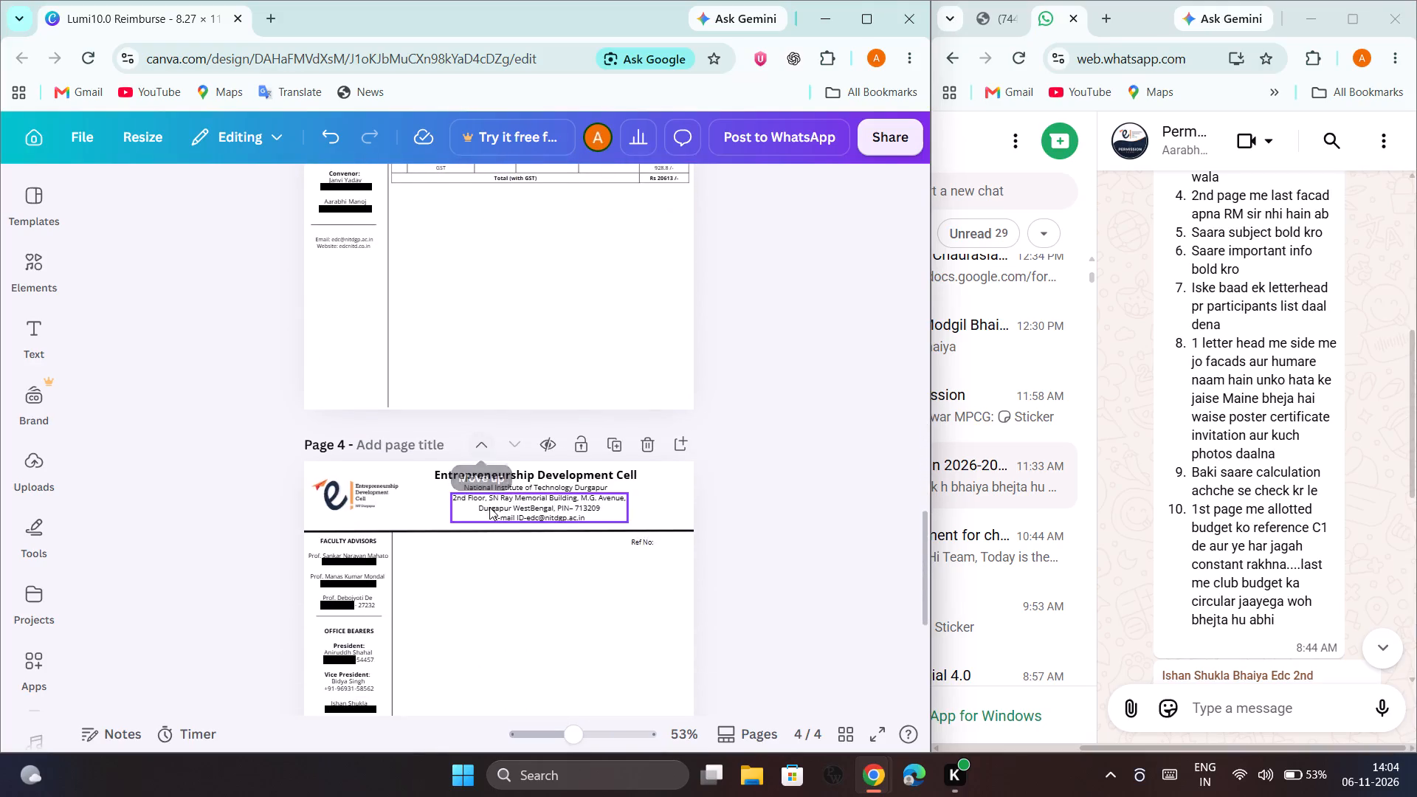
left_click(637, 539)
key("Delete")
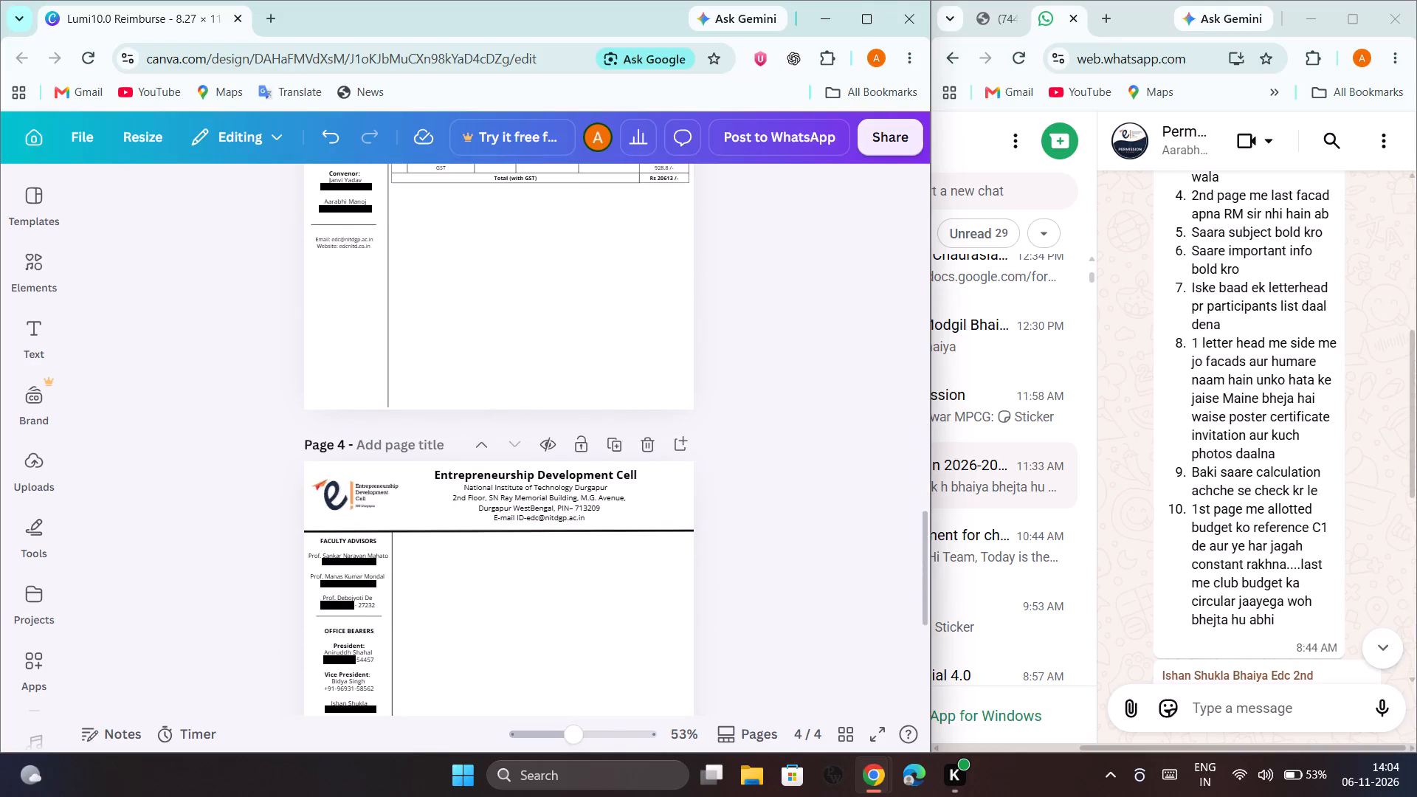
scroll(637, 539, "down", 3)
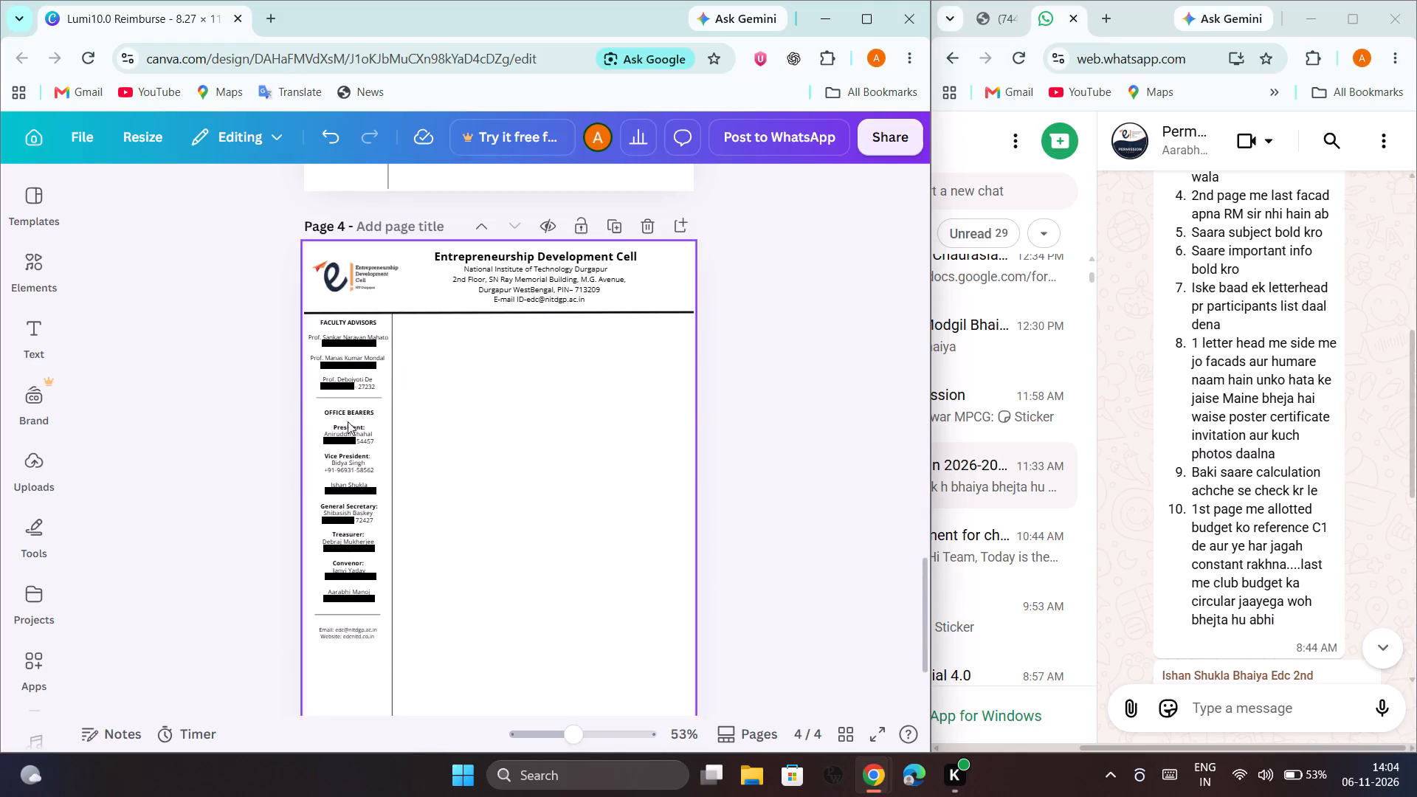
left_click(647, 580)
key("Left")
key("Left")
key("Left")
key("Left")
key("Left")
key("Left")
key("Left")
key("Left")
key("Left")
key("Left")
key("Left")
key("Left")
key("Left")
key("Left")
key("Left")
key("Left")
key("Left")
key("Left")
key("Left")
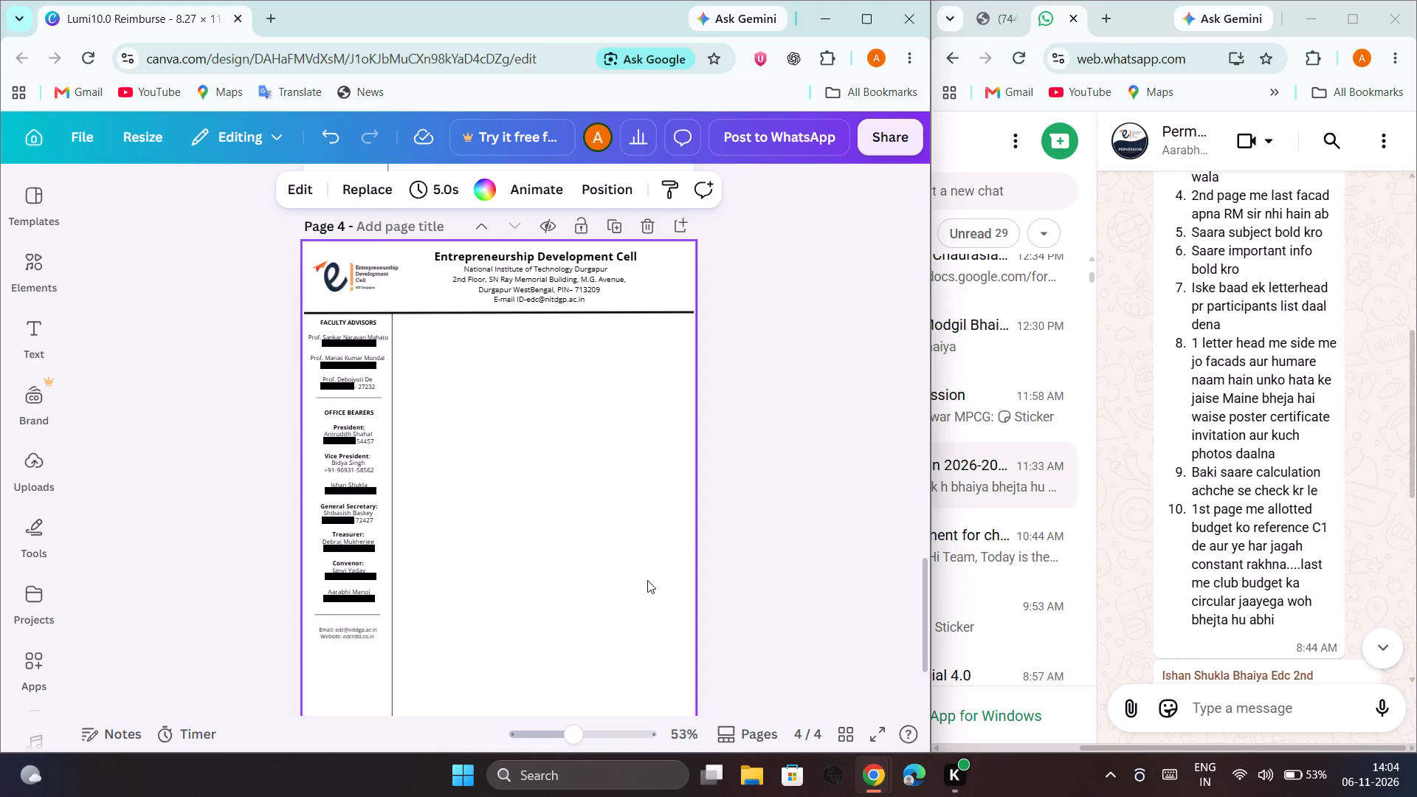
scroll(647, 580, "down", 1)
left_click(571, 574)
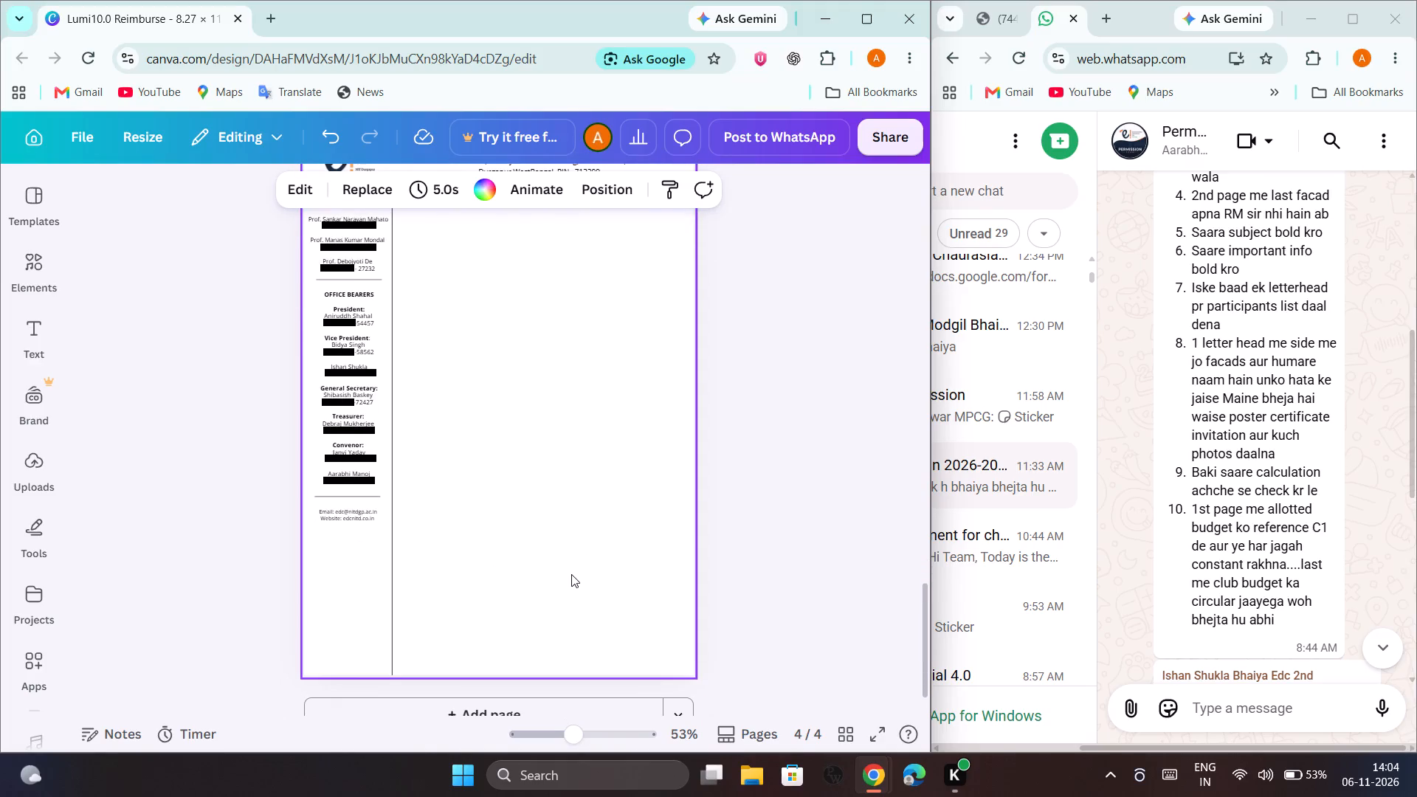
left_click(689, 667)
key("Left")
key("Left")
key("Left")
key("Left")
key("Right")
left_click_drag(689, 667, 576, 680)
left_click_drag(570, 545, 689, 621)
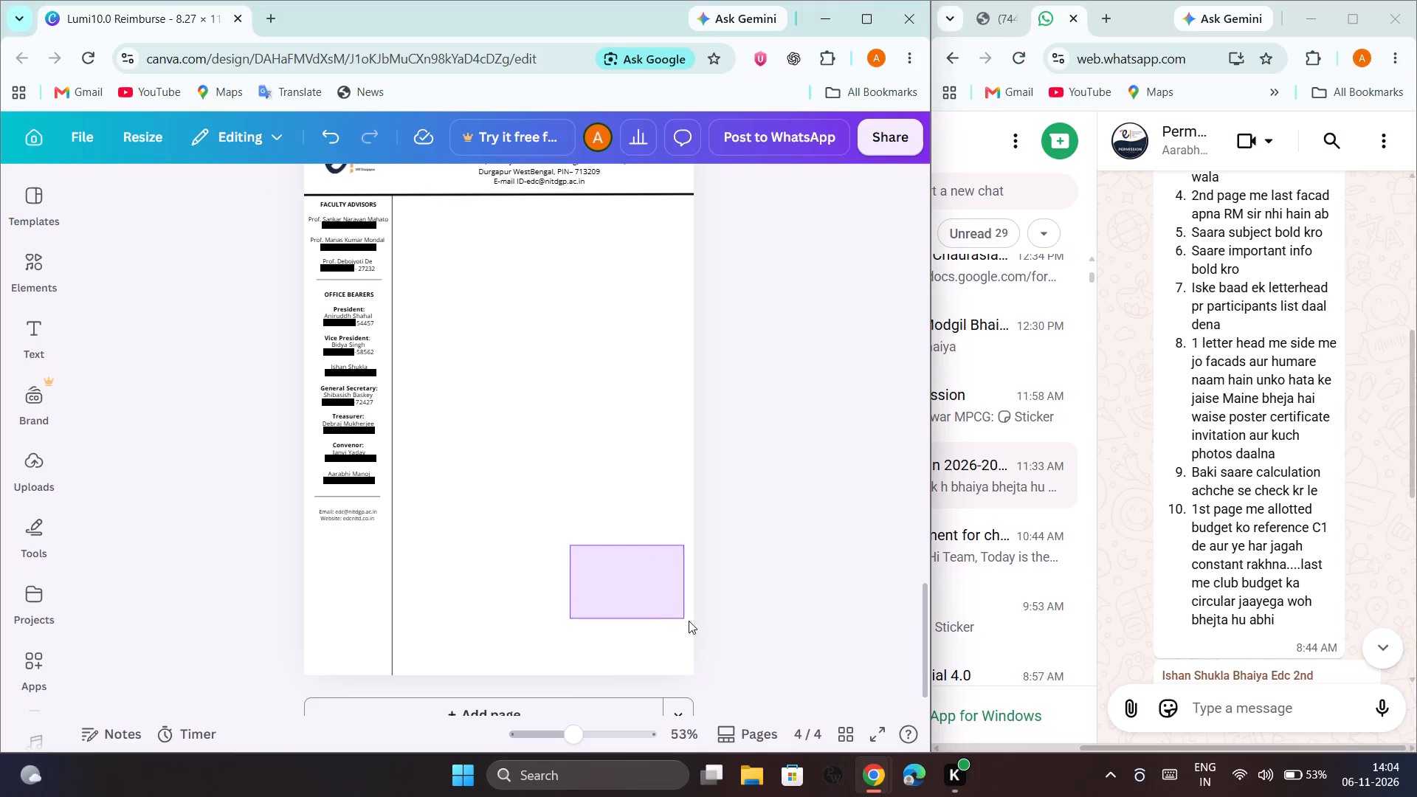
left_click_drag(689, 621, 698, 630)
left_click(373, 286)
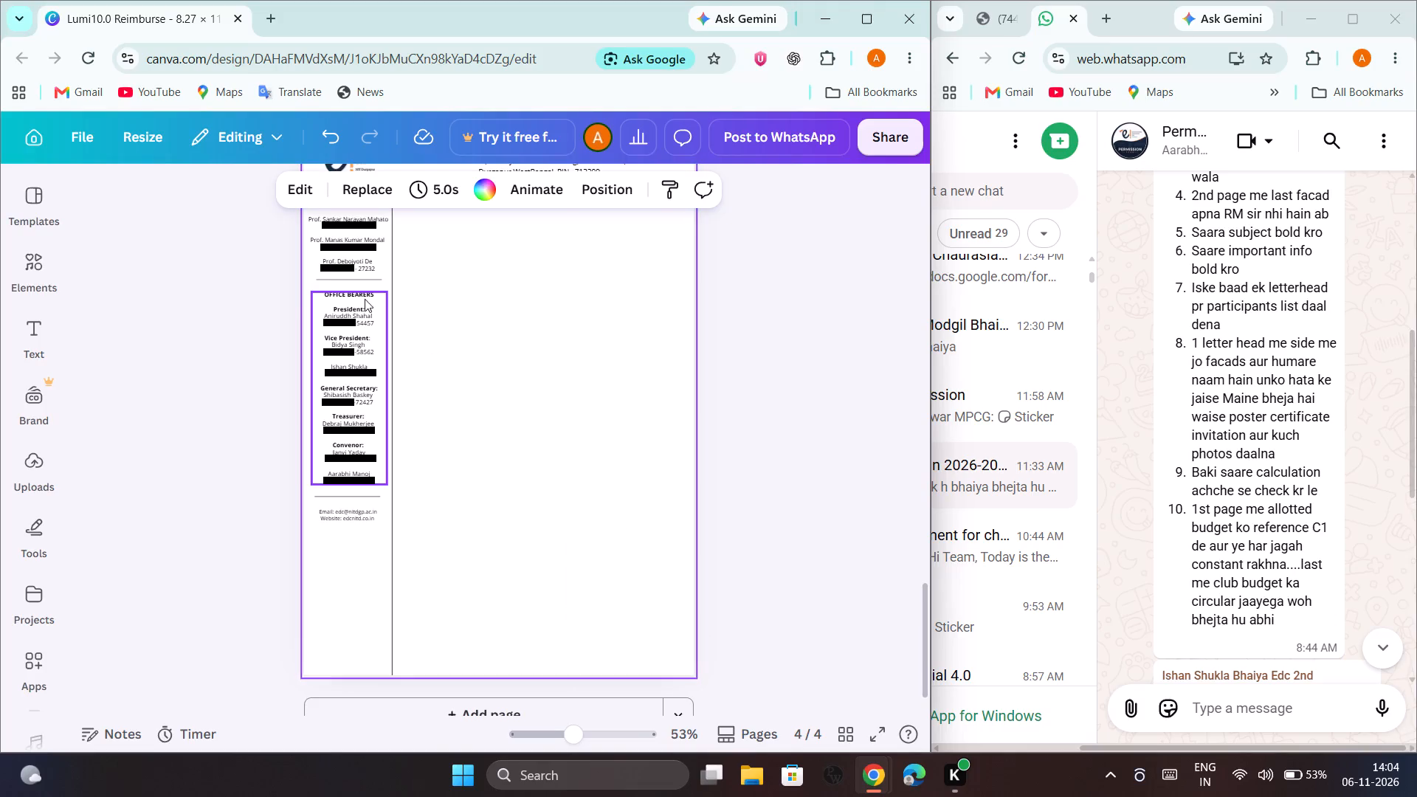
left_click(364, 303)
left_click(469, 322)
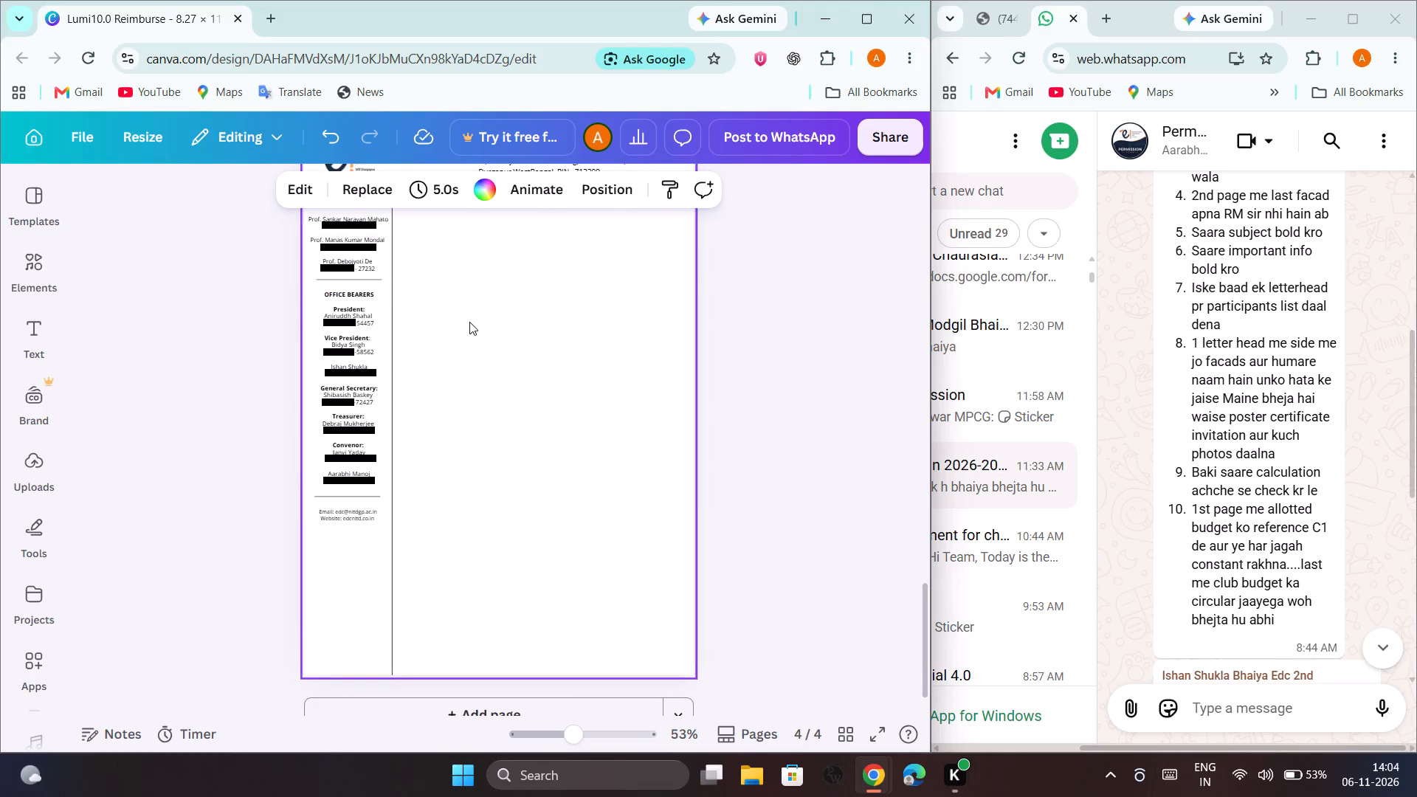
Copy the event name, venue and date line from page 3 onto page 4, nudging it slightly clear of the letterhead lines.
scroll(469, 322, "up", 1)
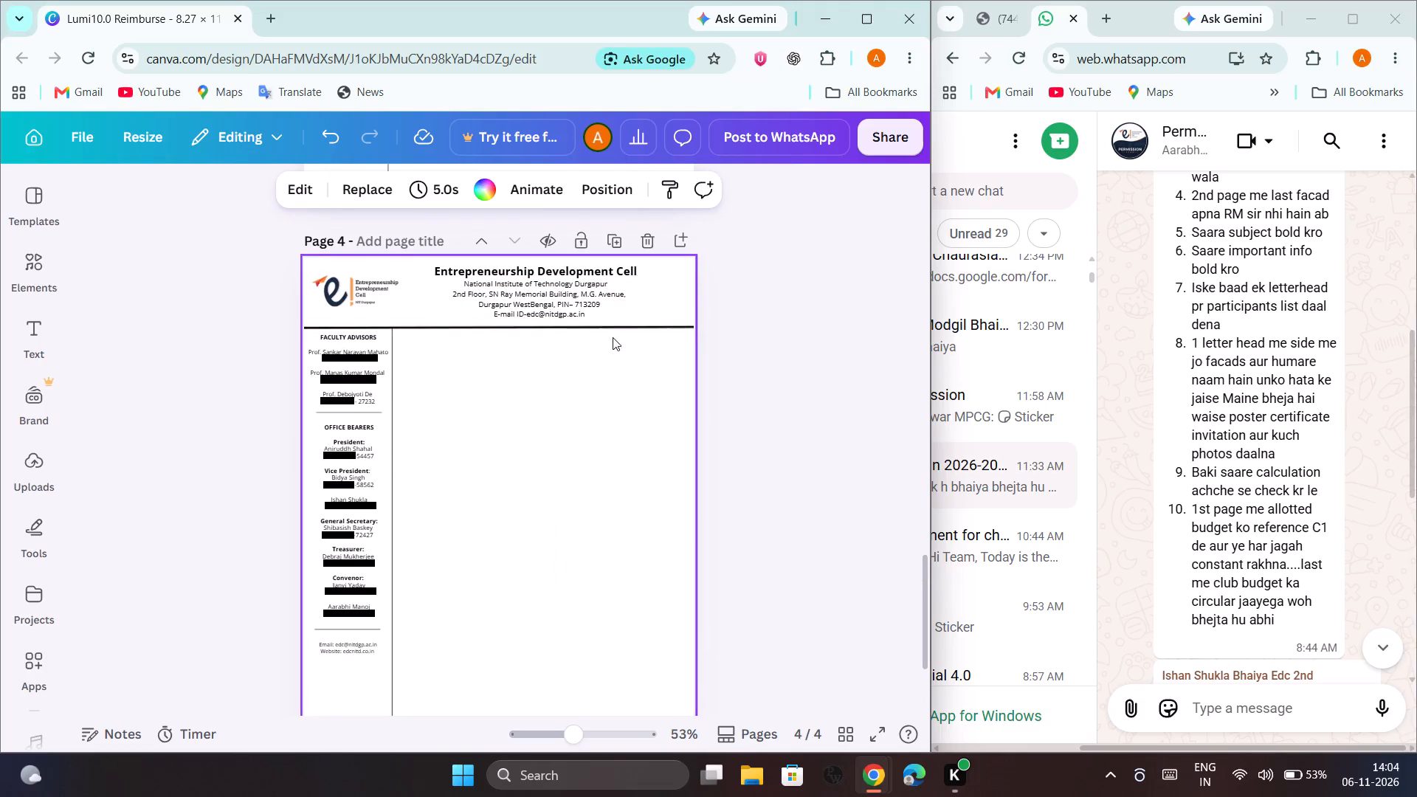
scroll(432, 379, "up", 2)
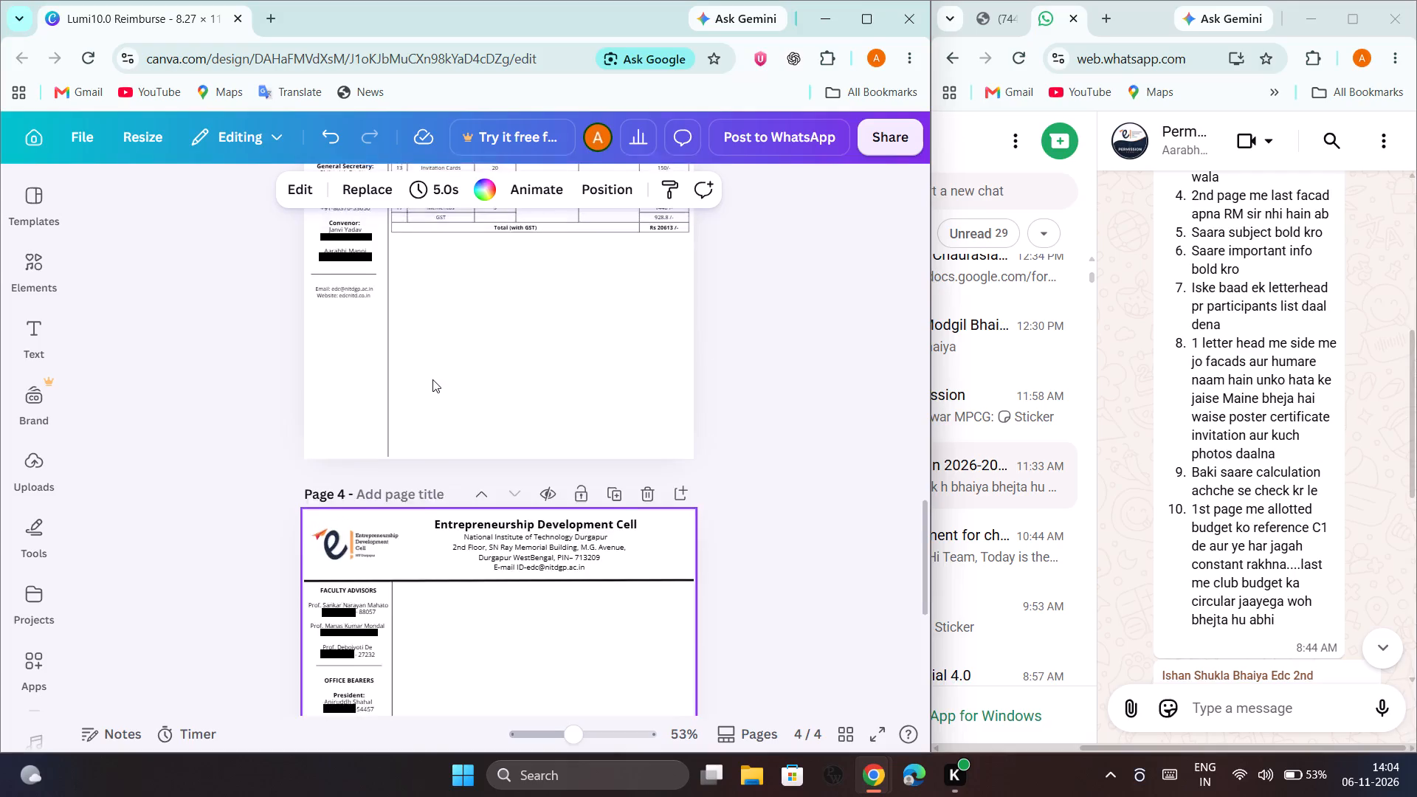
scroll(432, 379, "up", 3)
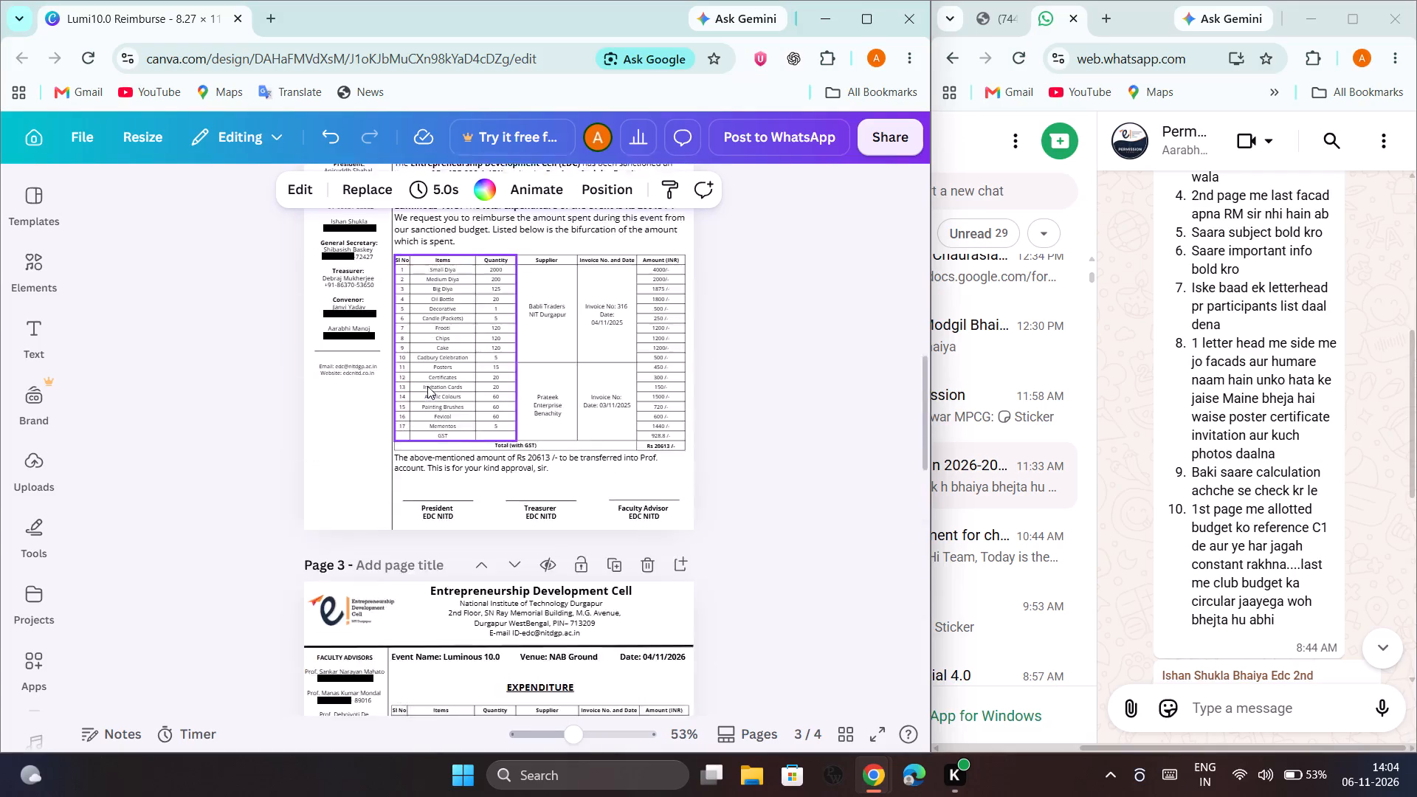
scroll(427, 386, "down", 5)
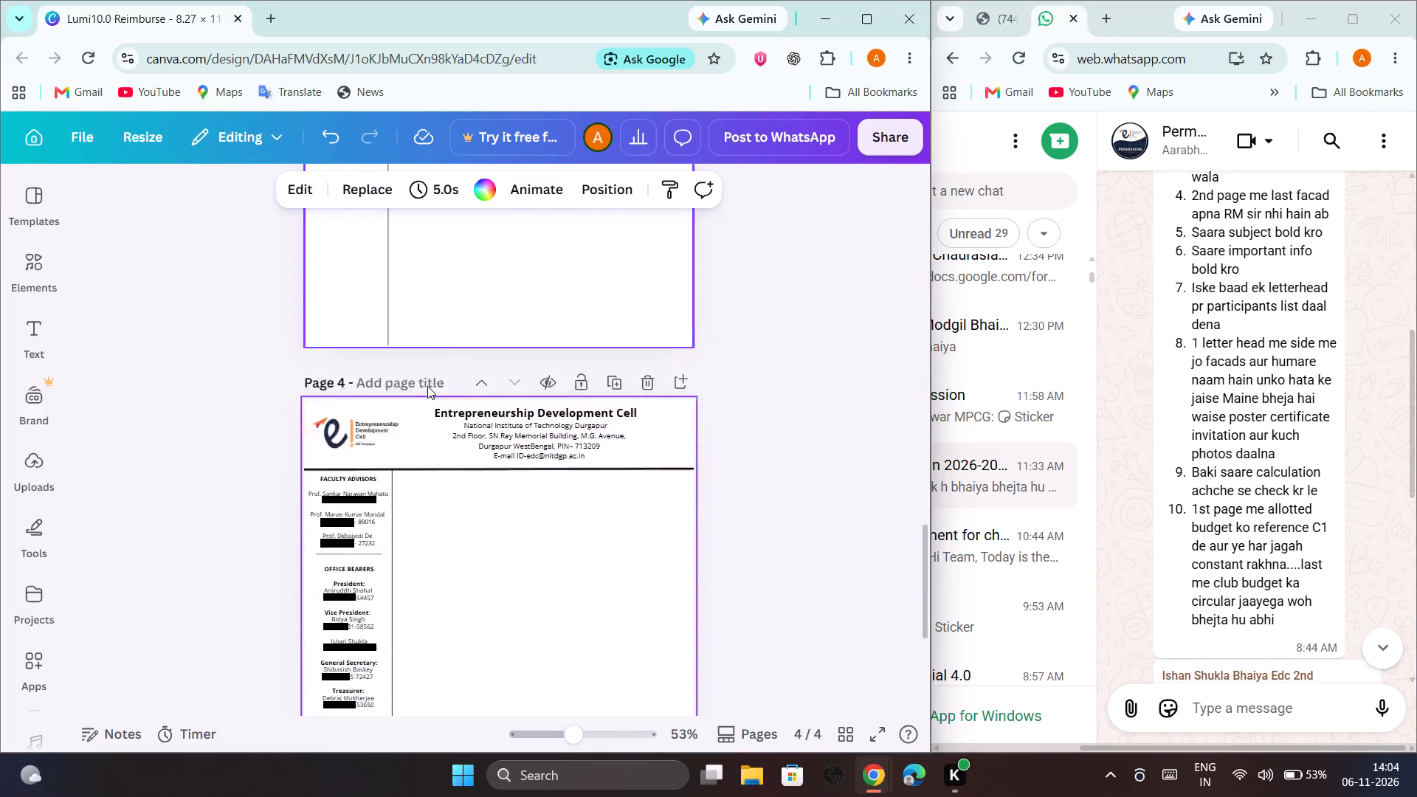
scroll(427, 386, "down", 4)
scroll(427, 386, "up", 3)
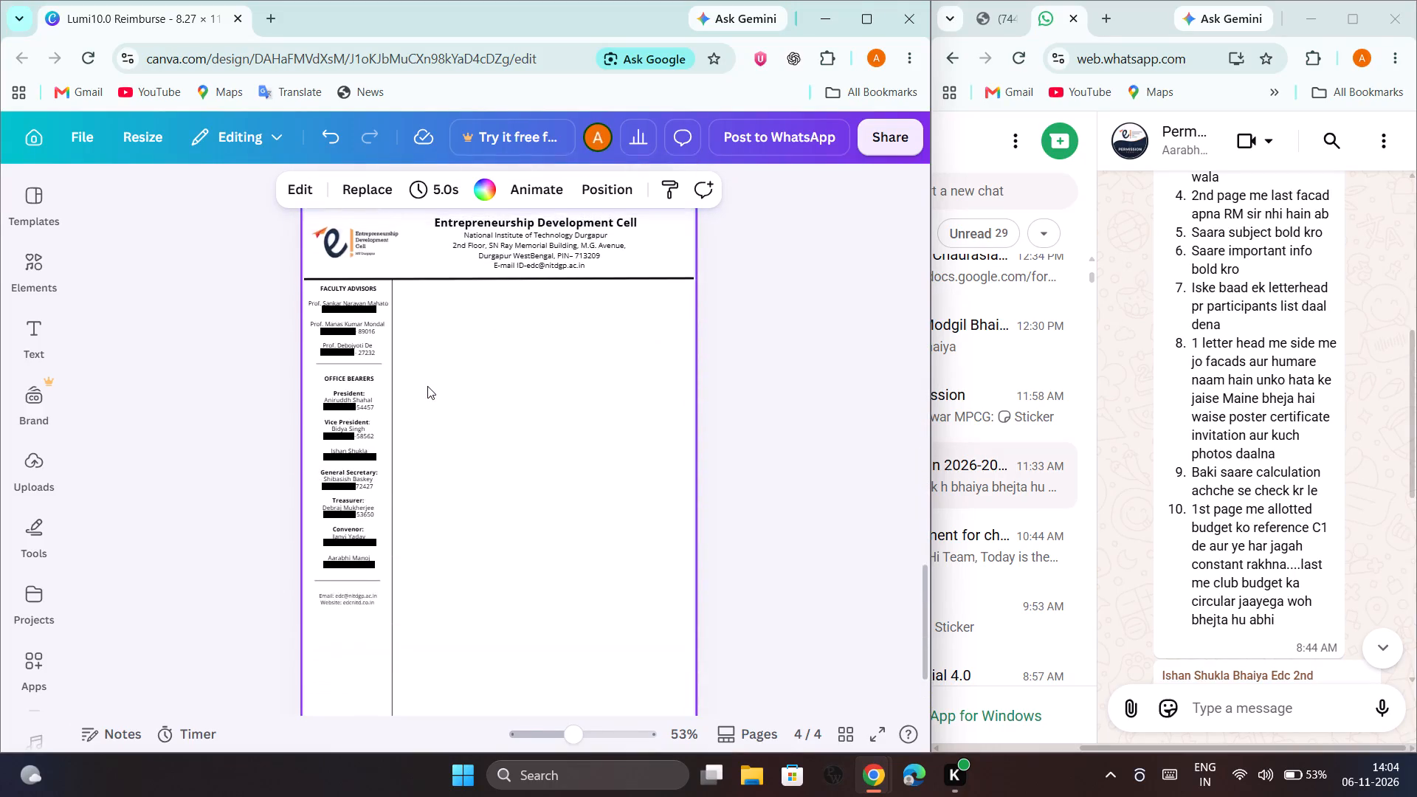
scroll(427, 386, "up", 5)
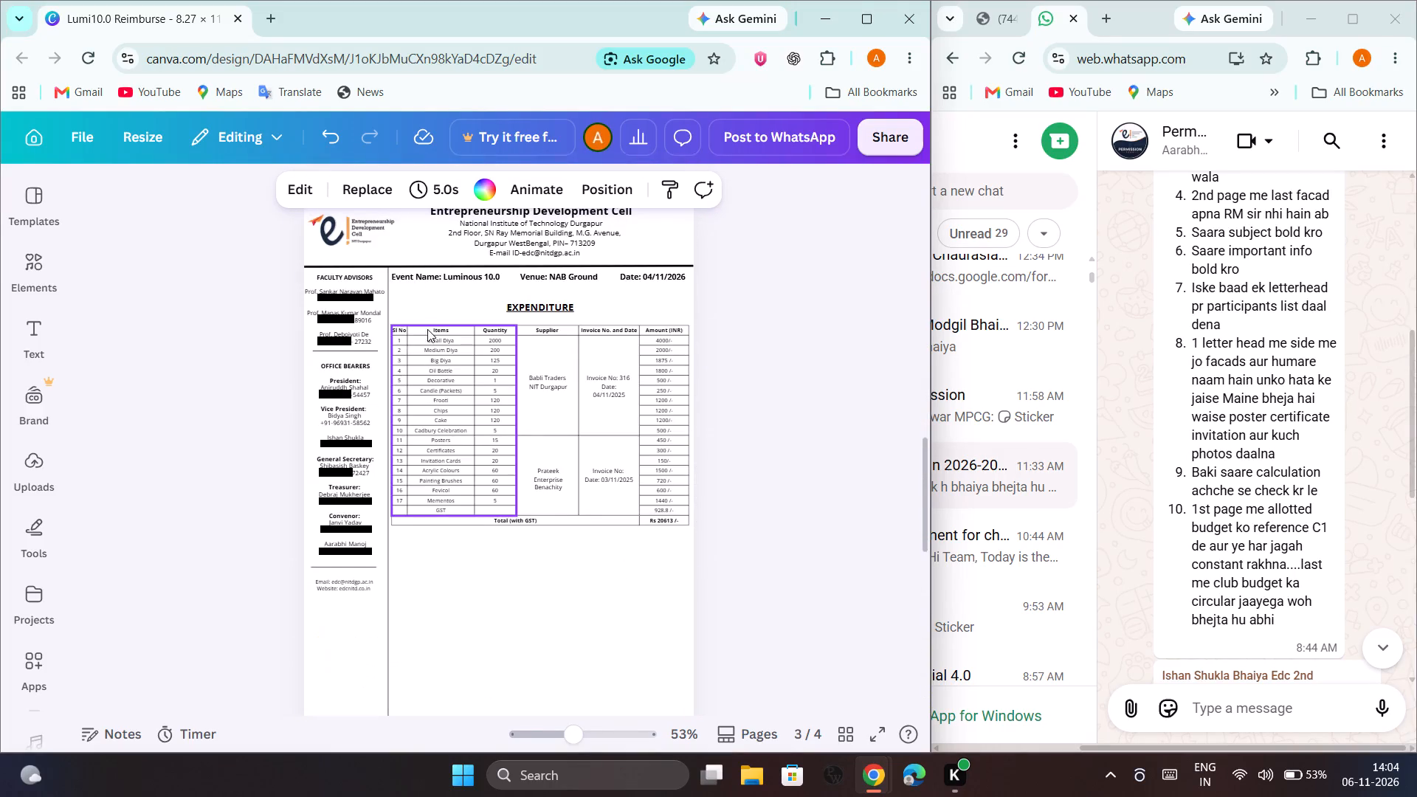
left_click(432, 280)
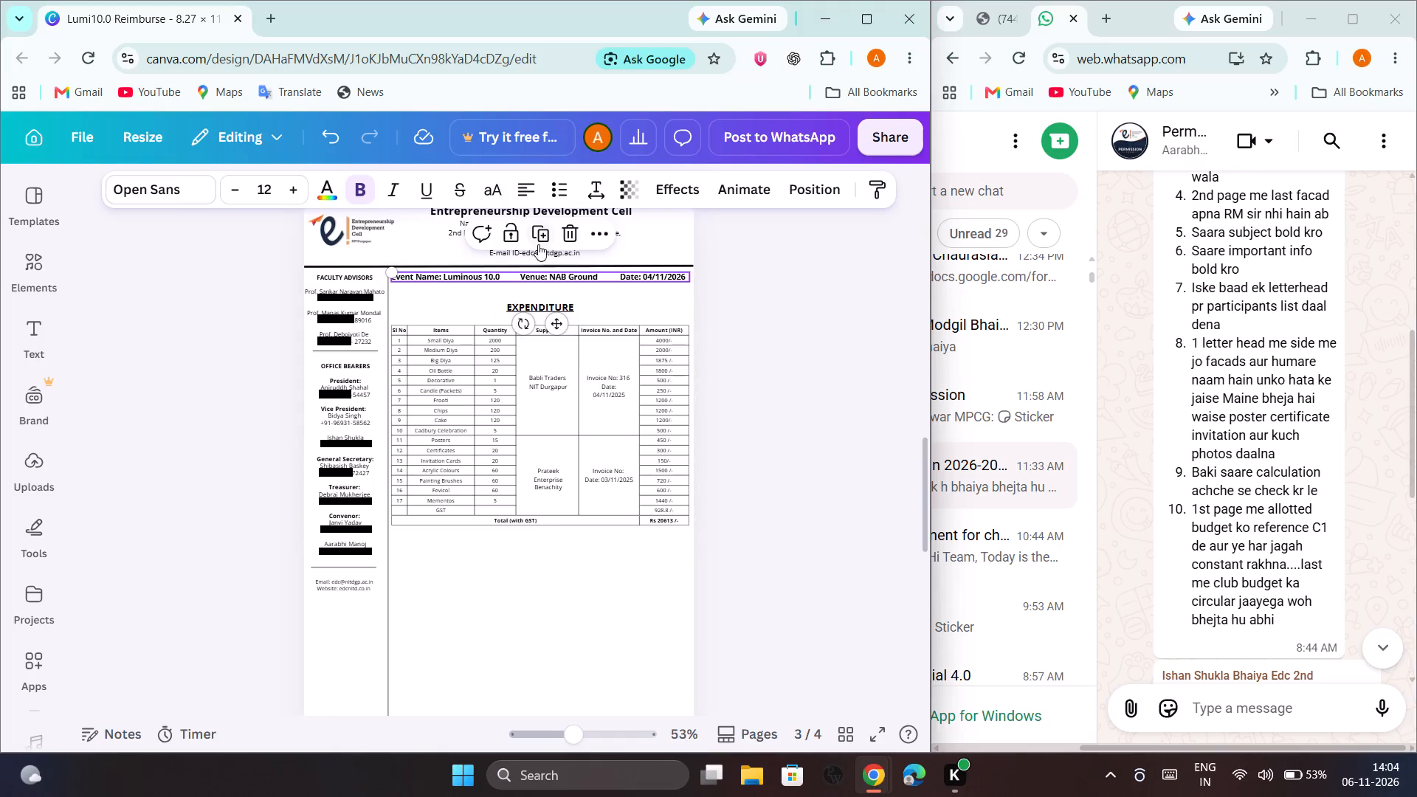
left_click(599, 237)
left_click(636, 271)
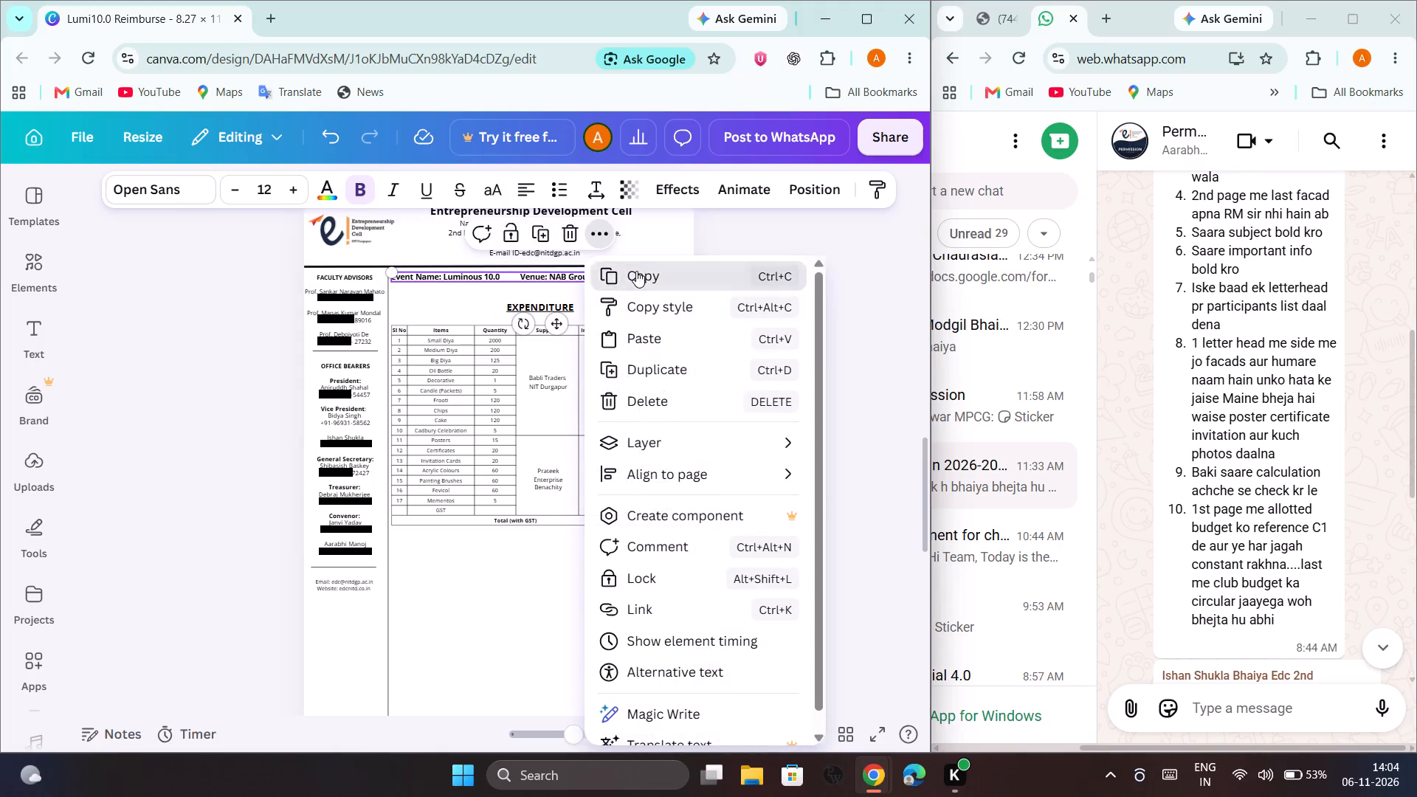
scroll(531, 513, "down", 3)
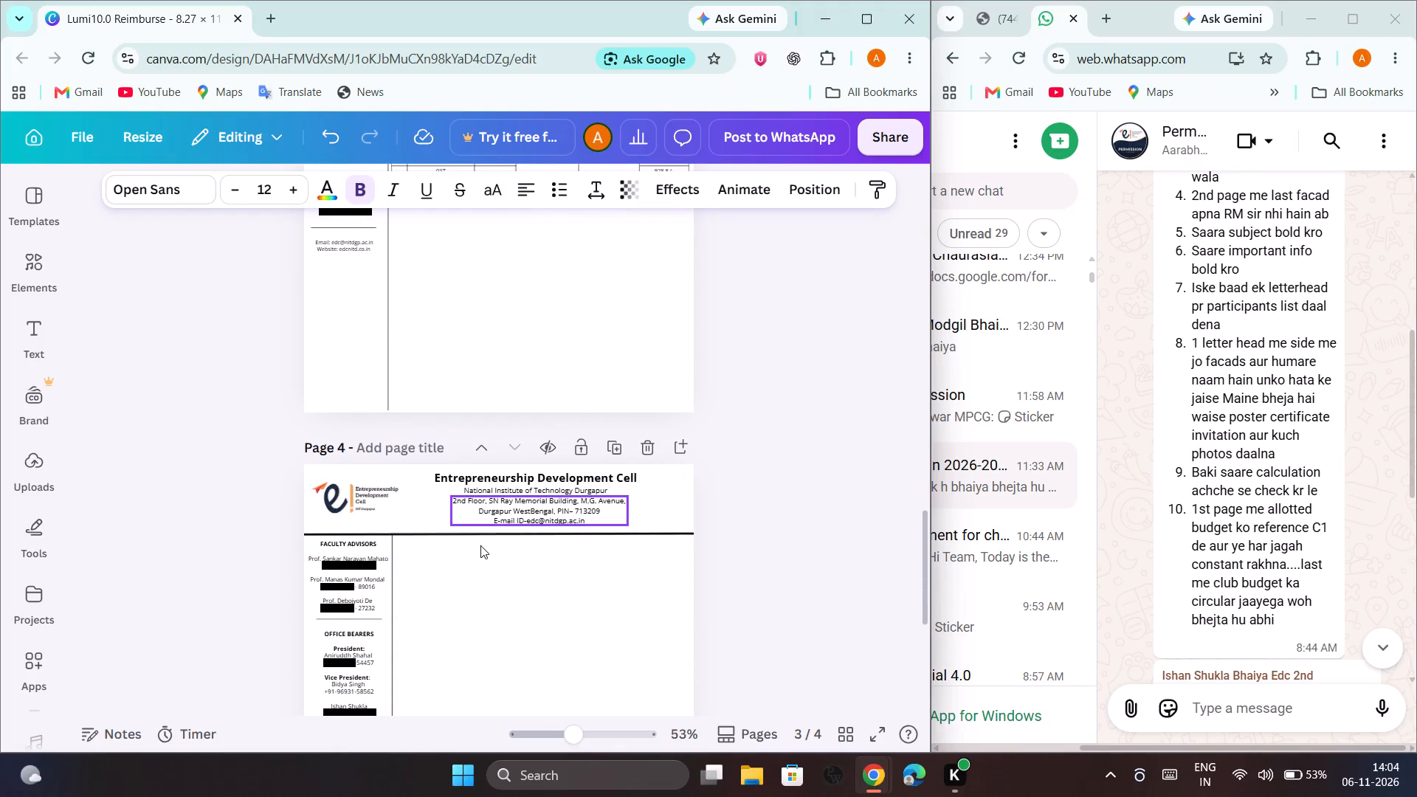
left_click(480, 545)
key("ctrl+v")
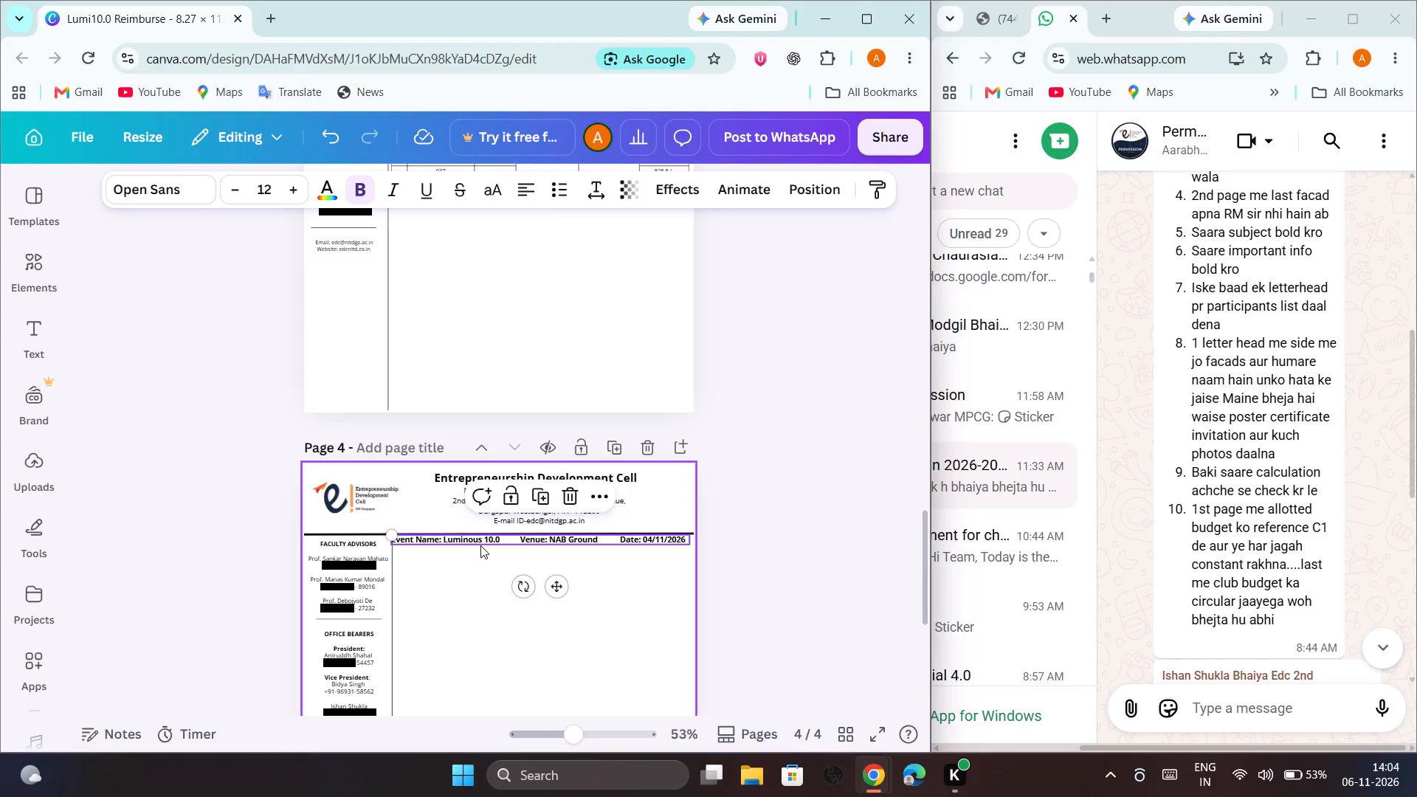
key("Down")
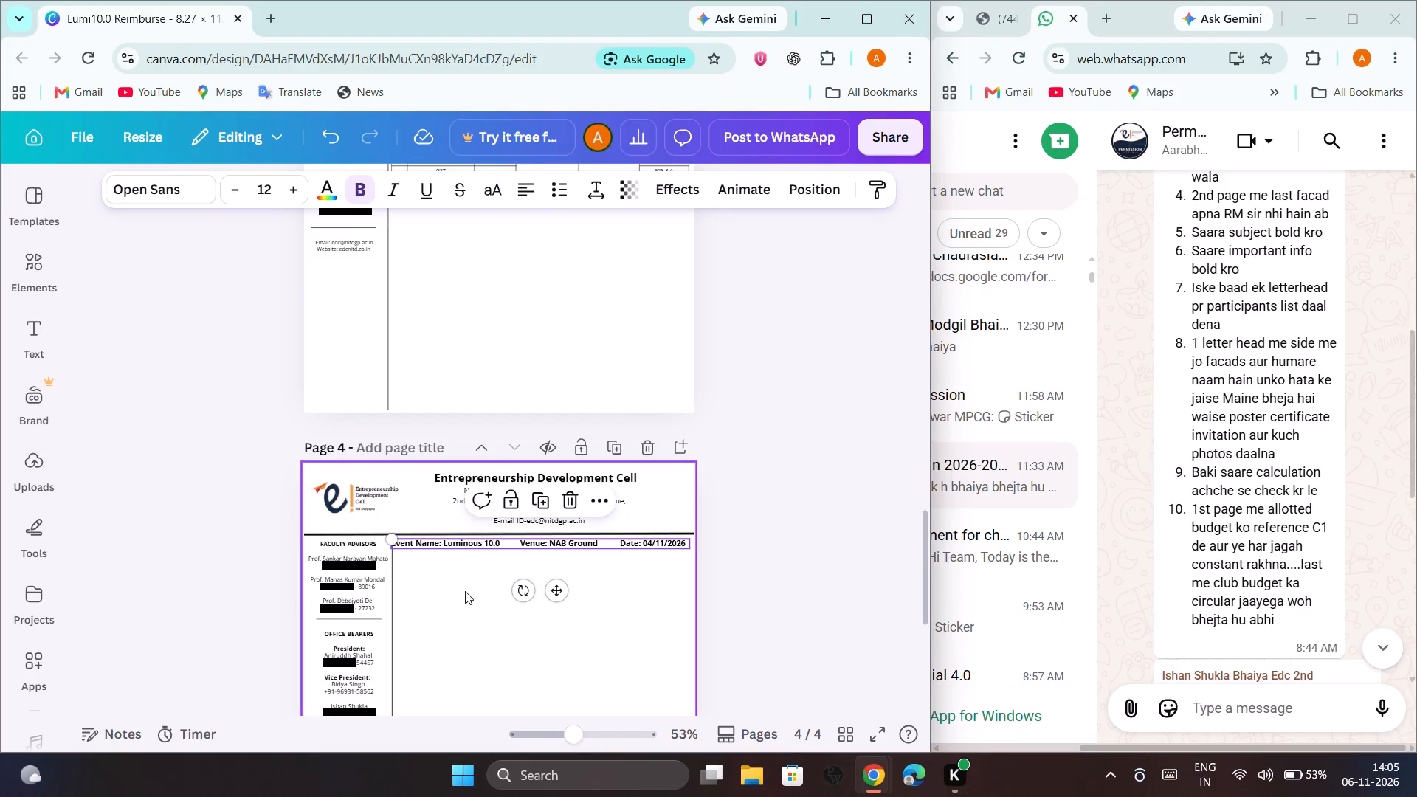
key("Right")
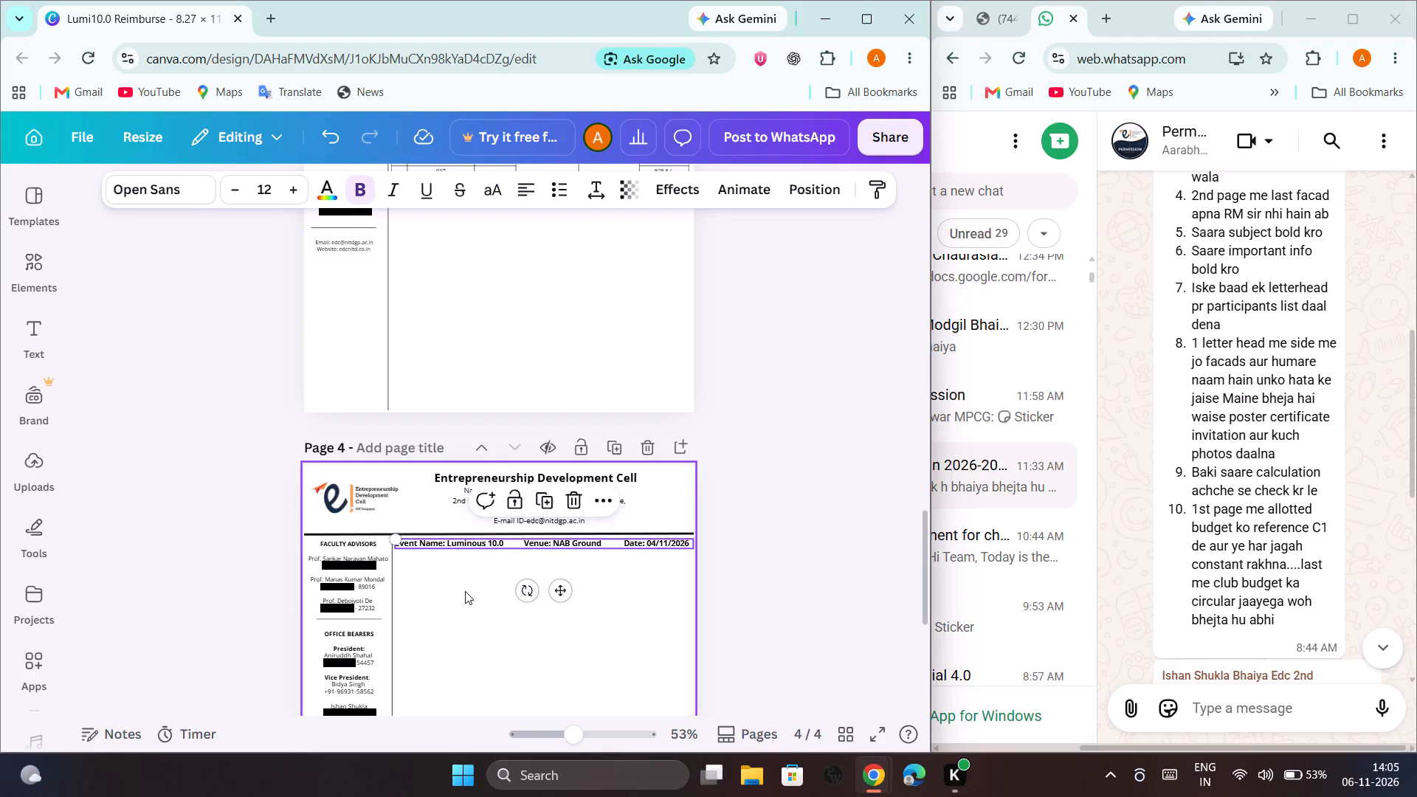
left_click(257, 590)
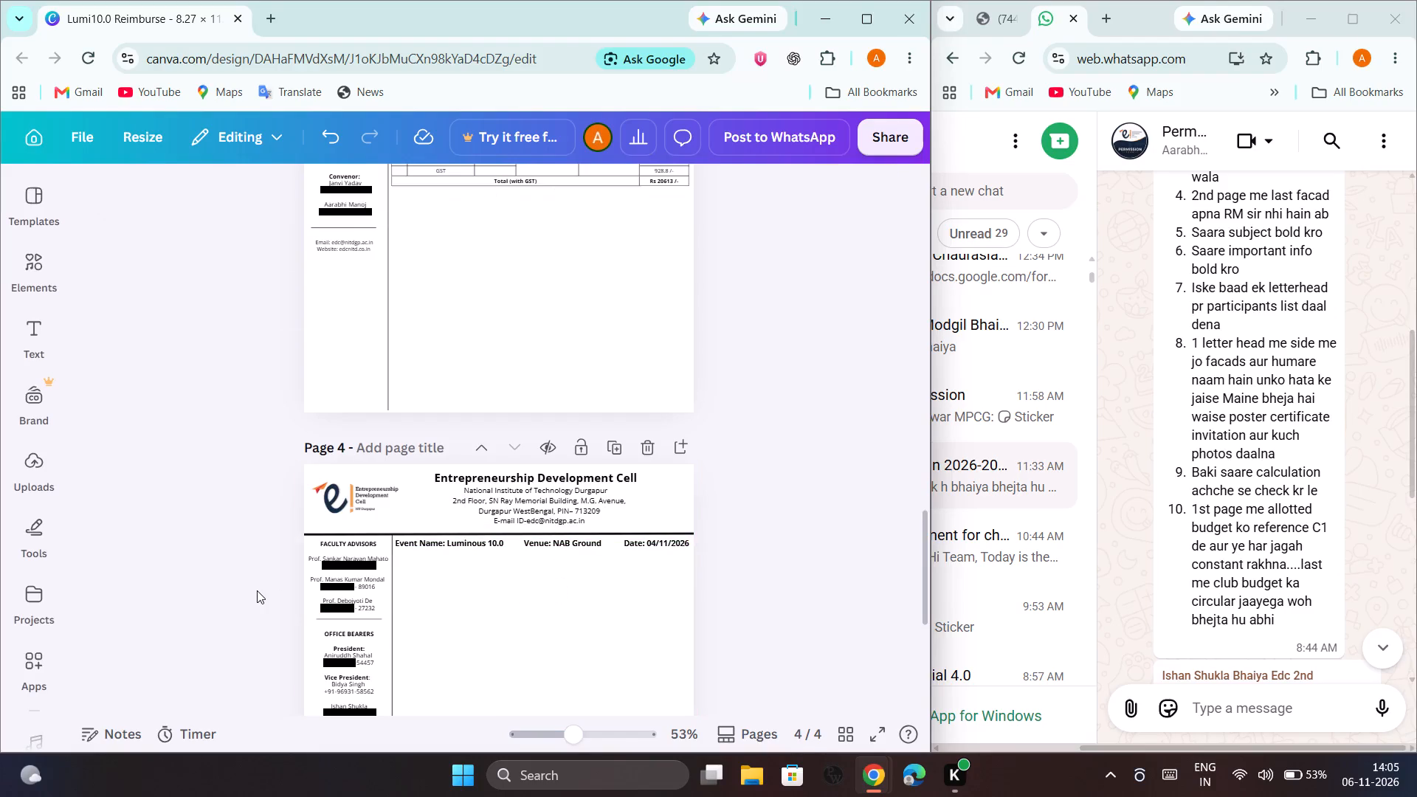
Copy the underlined EXPENDITURE heading from page 3 onto page 4 below the event details line.
scroll(417, 443, "up", 1)
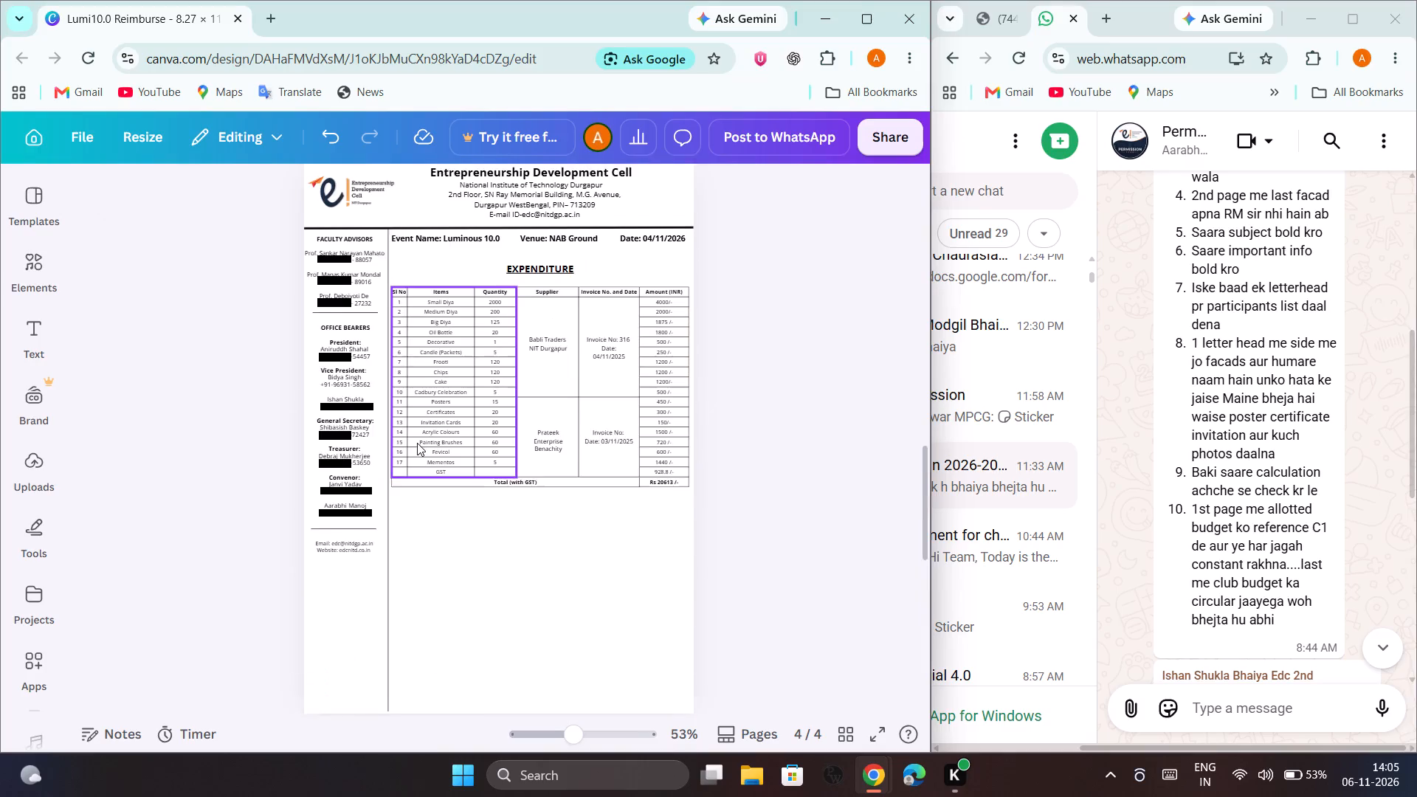
scroll(417, 443, "up", 1)
scroll(417, 443, "down", 1)
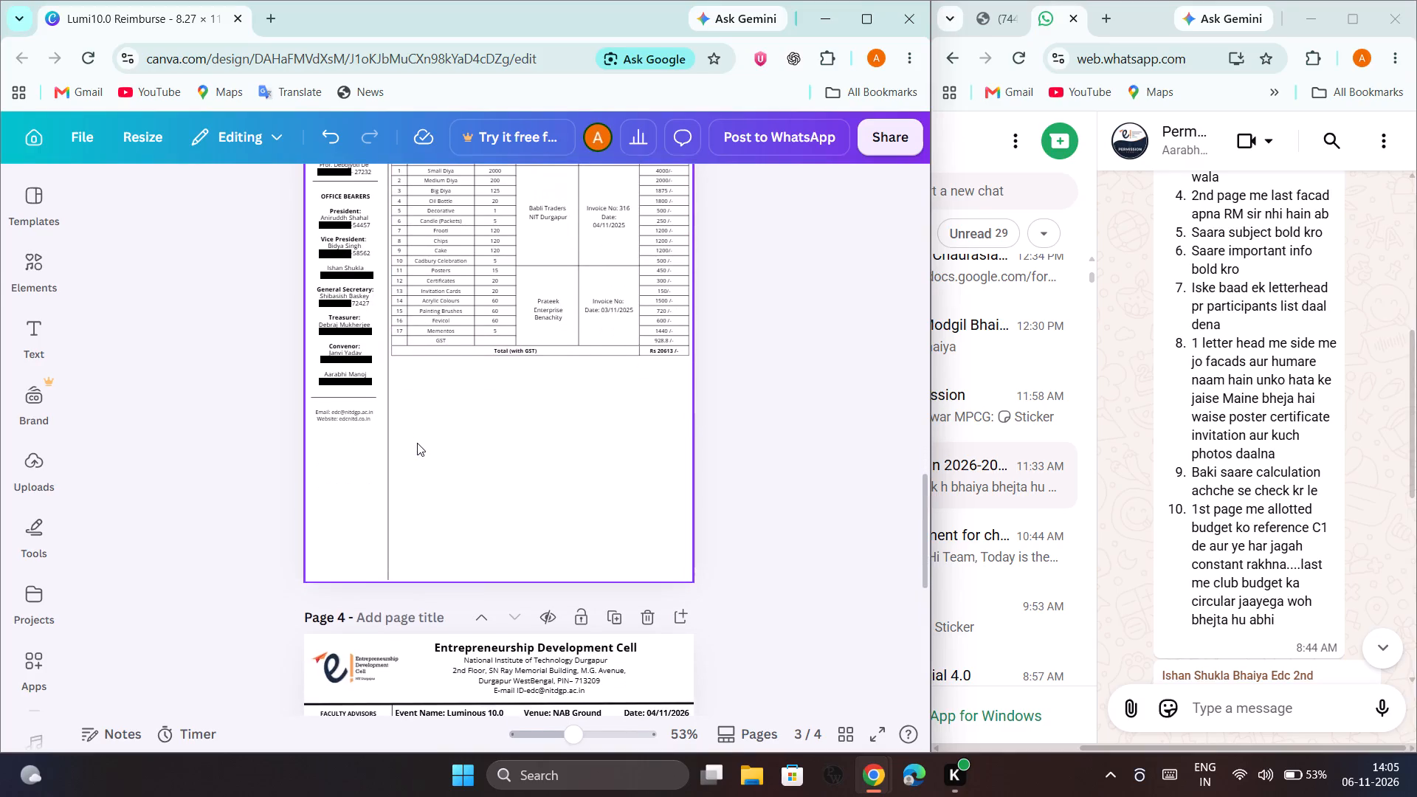
scroll(474, 343, "up", 3)
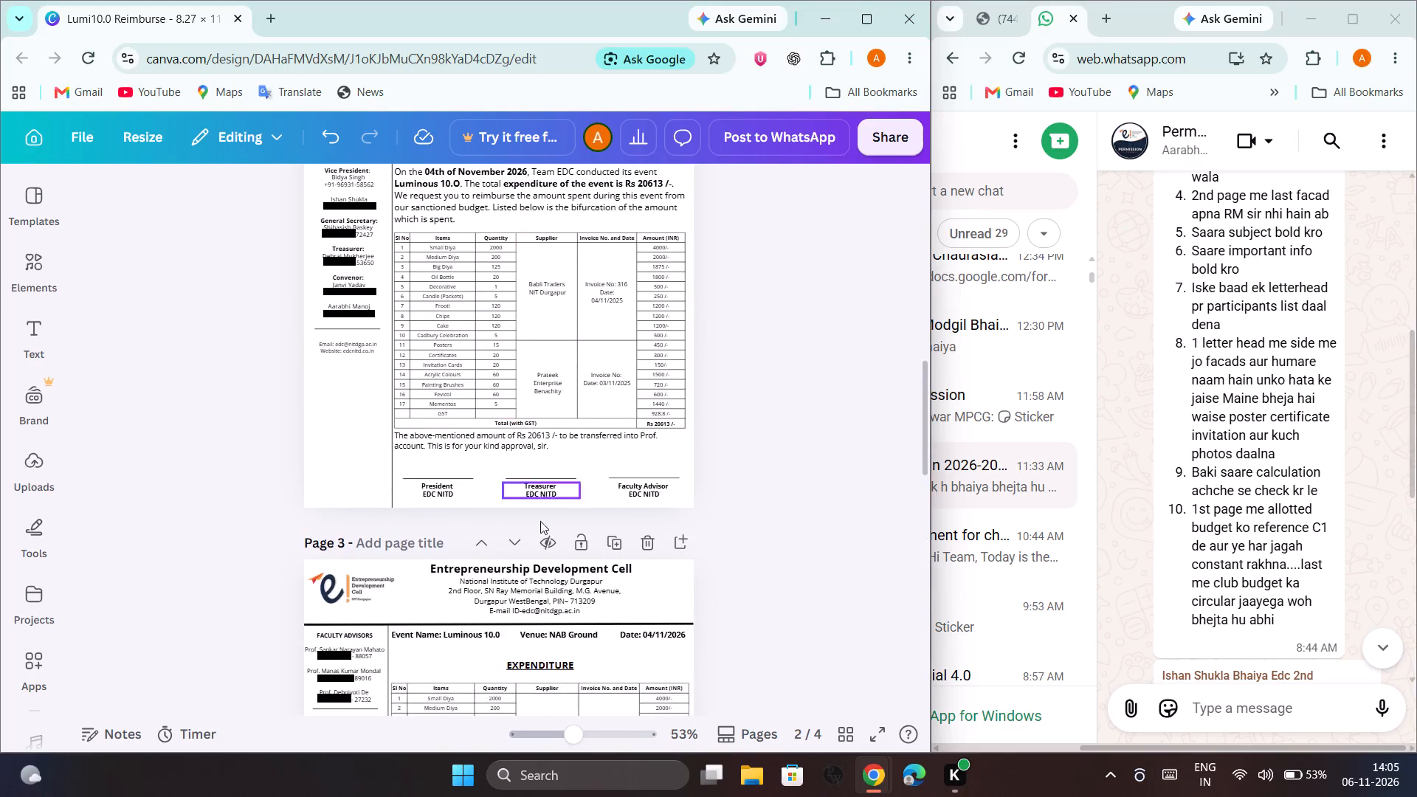
left_click(545, 666)
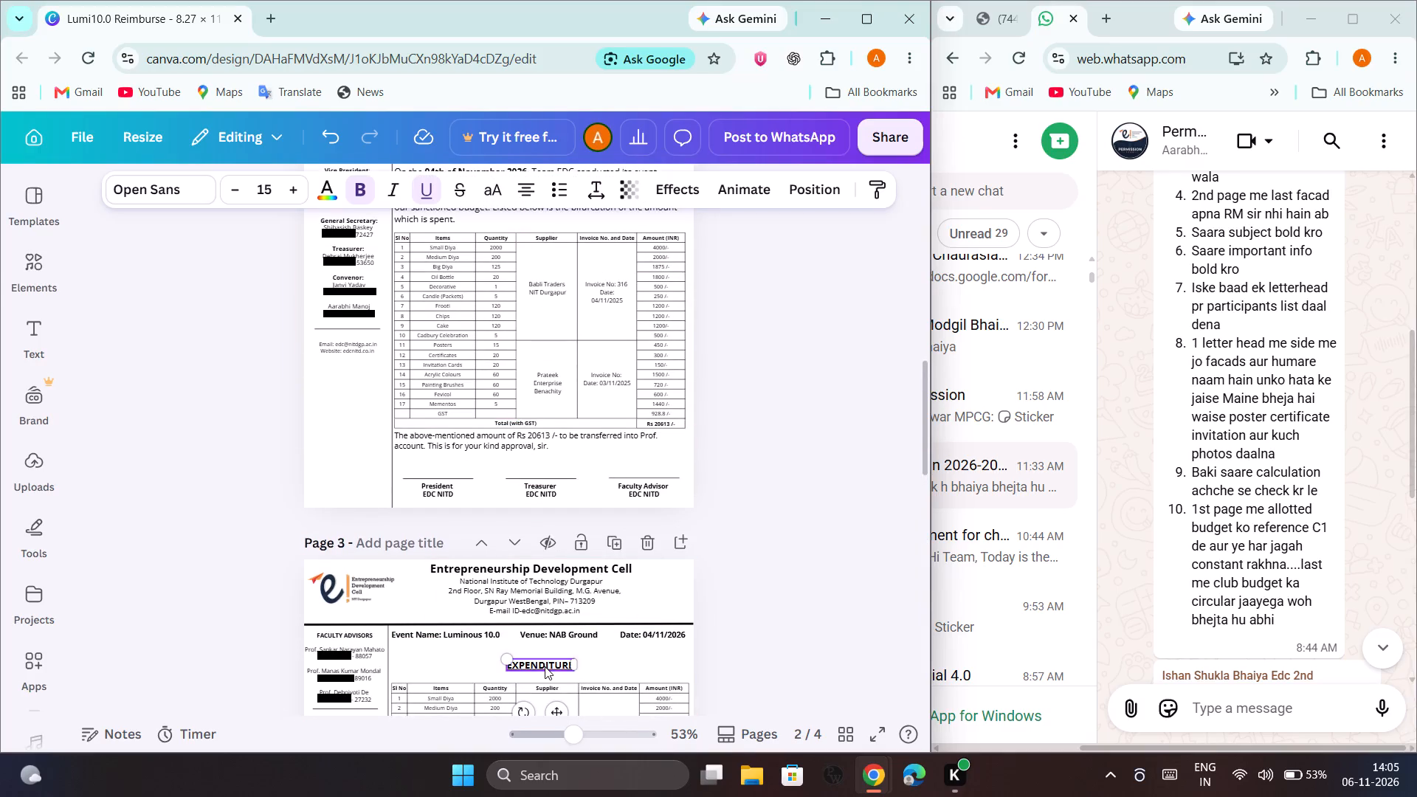
key("ctrl+c")
scroll(545, 666, "down", 5)
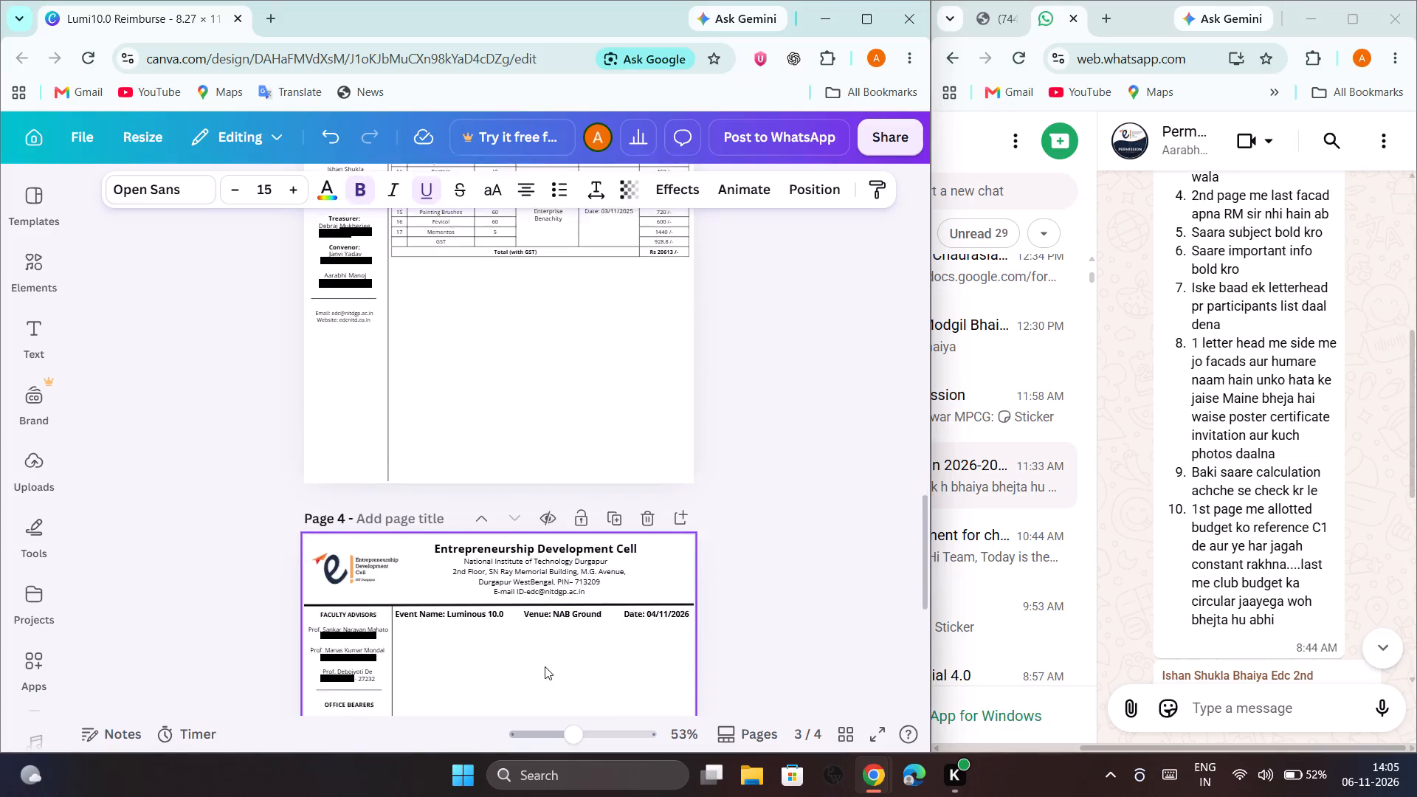
scroll(545, 666, "down", 1)
left_click(520, 621)
key("ctrl+v")
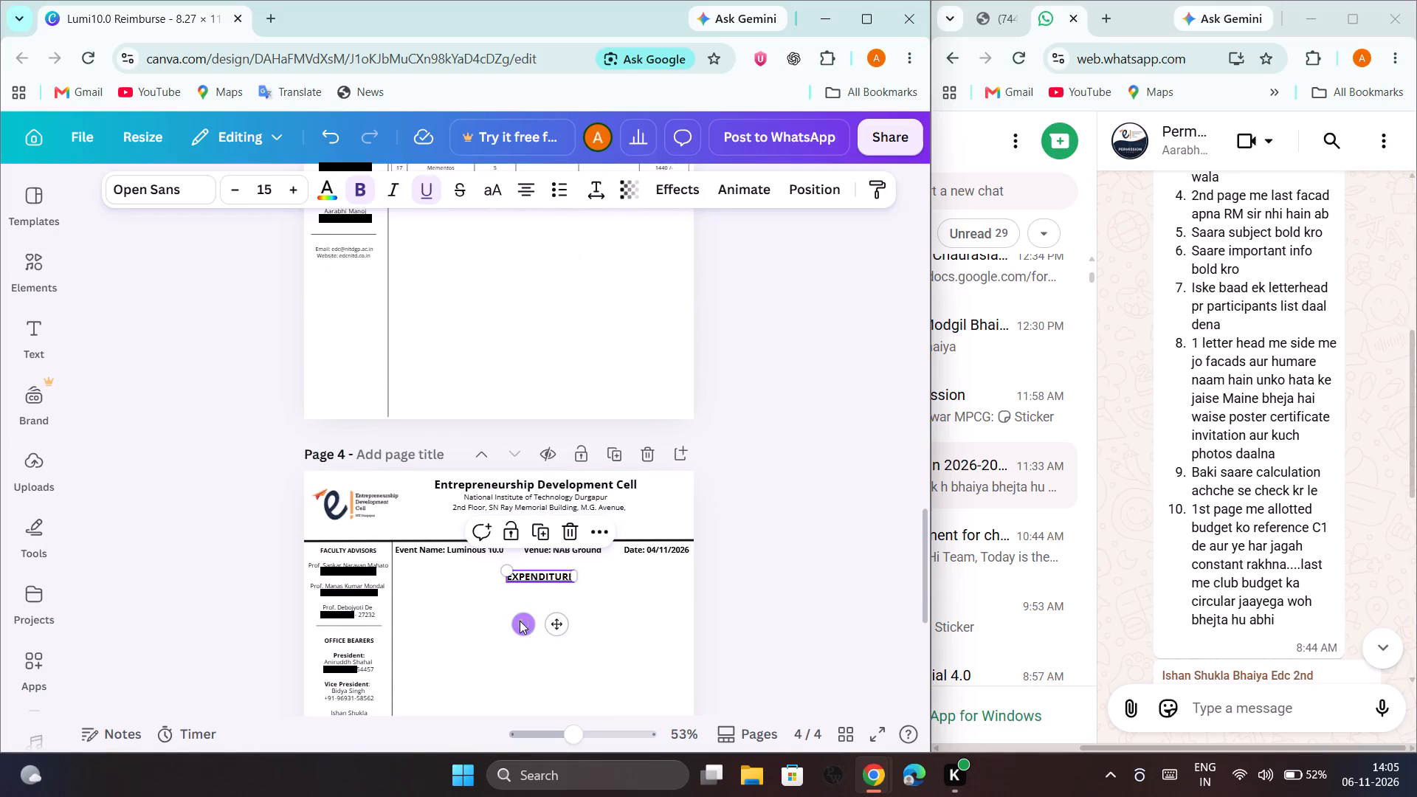
Replace the text of the copied heading on page 4 with PARTICIPANT LIST.
left_click(542, 578)
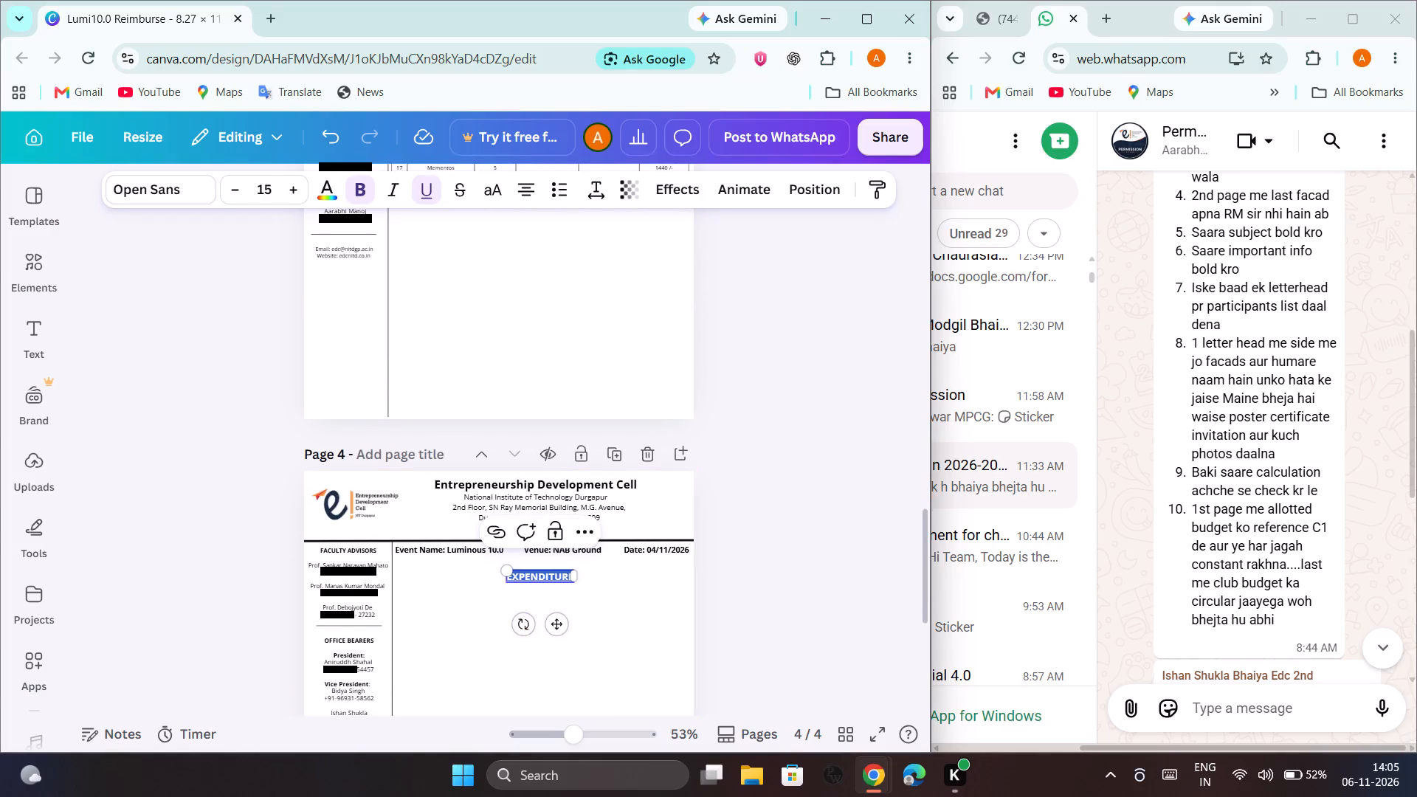
key("p")
type("ARTI")
type("CIPANT LIST")
key("Return")
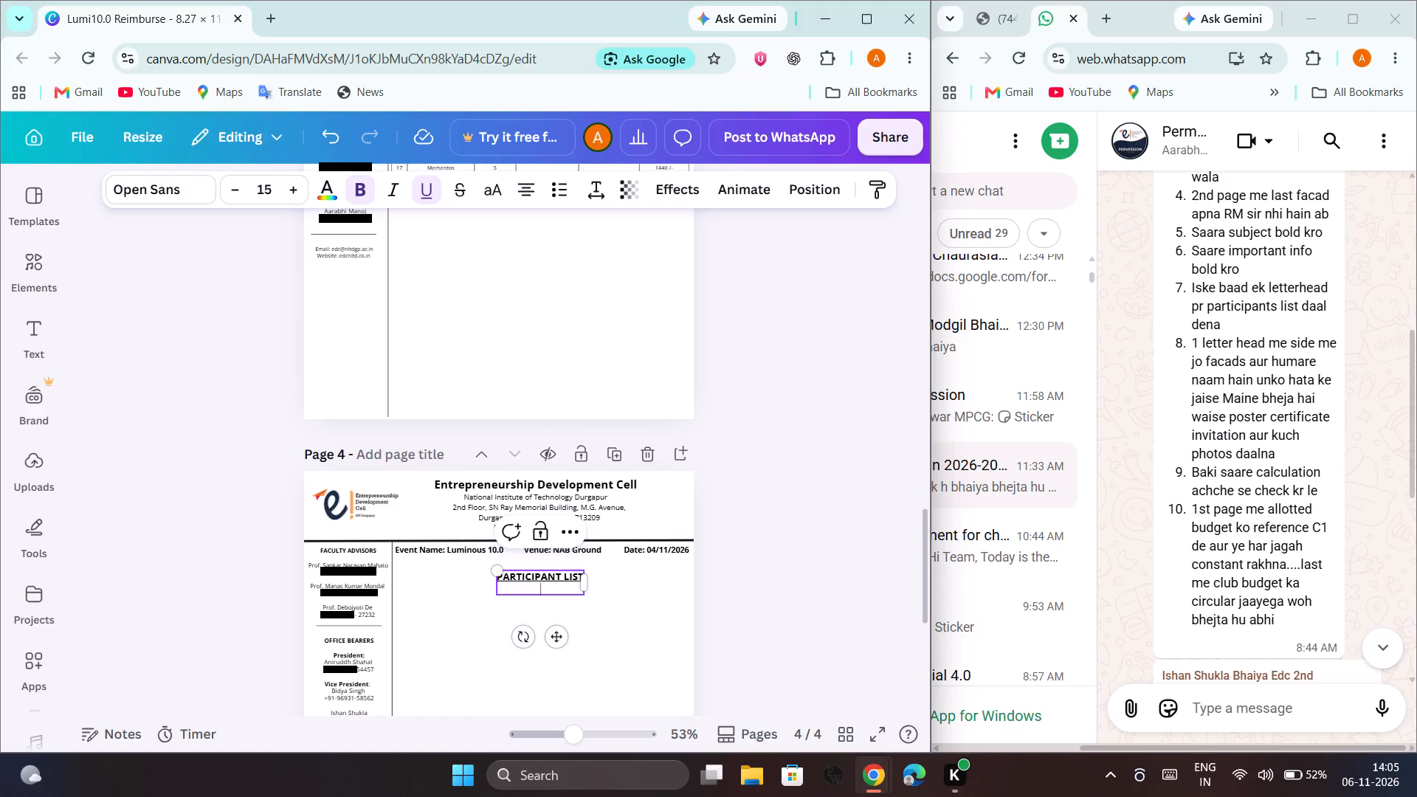
key("BackSpace")
left_click(447, 624)
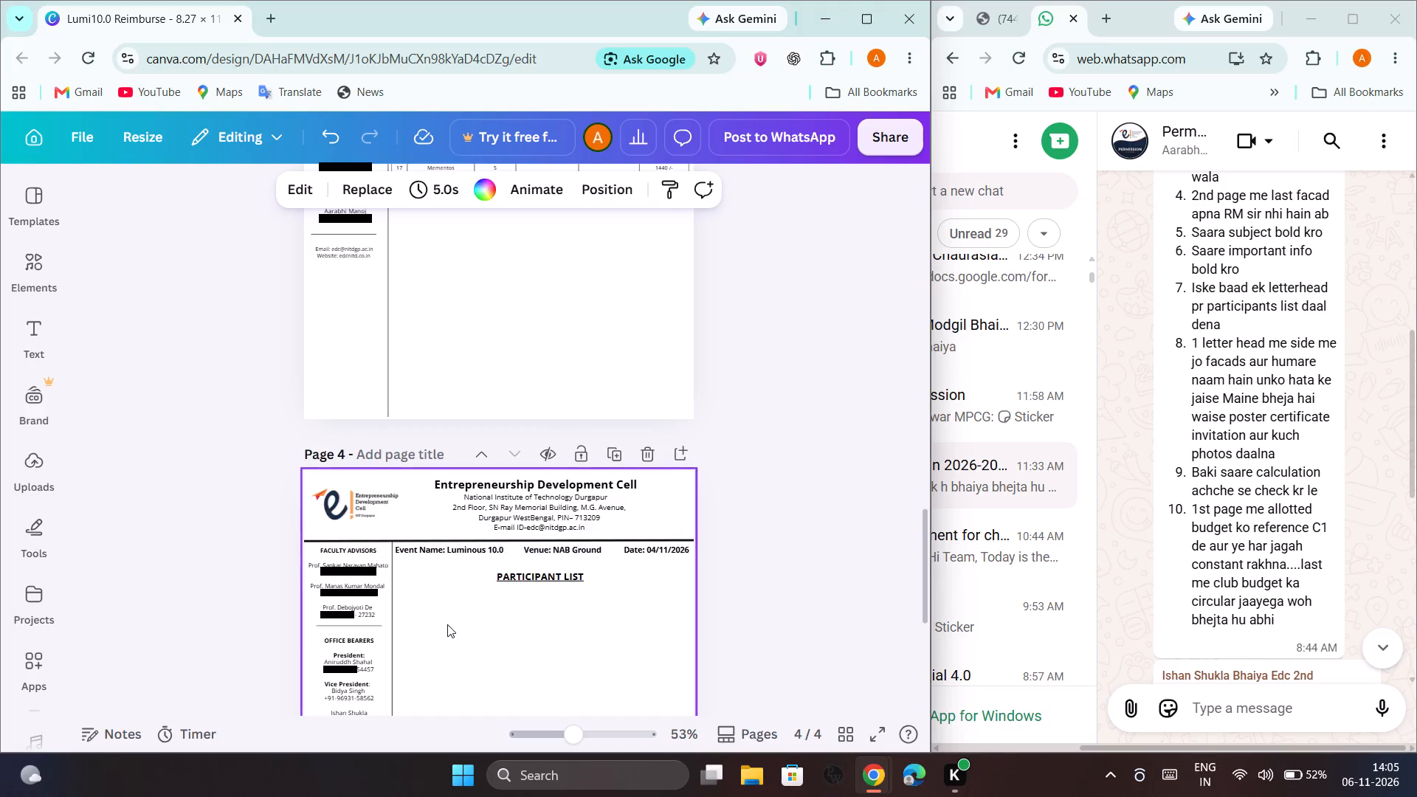
Nudge the PARTICIPANT LIST heading vertically to even out its spacing below the event details line on page 4.
left_click(525, 551)
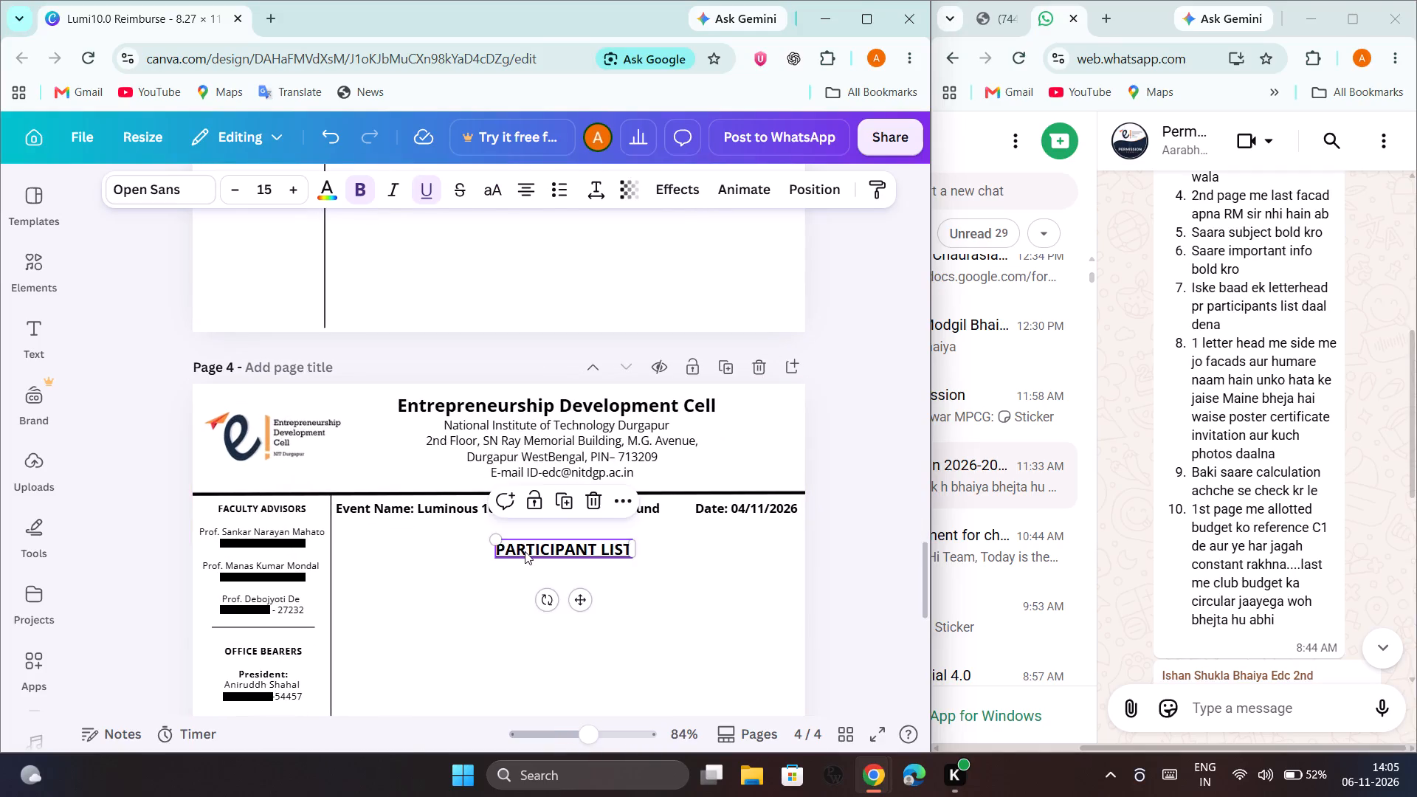
key("Up")
key("Down")
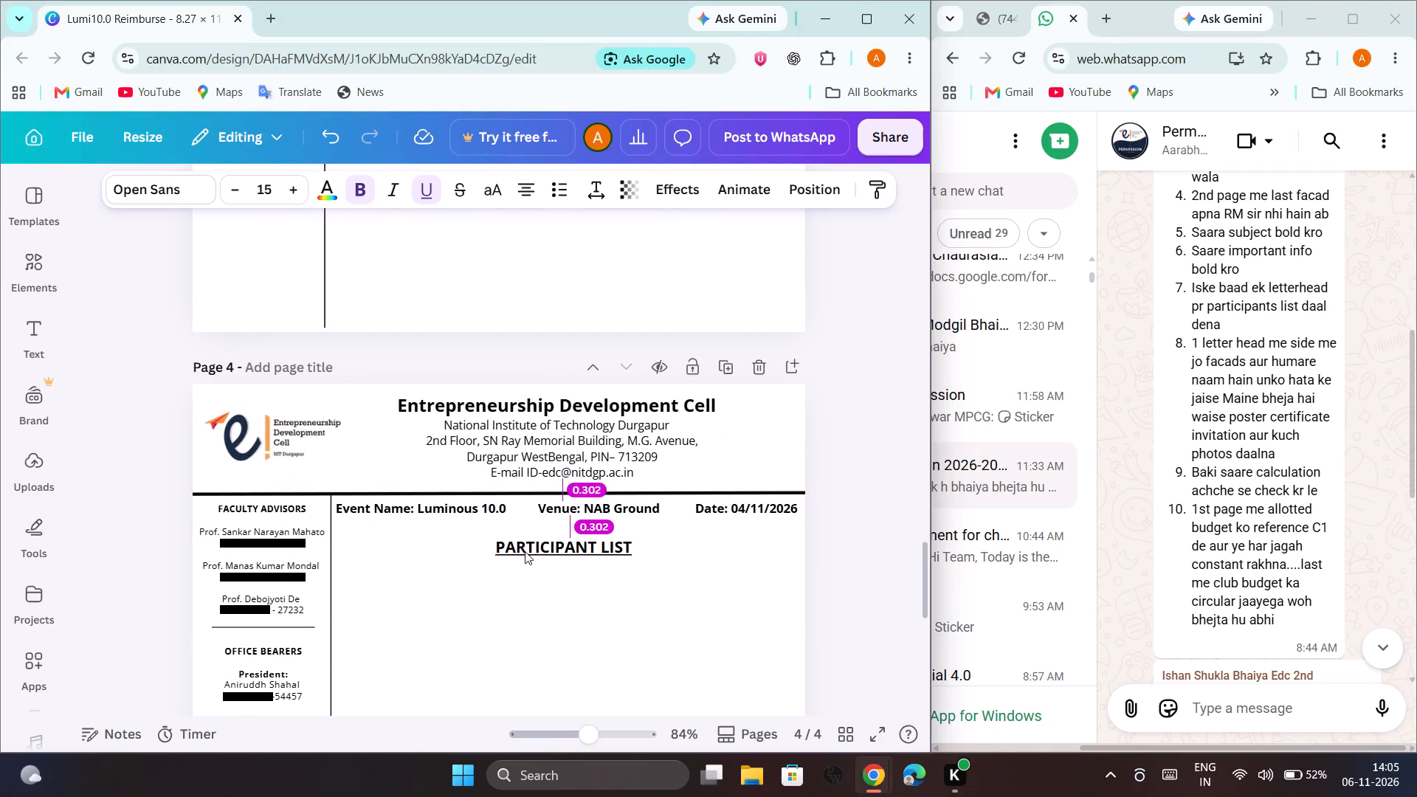
Nudge the PARTICIPANT LIST heading horizontally on page 4 until it is centred beneath the event details line.
key("Left")
key("Left")
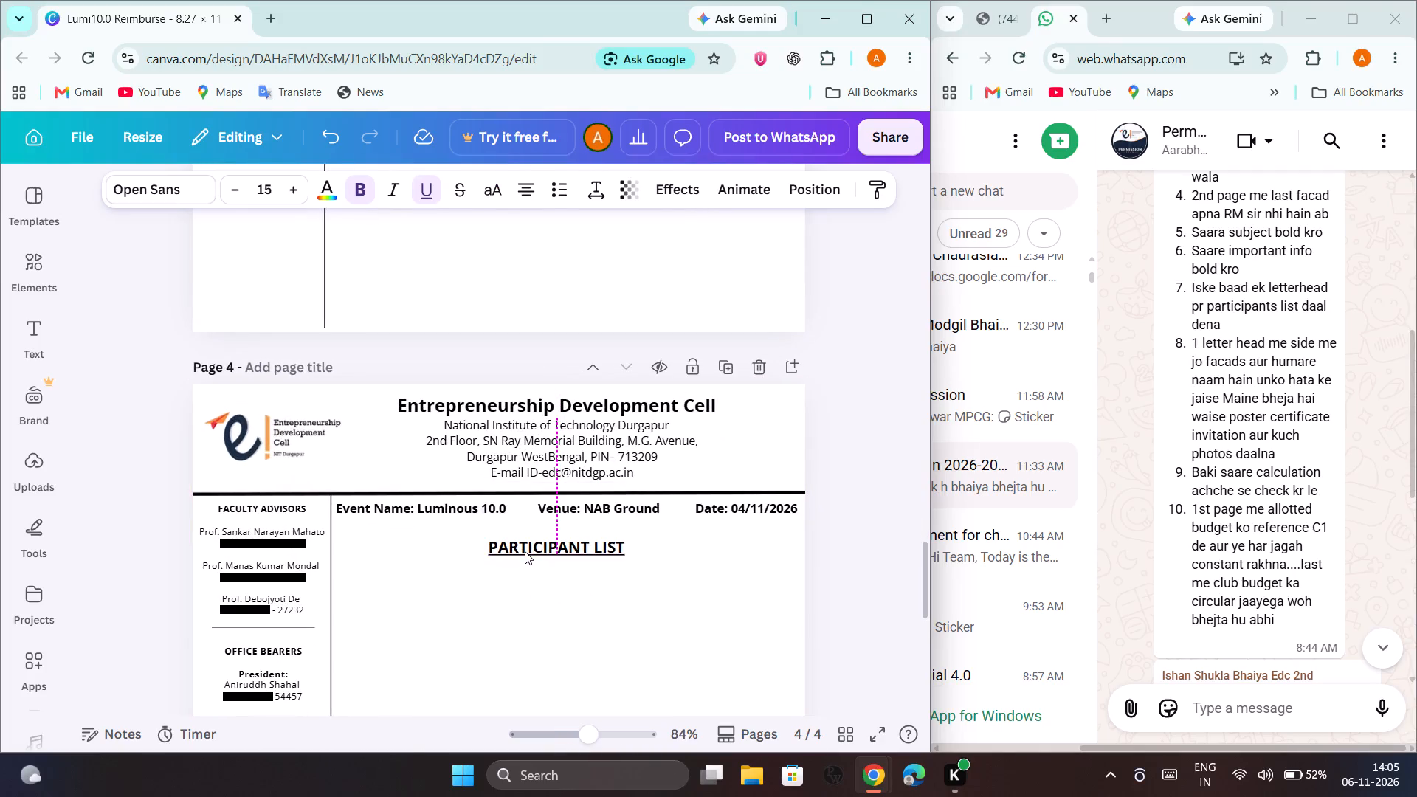
key("Right")
key("Right")
key("Right")
key("Left")
key("Left")
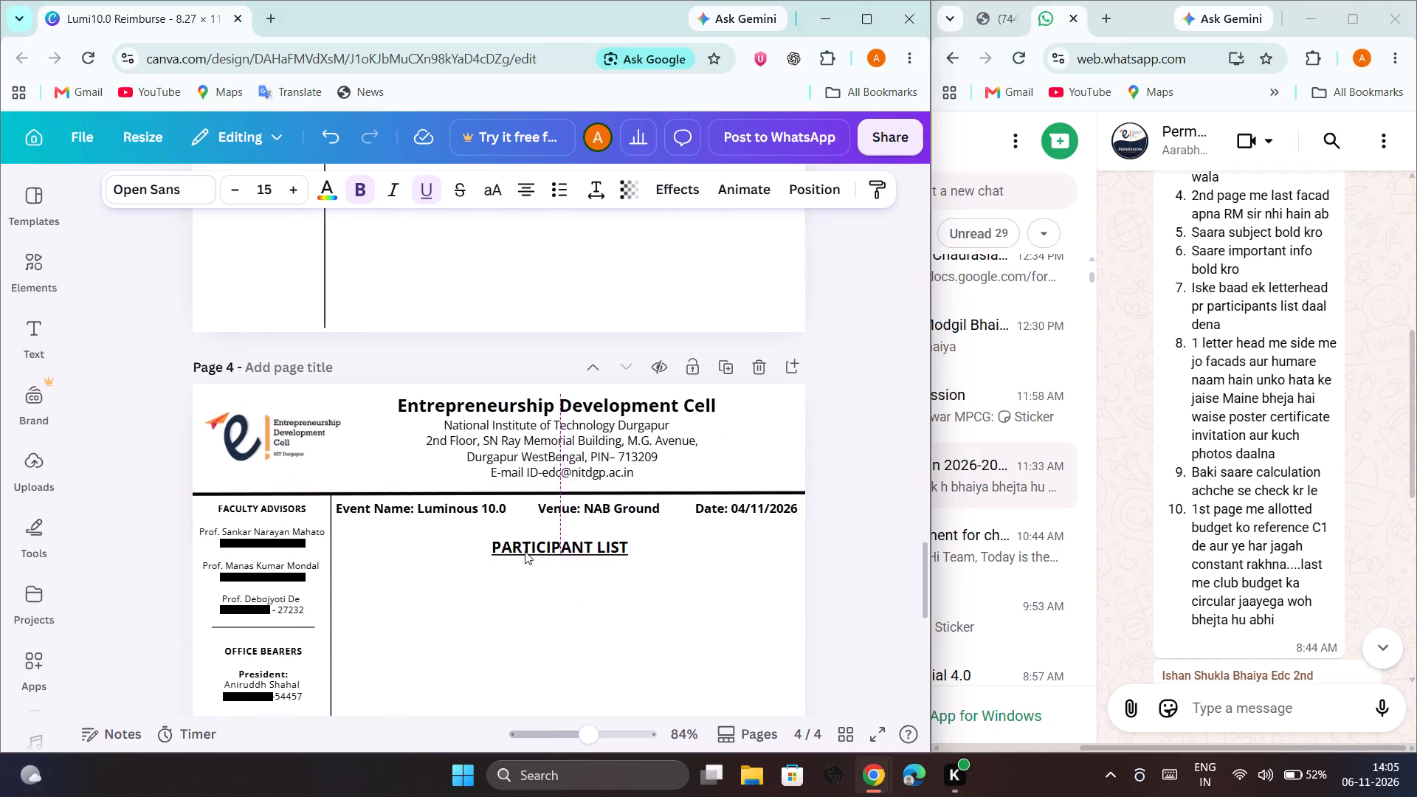
key("Left")
key("Left")
key("Left")
key("Right")
key("Right")
key("Right")
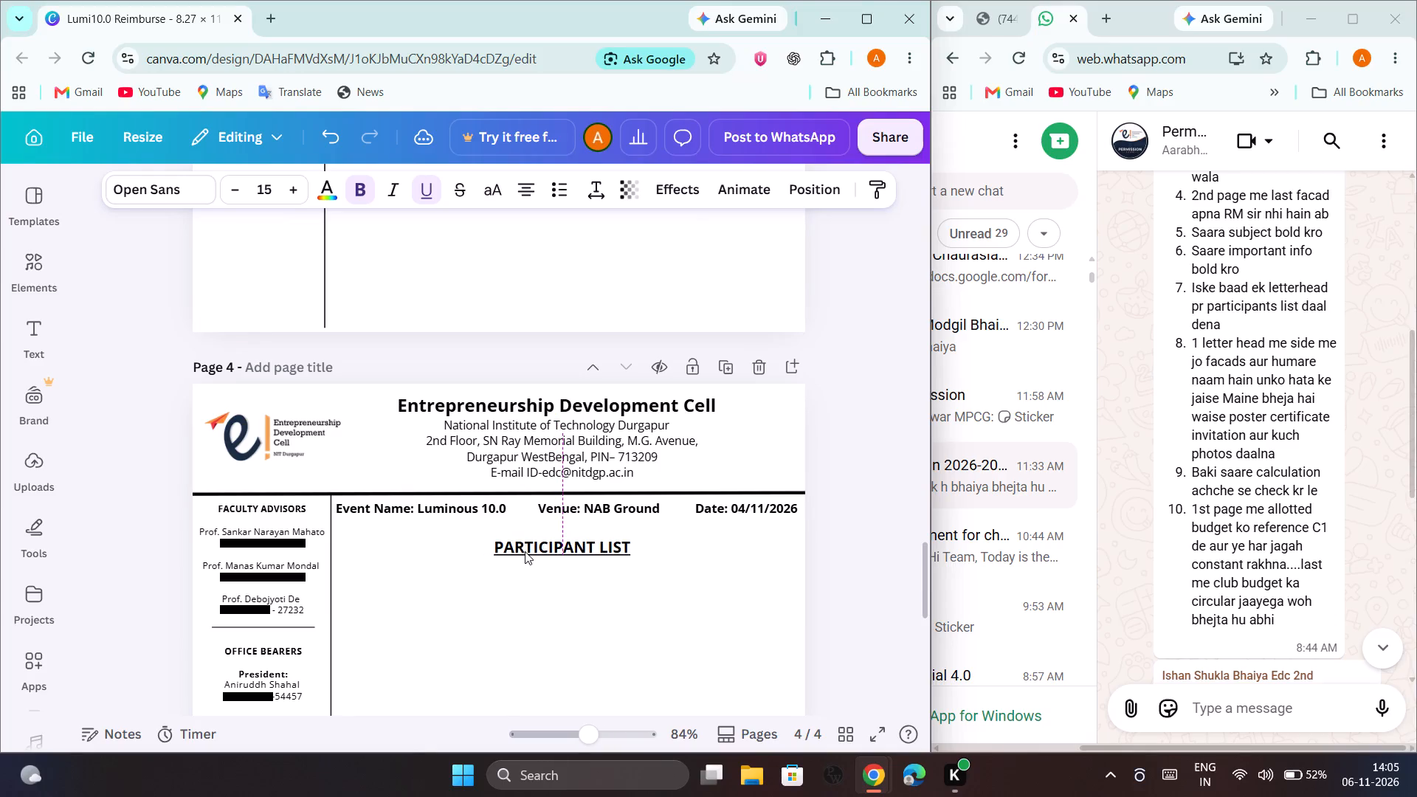
key("Right")
key("Left")
key("Right")
key("Right")
key("Right")
key("Right")
key("Left")
key("Left")
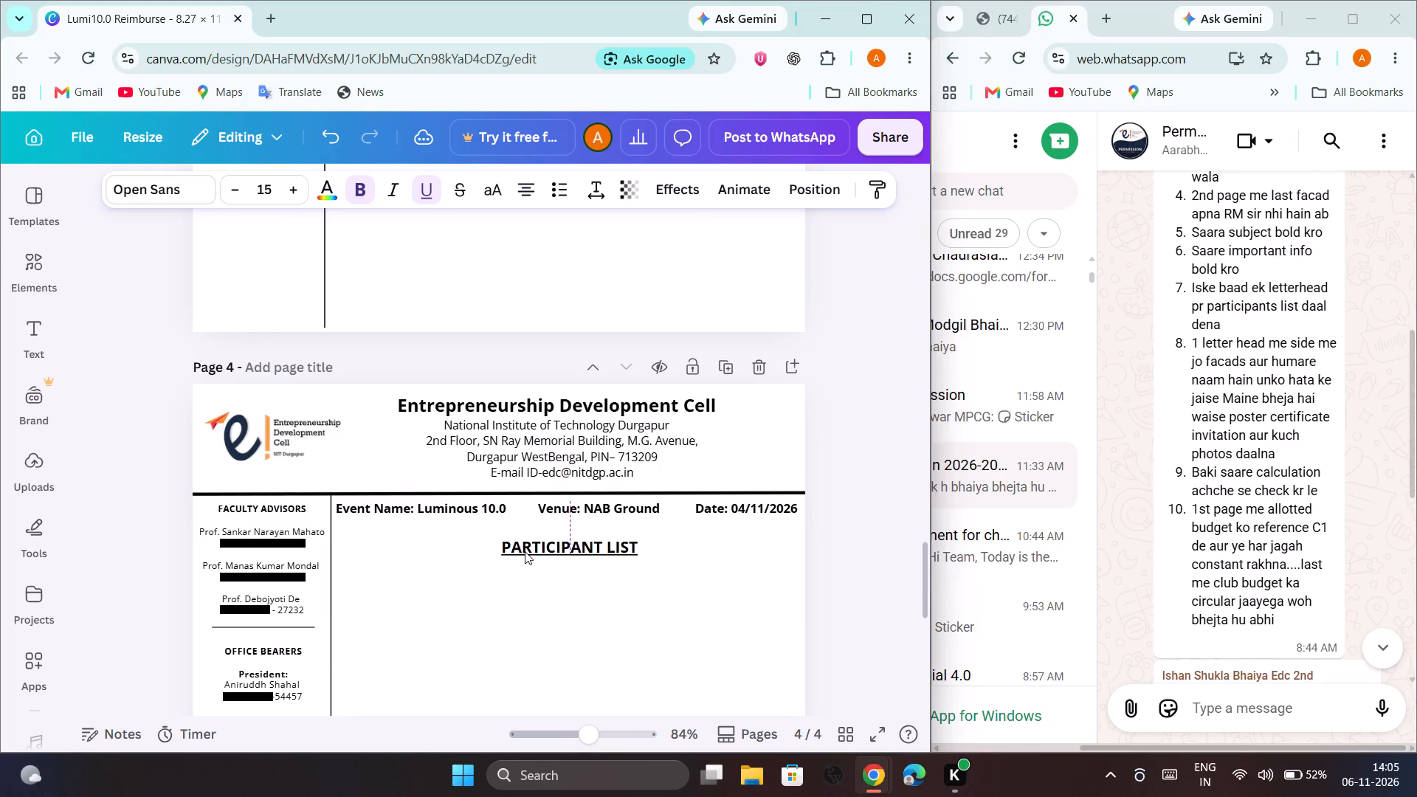
left_click(182, 573)
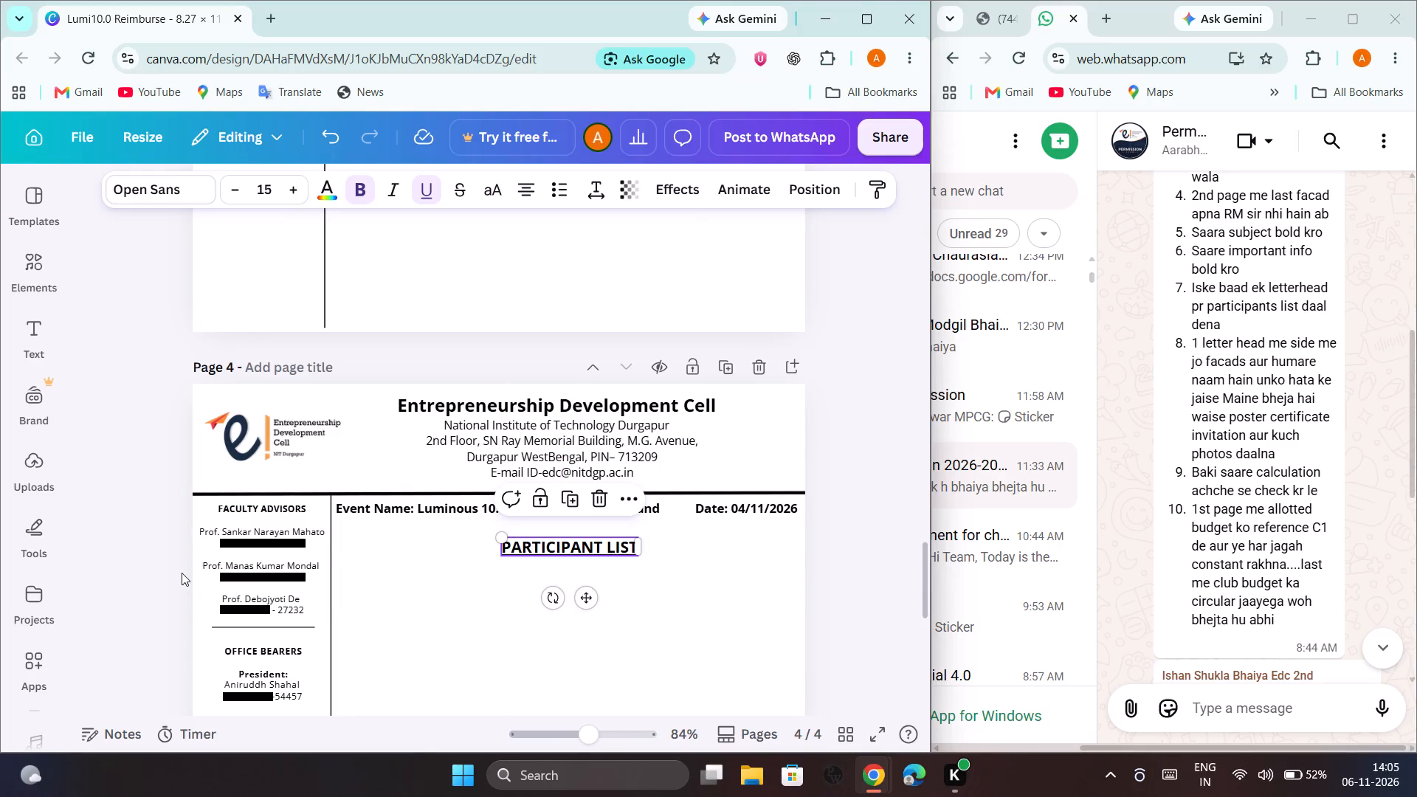
Duplicate page 4 with its letterhead, event details line and PARTICIPANT LIST heading as a new page 5.
scroll(605, 590, "down", 3)
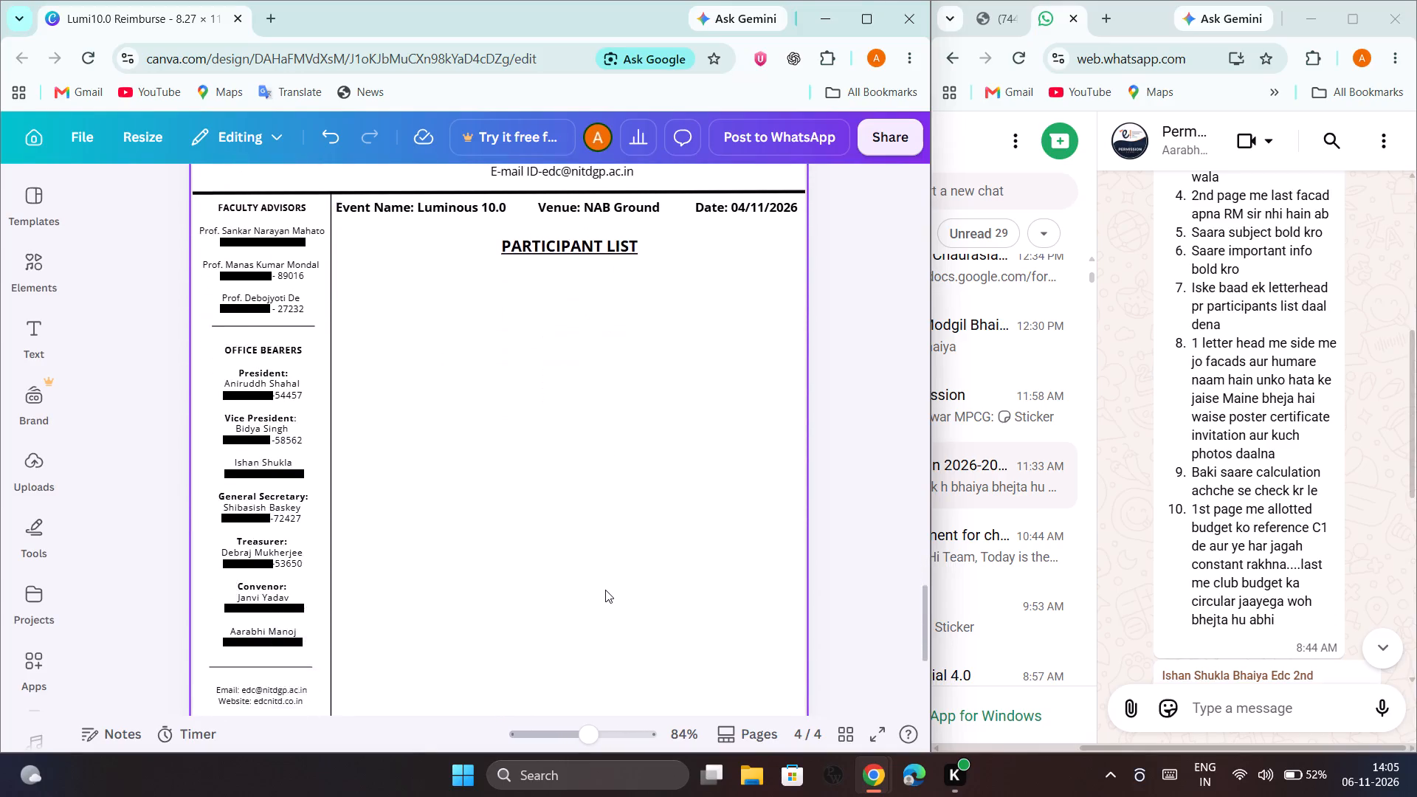
scroll(605, 590, "down", 2)
scroll(1029, 475, "up", 6)
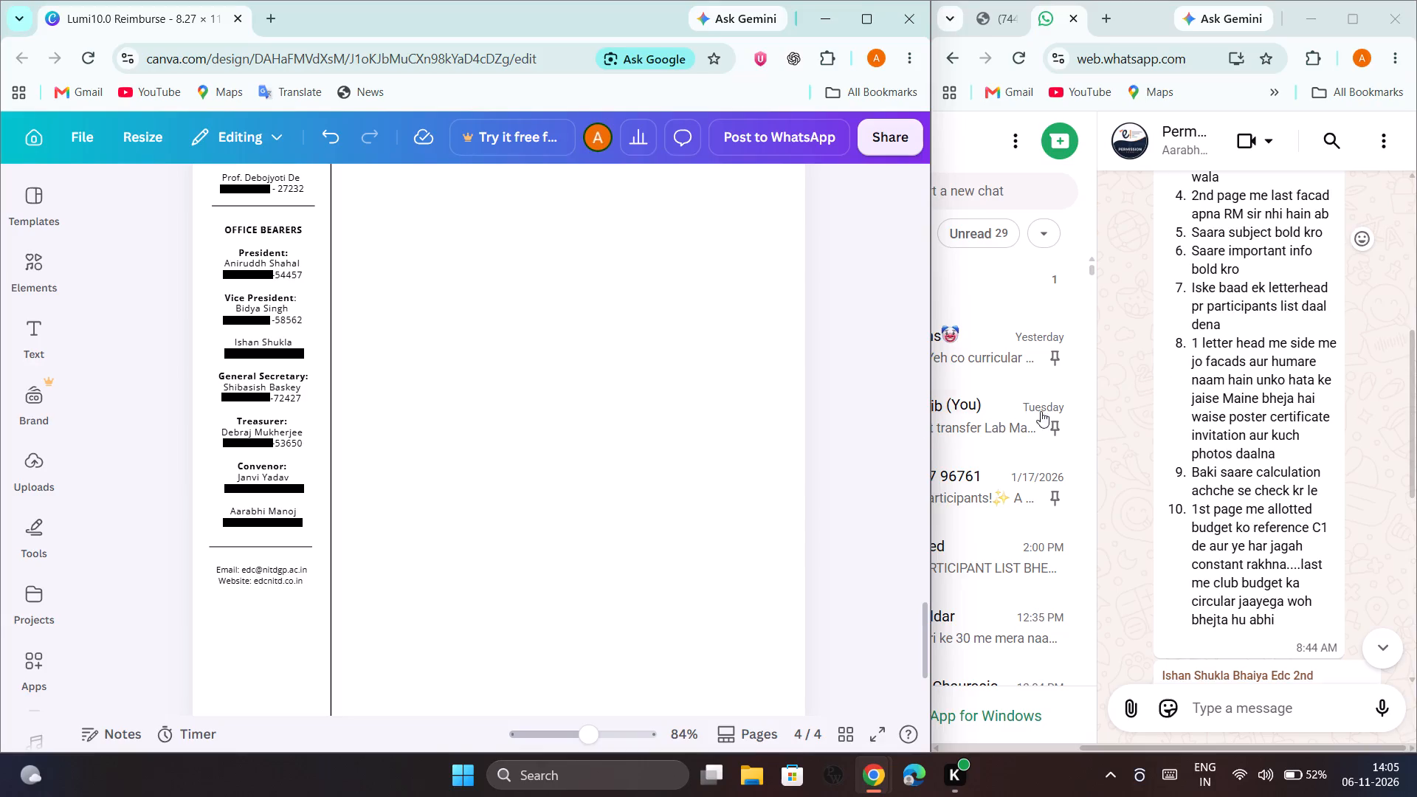
scroll(569, 413, "up", 1)
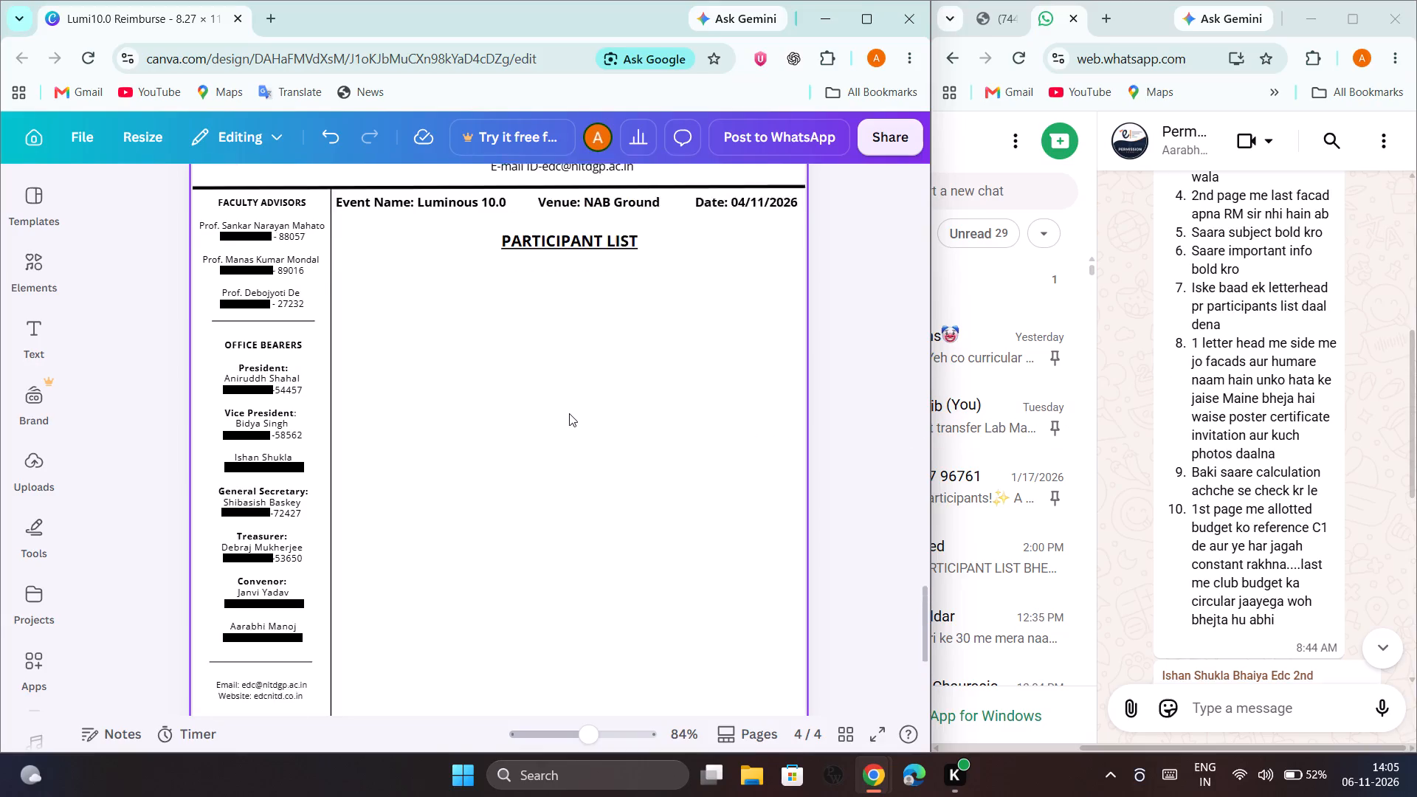
scroll(569, 413, "up", 4)
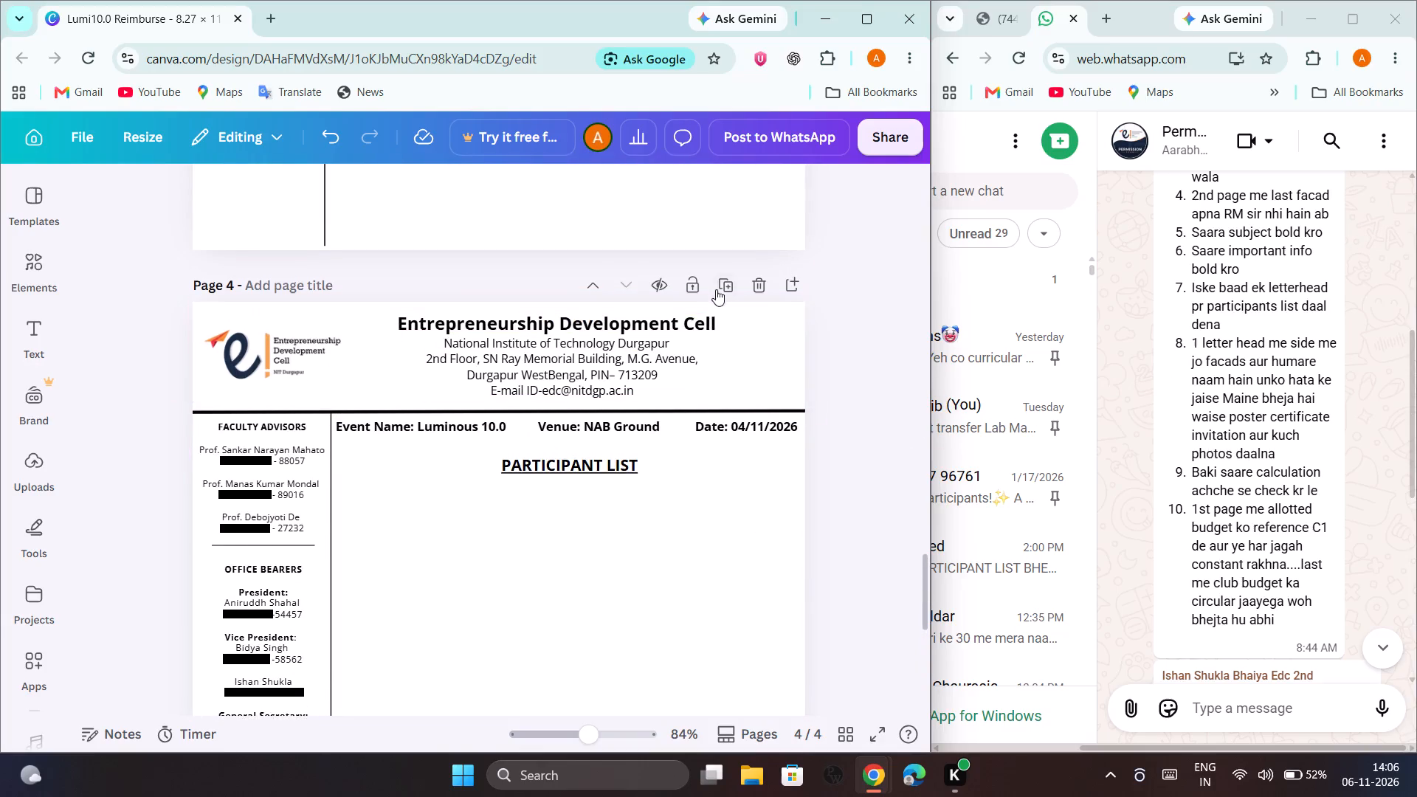
left_click(717, 286)
scroll(377, 390, "down", 4)
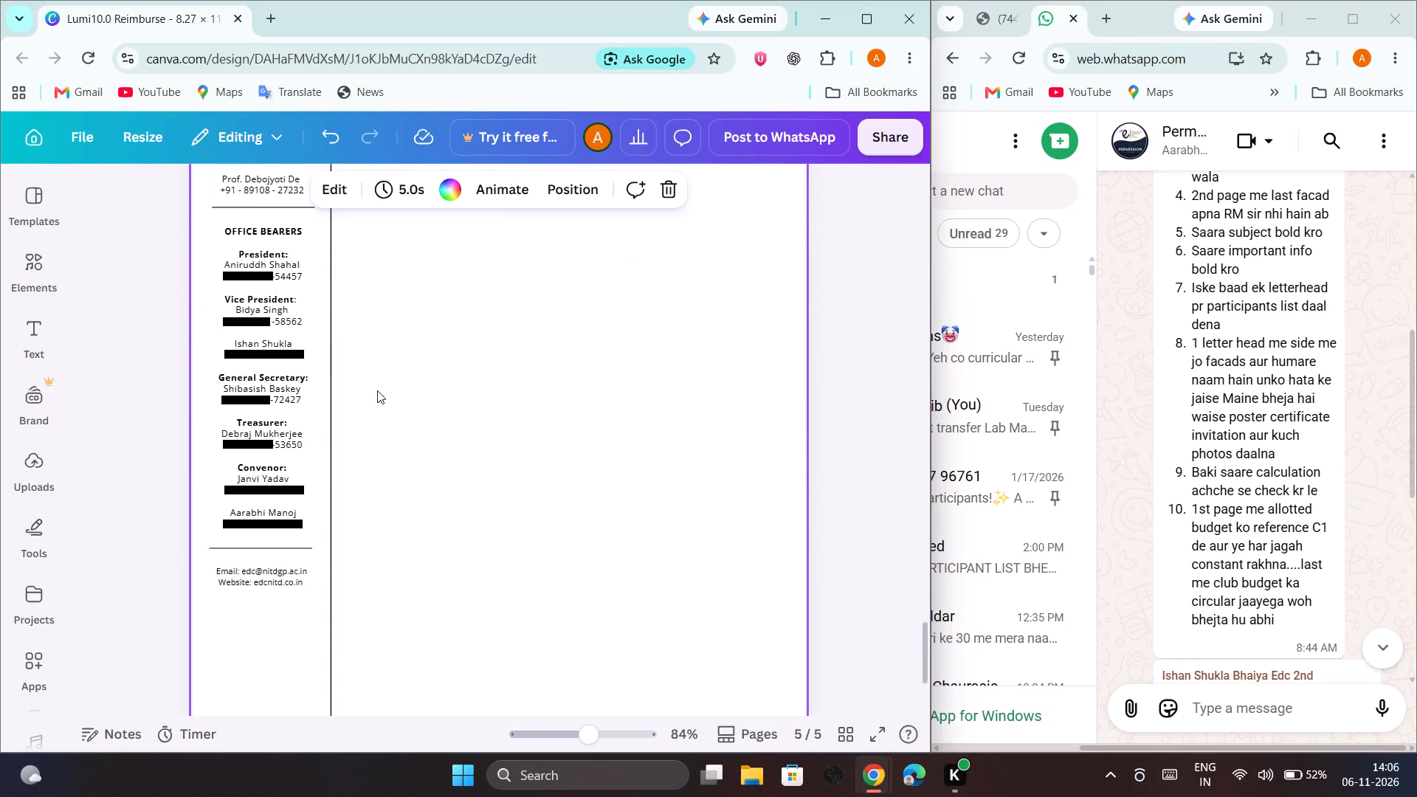
scroll(377, 390, "down", 4)
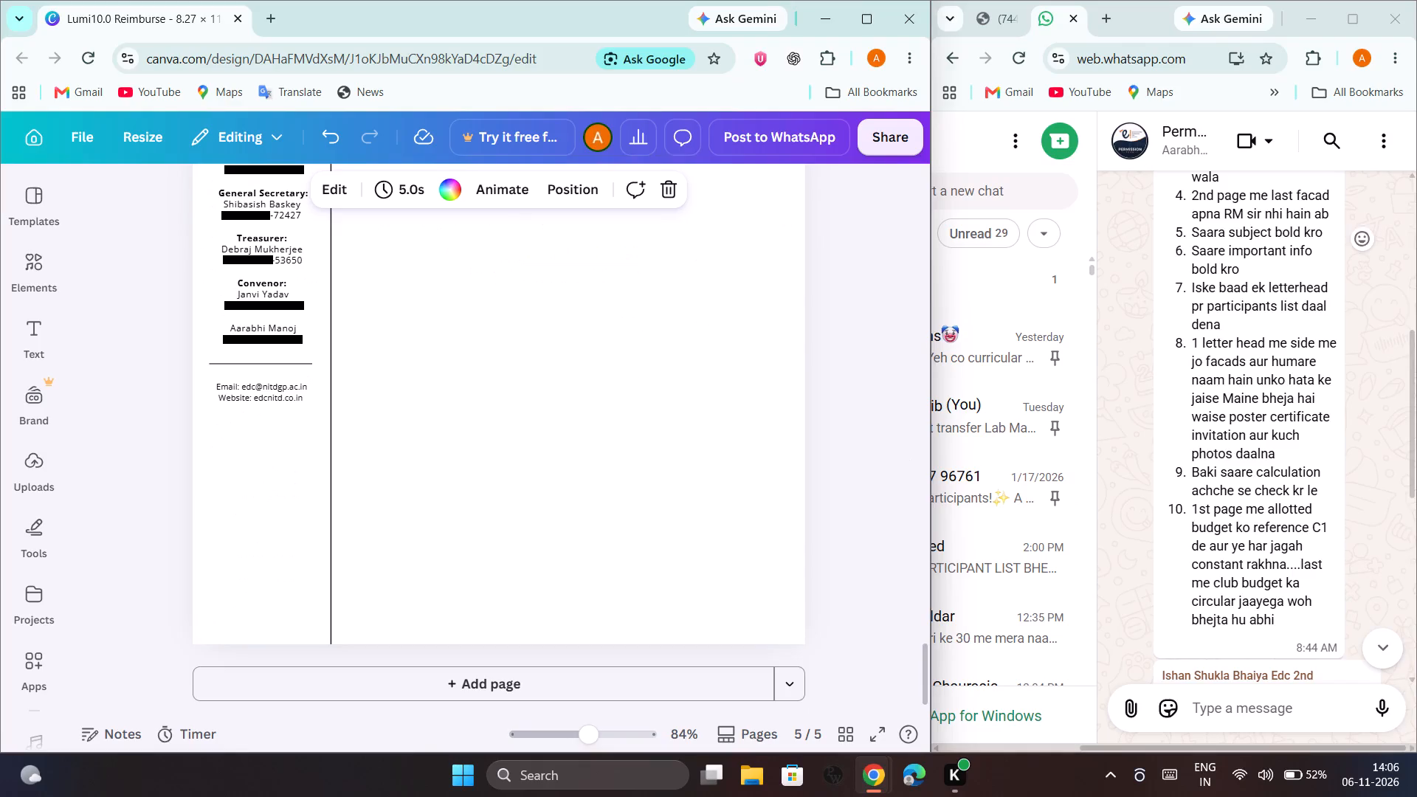
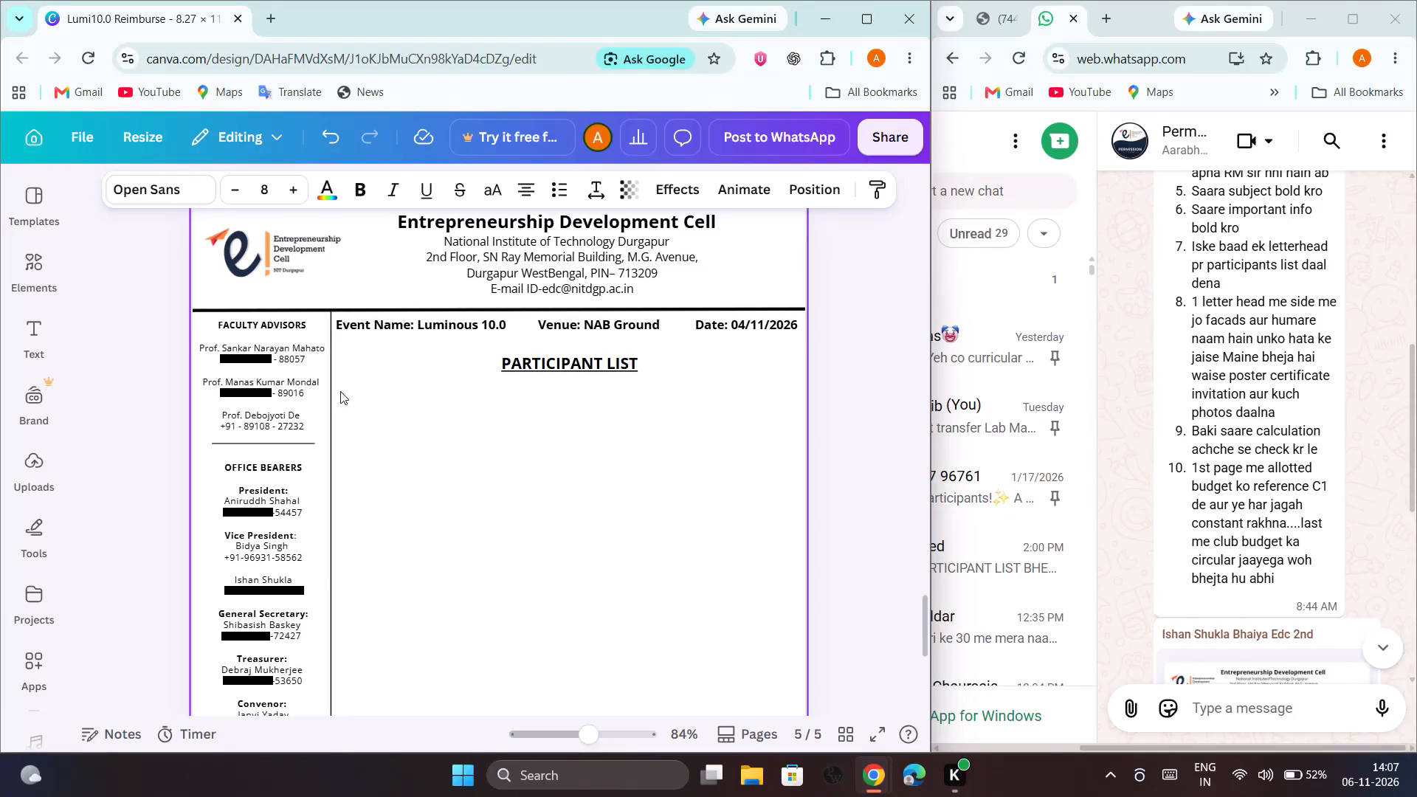
Clear page 5's side column by deleting the faculty advisors, office bearers, separator lines and email/website details.
left_click(325, 396)
key("Delete")
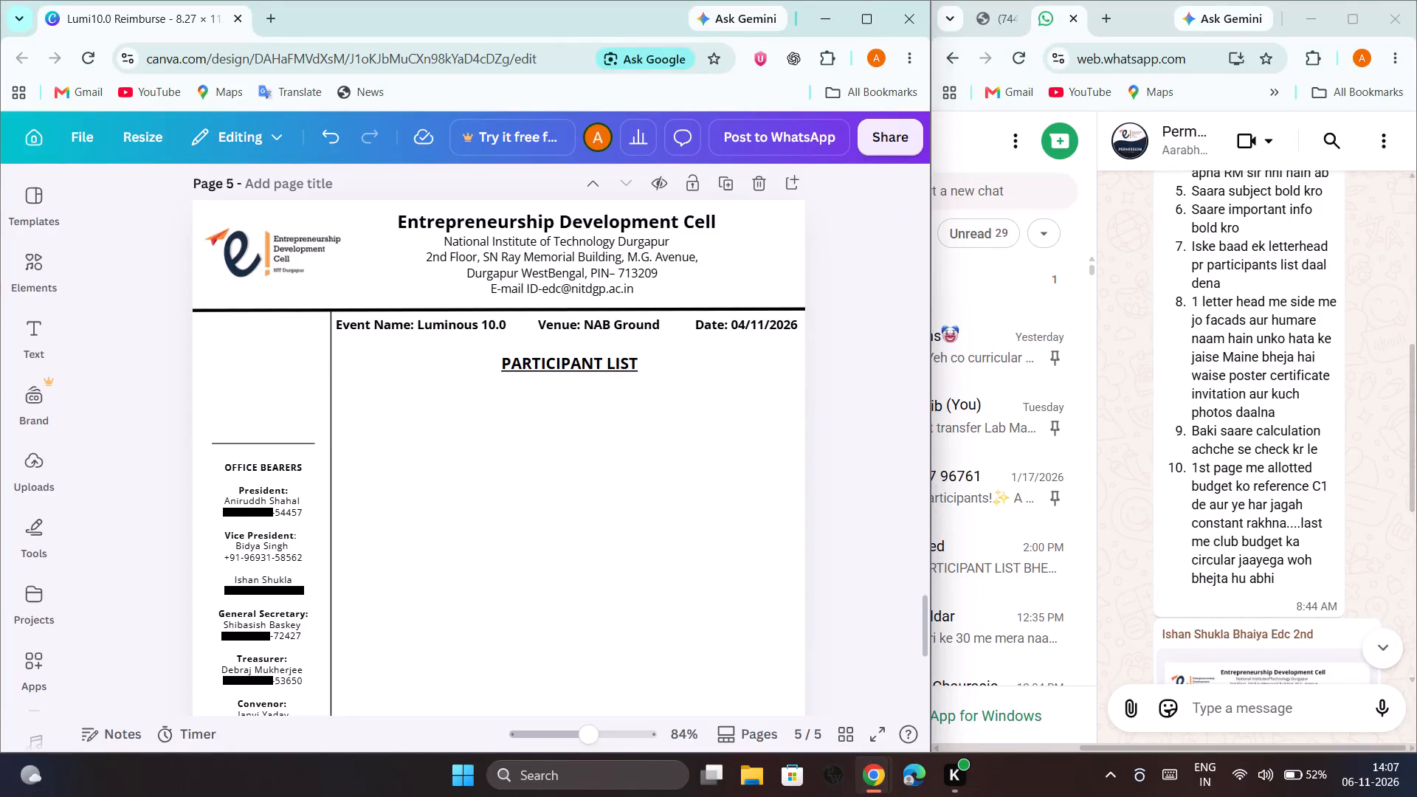
left_click(263, 460)
left_click(268, 462)
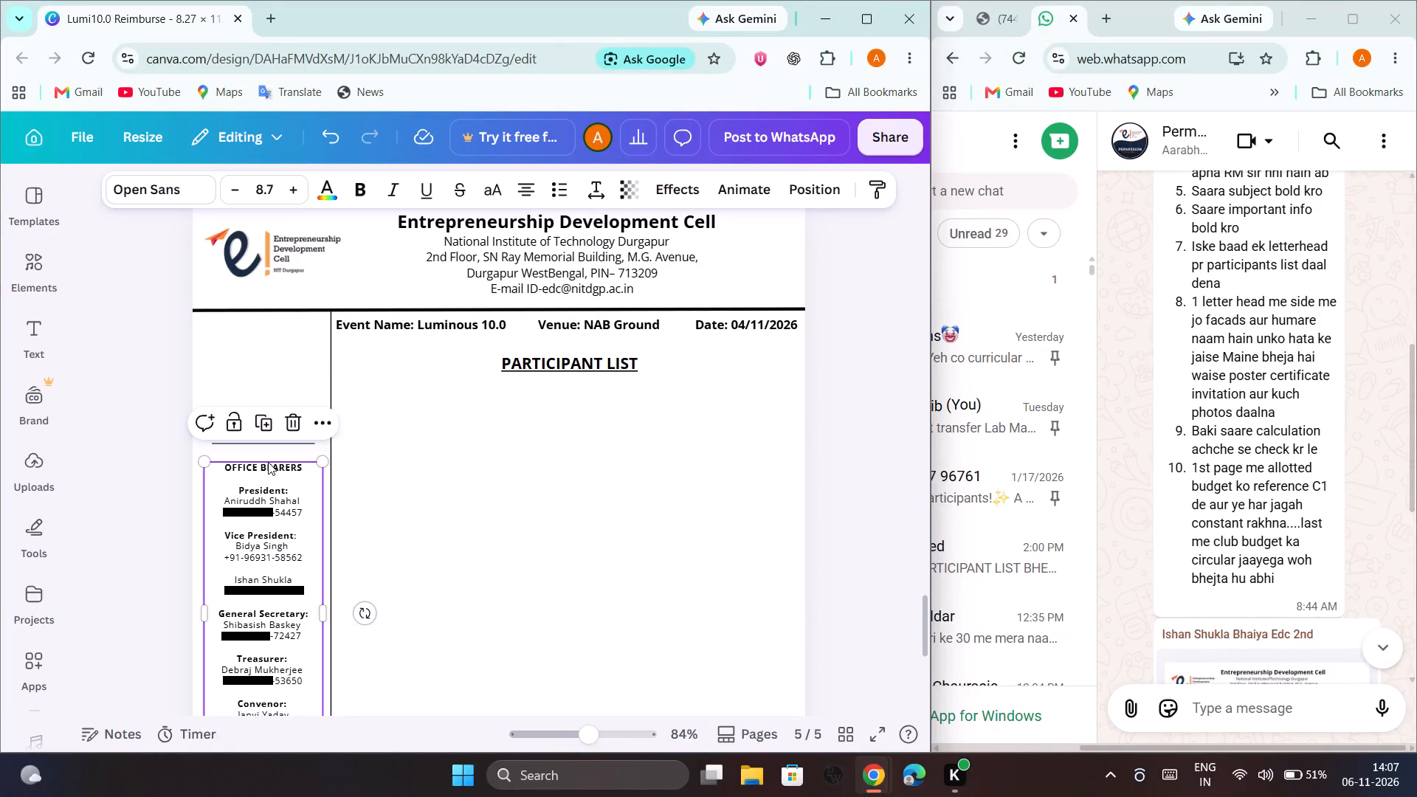
key("Delete")
left_click(275, 441)
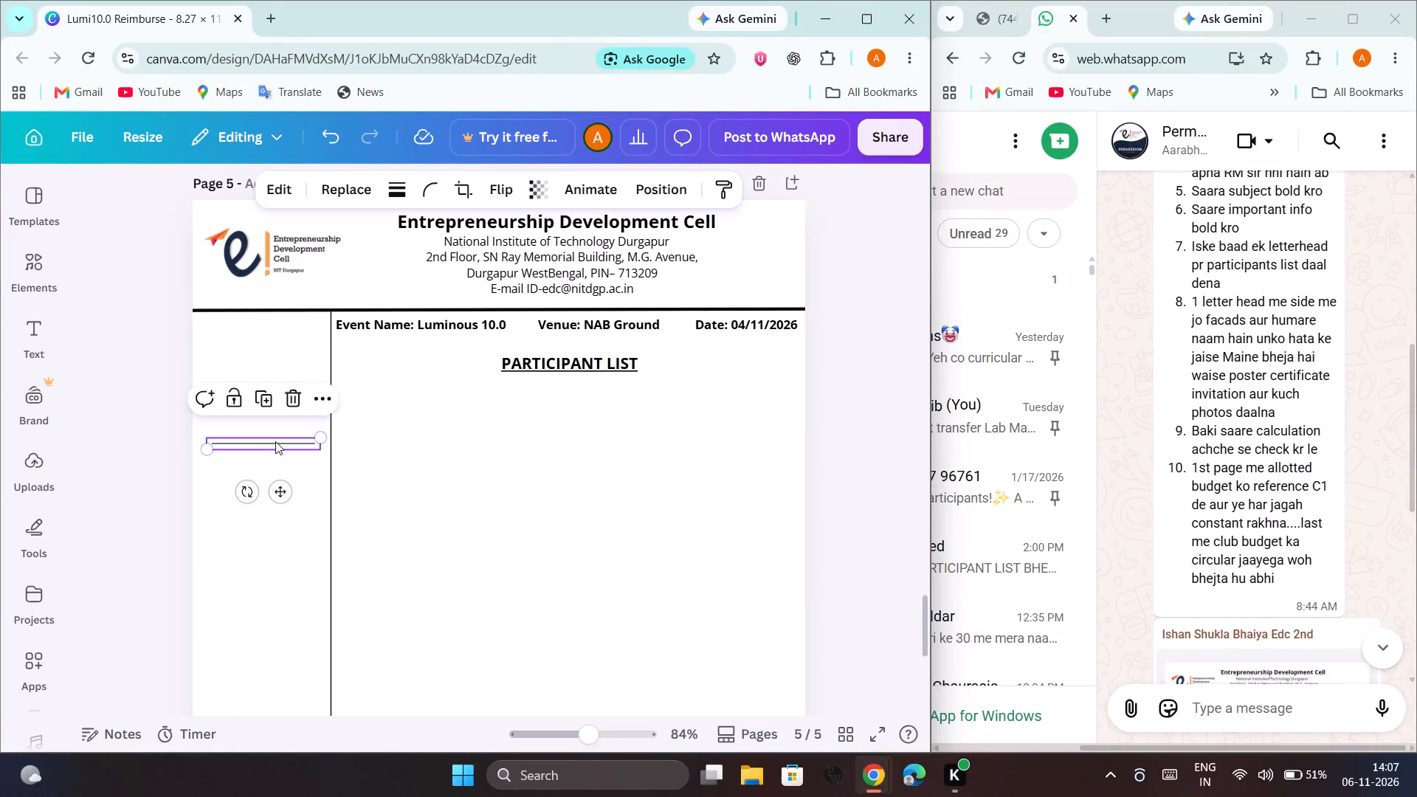
key("Delete")
scroll(275, 441, "down", 2)
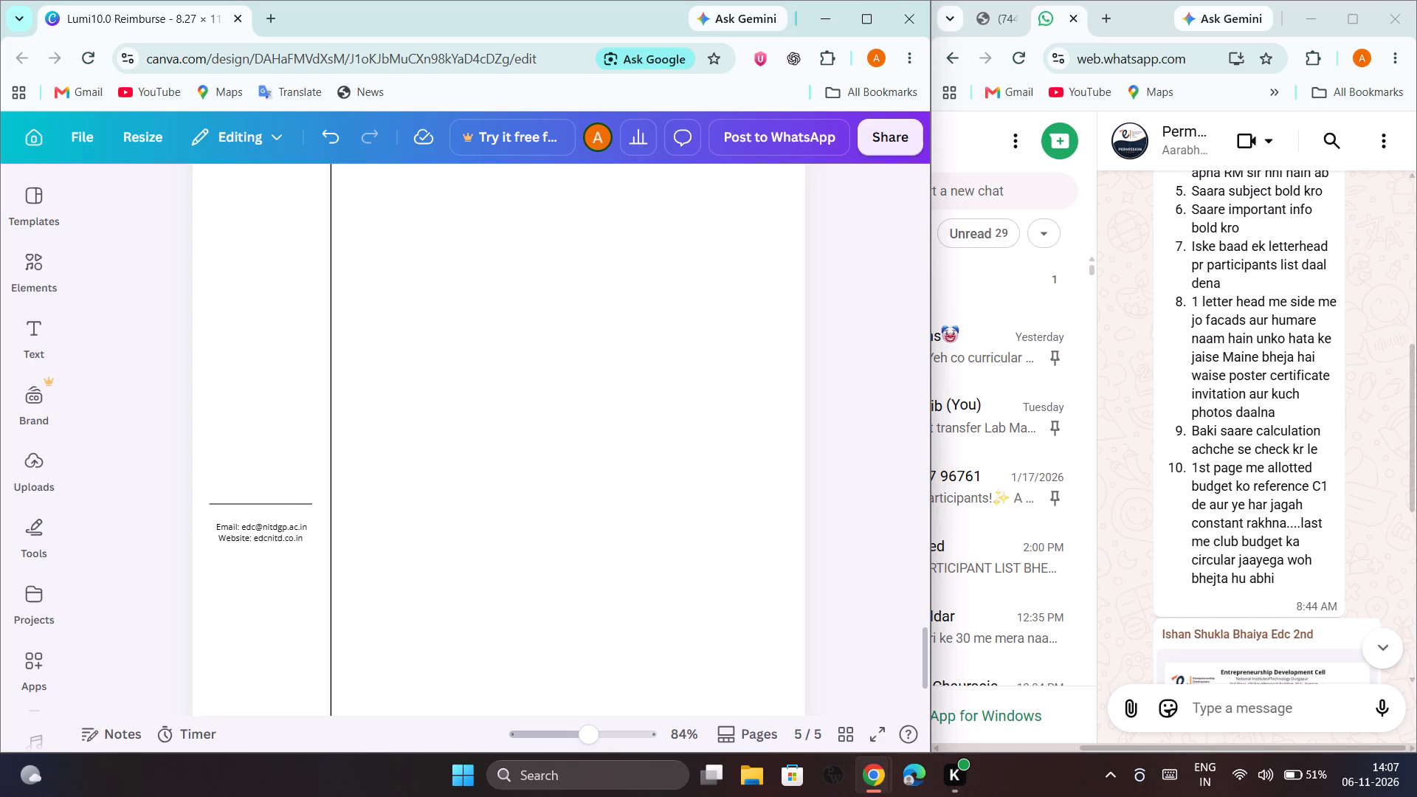
left_click(293, 532)
key("Delete")
Delete the leftover short horizontal line in the side column and the long vertical divider line from page 5.
left_click(287, 504)
key("Delete")
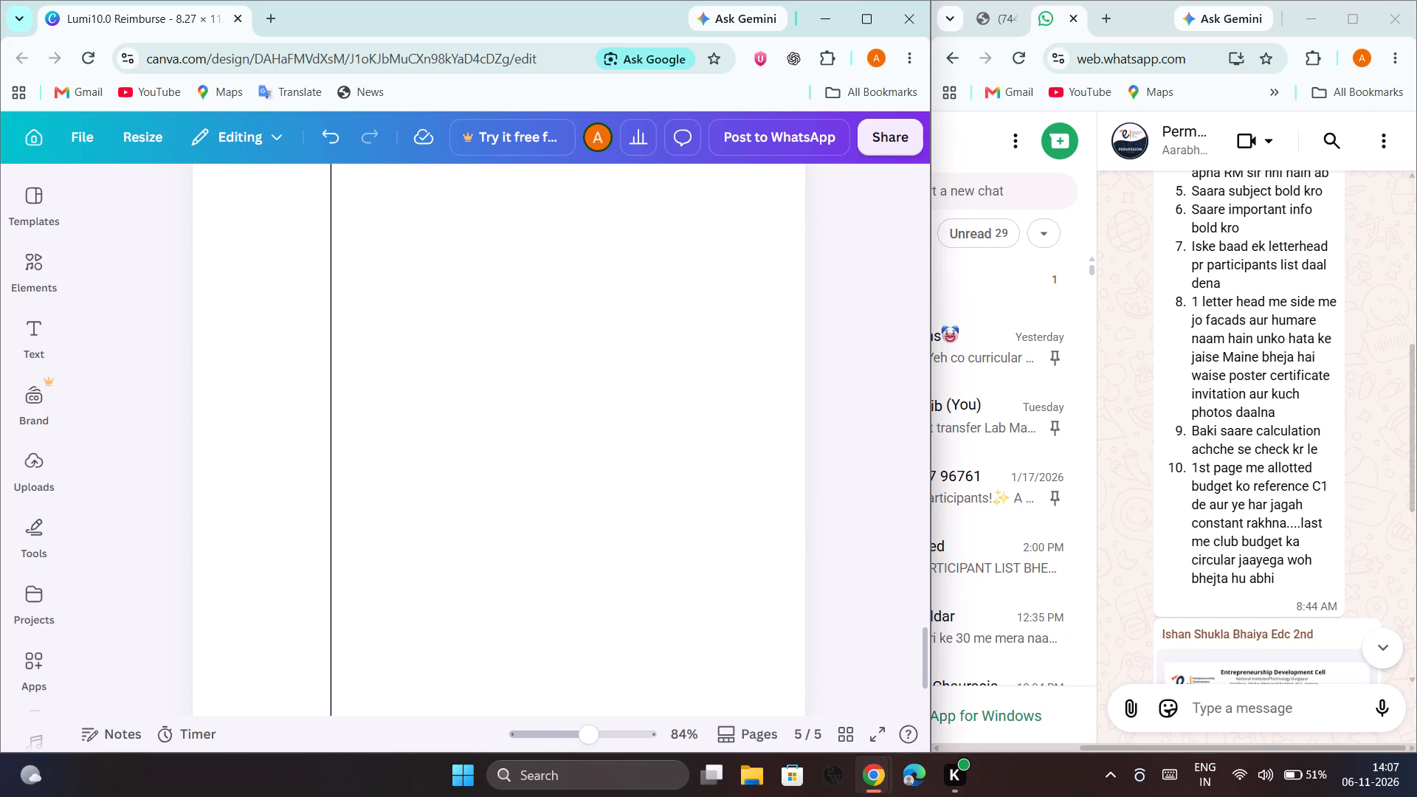
scroll(287, 504, "down", 1)
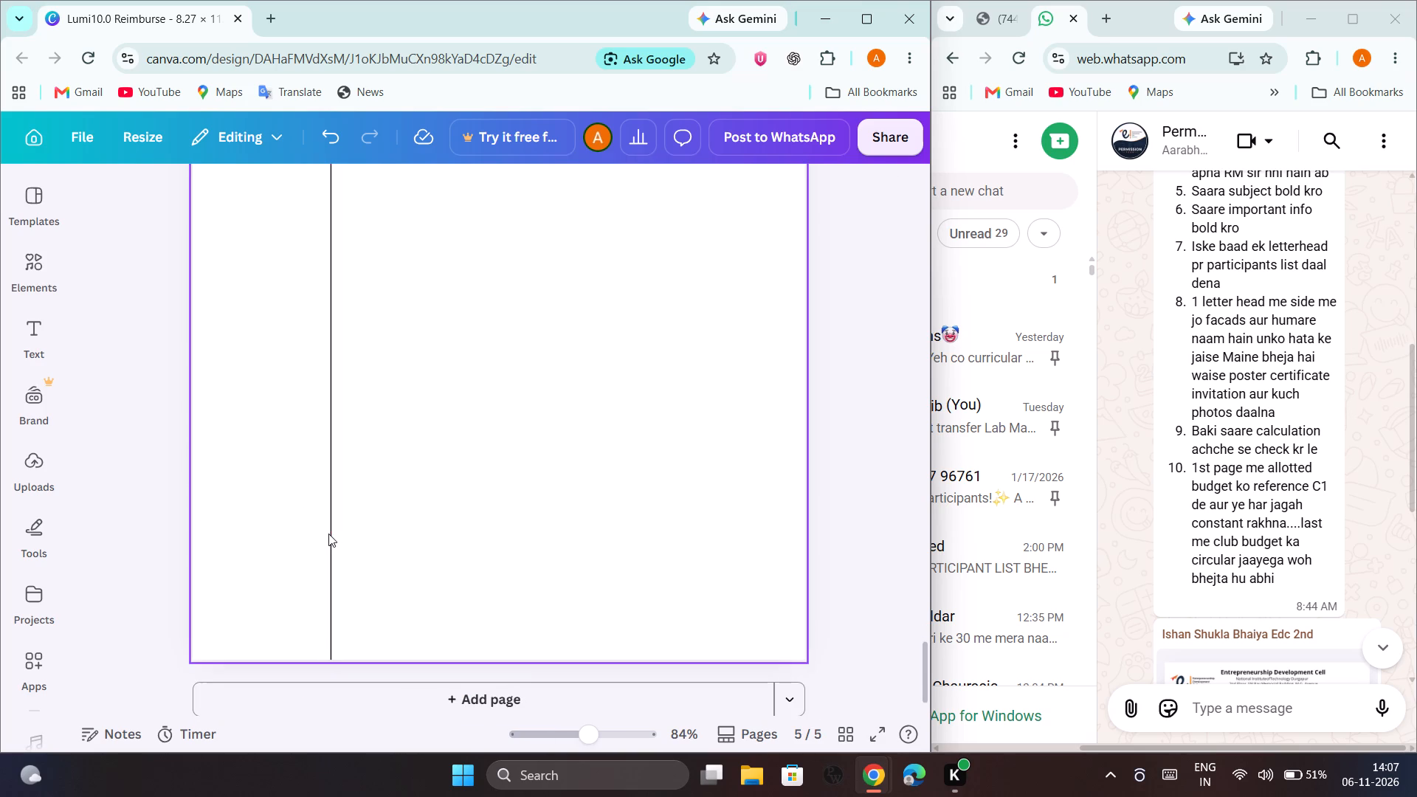
left_click(331, 534)
key("Delete")
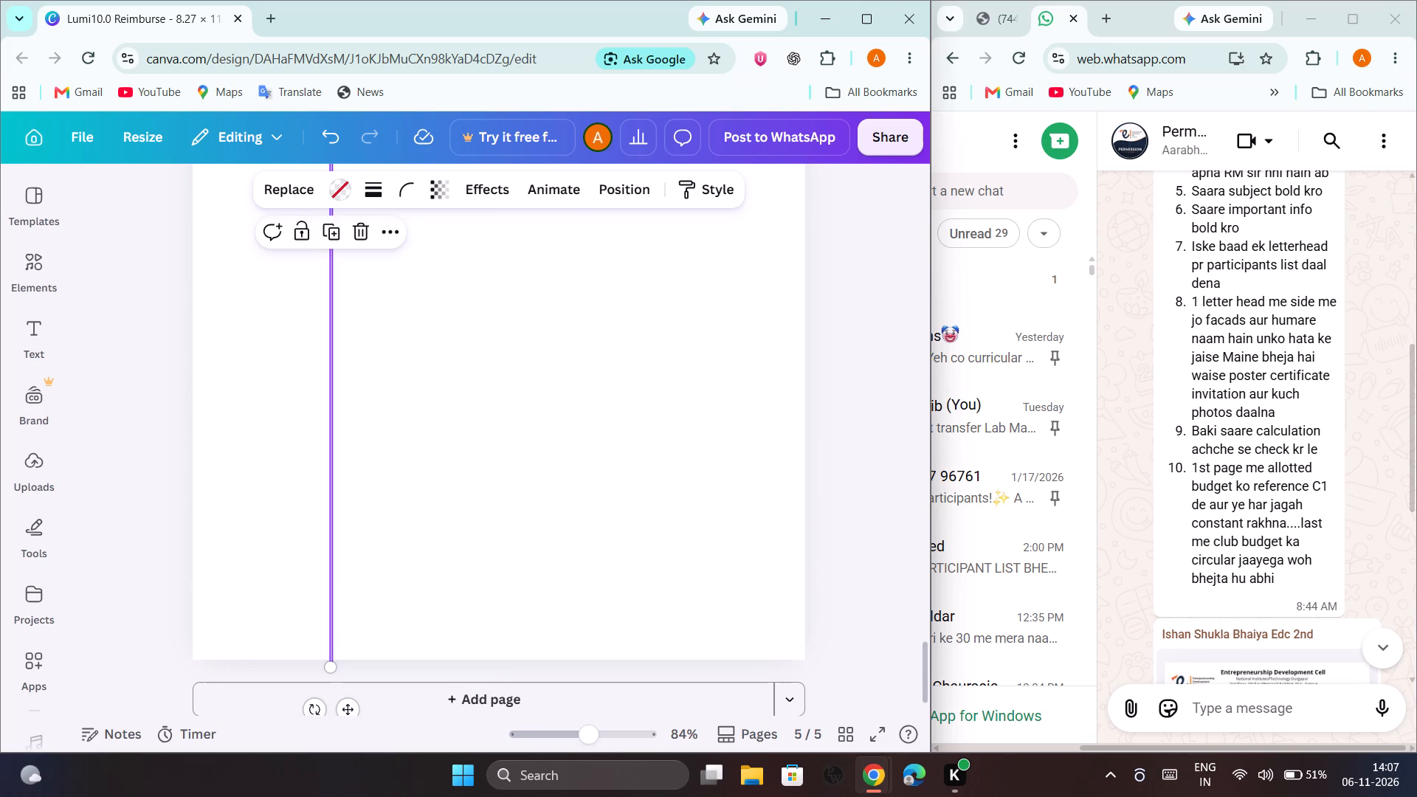
key("Delete")
scroll(331, 534, "up", 3)
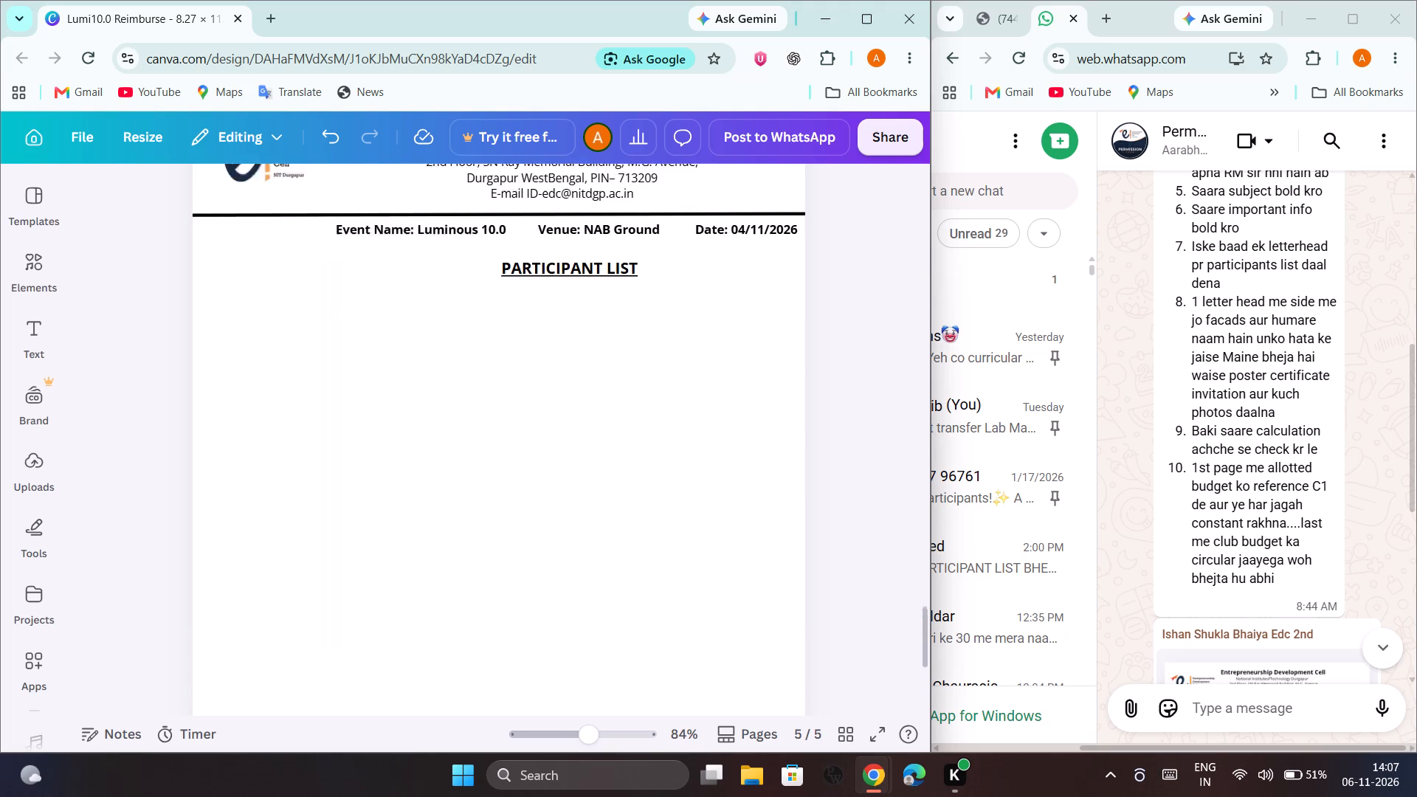
scroll(331, 534, "up", 3)
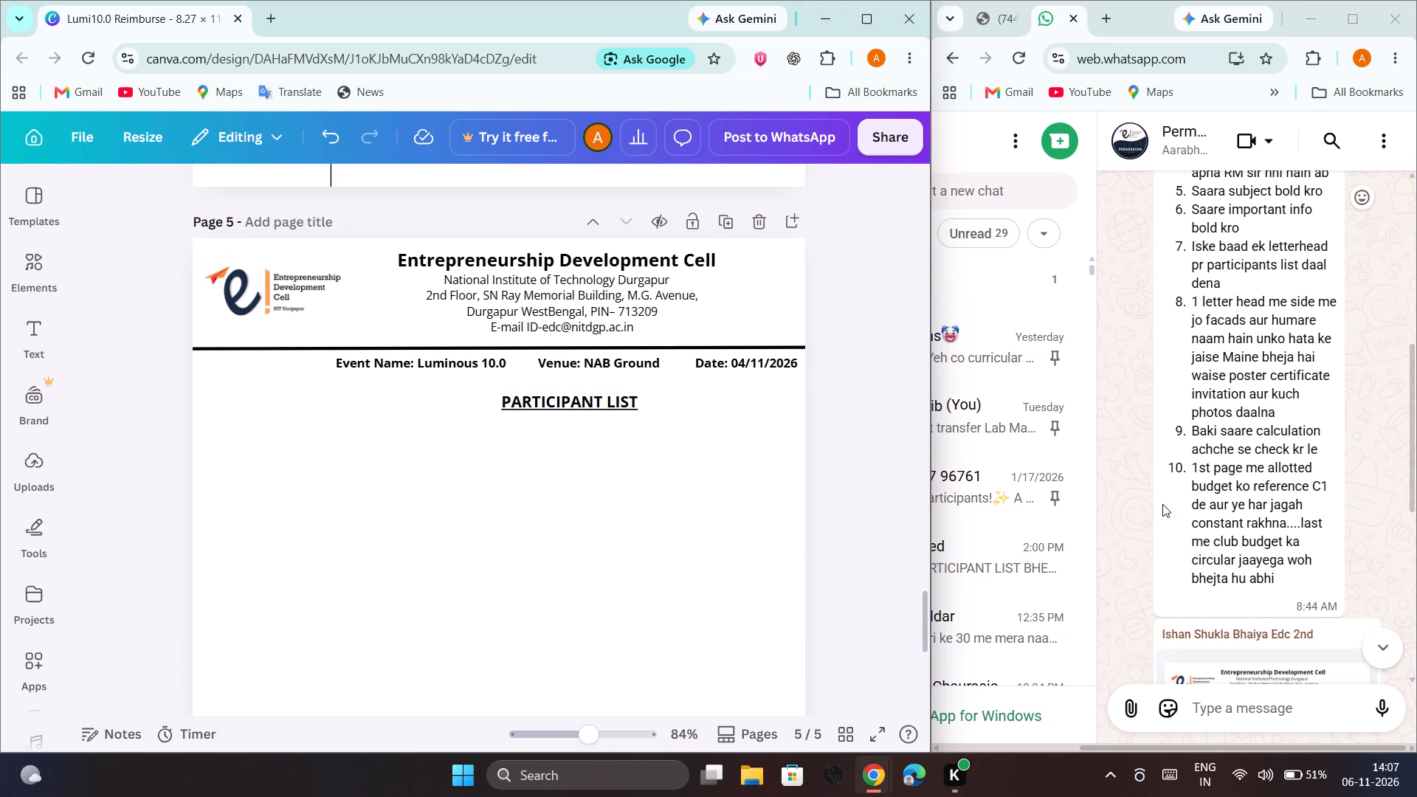
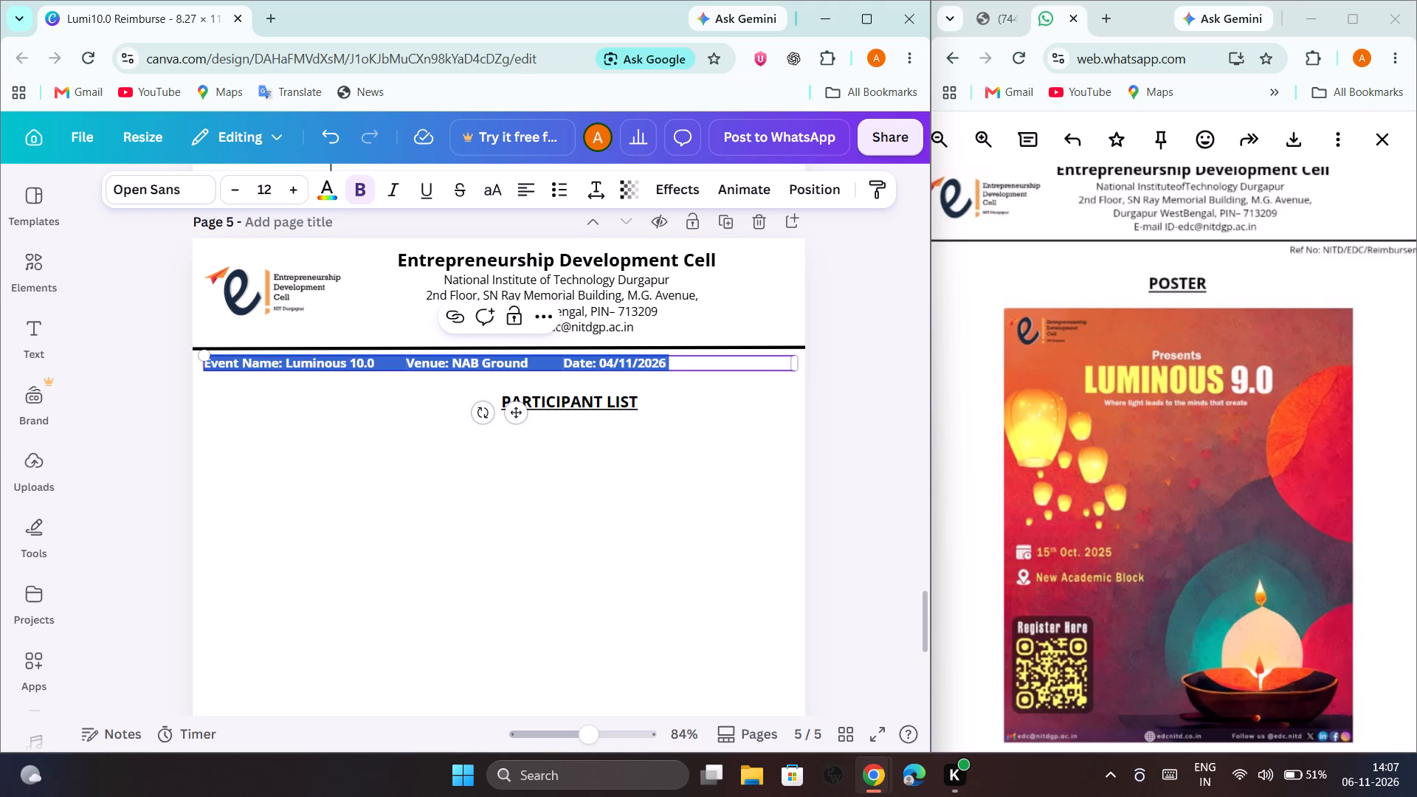
Widen the gap after the event name in page 5's details line so the venue sits near the page's middle.
left_click(407, 362)
key("space")
key("space")
key("space")
key("space")
key("space")
key("space")
key("space")
key("space")
key("space")
key("space")
key("space")
key("space")
key("space")
key("space")
key("space")
key("space")
key("space")
key("space")
key("space")
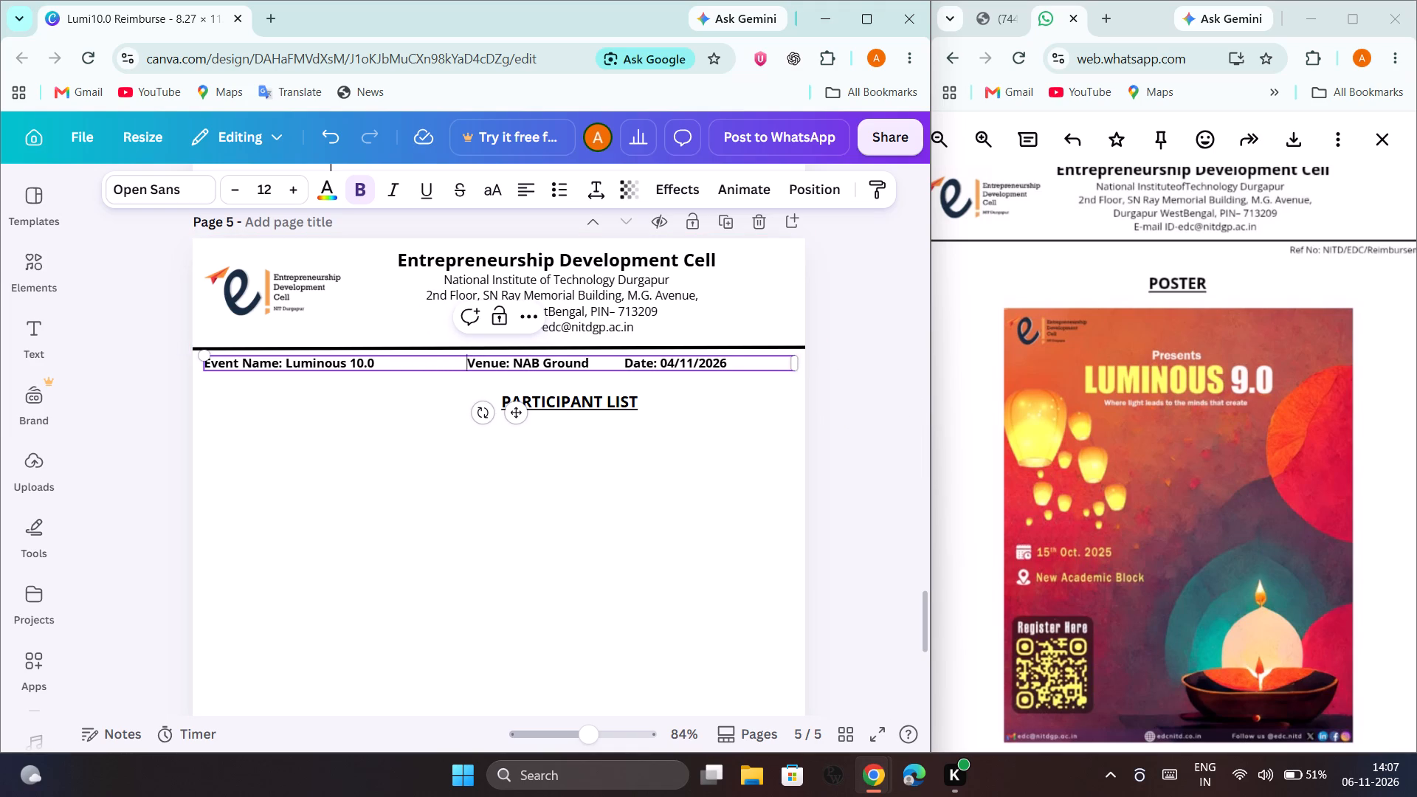
key("space")
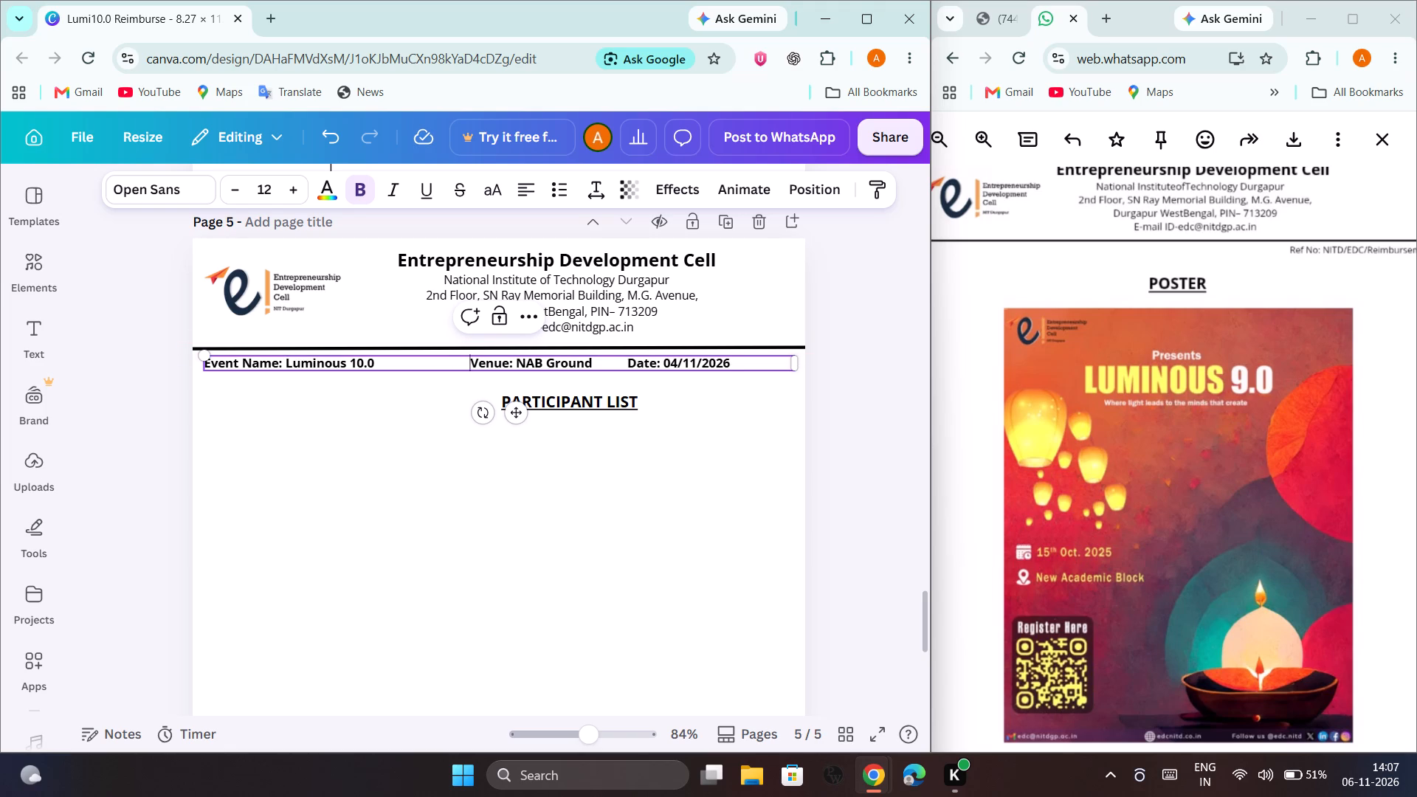
Widen the gap between the venue and the date so the date sits at the right end of the details line.
left_click(624, 365)
key("space")
key("space")
key("space")
key("space")
key("space")
key("space")
key("space")
key("space")
key("space")
key("space")
key("space")
key("space")
key("space")
key("space")
key("space")
key("space")
key("space")
key("space")
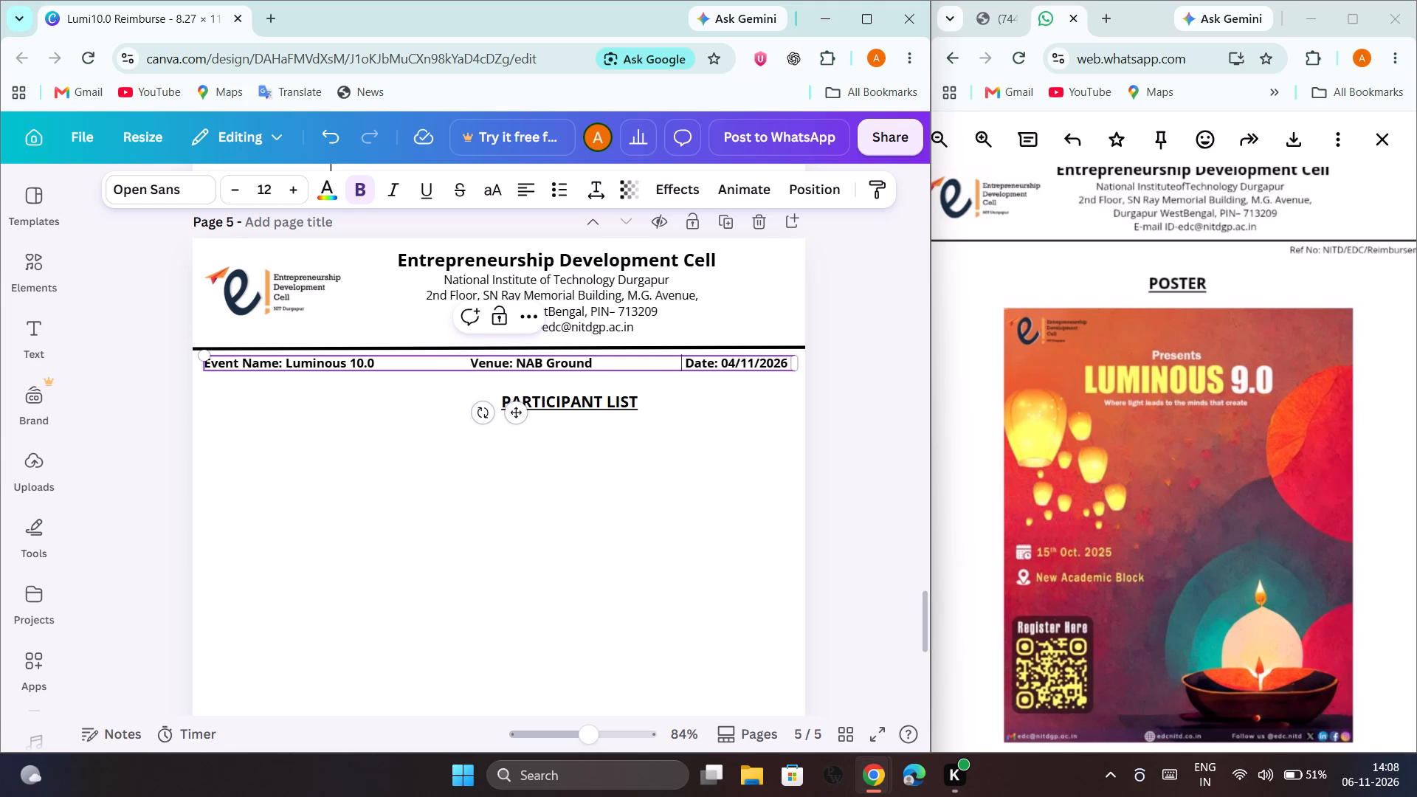
key("space")
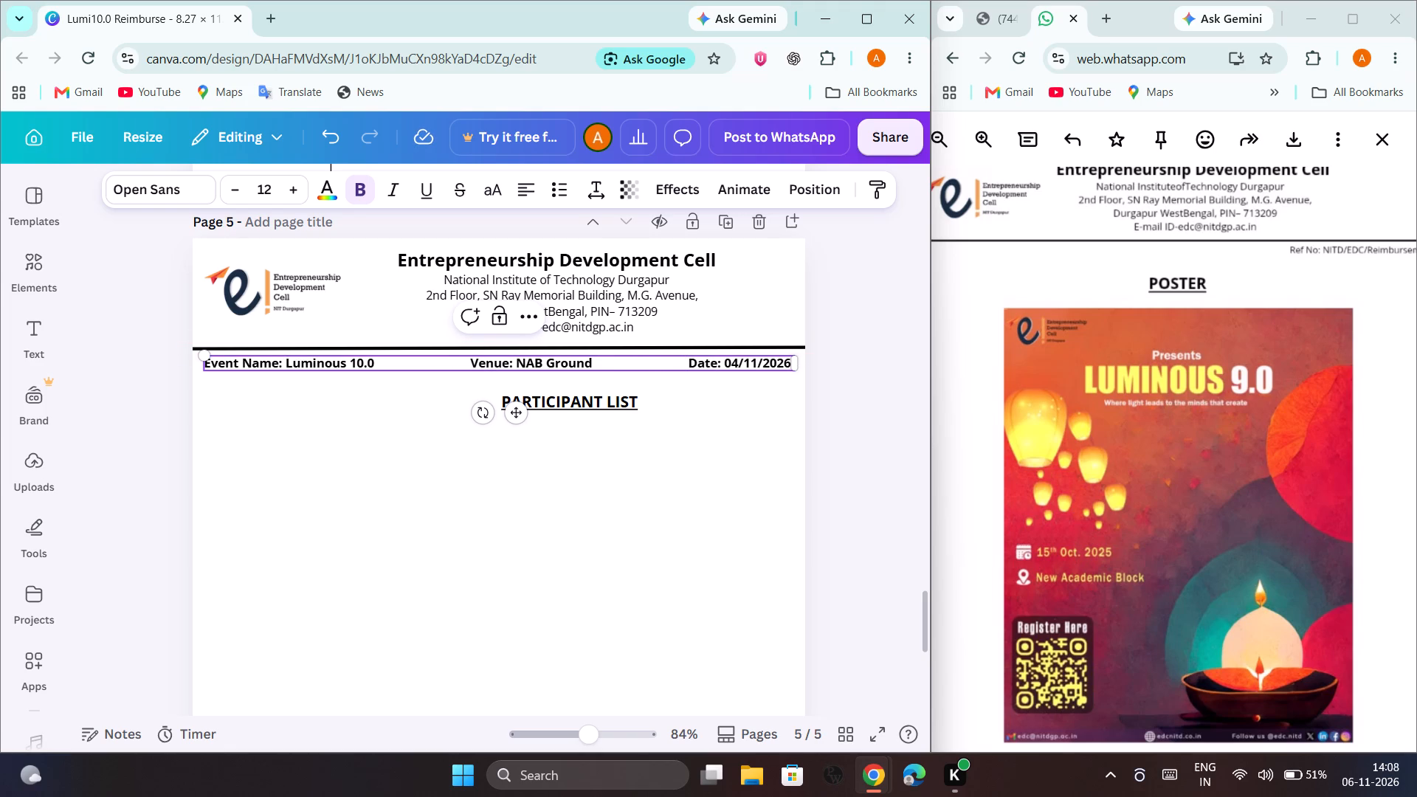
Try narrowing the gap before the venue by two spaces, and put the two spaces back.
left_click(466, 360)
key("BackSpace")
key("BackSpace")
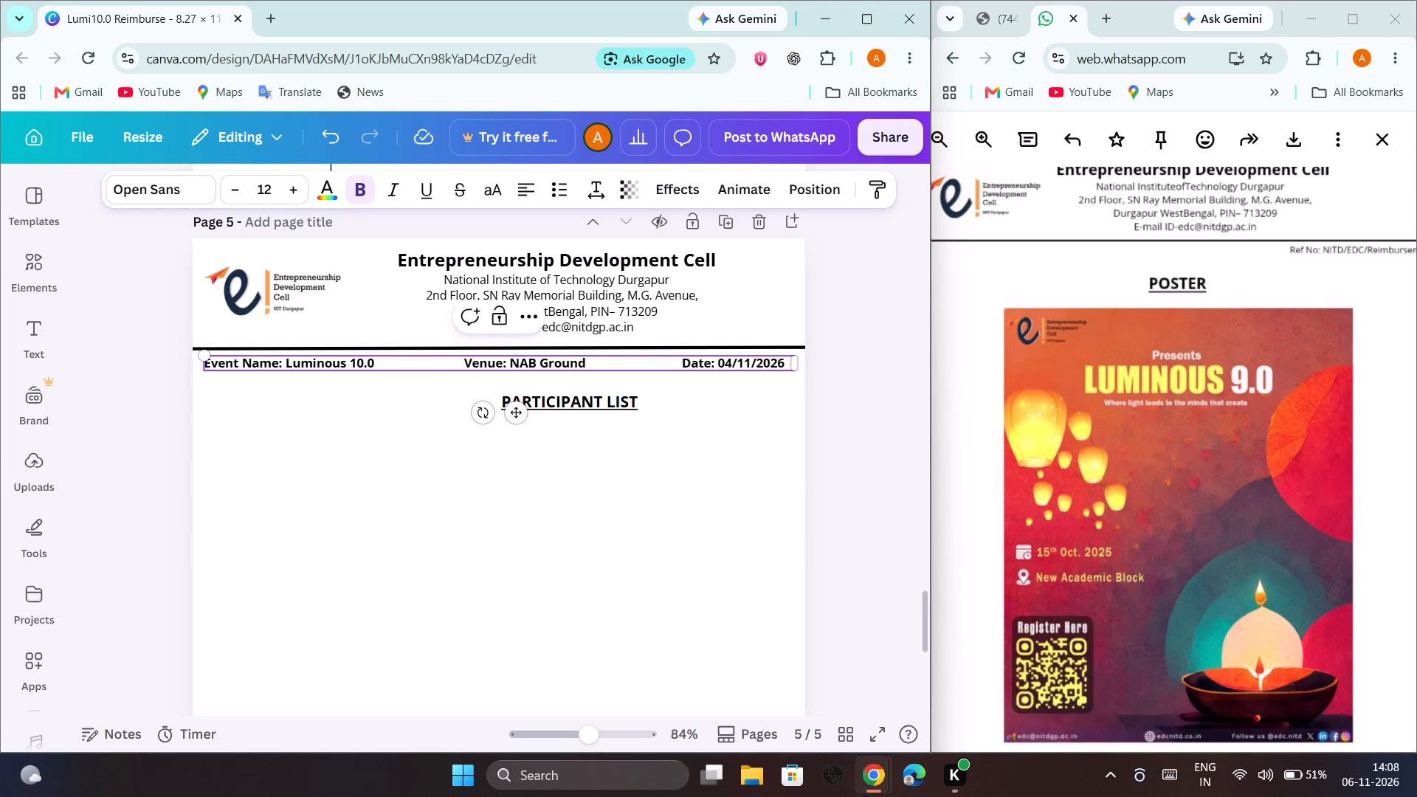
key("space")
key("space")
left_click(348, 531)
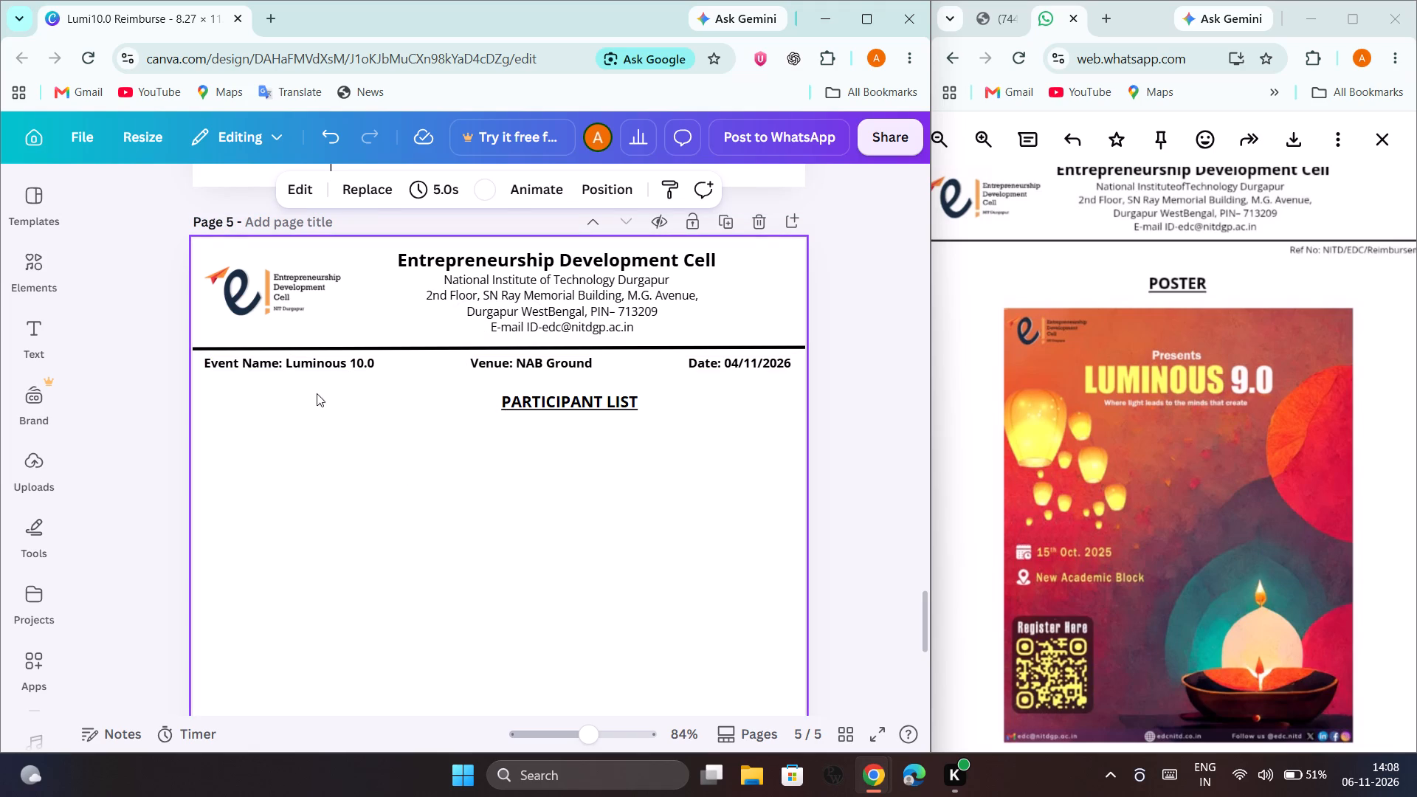
Shift the PARTICIPANT LIST heading on page 5 left toward the horizontal centre of the page.
left_click(538, 407)
key("Left")
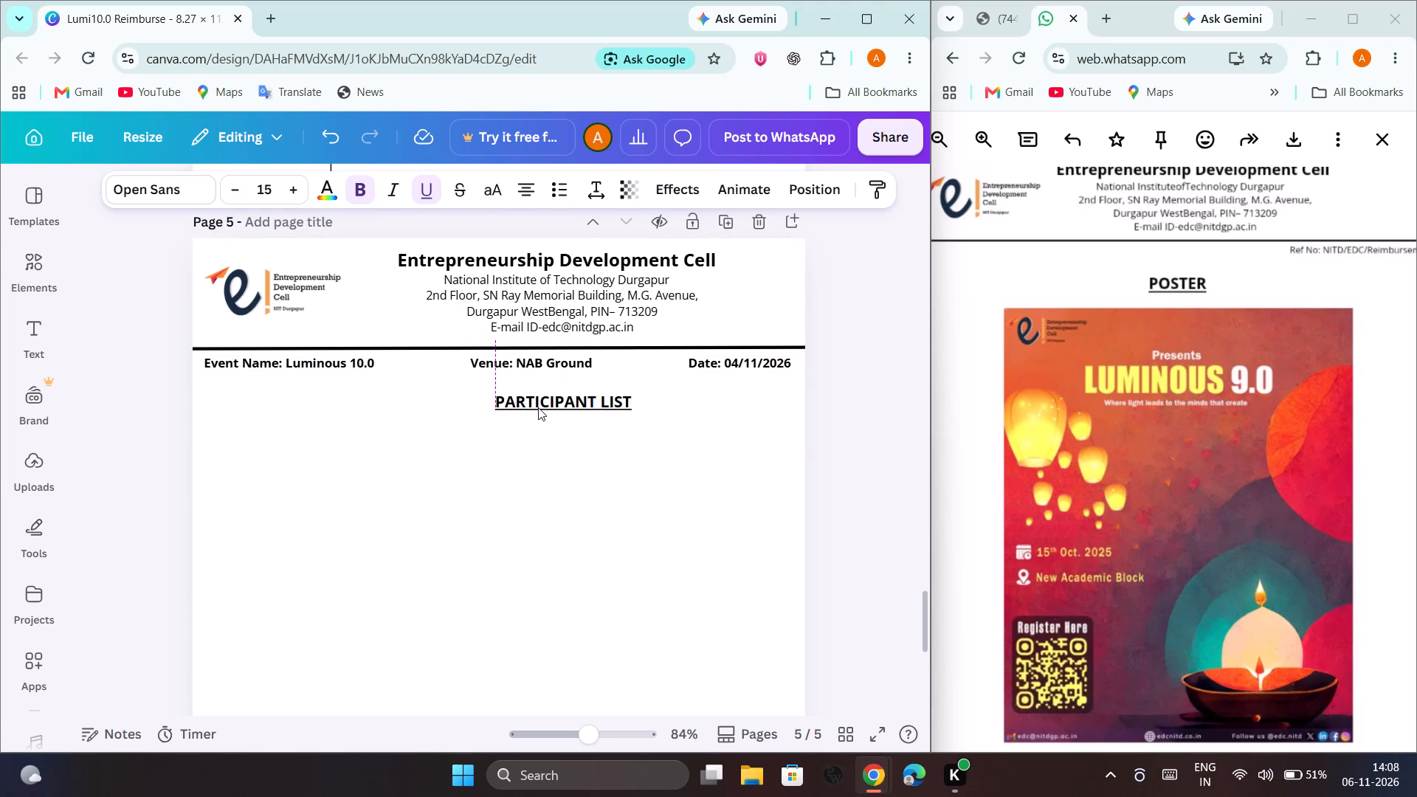
key("Left")
key("Left")
key("Left")
key("Left")
key("Left")
key("Left")
key("Left")
key("Left")
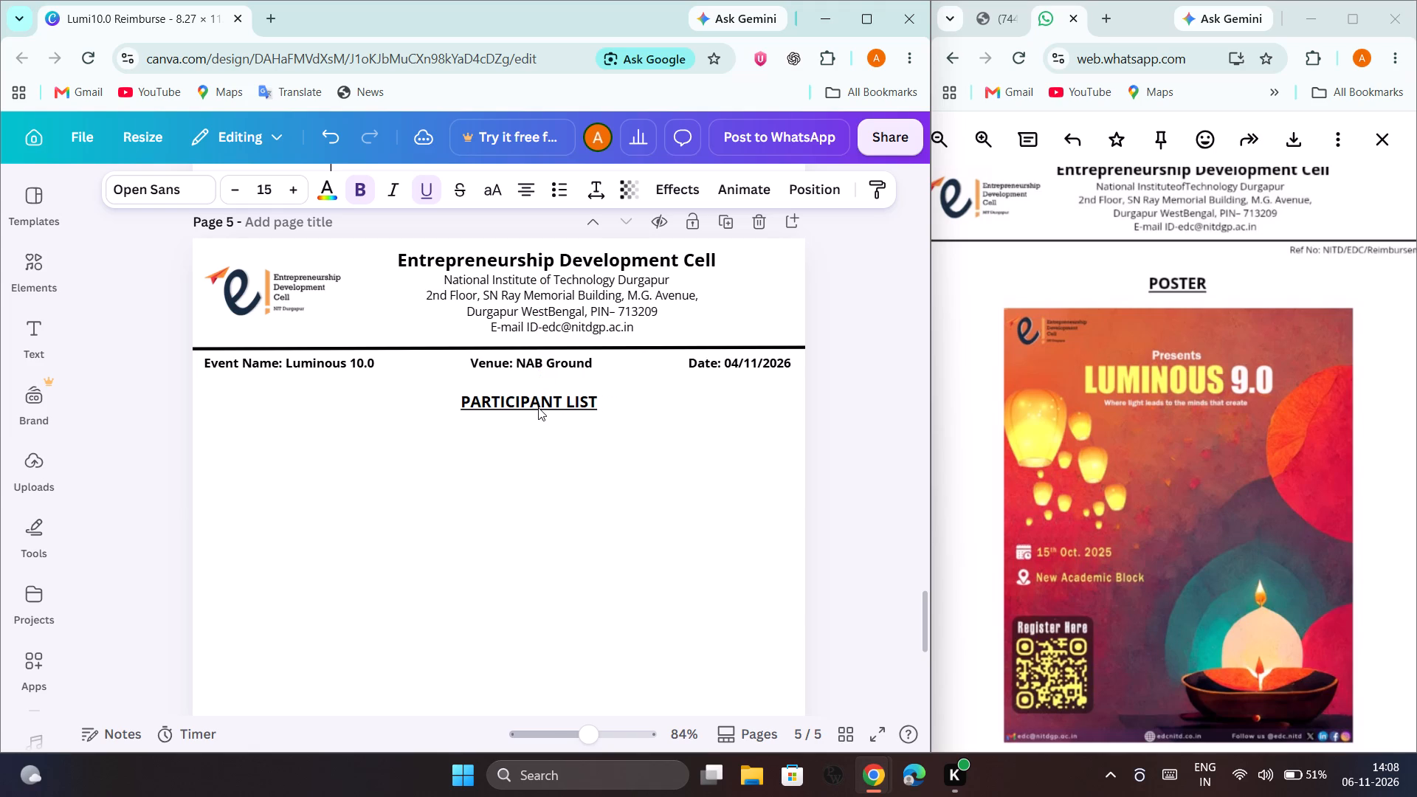
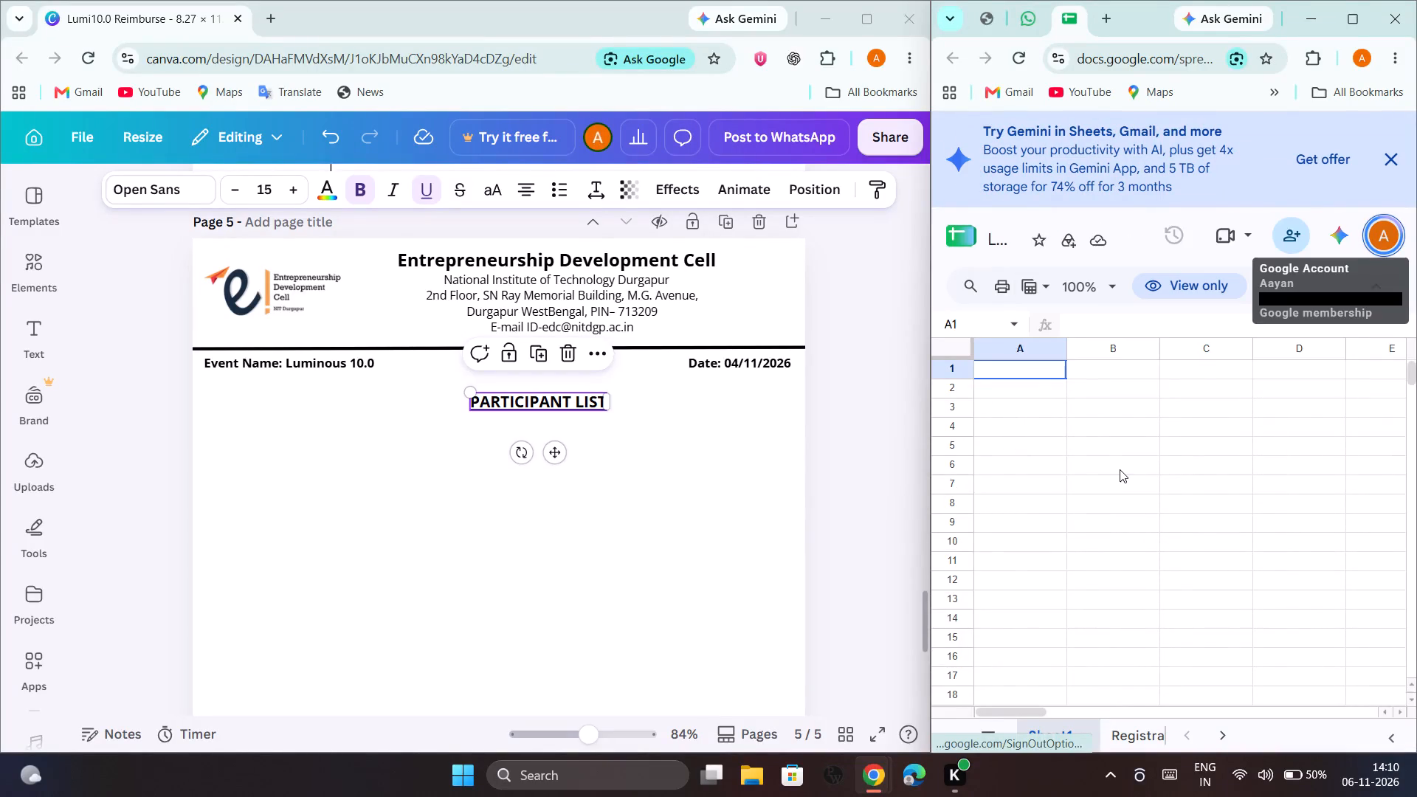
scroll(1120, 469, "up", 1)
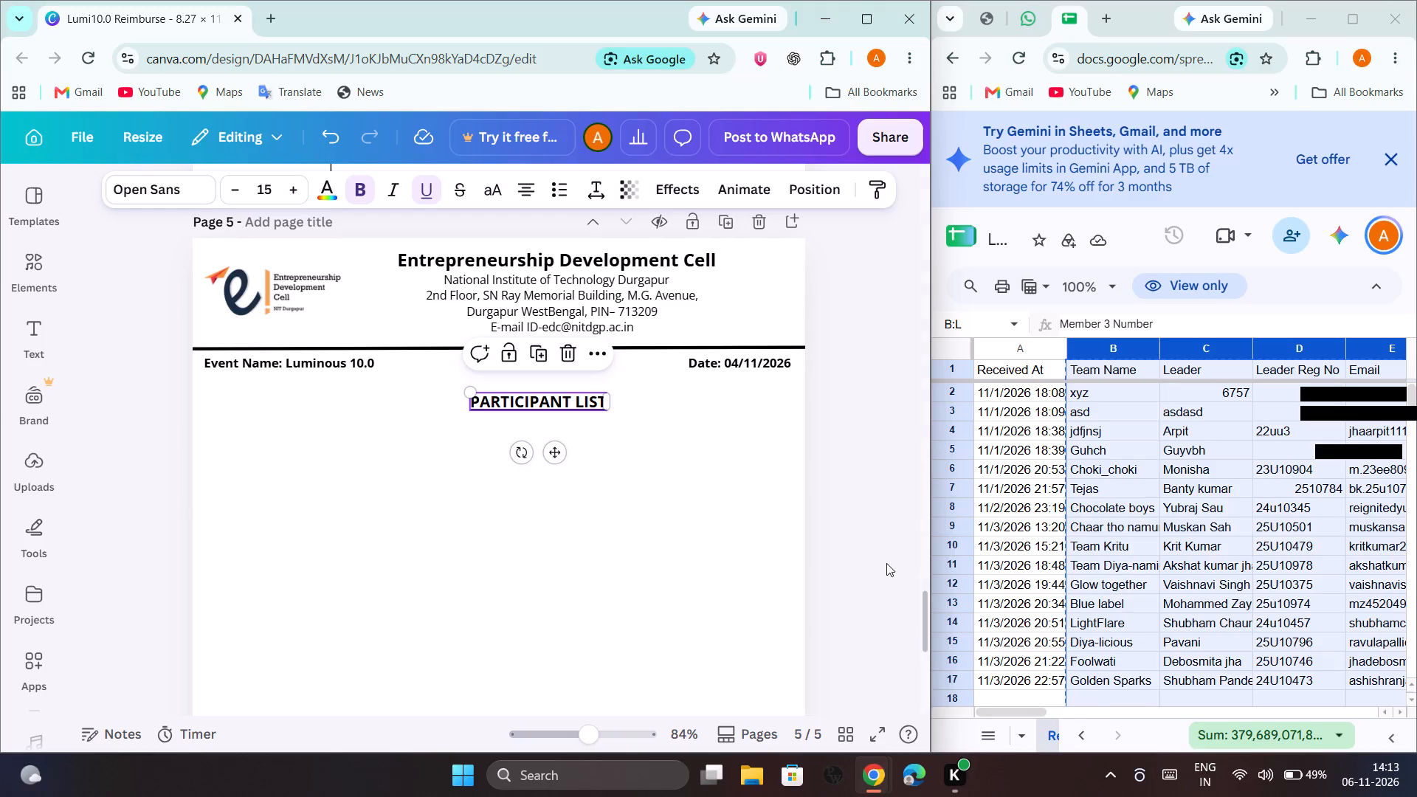
left_click(395, 550)
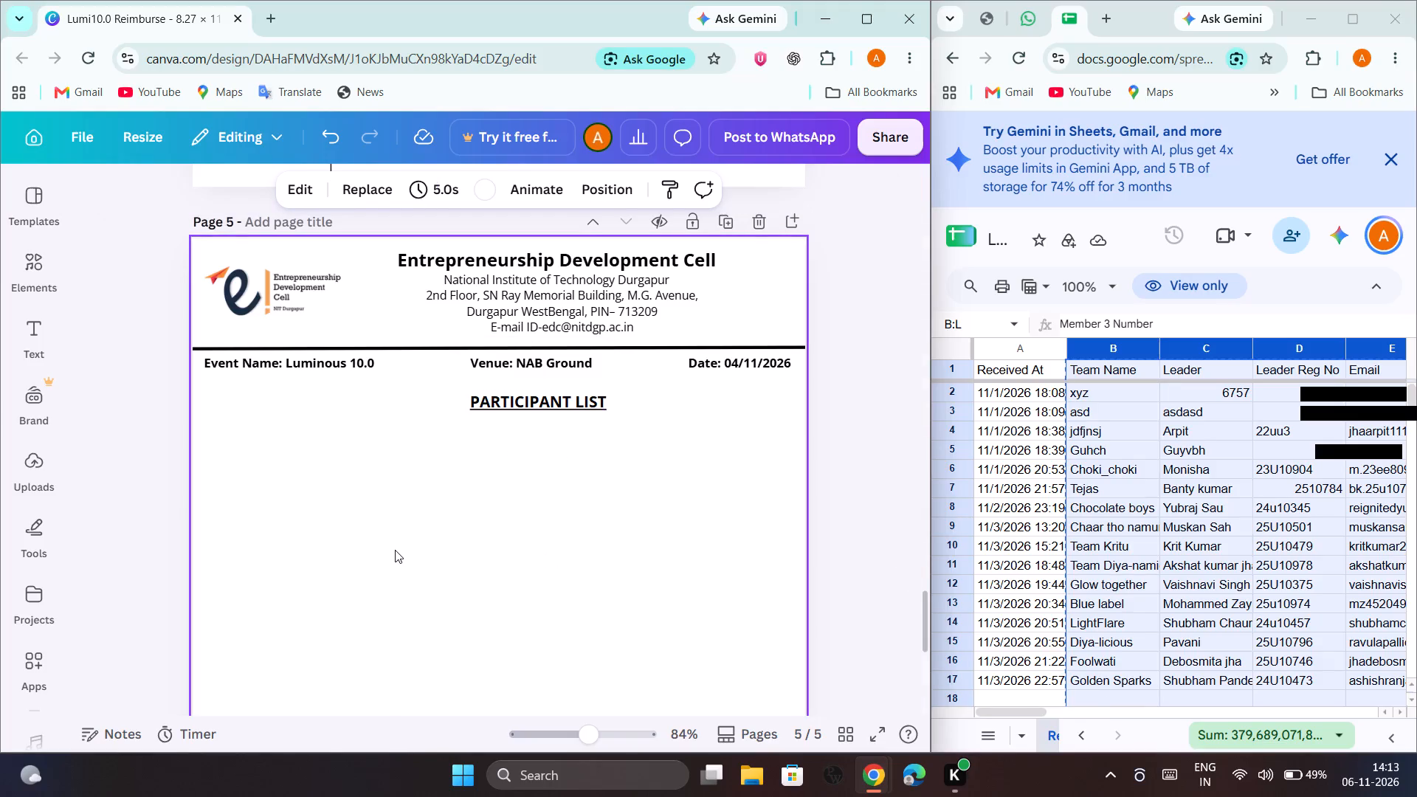
left_click(505, 403)
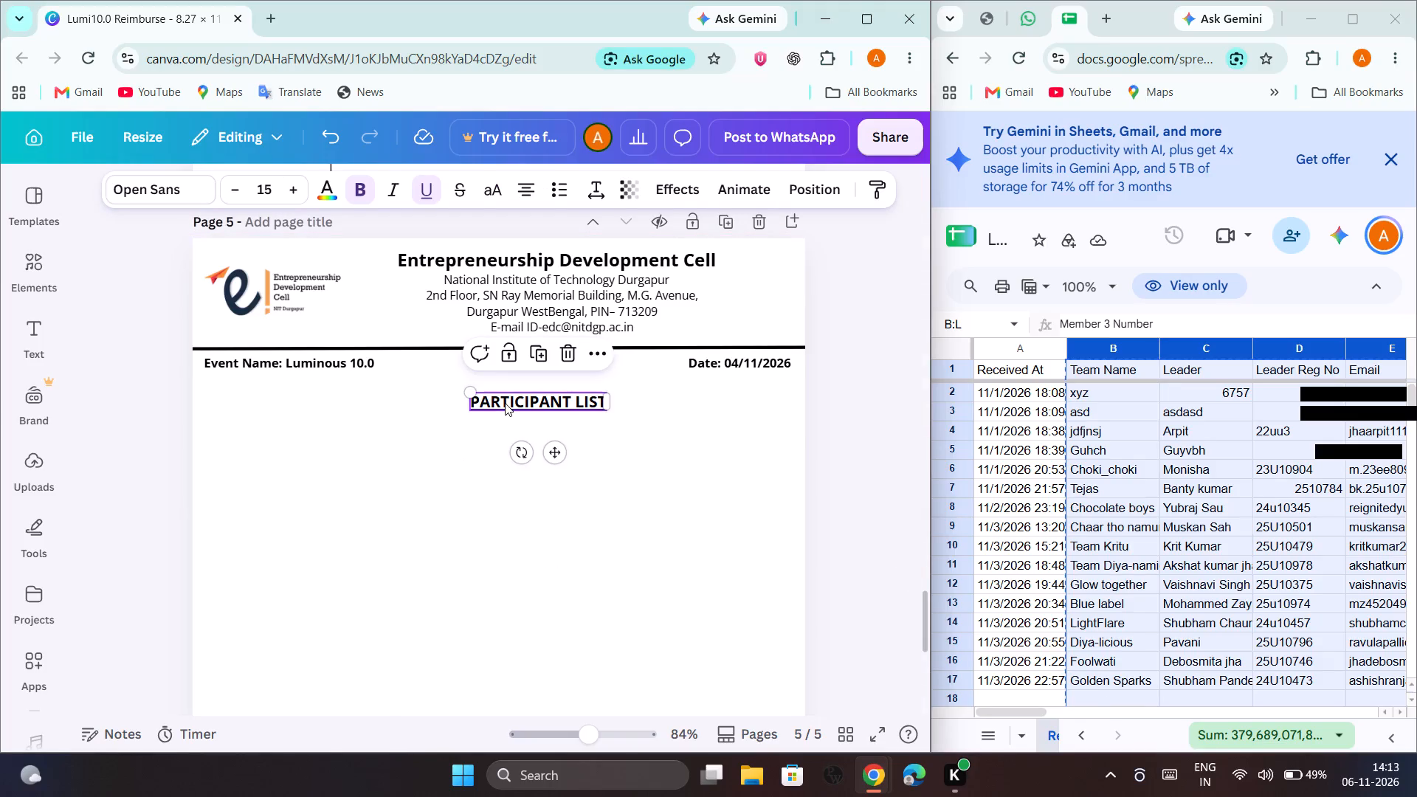
key("Left")
key("Left")
key("Left")
key("Left")
key("Left")
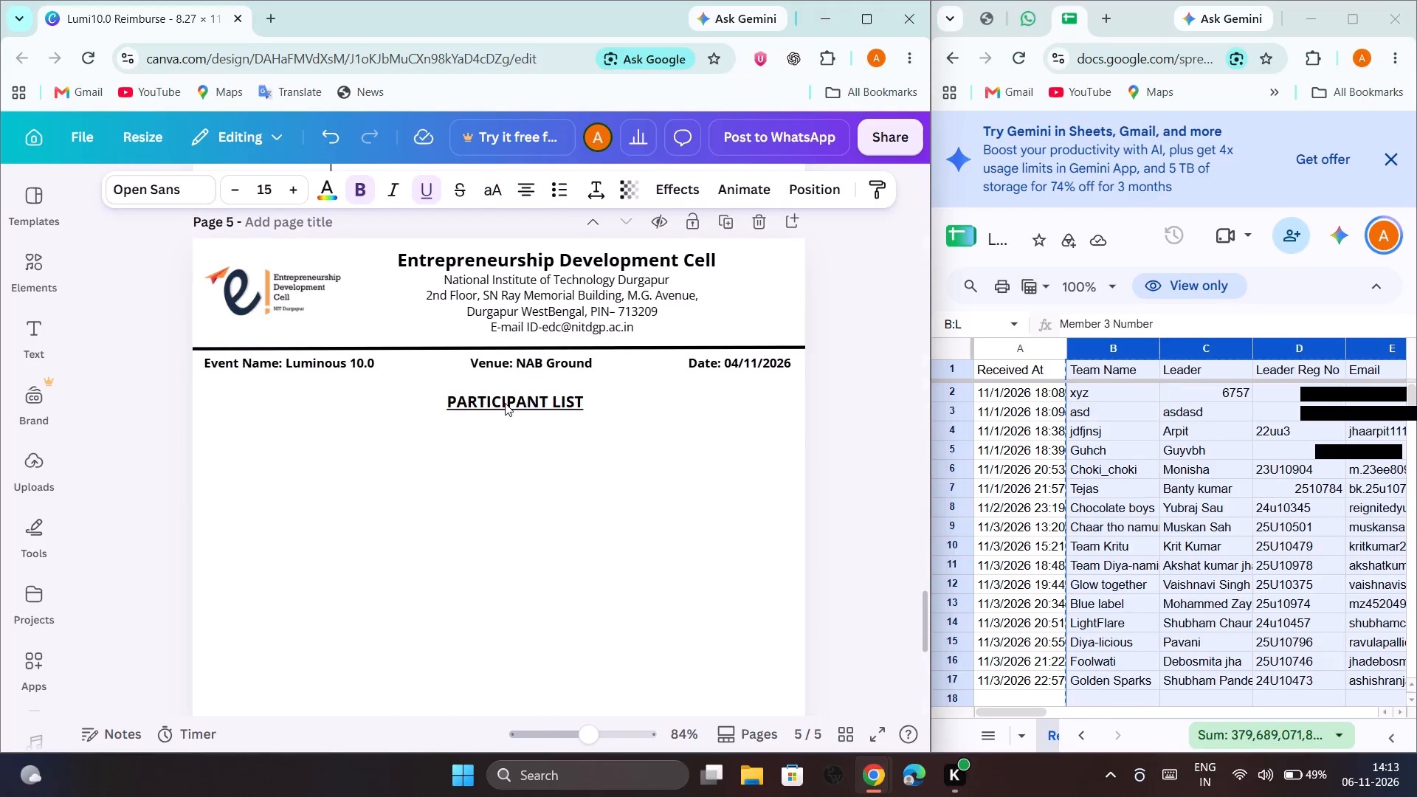
key("Right")
key("Left")
key("Left")
key("Left")
key("Left")
key("Left")
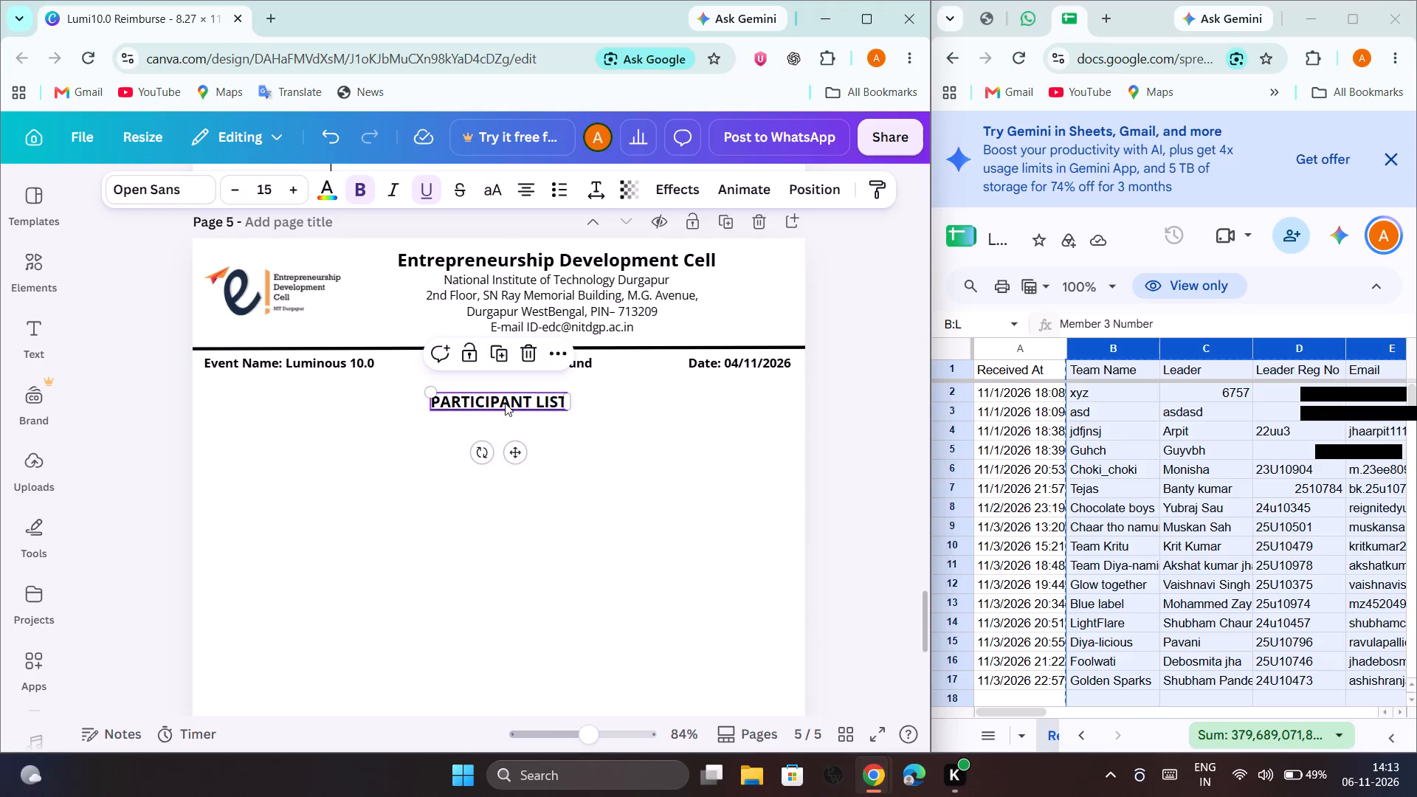
key("Left")
key("Right")
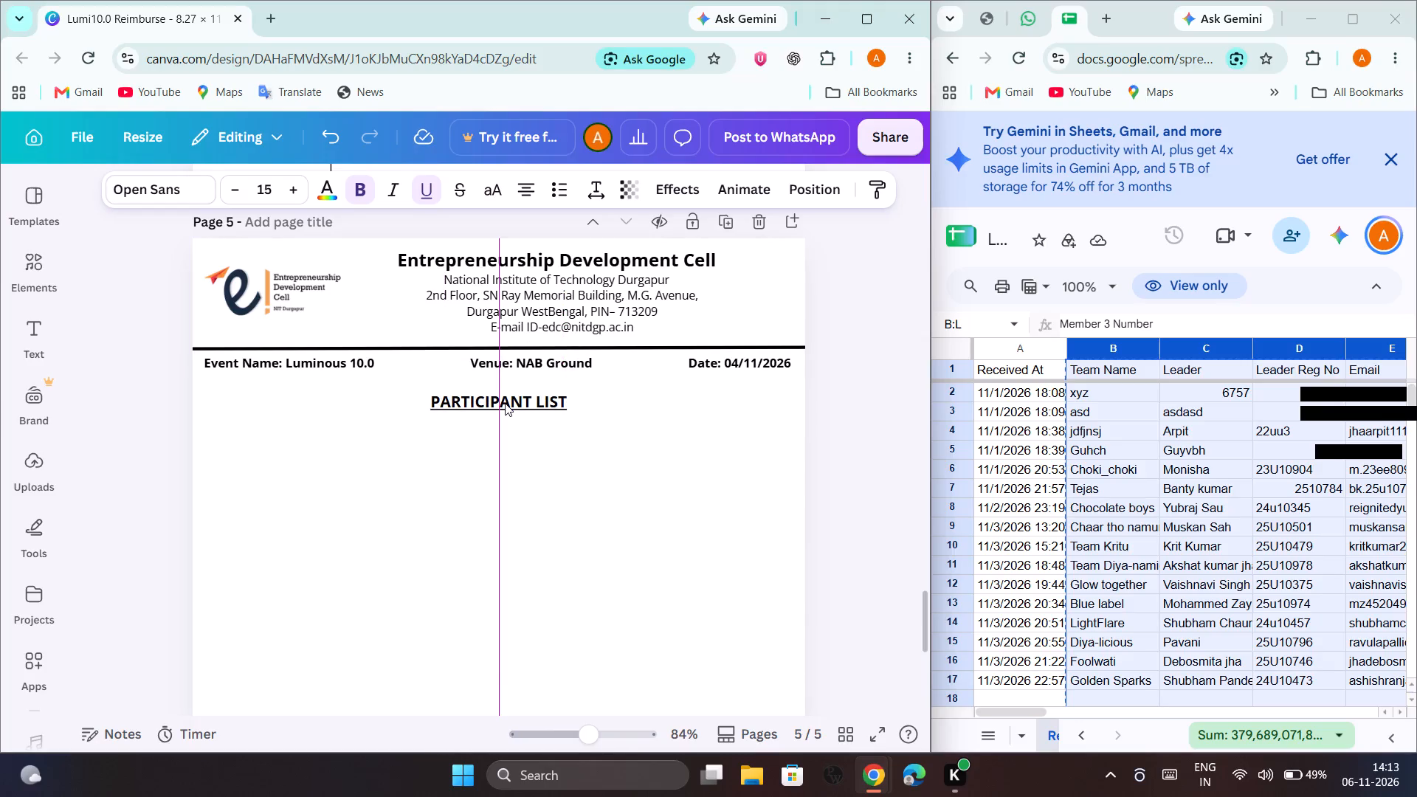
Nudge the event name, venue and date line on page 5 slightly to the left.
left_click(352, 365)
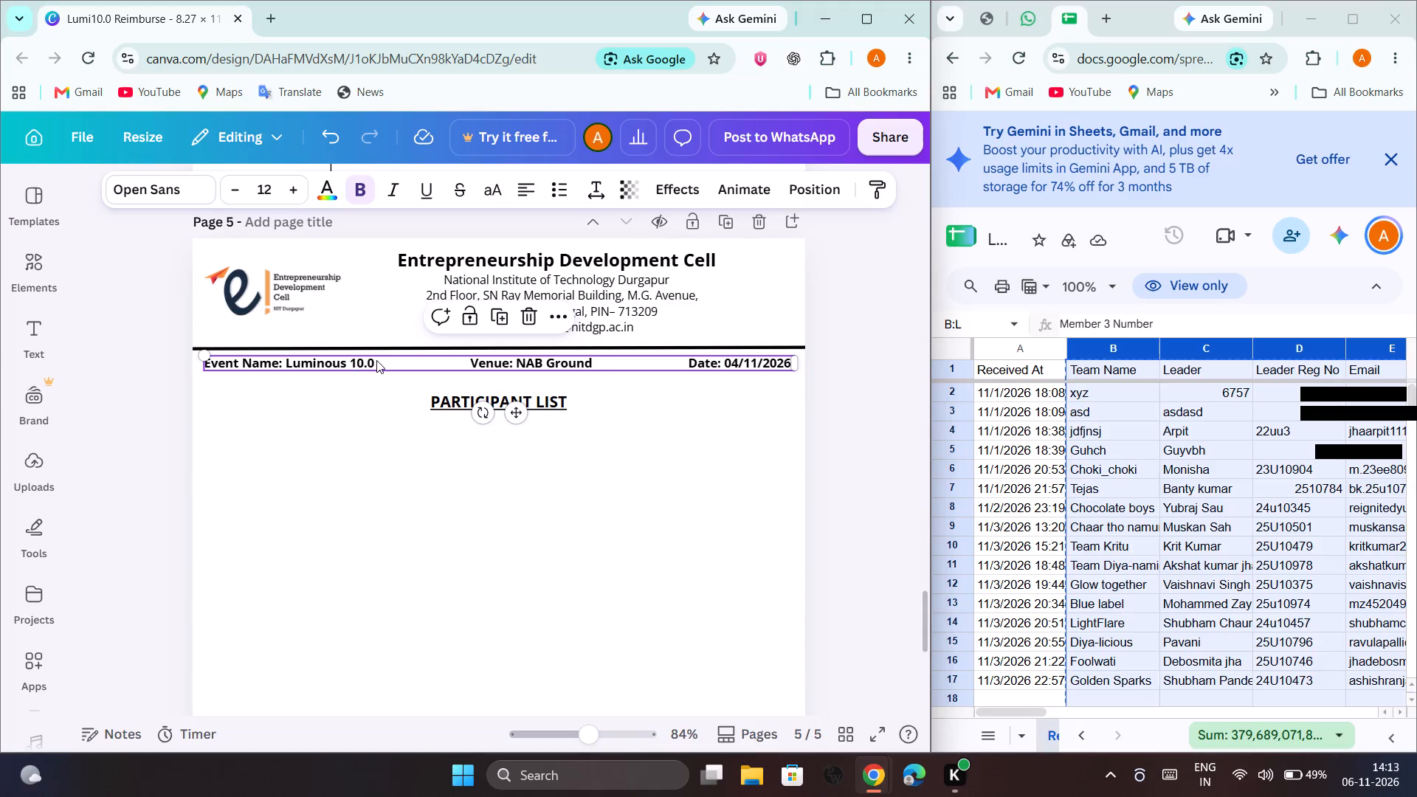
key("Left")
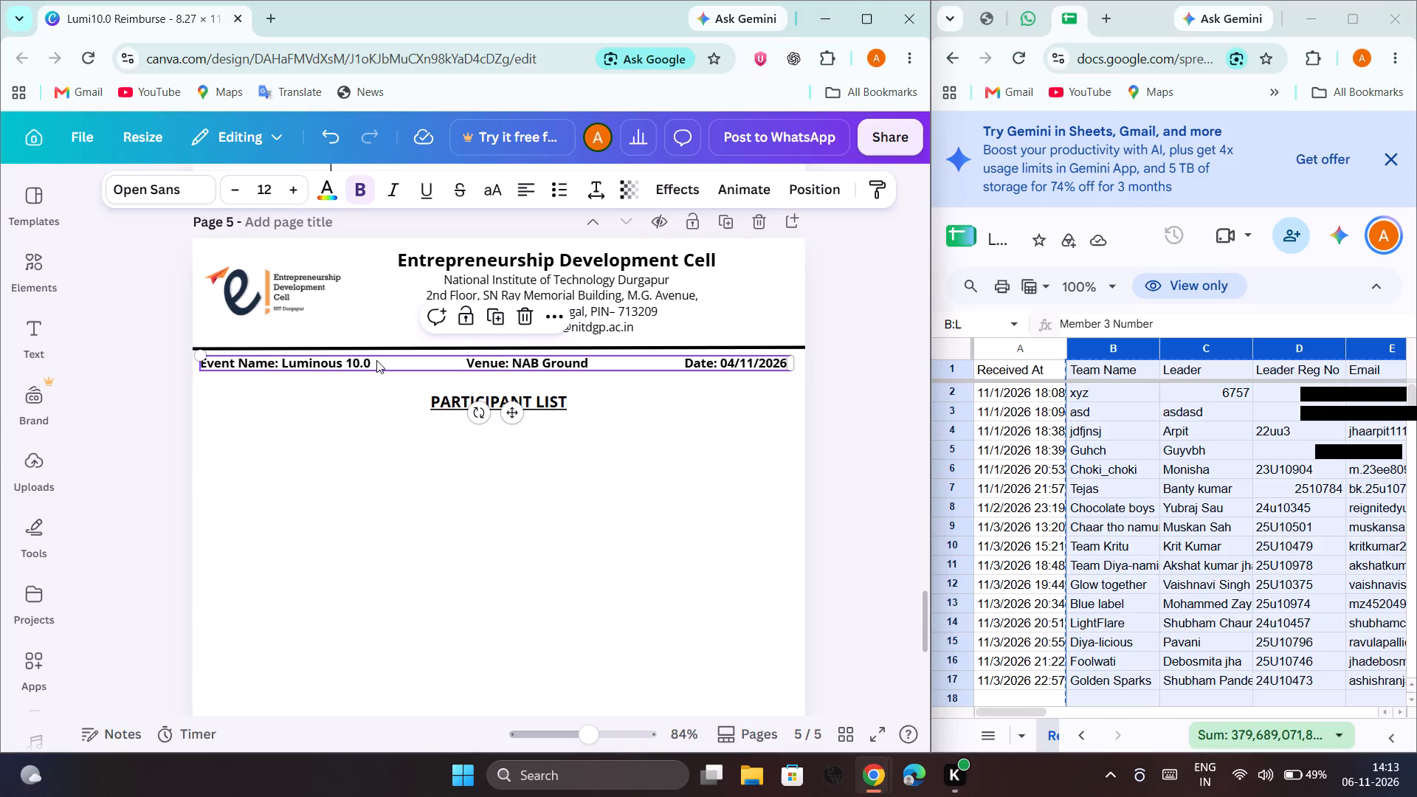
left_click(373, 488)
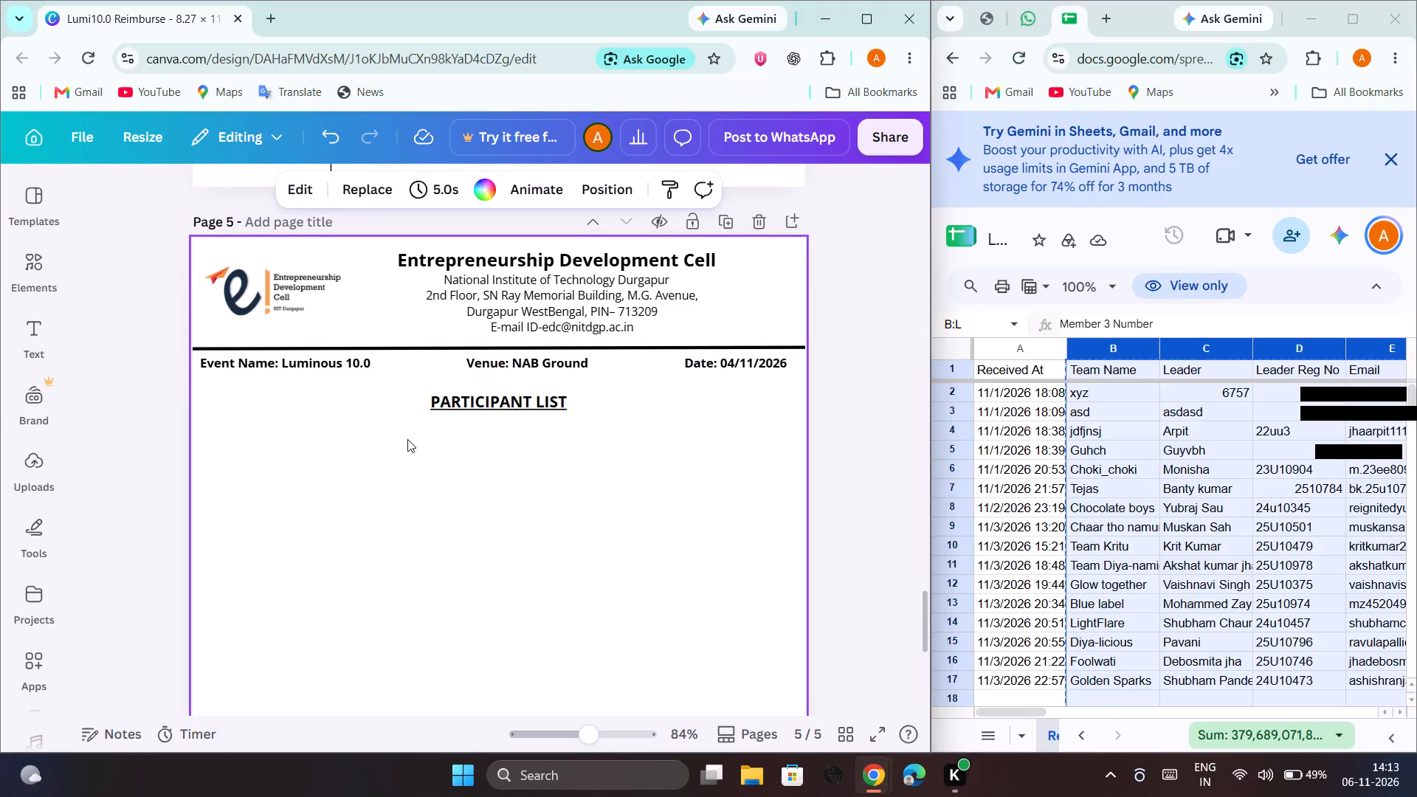
Delete the event name, venue and date line from page 5.
left_click(483, 365)
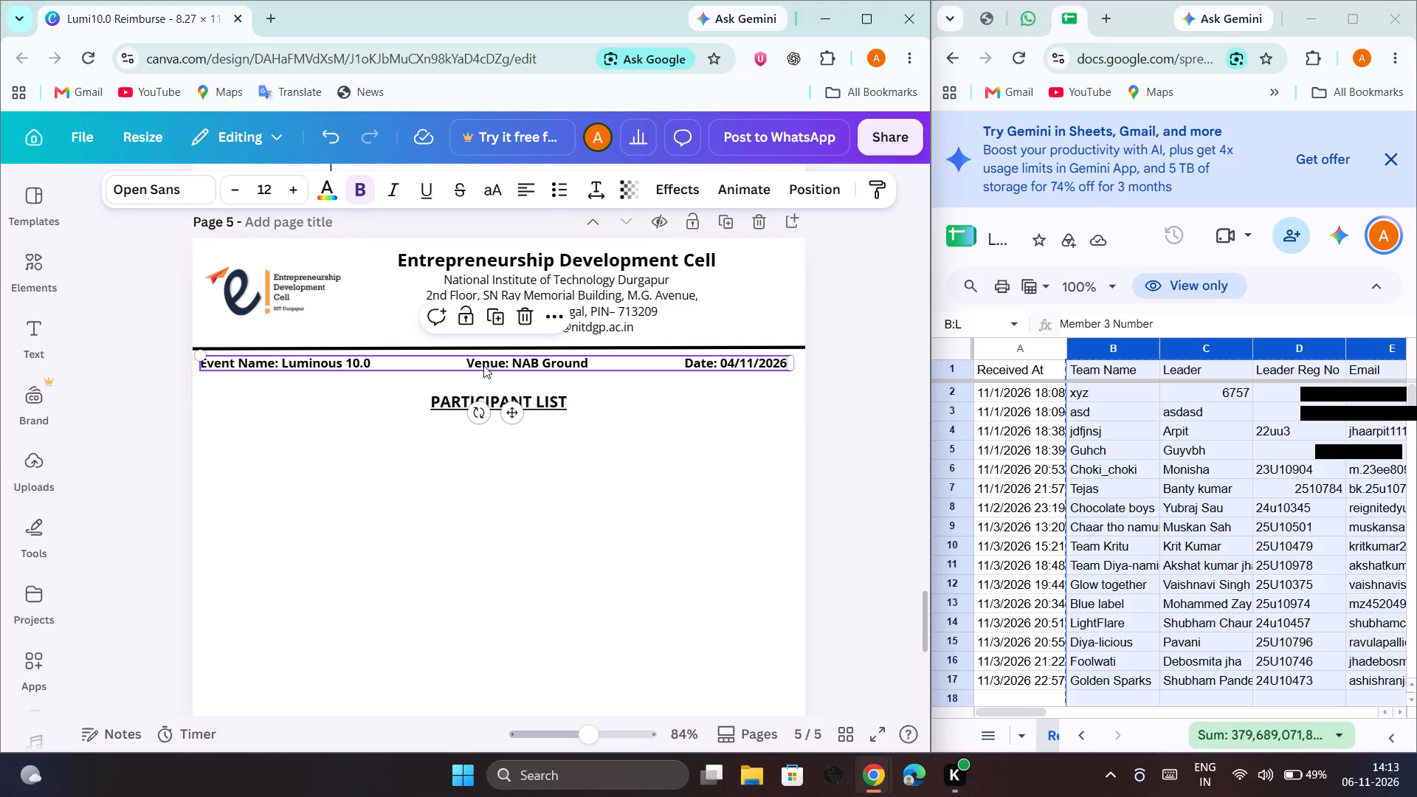
left_click(483, 365)
key("Delete")
Copy the "Ref No:" label from the reimbursement letter on page 2.
scroll(490, 354, "up", 8)
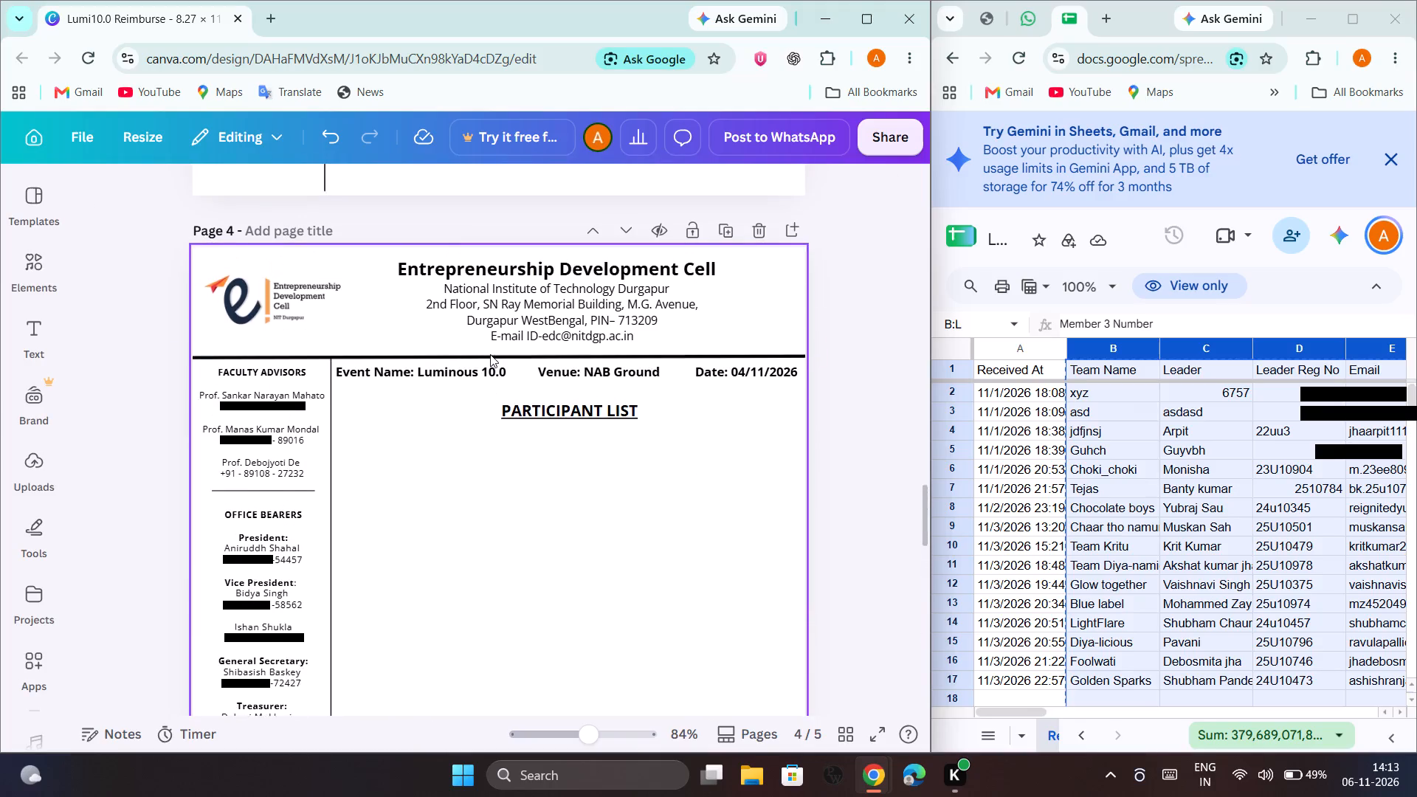
scroll(490, 354, "up", 6)
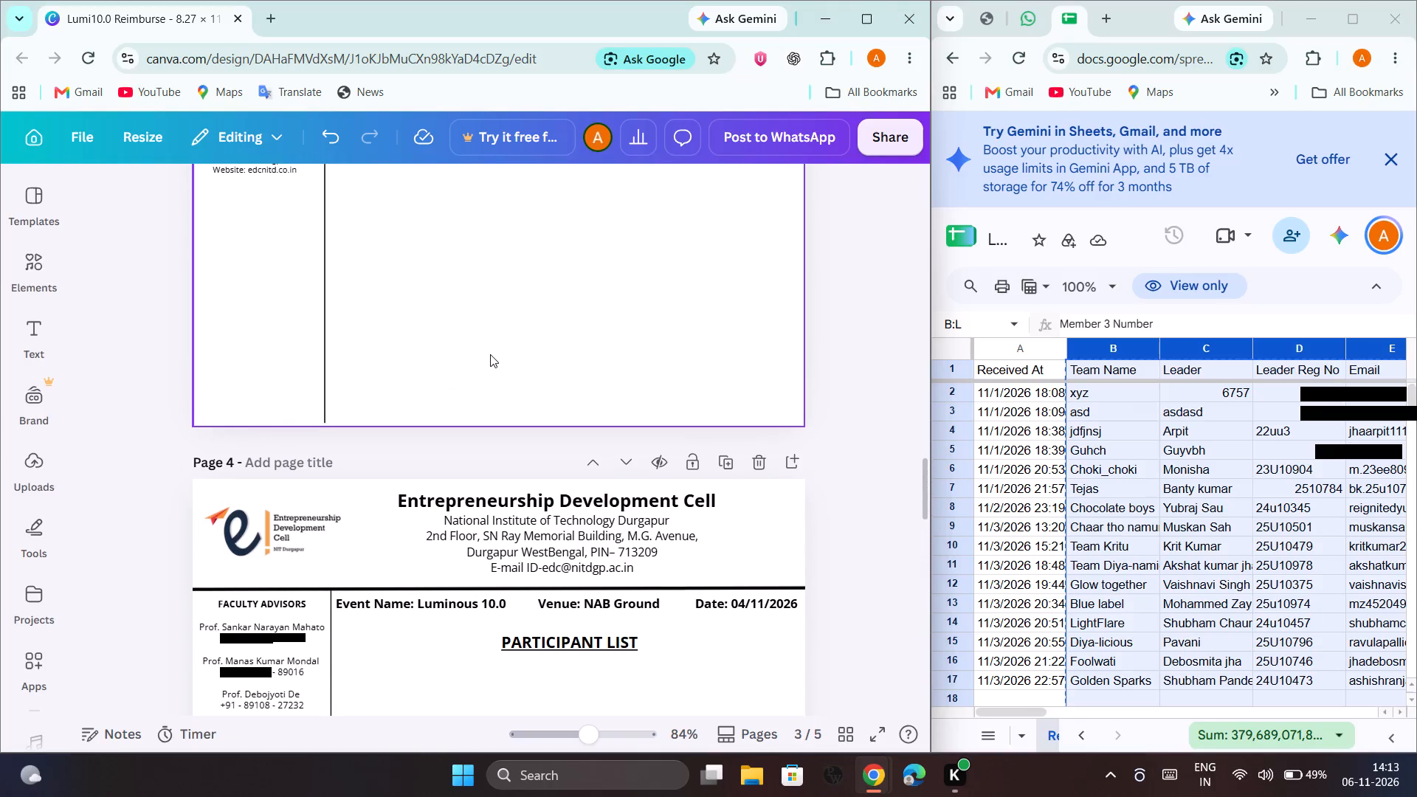
scroll(490, 354, "up", 5)
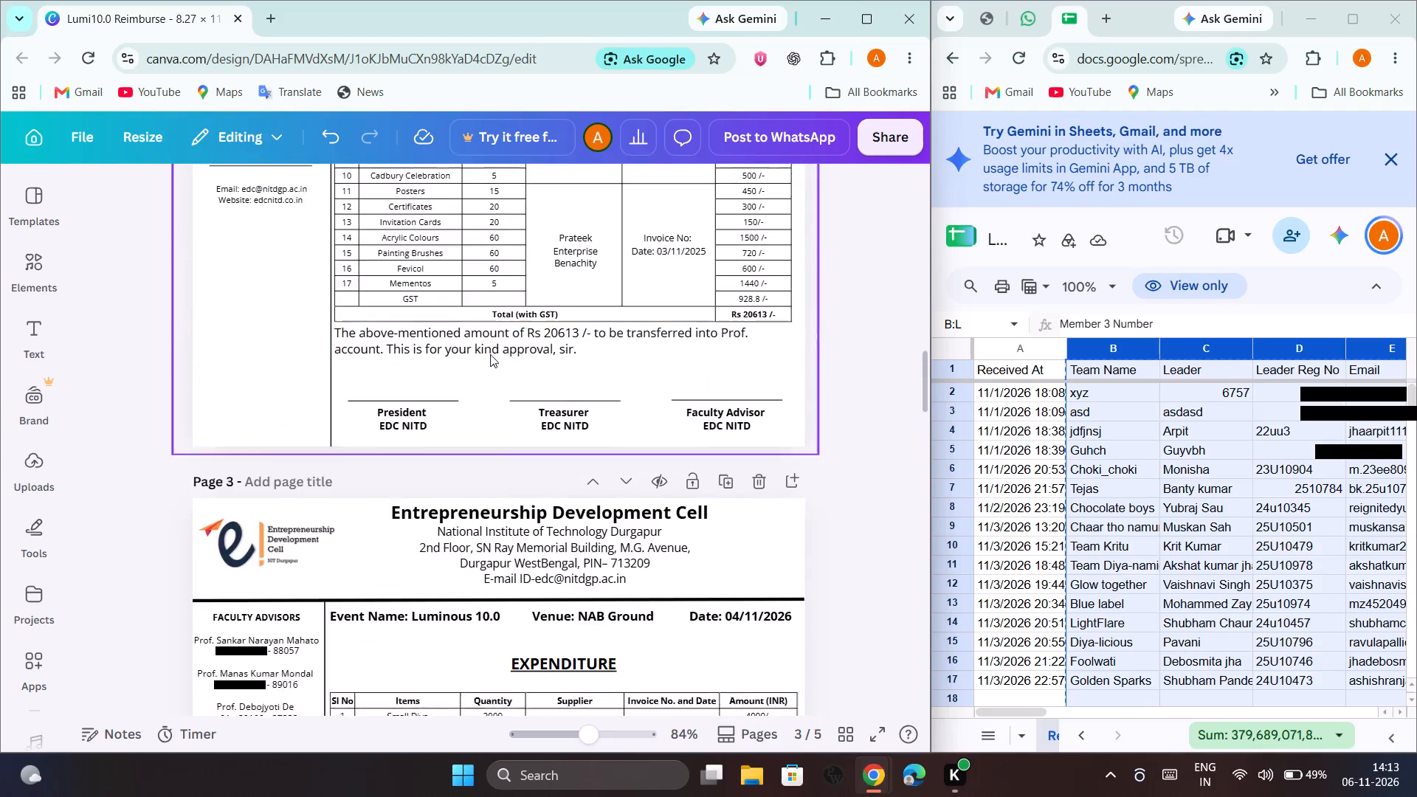
scroll(490, 354, "up", 5)
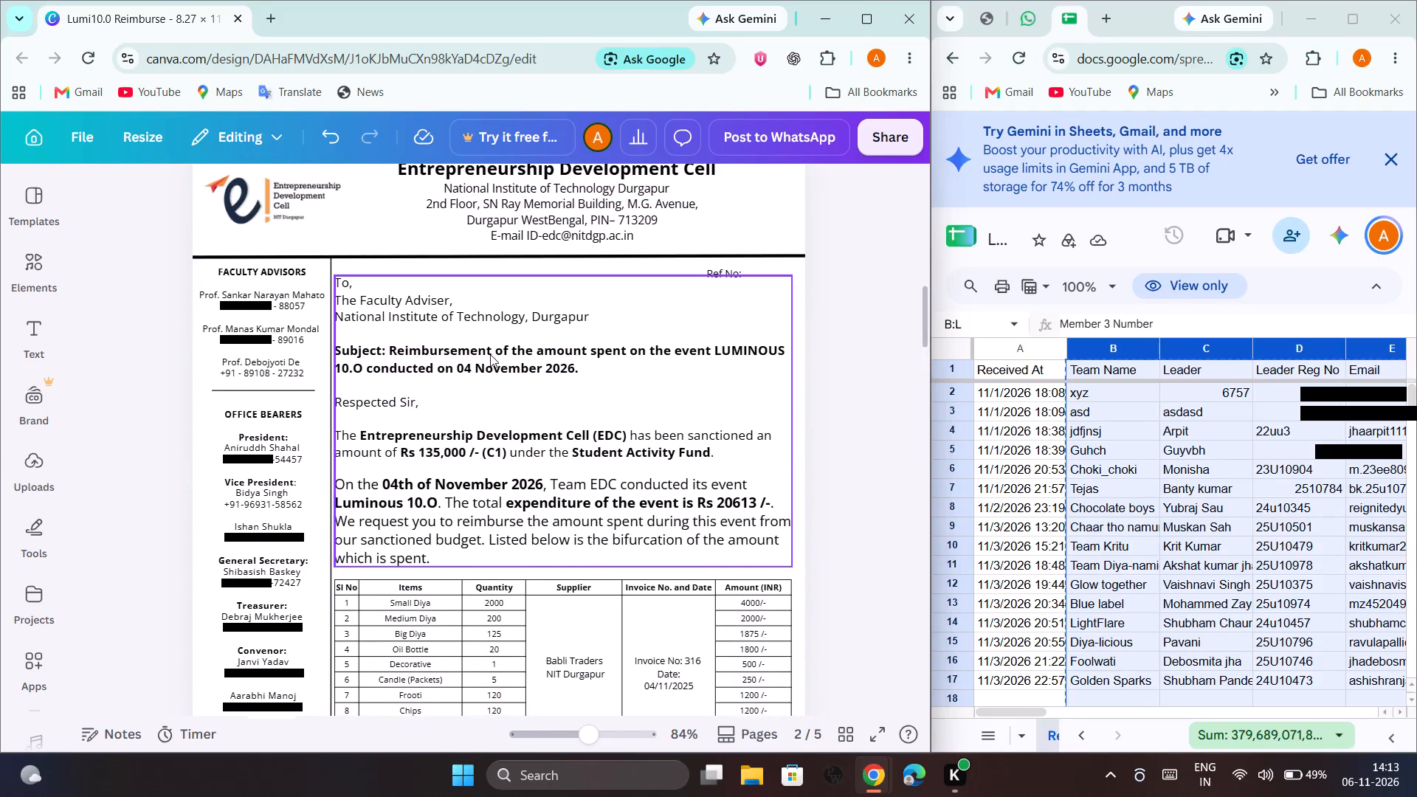
left_click(709, 269)
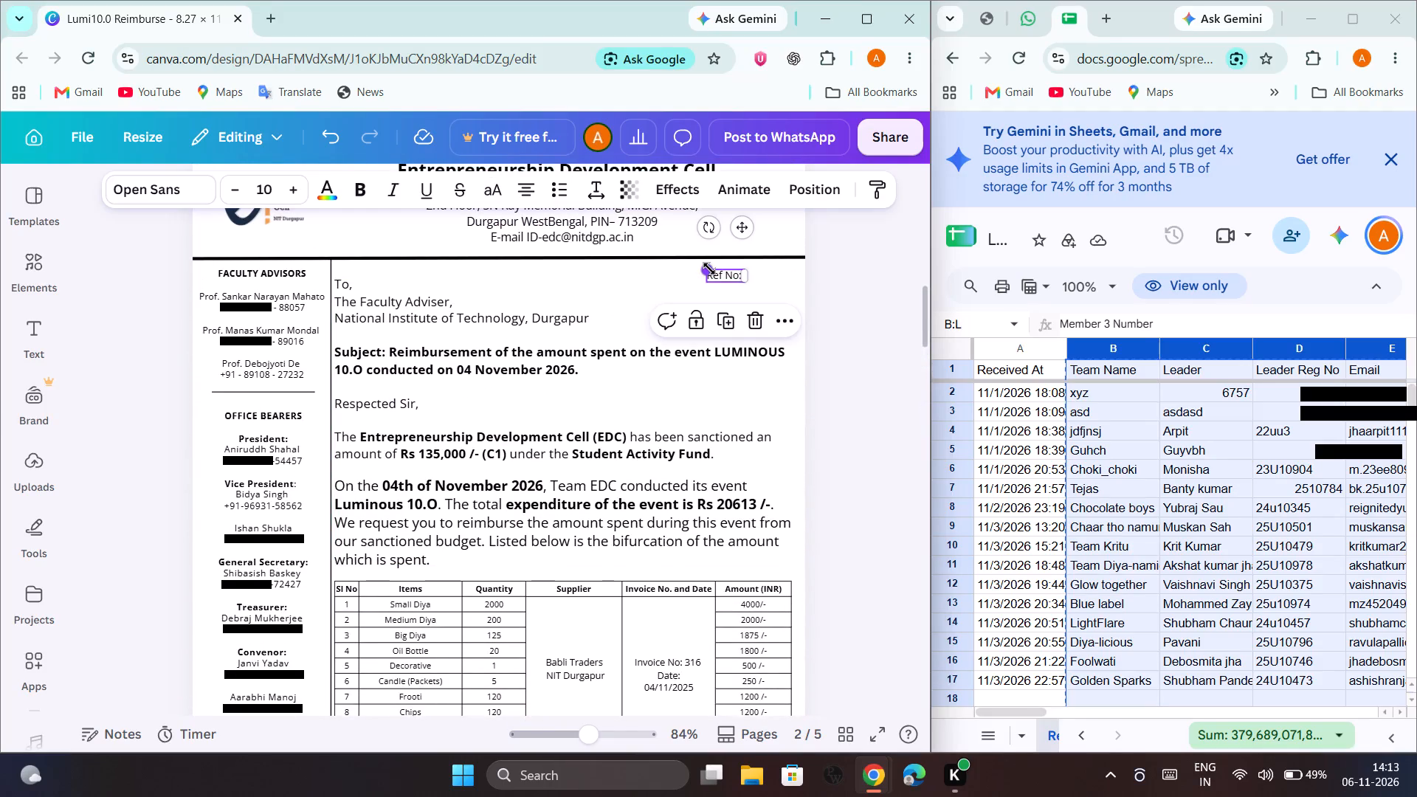
key("ctrl+c")
Delete the event name, venue and date line above the PARTICIPANT LIST heading on page 4.
scroll(659, 457, "down", 11)
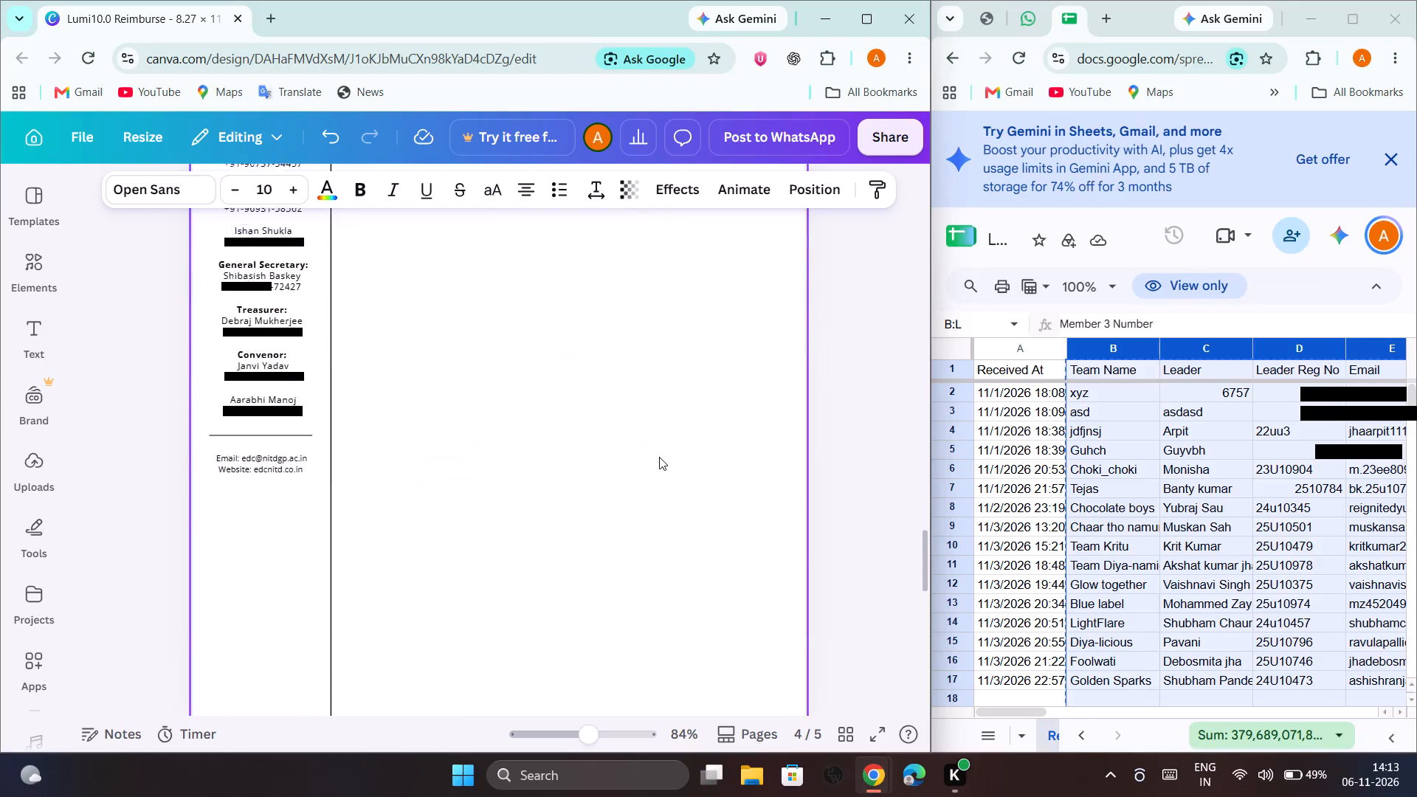
scroll(659, 457, "down", 6)
scroll(639, 244, "up", 4)
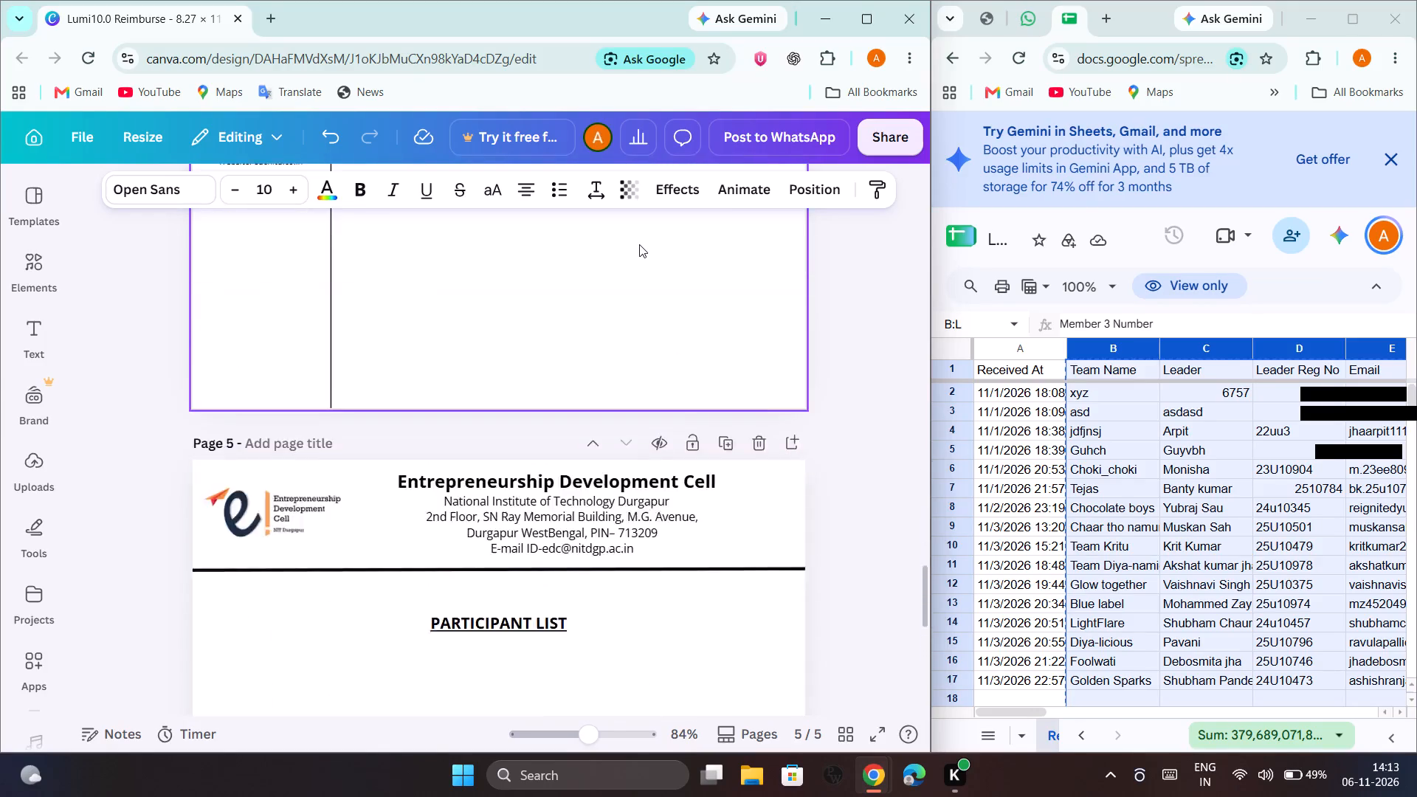
scroll(639, 244, "up", 7)
scroll(639, 244, "left", 1)
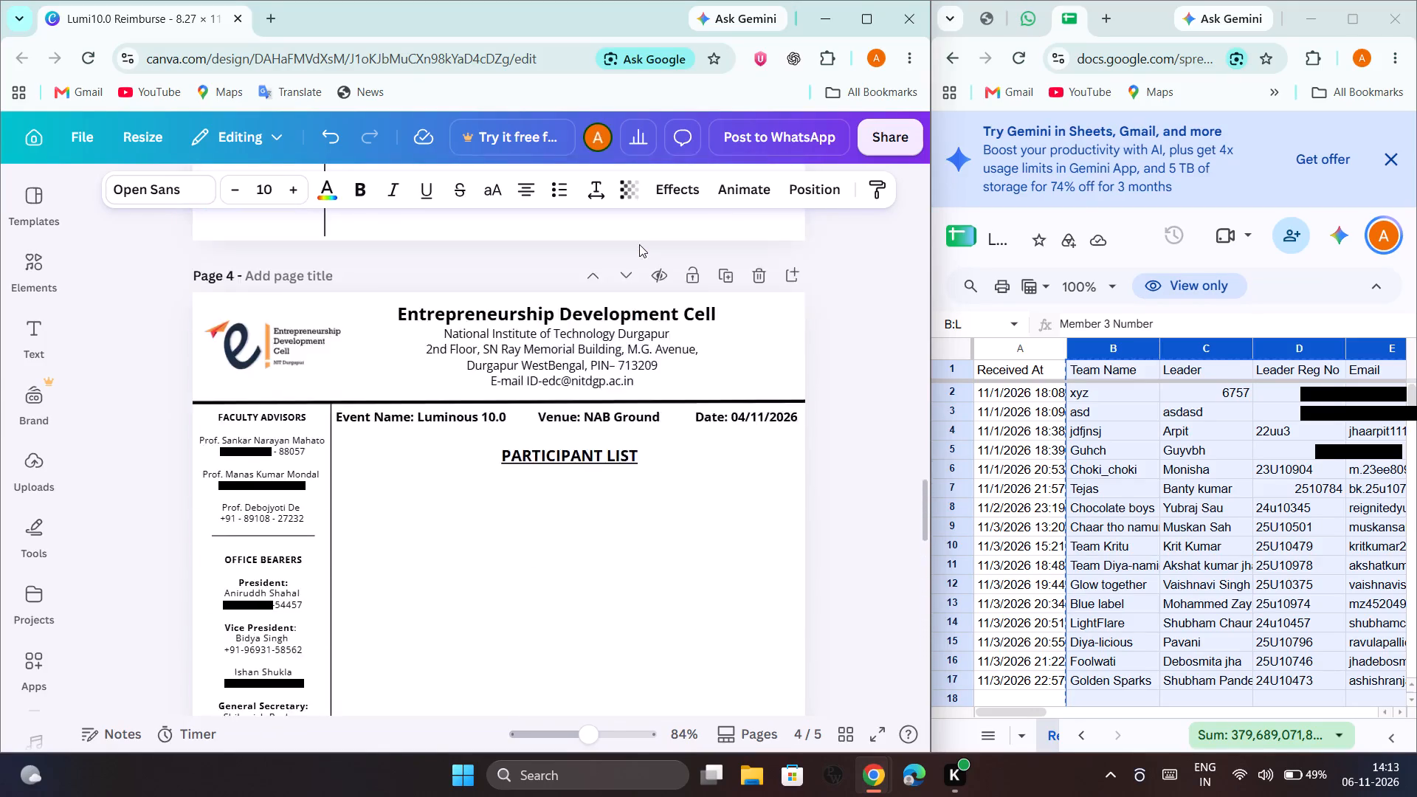
scroll(639, 244, "left", 1)
left_click(601, 284)
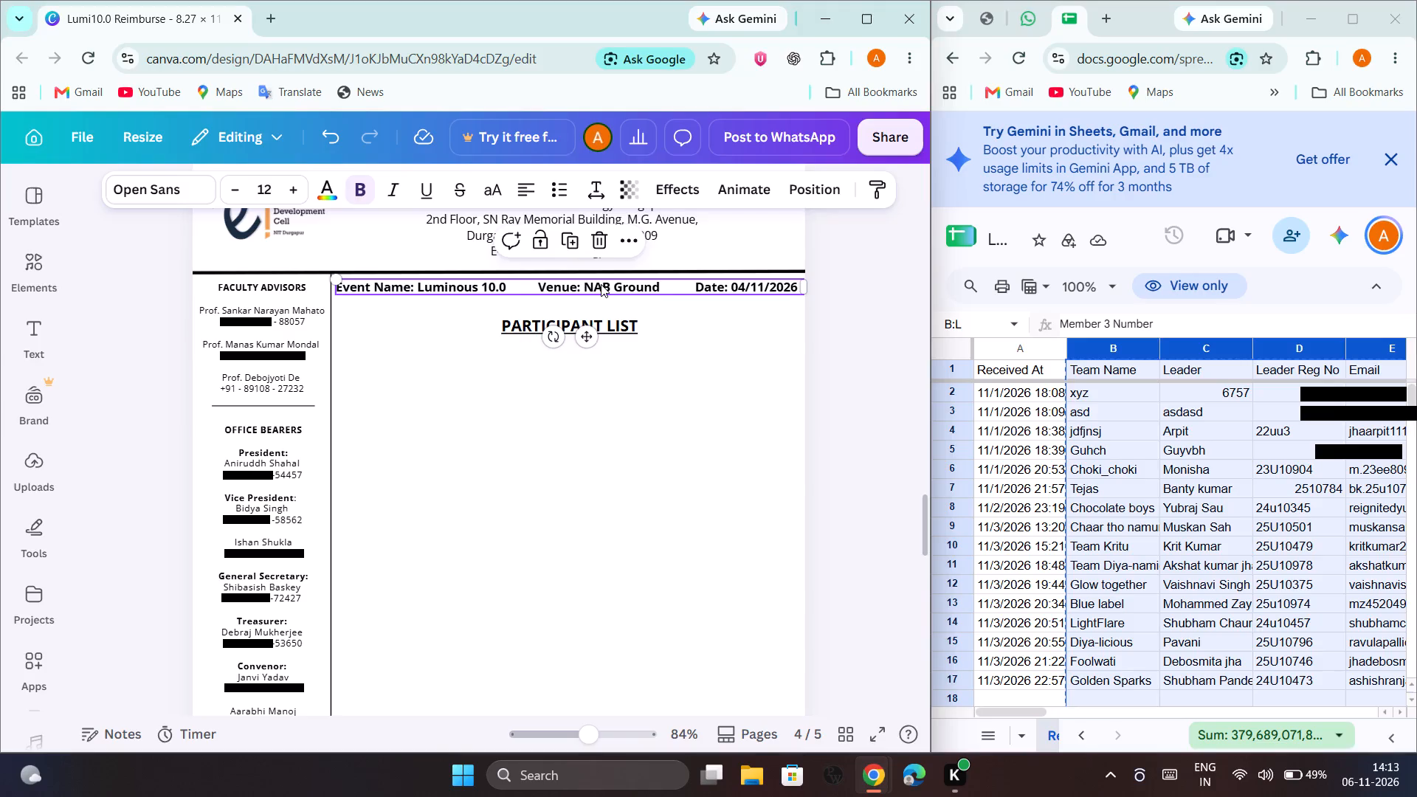
key("Delete")
Paste the copied "Ref No:" label onto page 4 beneath the letterhead line.
left_click(696, 283)
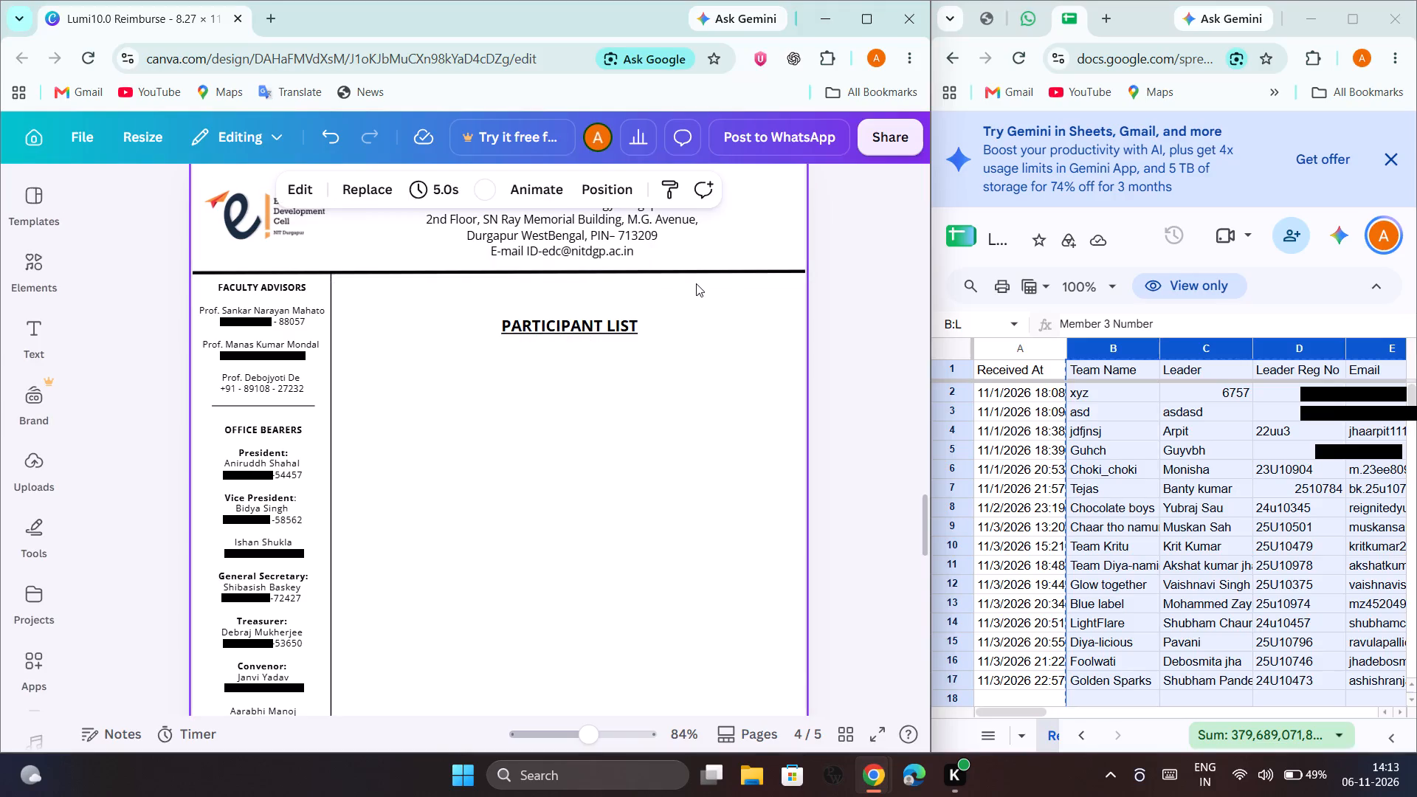
key("ctrl+v")
scroll(617, 379, "up", 2)
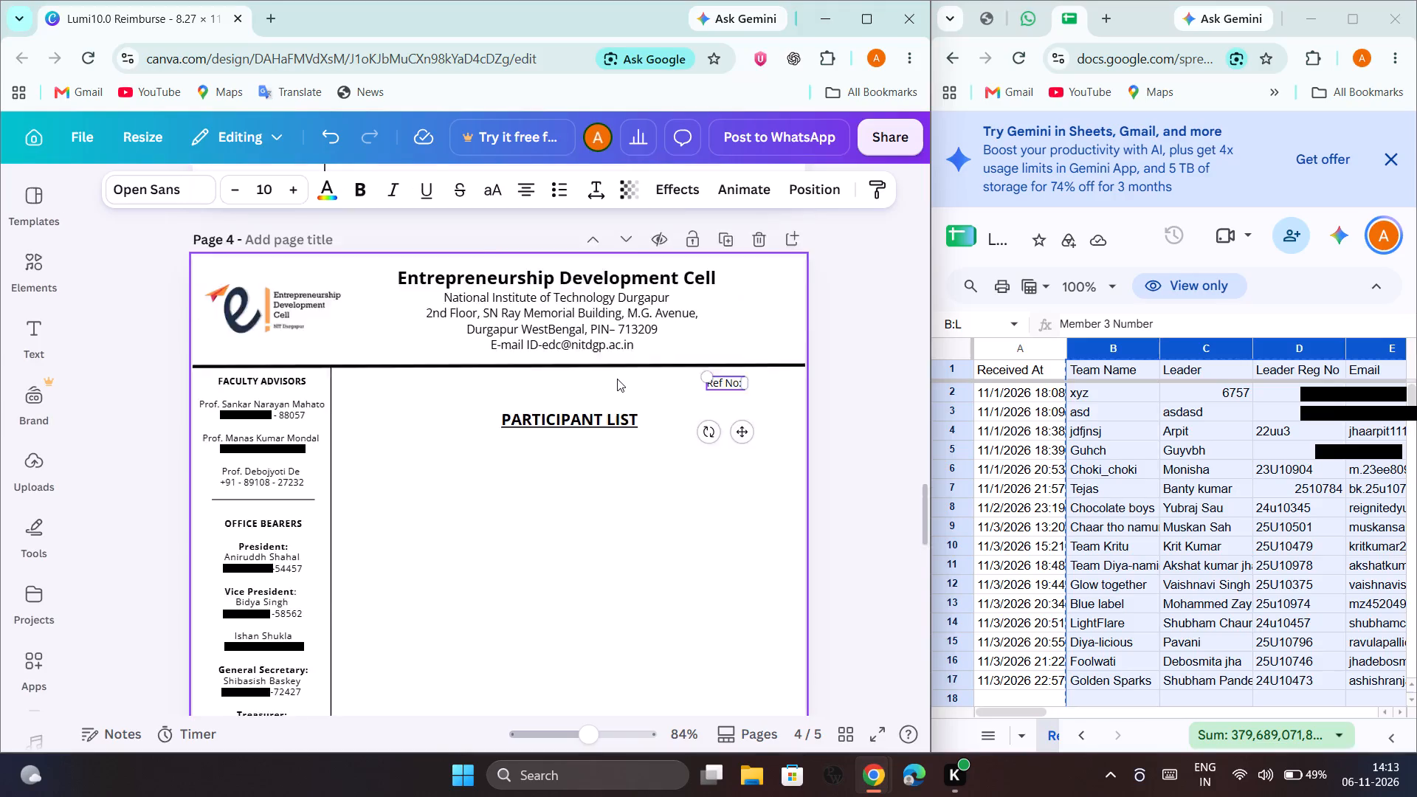
scroll(617, 379, "up", 2)
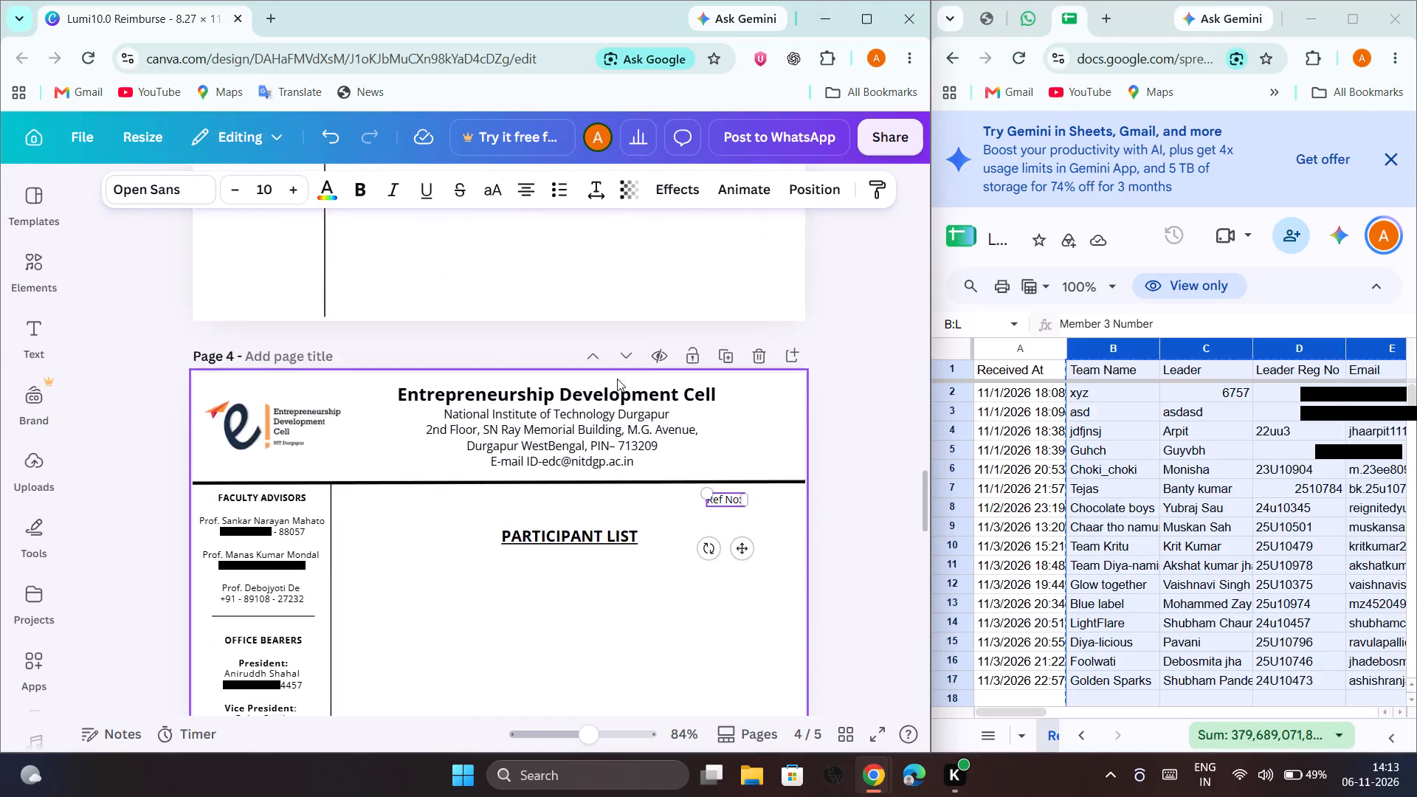
scroll(617, 379, "down", 2)
left_click(584, 440)
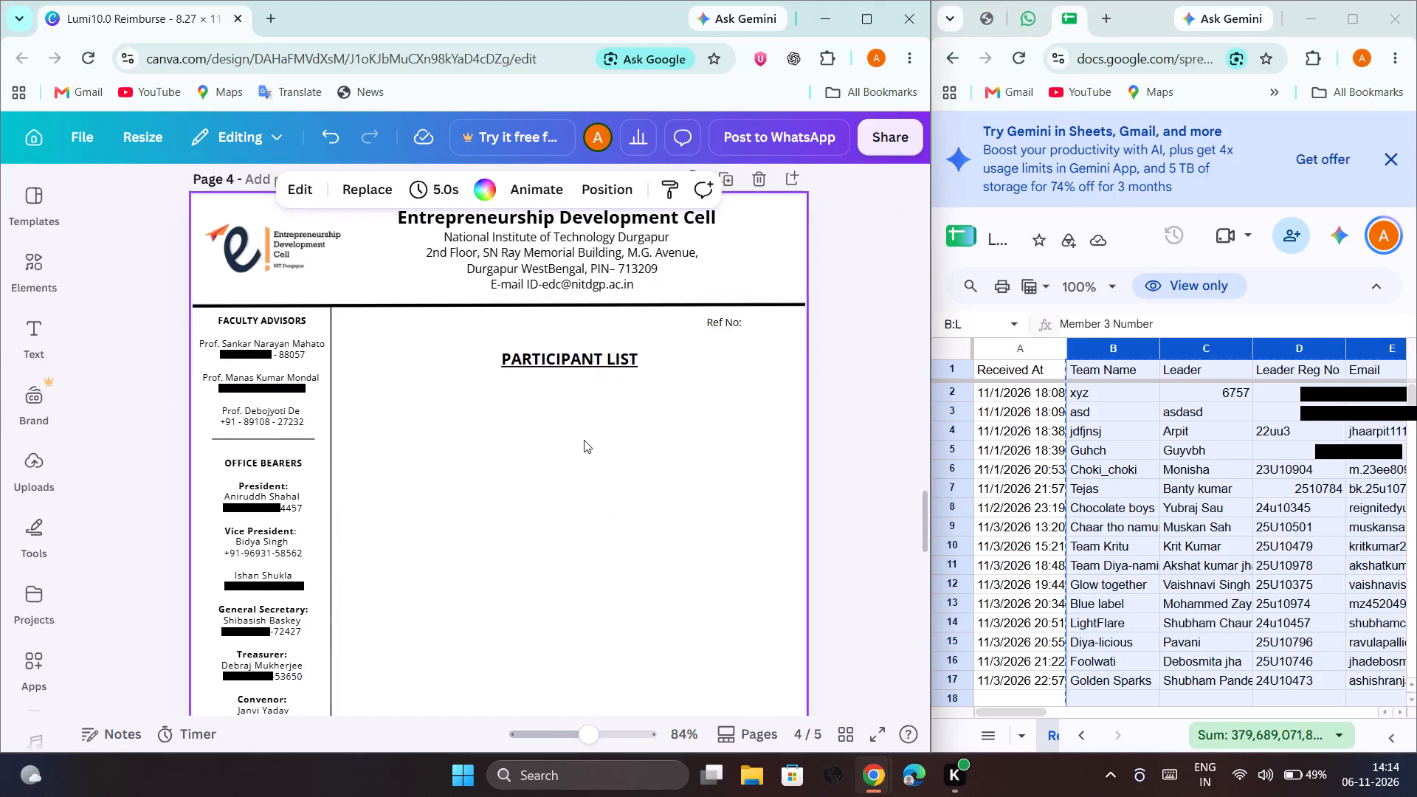
Nudge the PARTICIPANT LIST heading on page 4 slightly left and up, closer to the letterhead line.
scroll(584, 440, "down", 3)
scroll(584, 440, "up", 3)
left_click(555, 362)
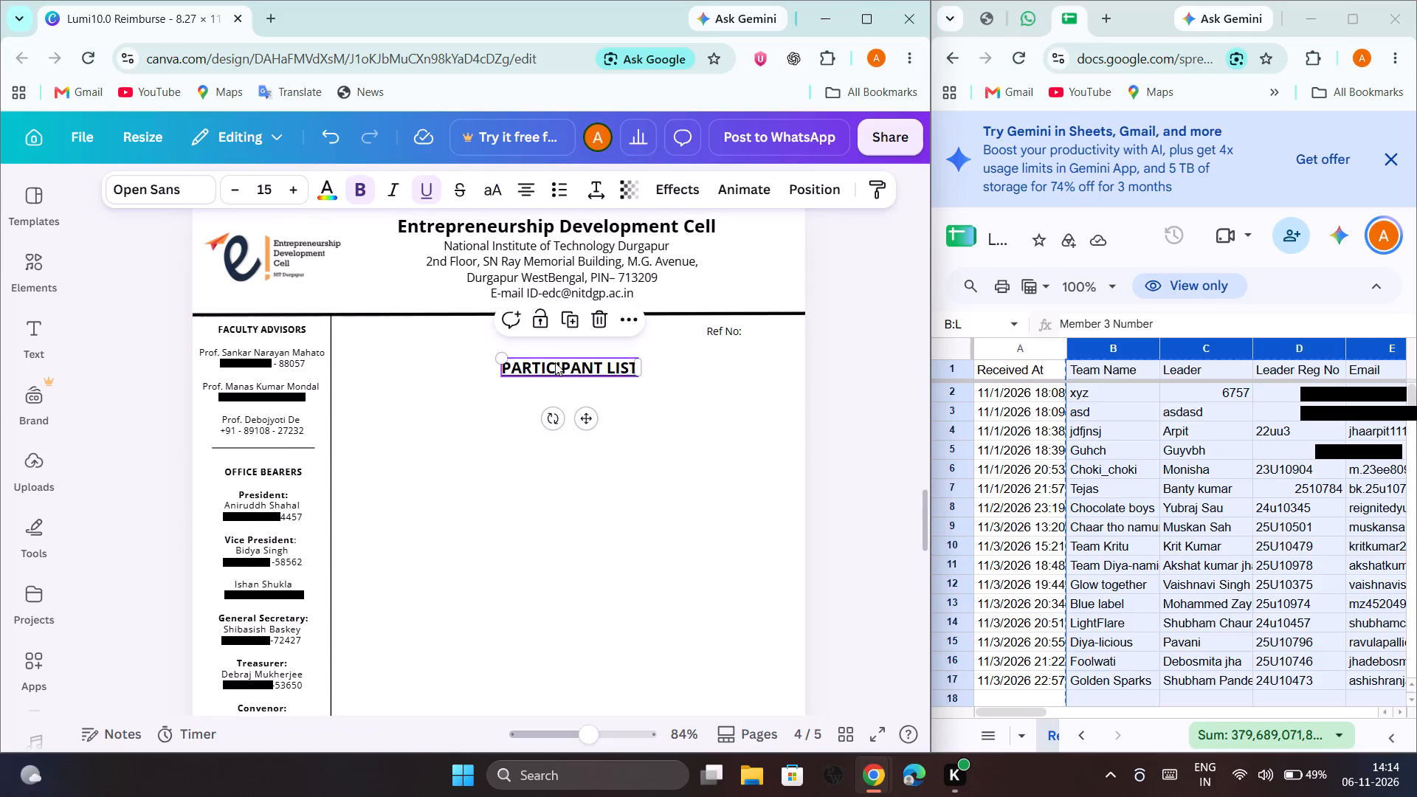
key("Left")
key("Left")
key("Left")
key("Left")
key("Left")
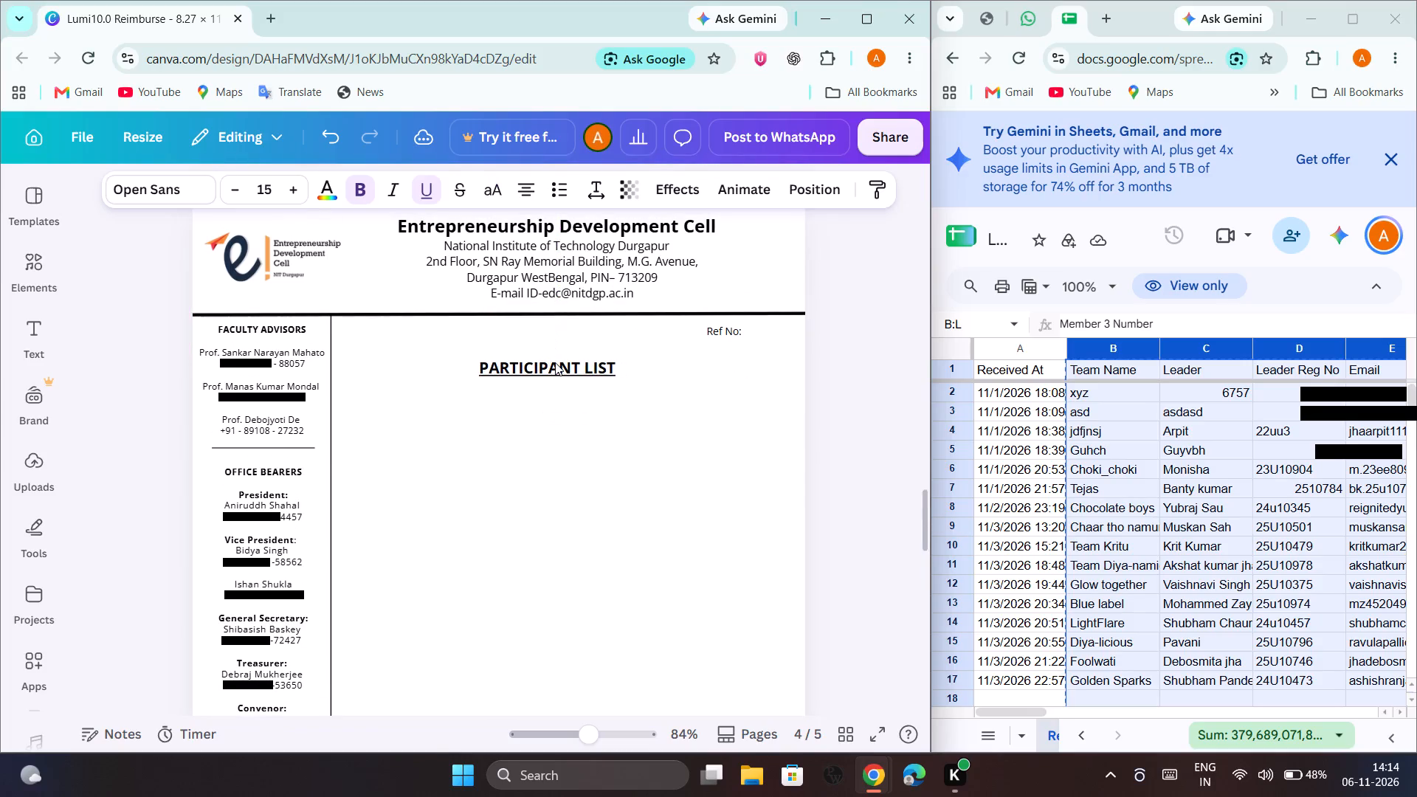
key("Right")
key("Right")
key("Up")
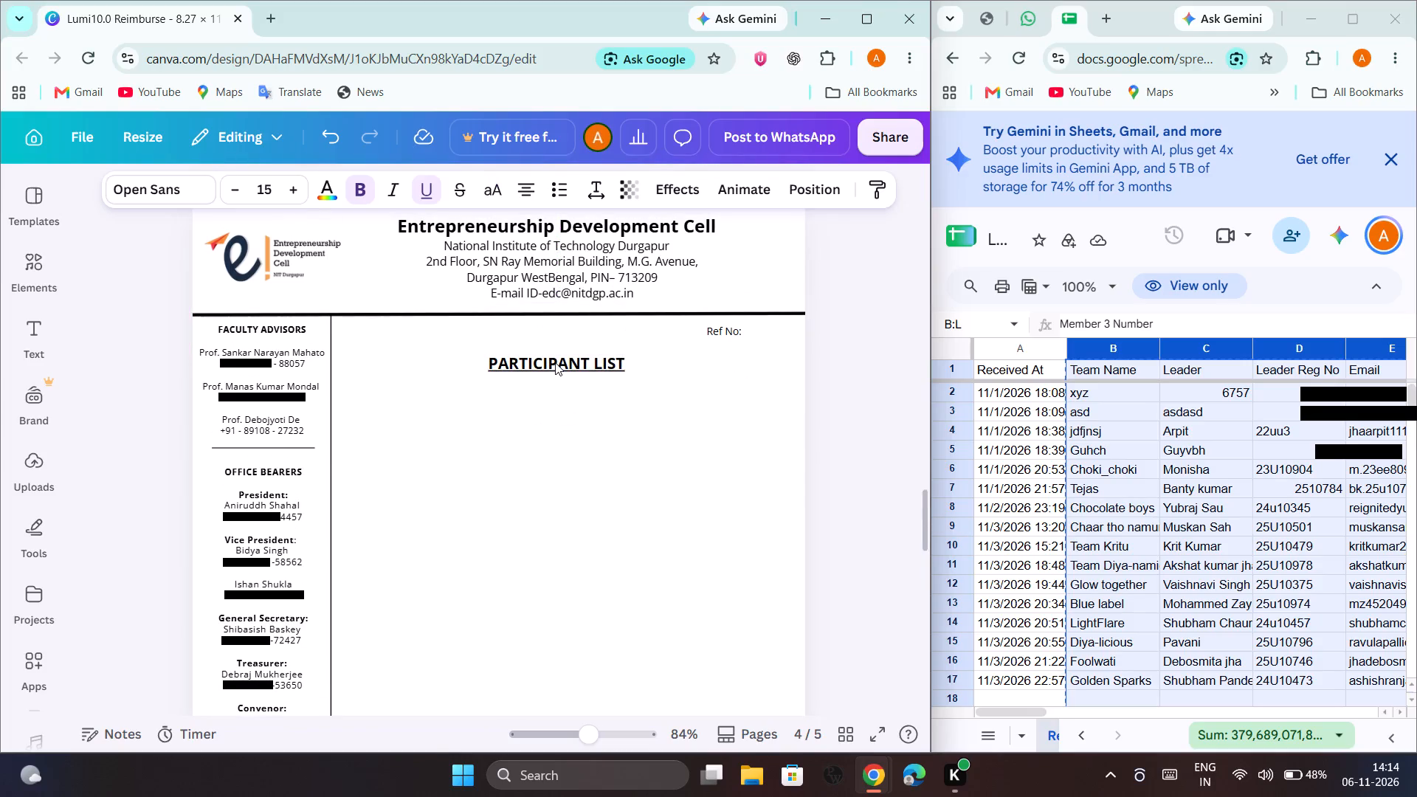
key("Up")
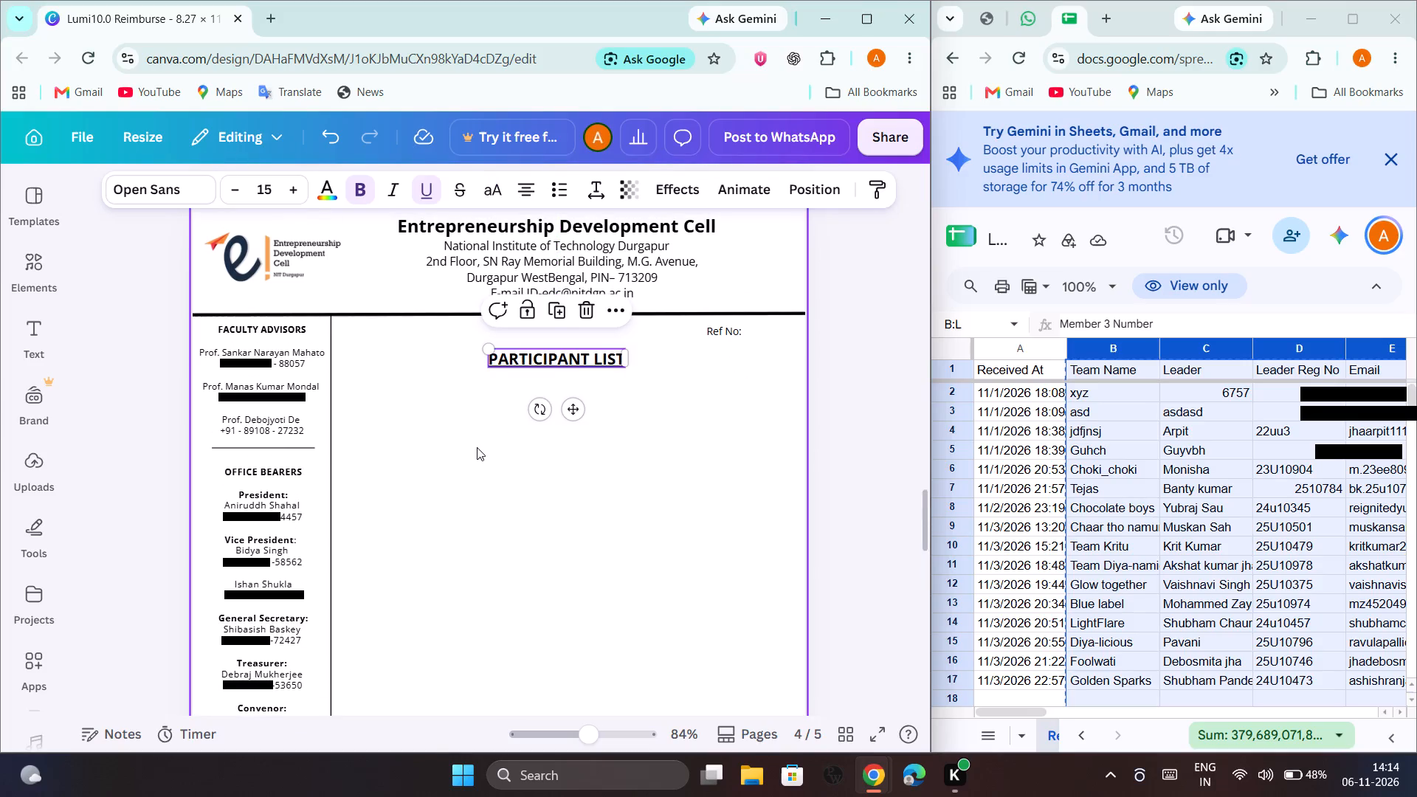
Delete the PARTICIPANT LIST heading from page 5.
scroll(477, 447, "up", 3)
scroll(477, 447, "down", 7)
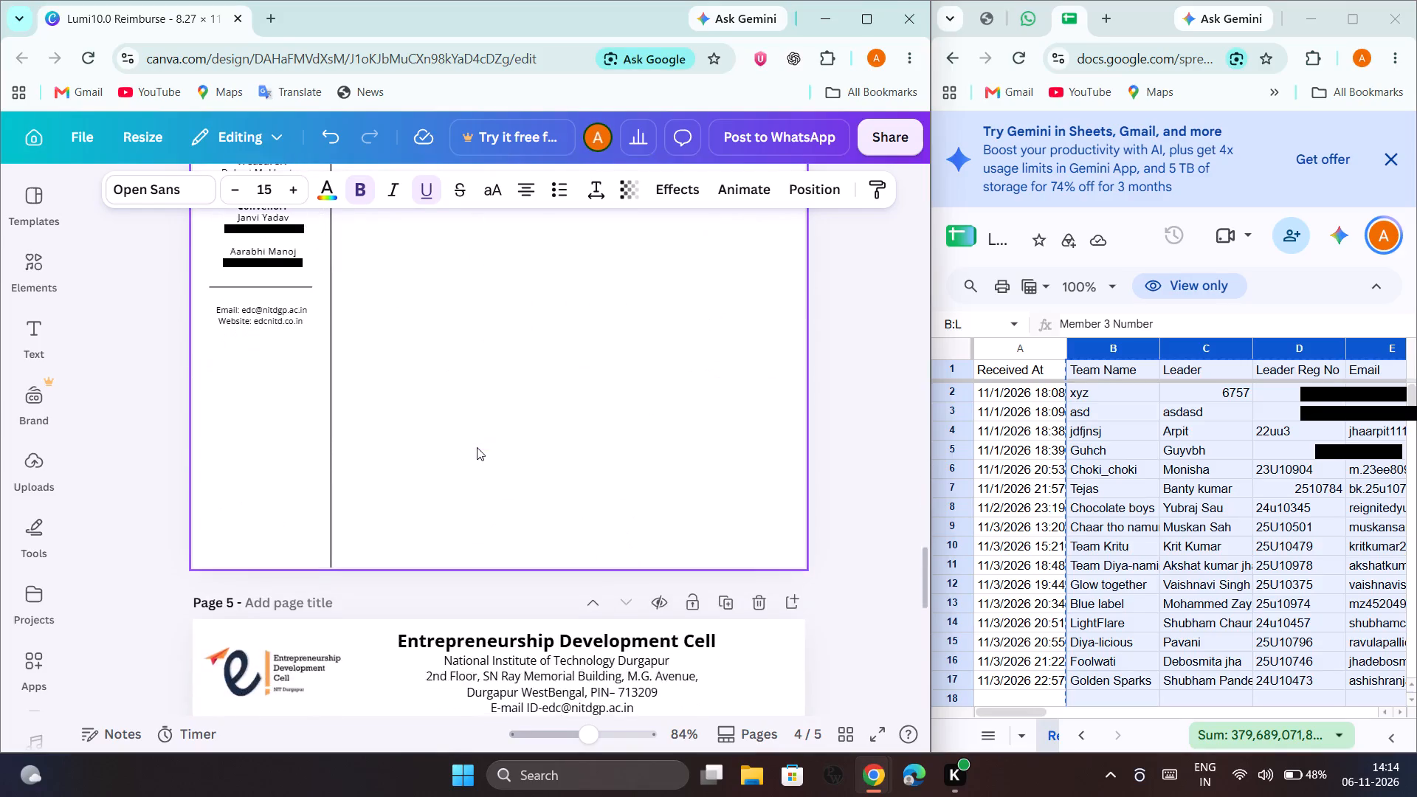
scroll(477, 447, "down", 3)
left_click(514, 398)
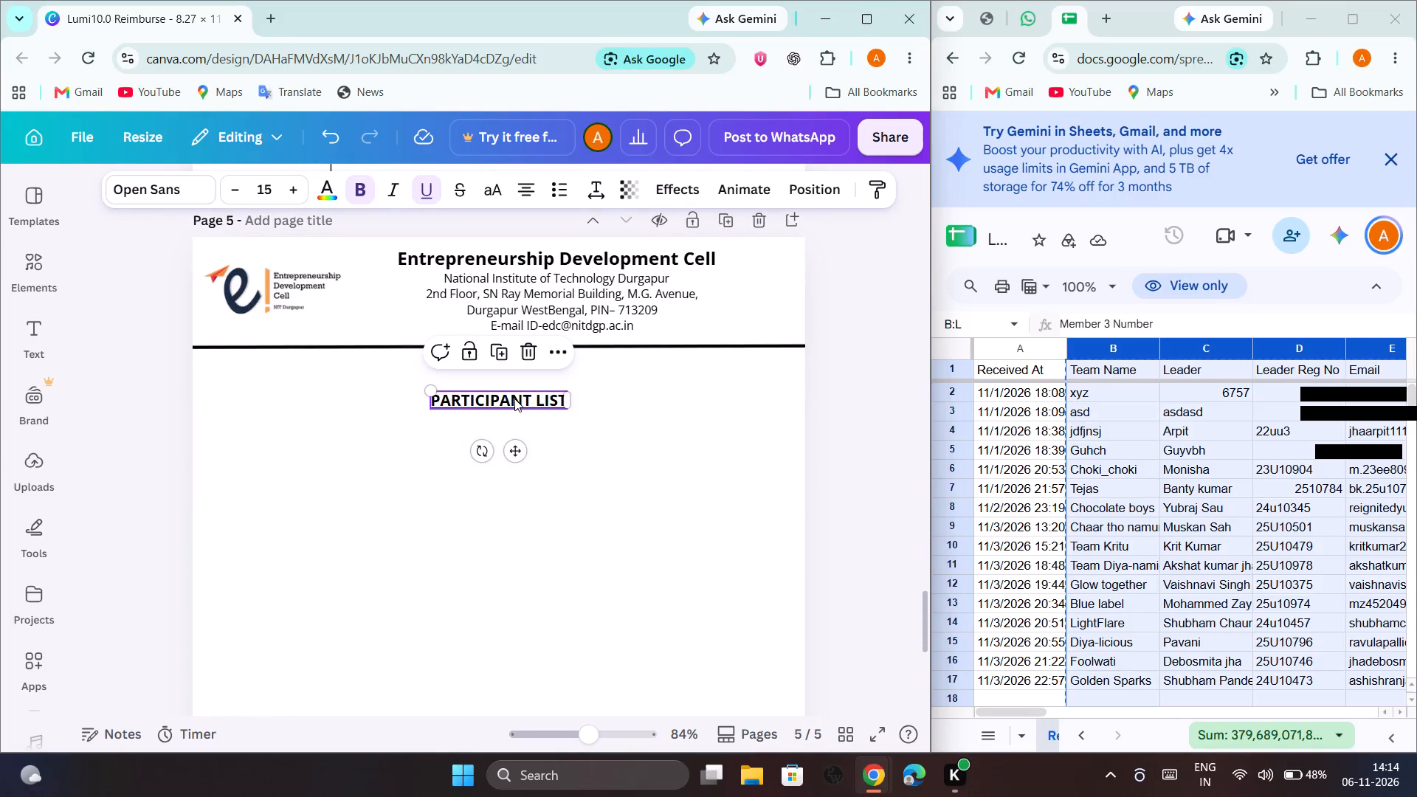
key("Delete")
Paste the copied "Ref No:" label onto page 5 beneath the letterhead line.
left_click(585, 377)
key("ctrl+v")
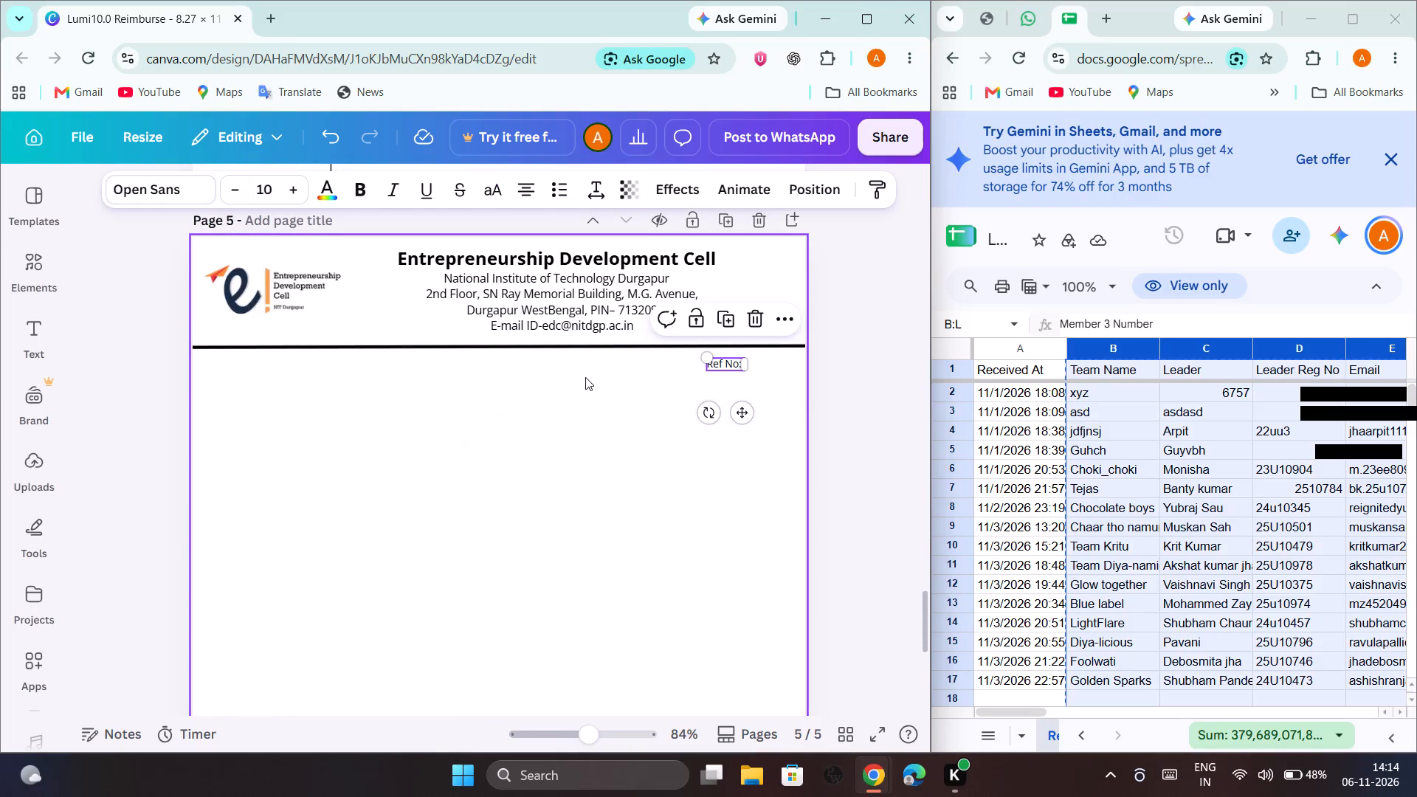
left_click(585, 377)
Return to page 4 and open the design tools for adding a table under the PARTICIPANT LIST heading.
scroll(585, 377, "up", 4)
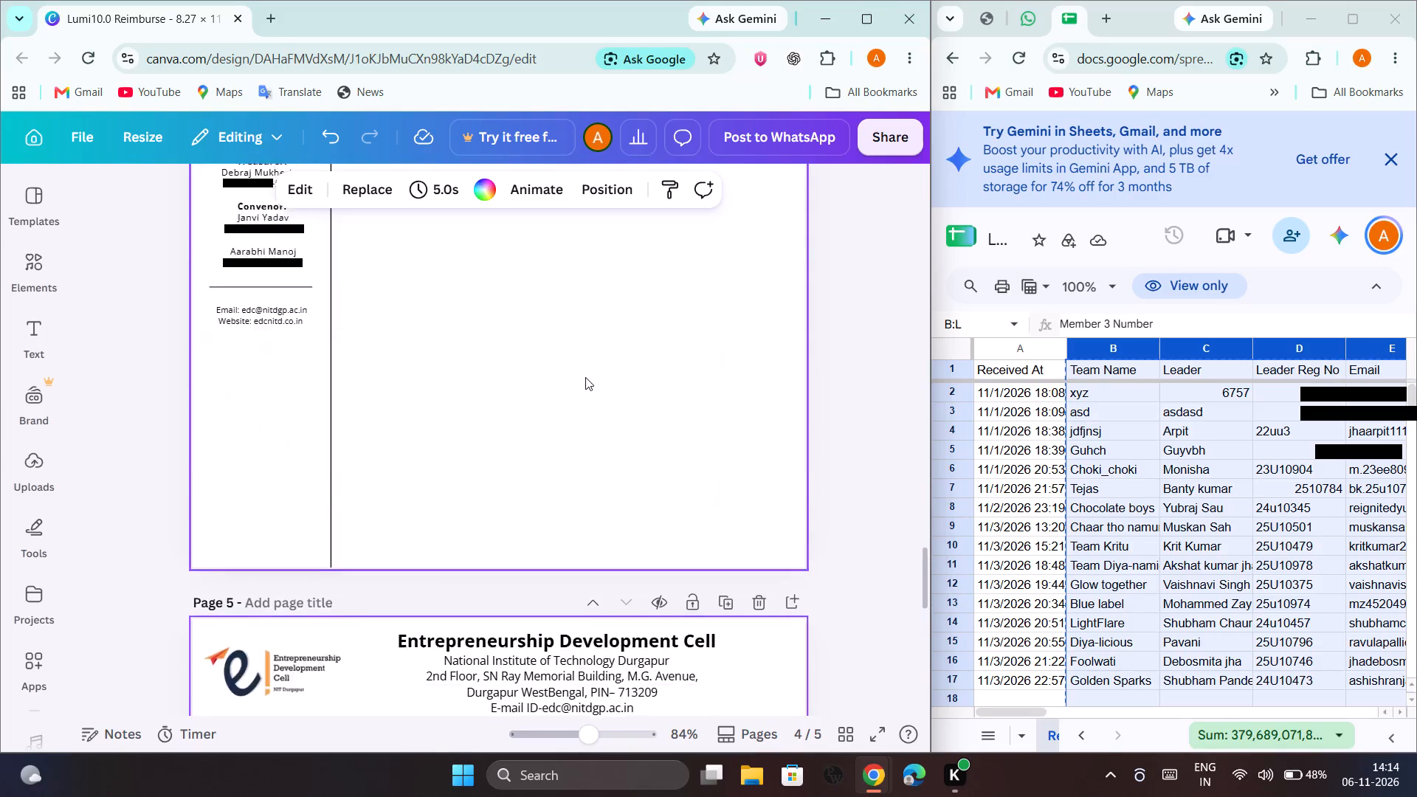
scroll(585, 377, "up", 4)
left_click(521, 441)
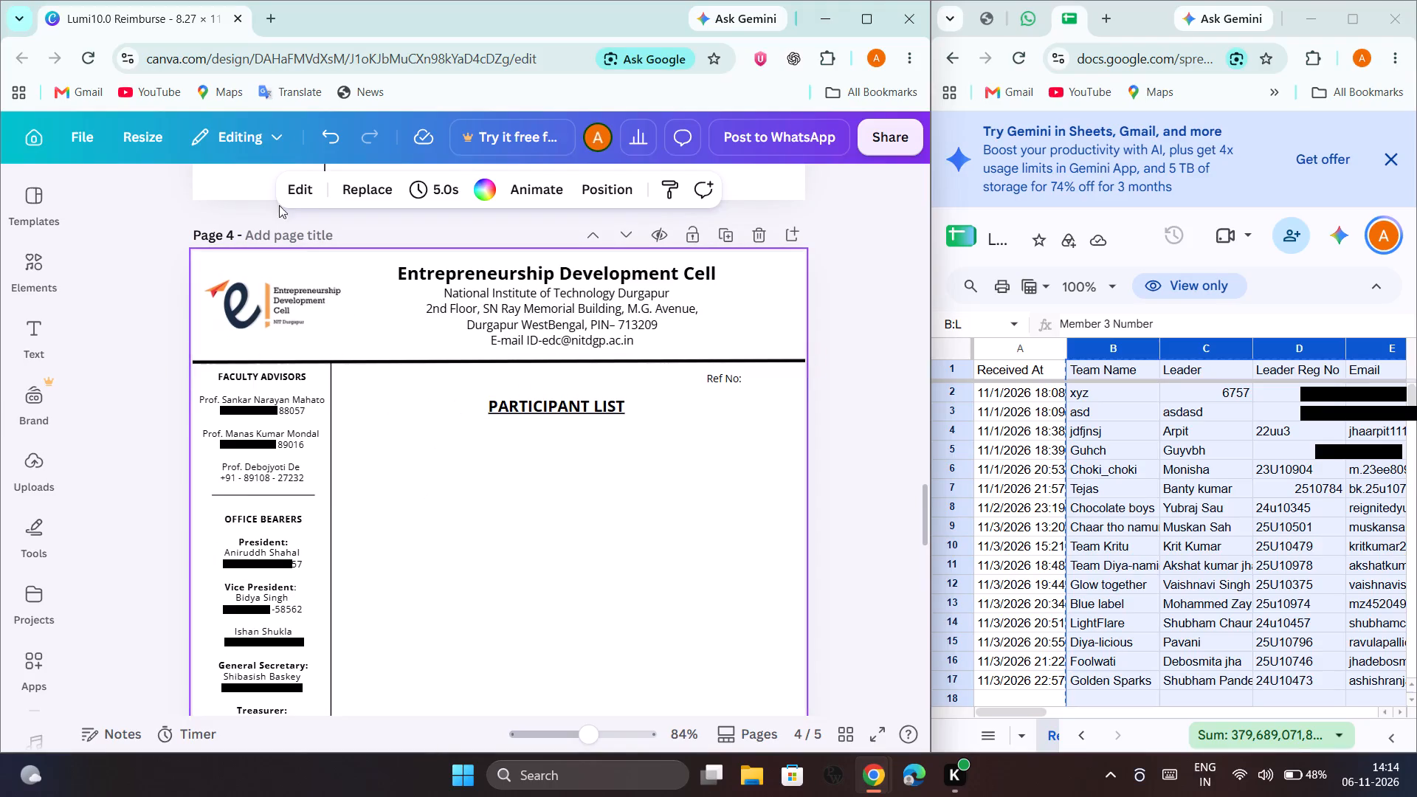
left_click(21, 523)
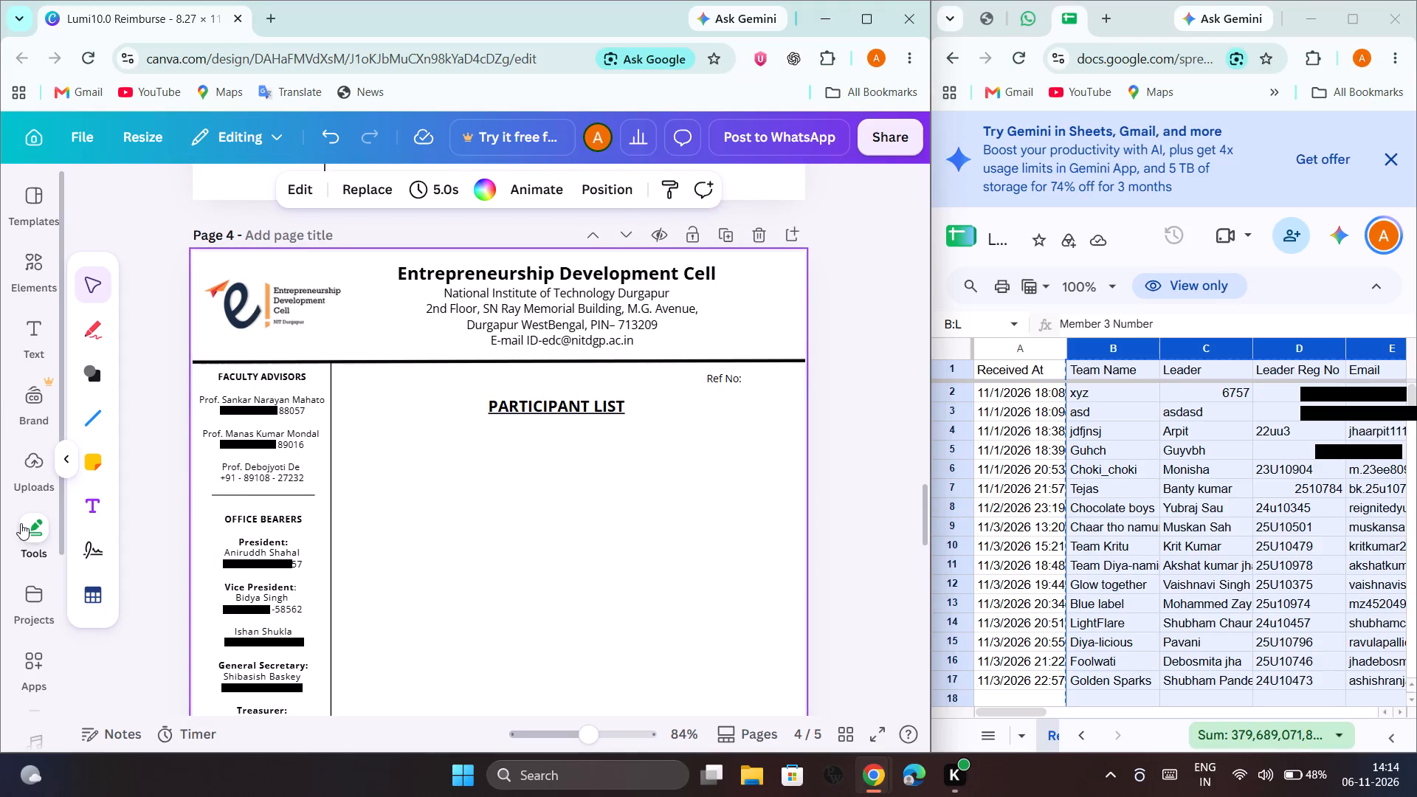
Insert a blank three-column table on page 4 below the PARTICIPANT LIST heading.
left_click(89, 583)
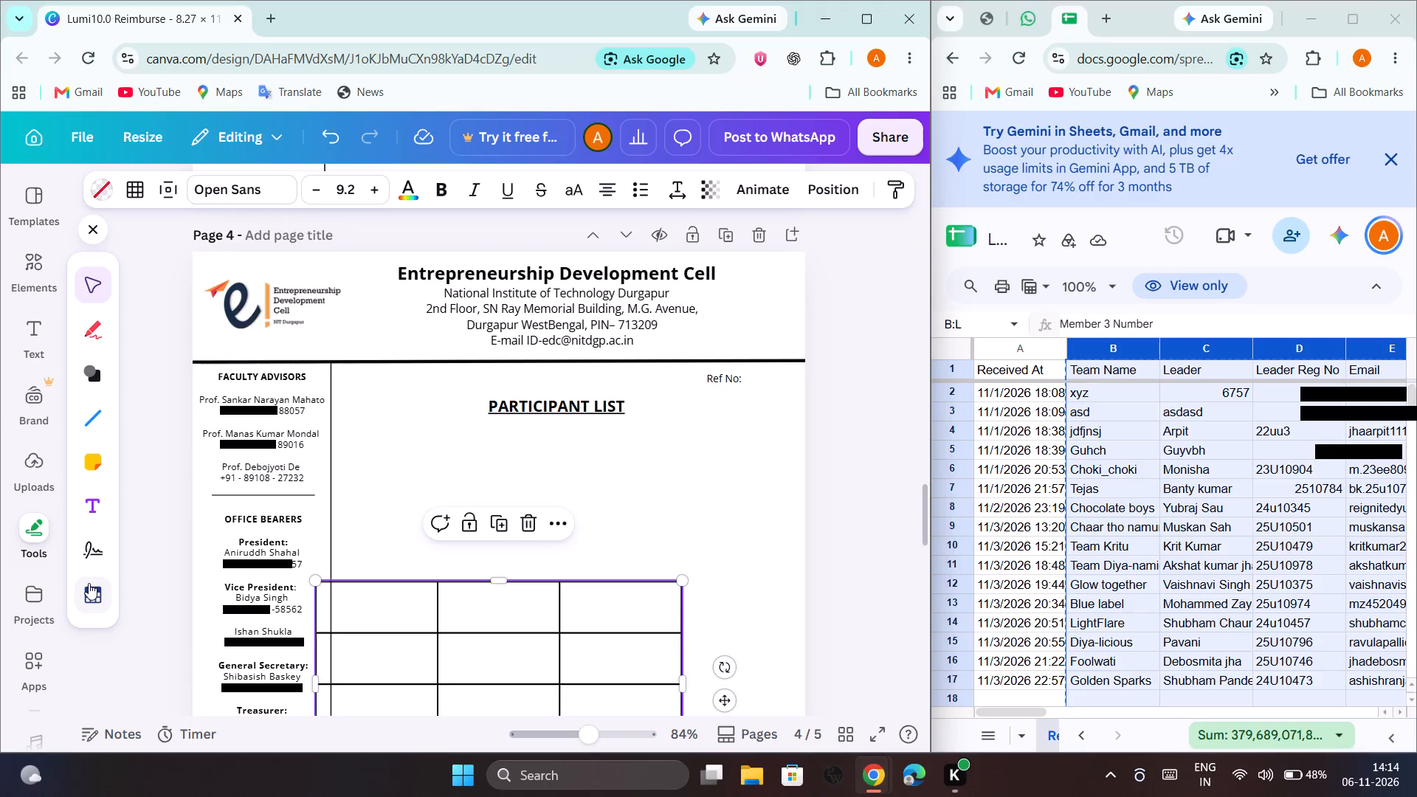
scroll(382, 518, "down", 1)
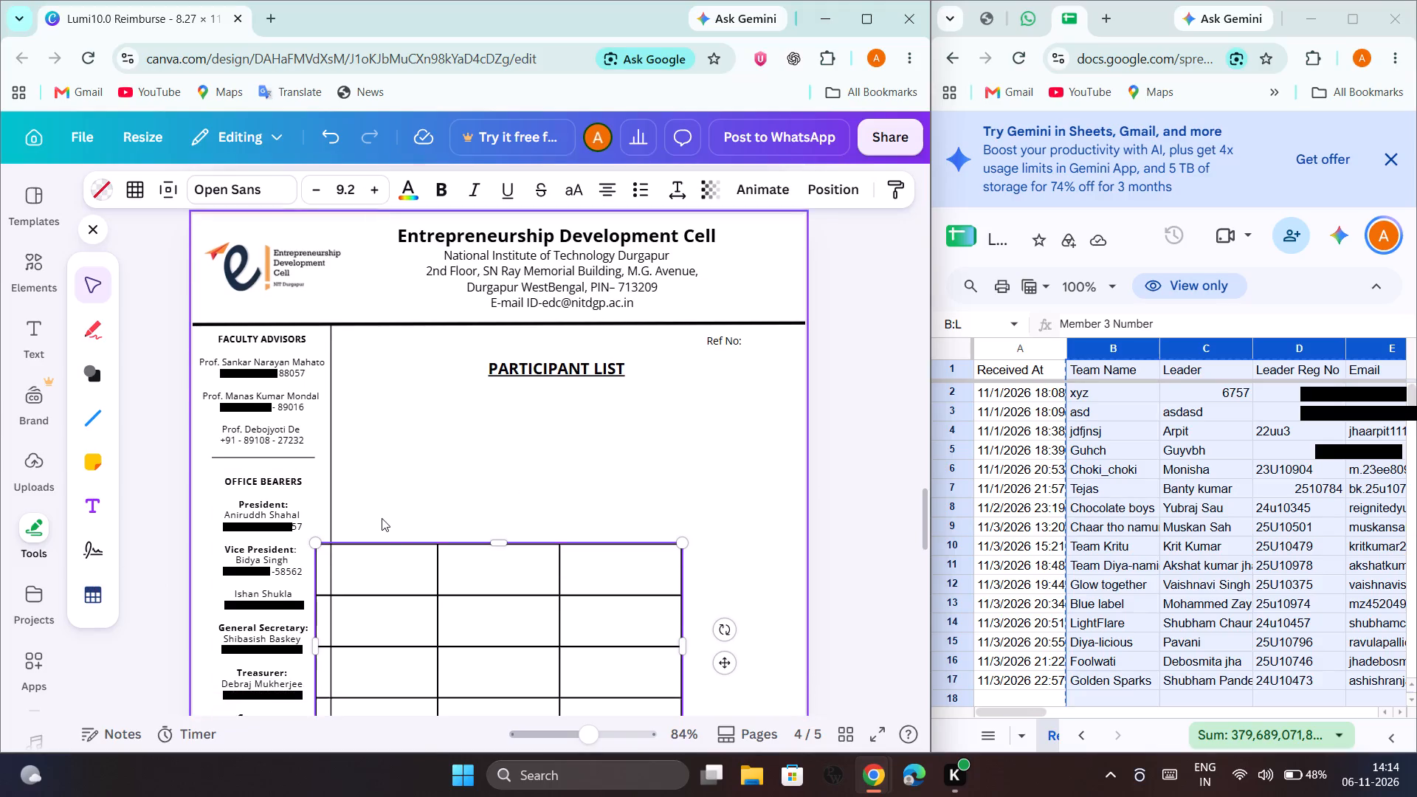
scroll(382, 518, "down", 1)
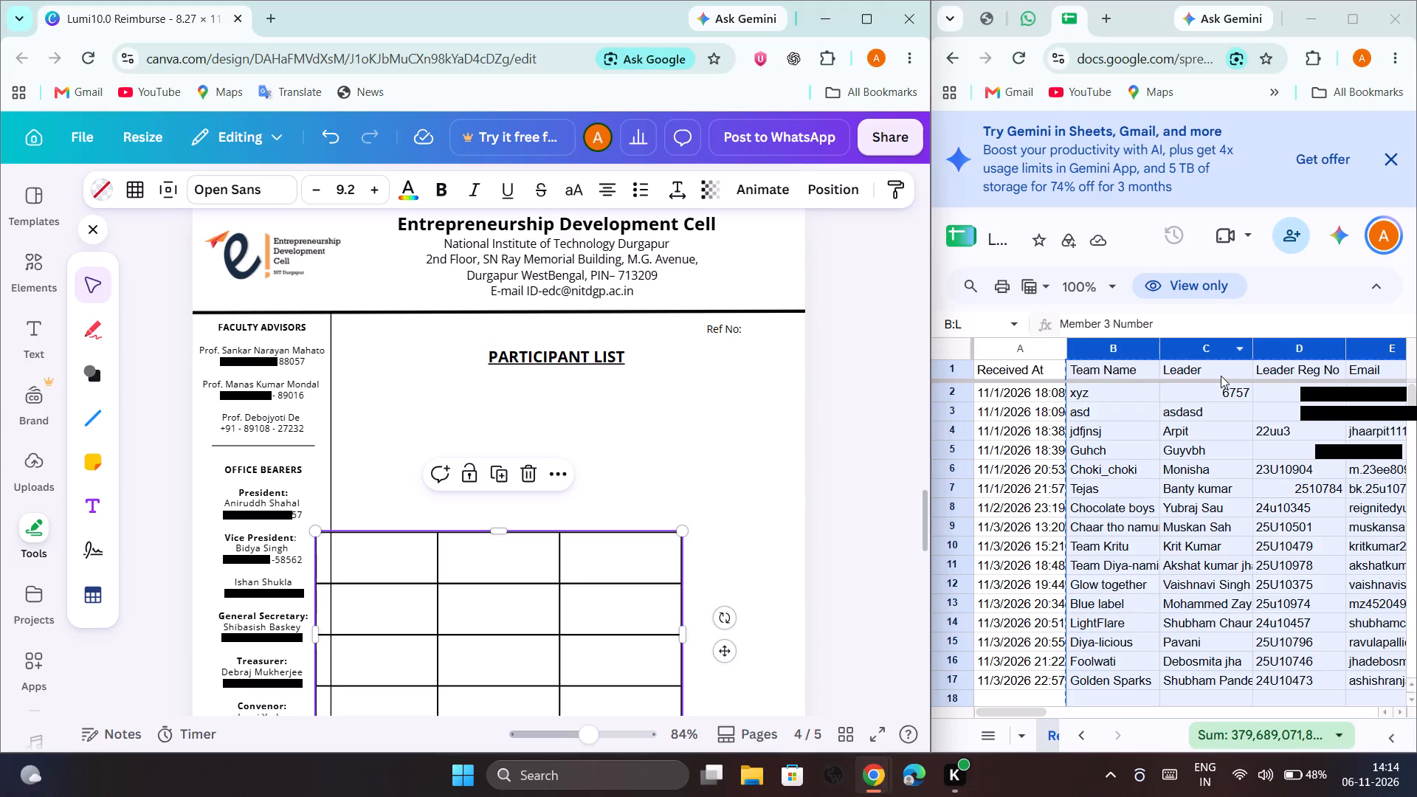
In the registration spreadsheet, select the Team Name, Leader, Leader Reg No, Member 1 and Member 1 Number columns together.
scroll(1221, 376, "left", 3)
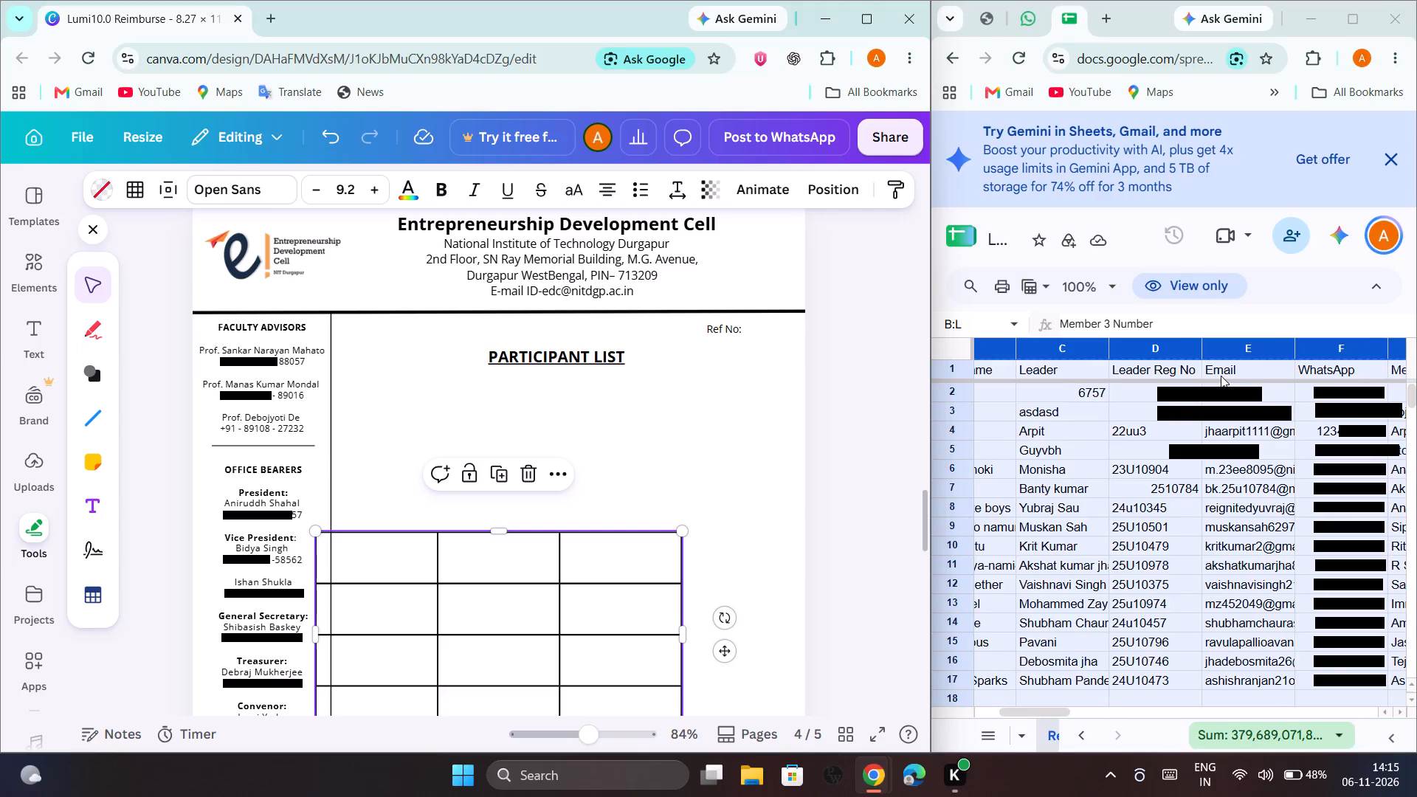
scroll(1221, 376, "left", 1)
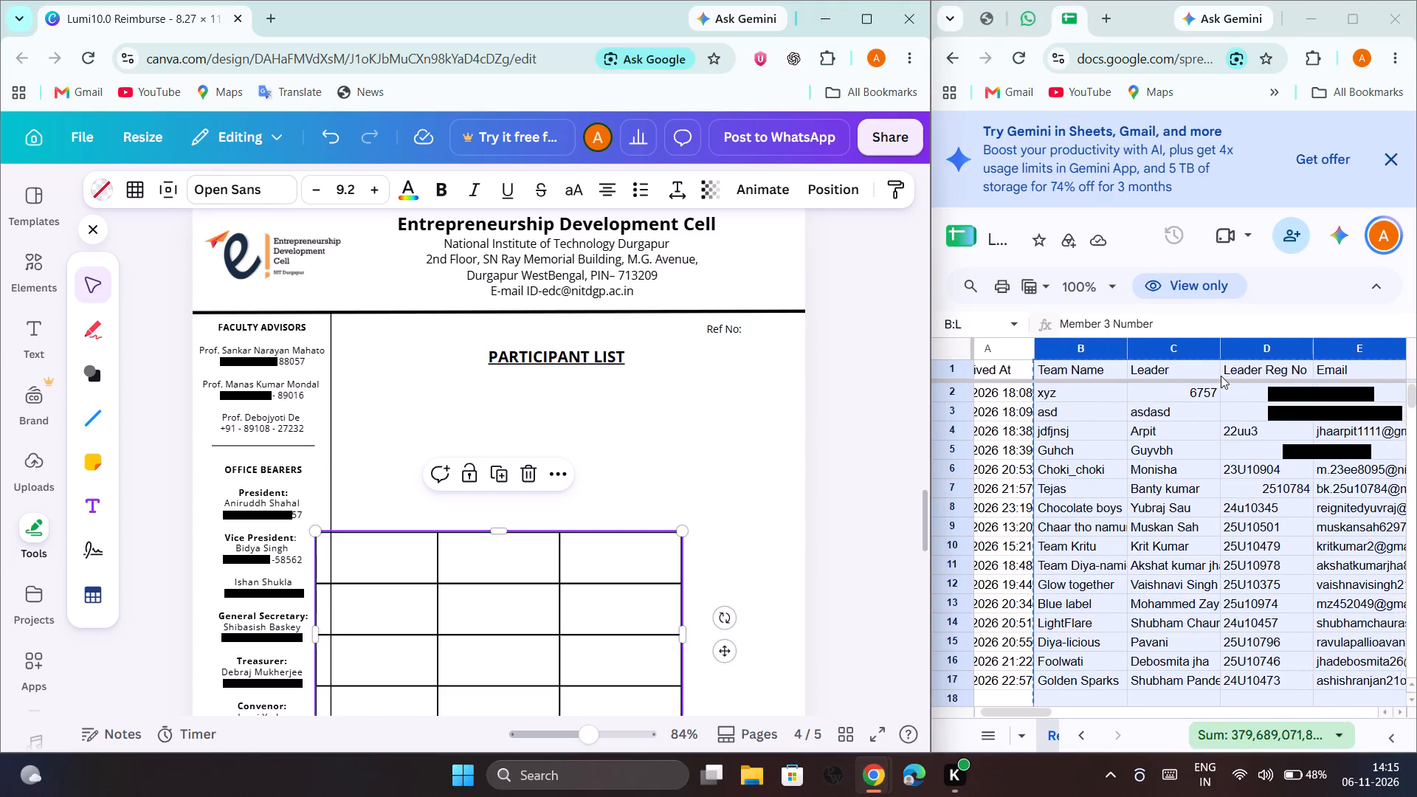
scroll(1221, 376, "left", 1)
scroll(1221, 376, "right", 1)
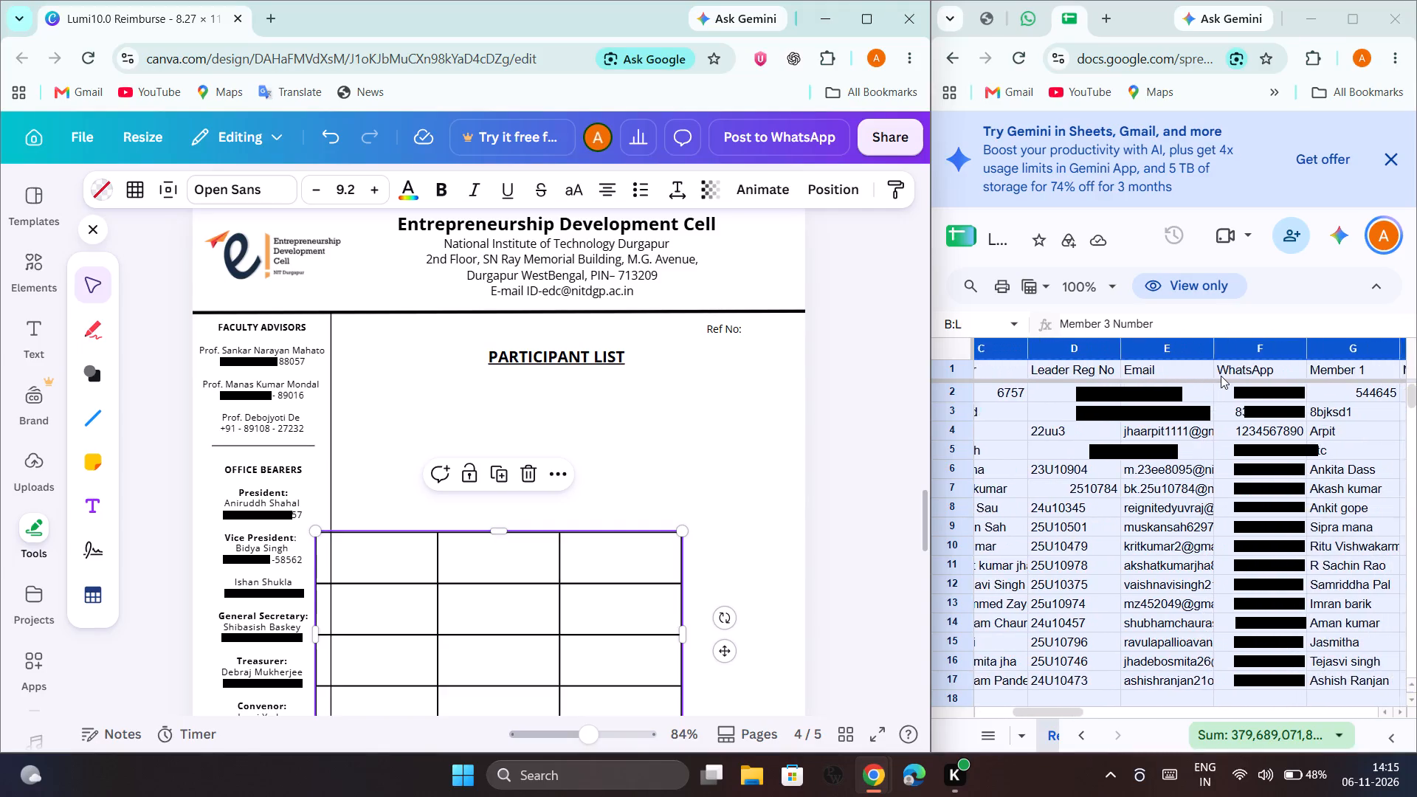
scroll(1221, 376, "right", 2)
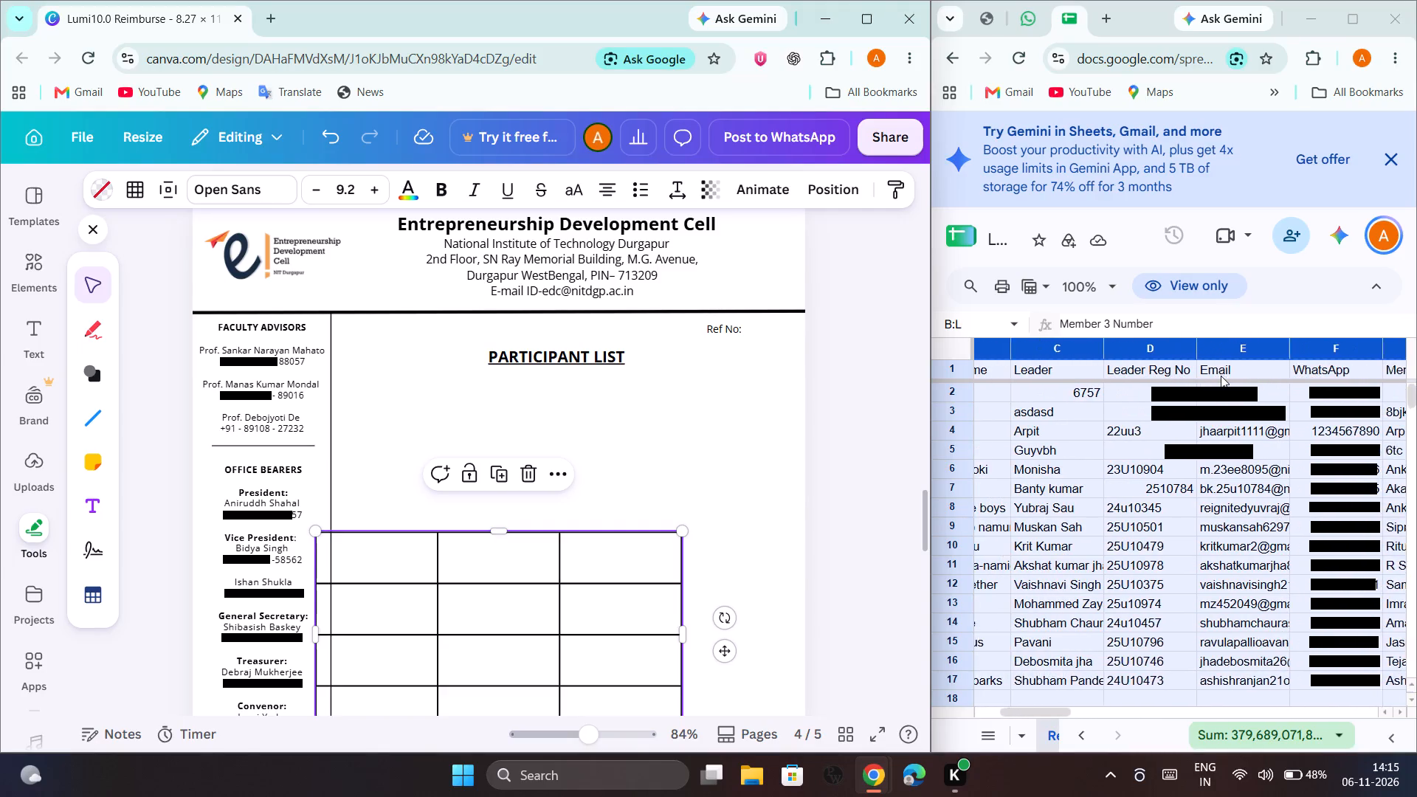
scroll(1221, 376, "right", 1)
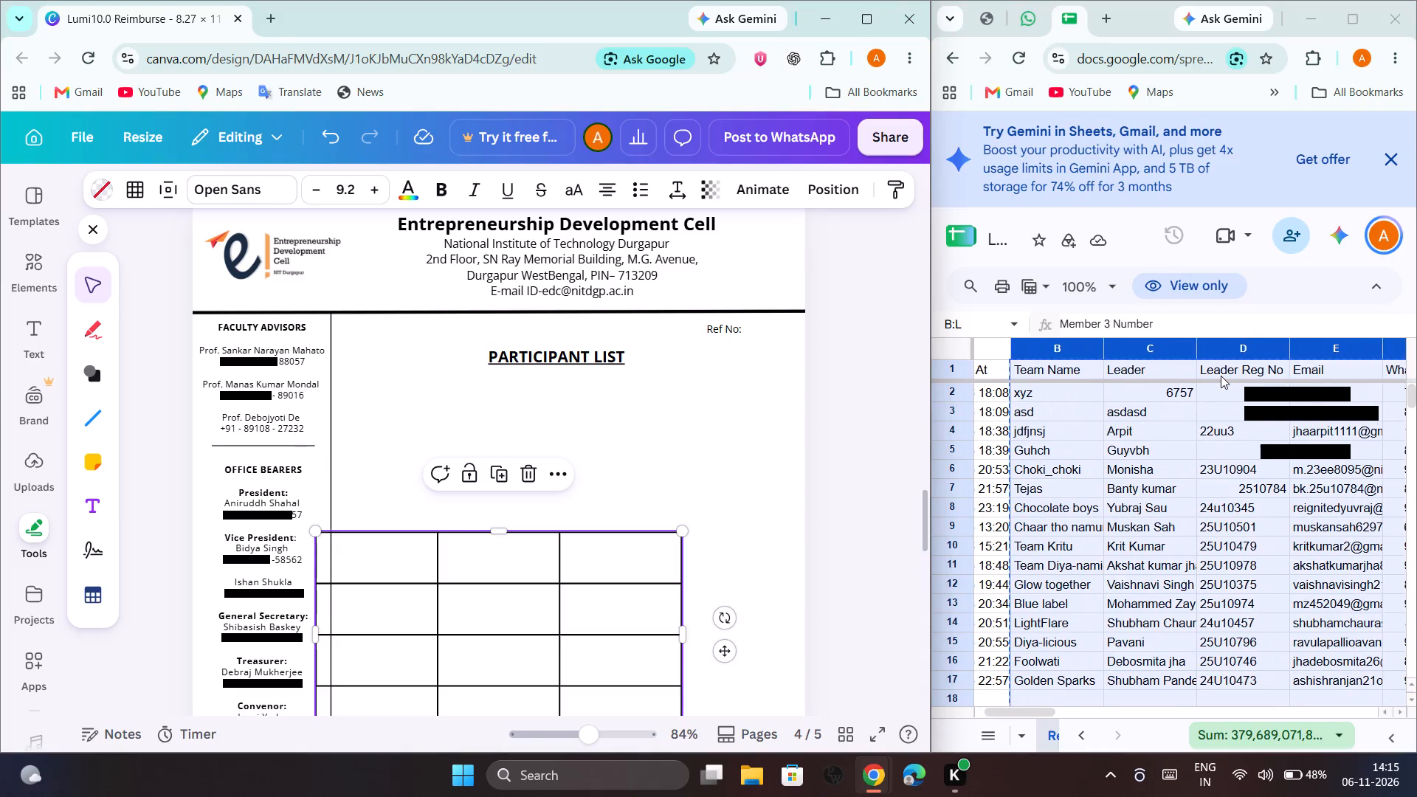
scroll(1221, 376, "right", 1)
left_click(1038, 348)
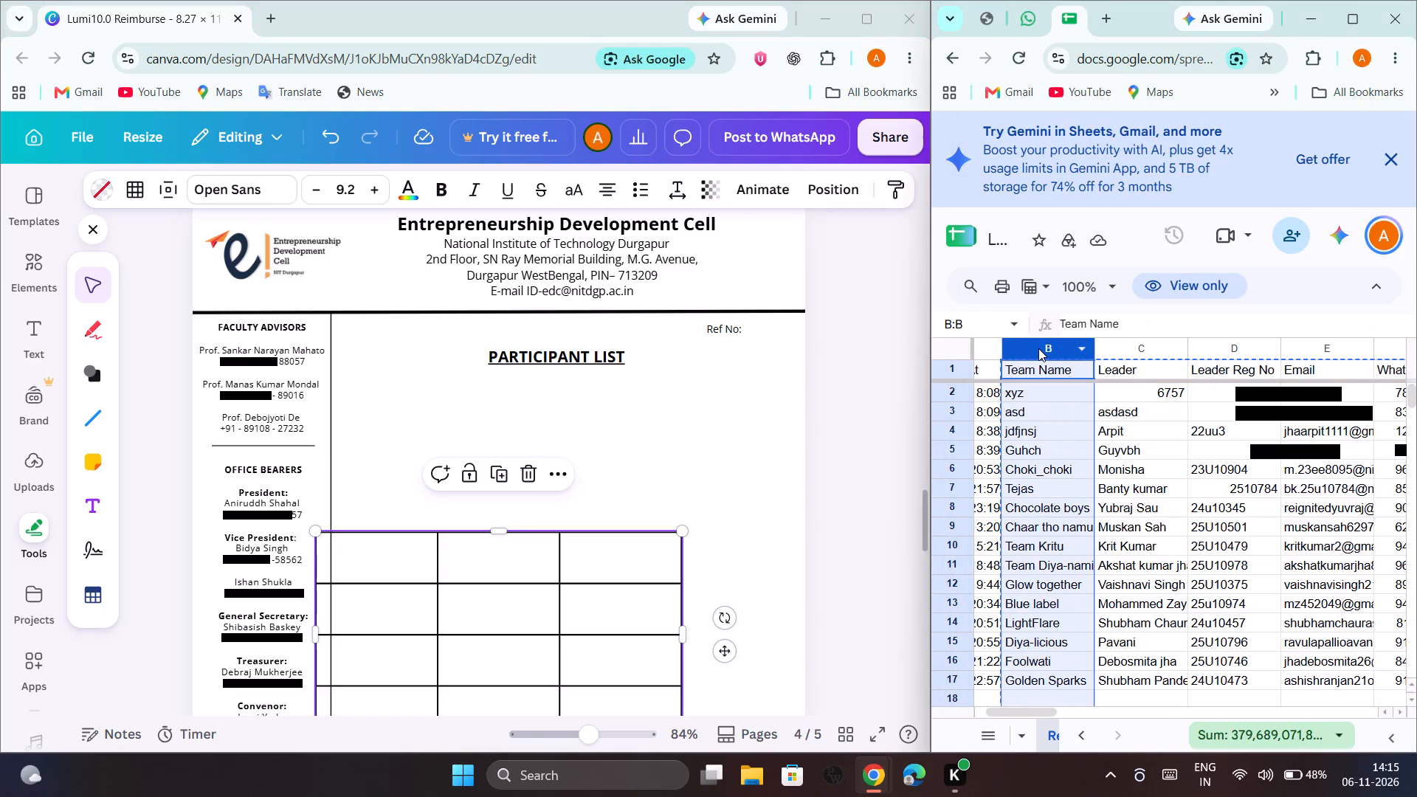
left_click(1123, 344, "ctrl")
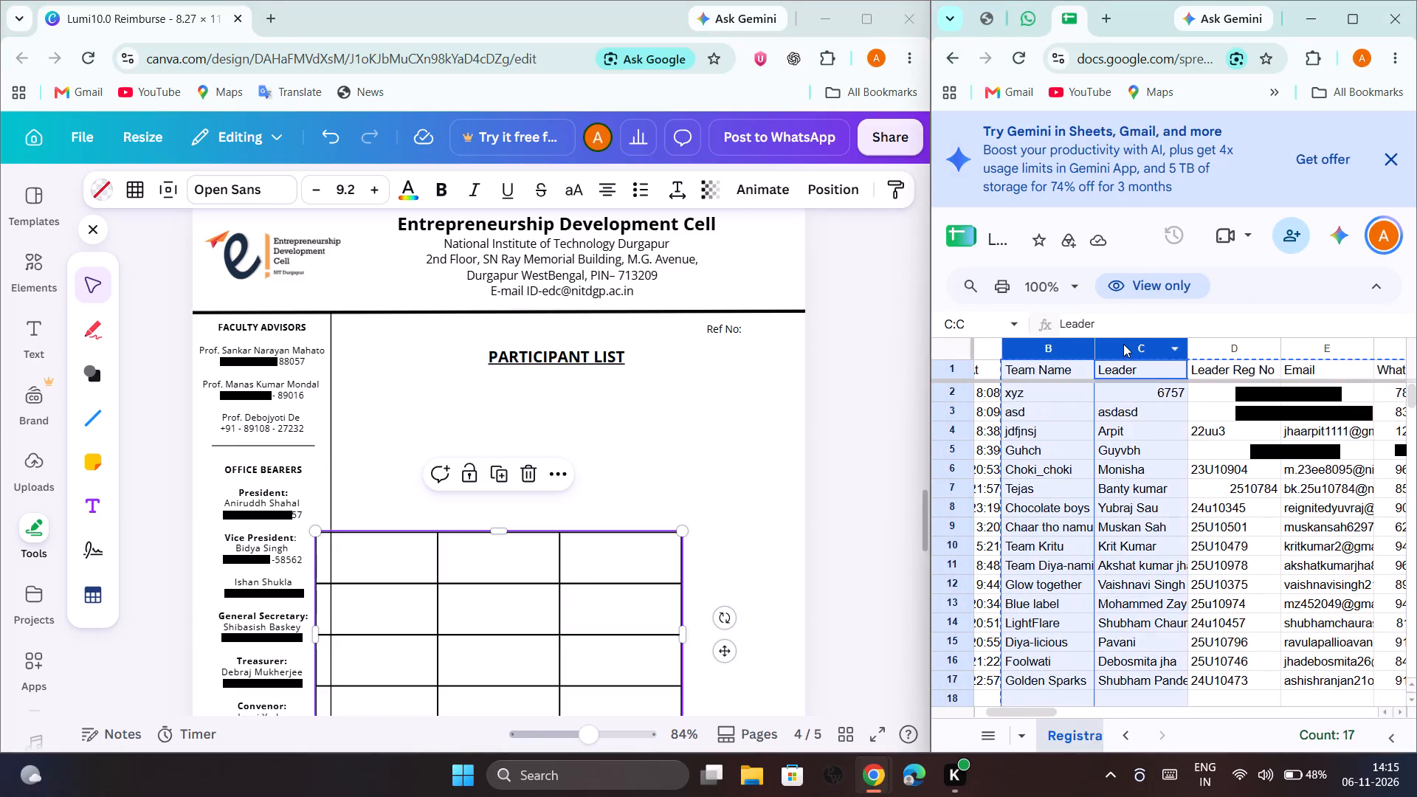
left_click(1215, 345, "ctrl")
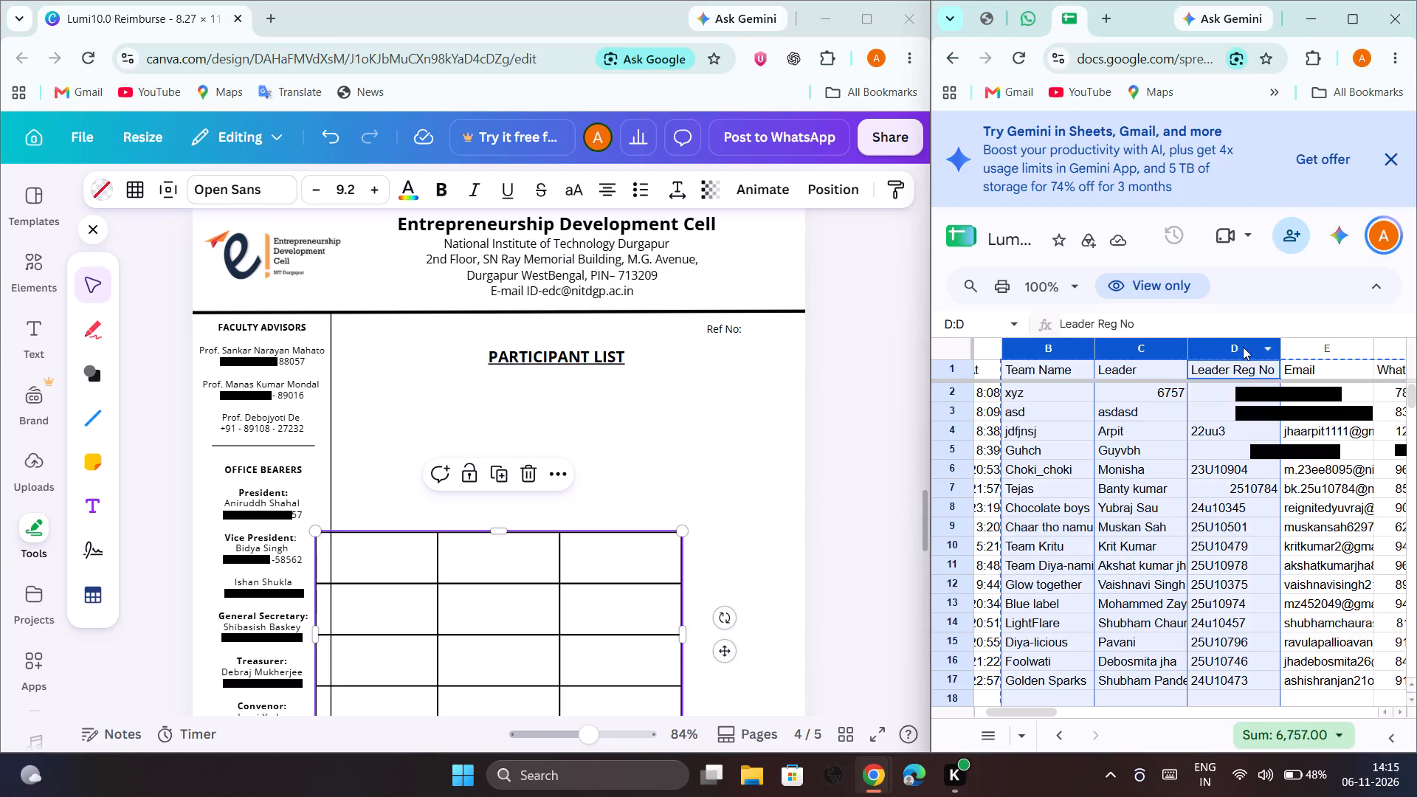
scroll(1297, 342, "left", 1)
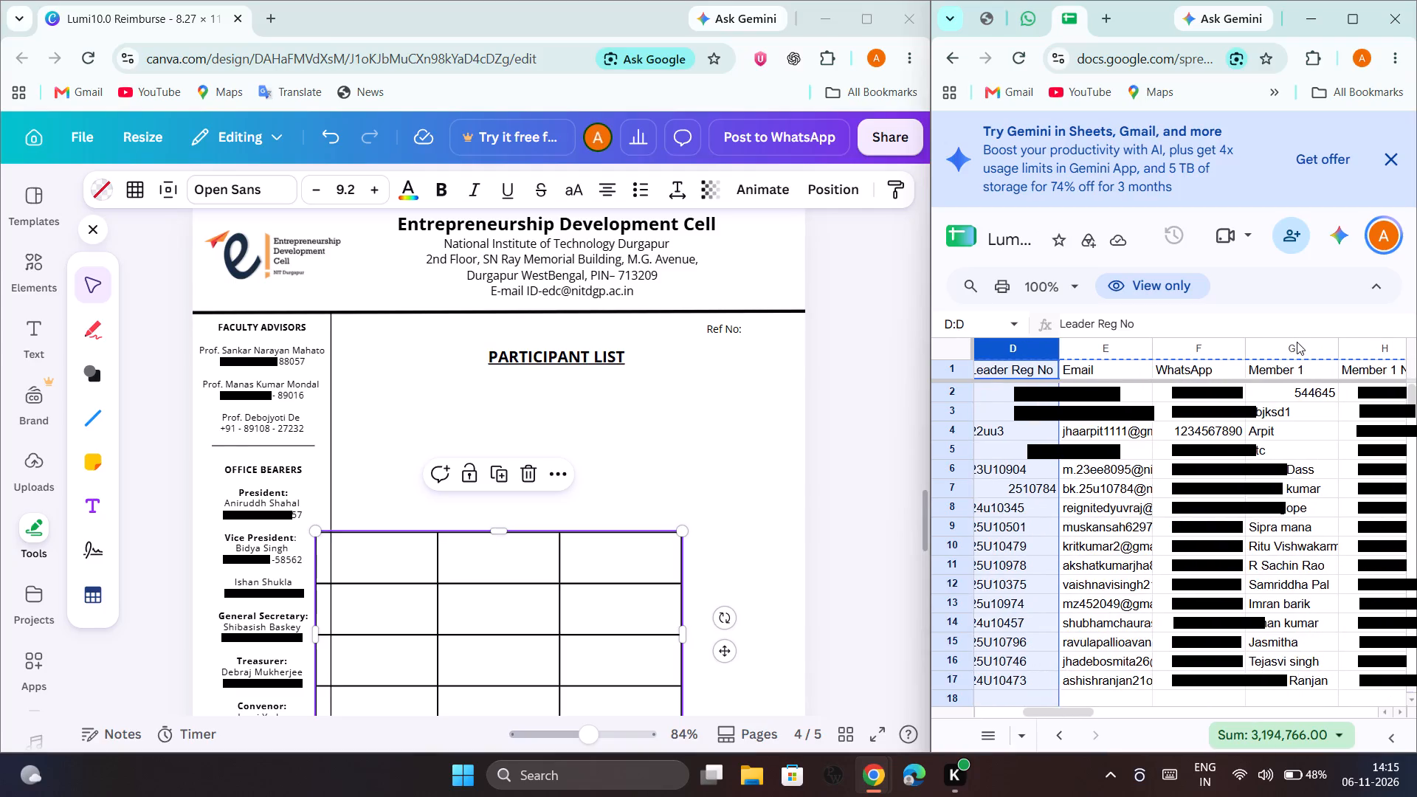
scroll(1297, 342, "left", 1)
left_click(1297, 342, "ctrl")
scroll(1297, 342, "left", 1, "ctrl")
left_click(1297, 342, "ctrl")
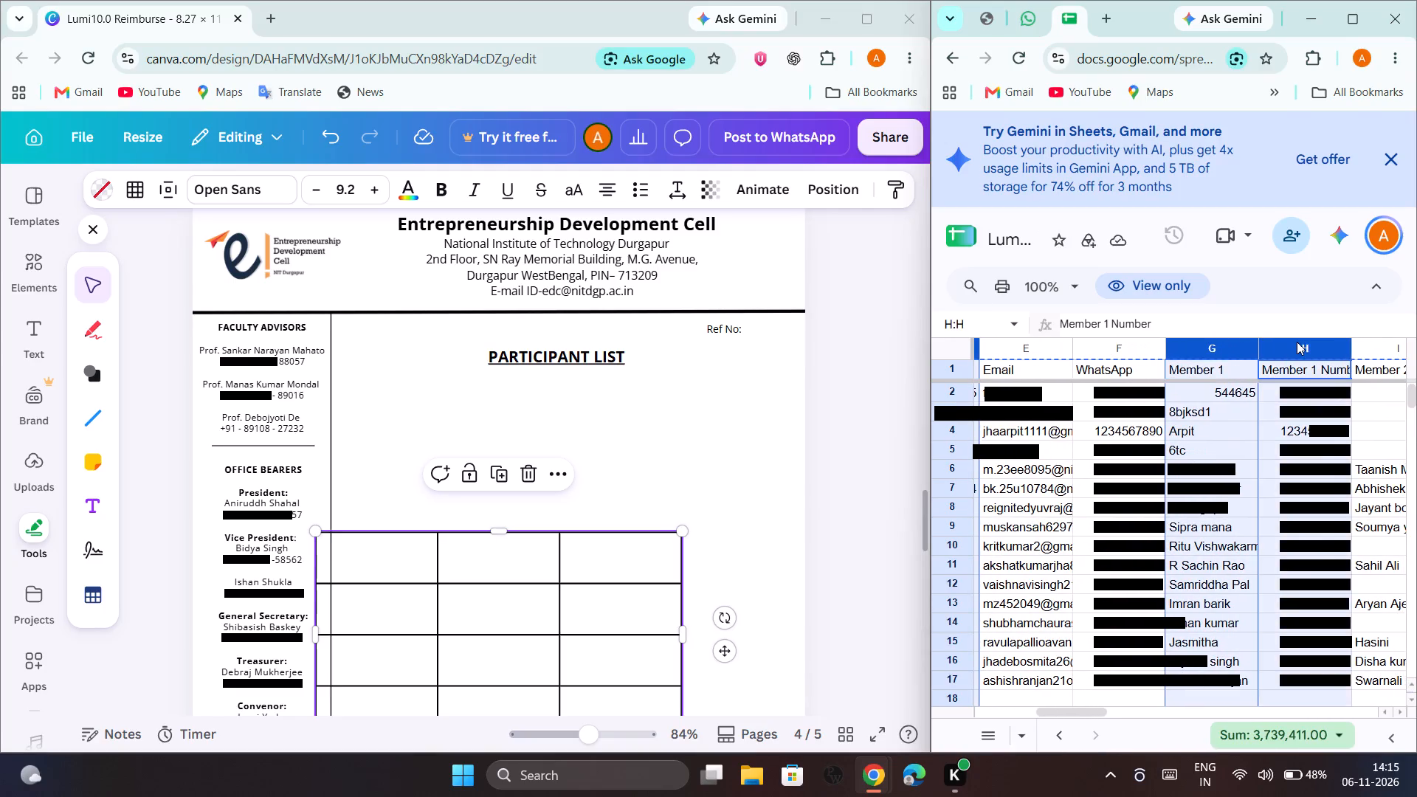
Review the team, leader, contact and member columns in the Registrations sheet, checking which are selected for the participant table.
scroll(1297, 342, "left", 1, "ctrl")
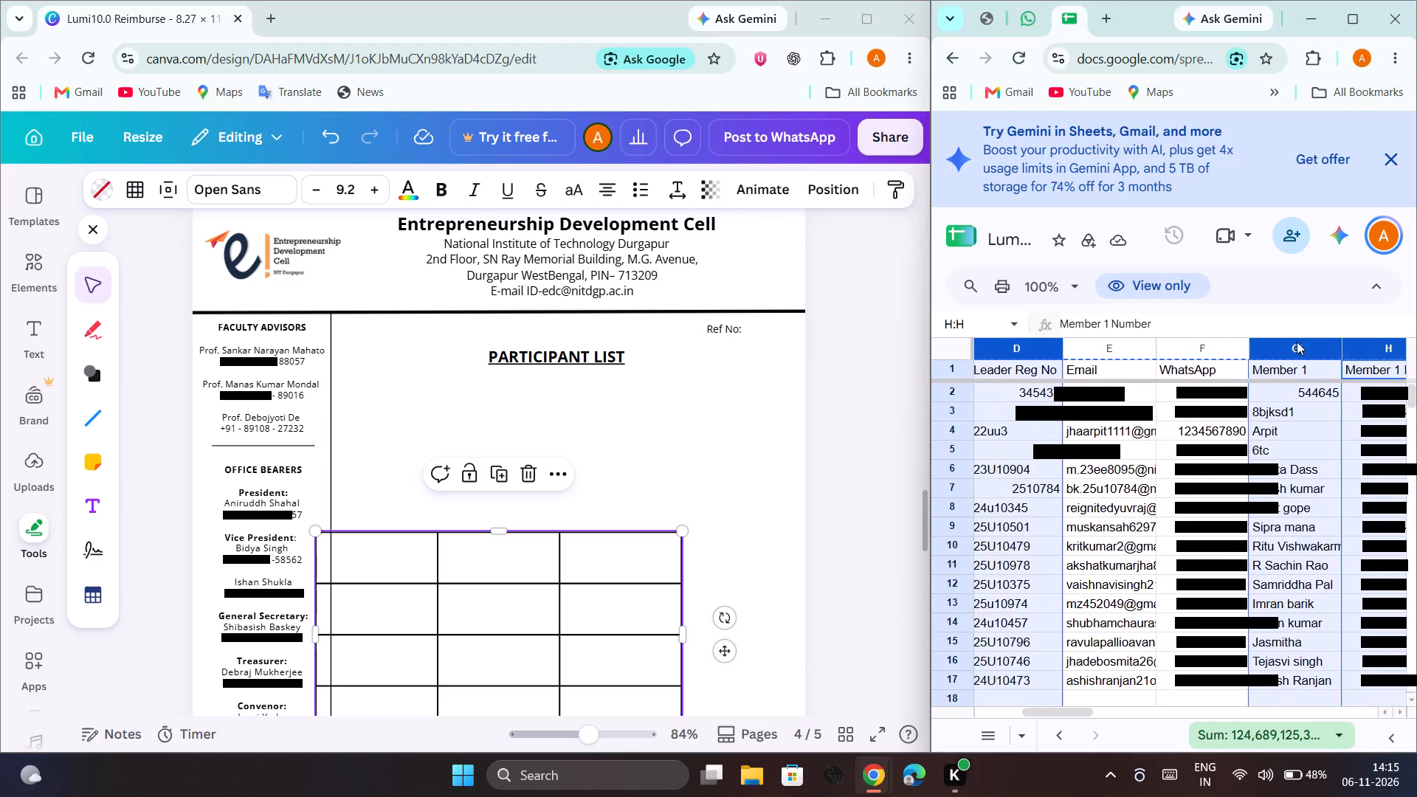
scroll(1297, 342, "left", 1, "ctrl")
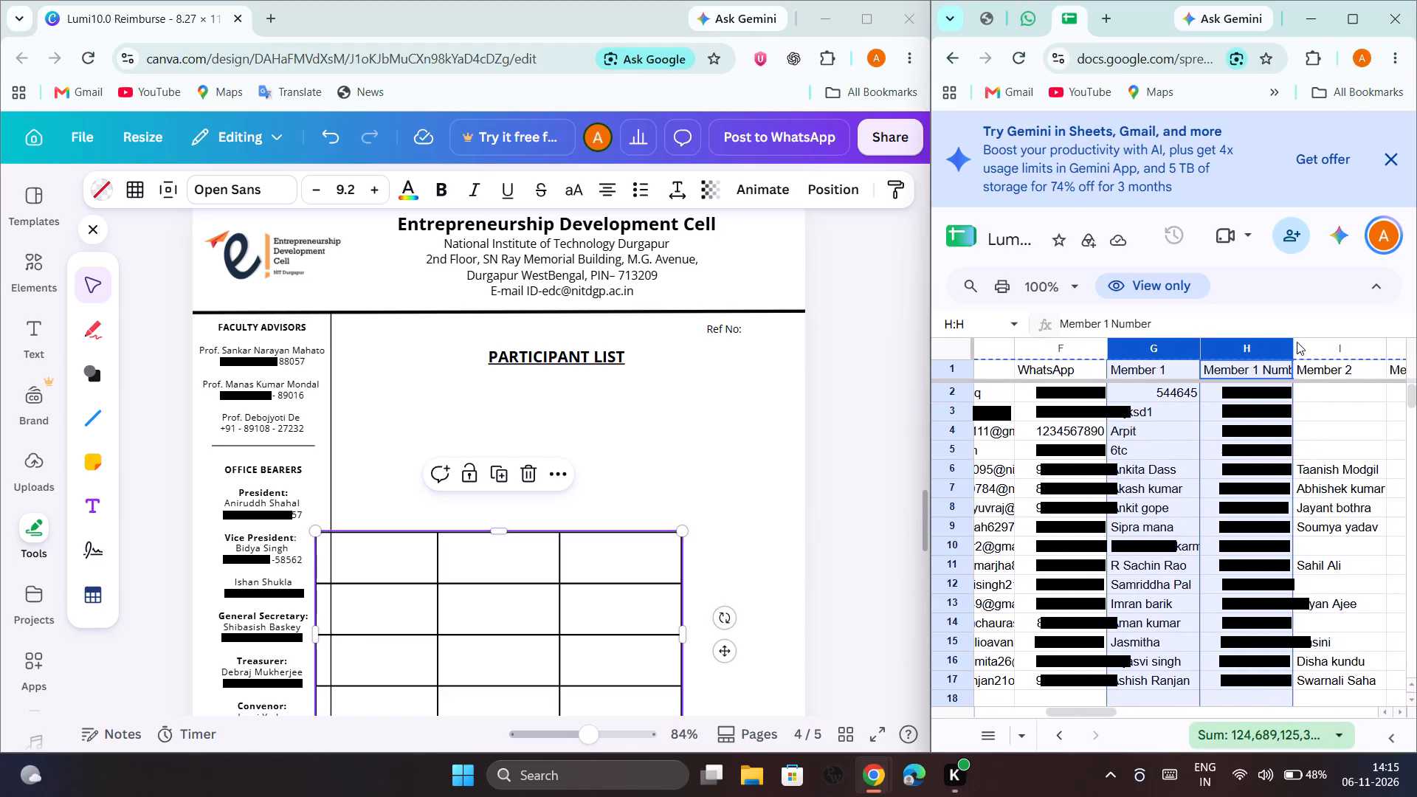
scroll(1297, 342, "left", 2, "ctrl")
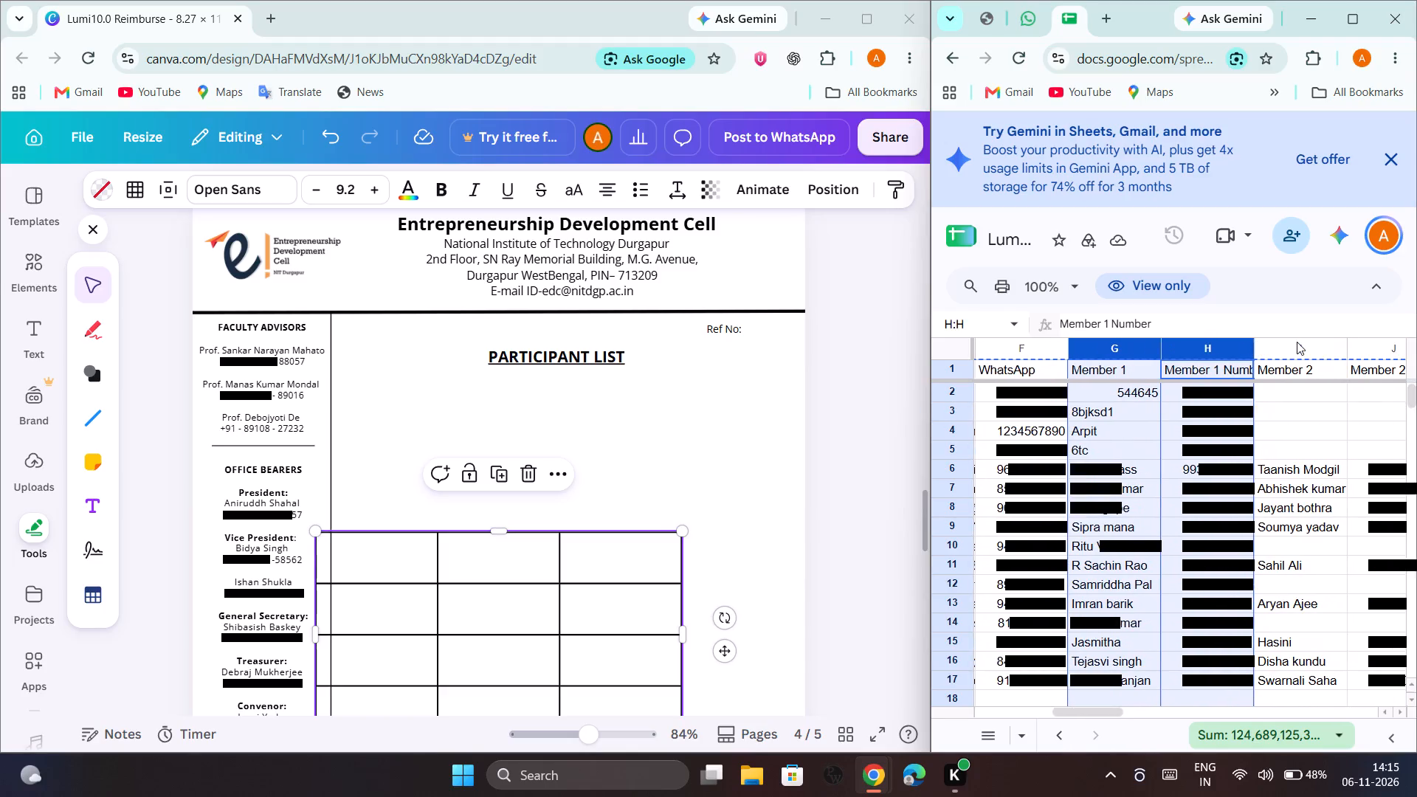
scroll(1297, 342, "left", 1, "ctrl")
scroll(1297, 342, "right", 1, "ctrl")
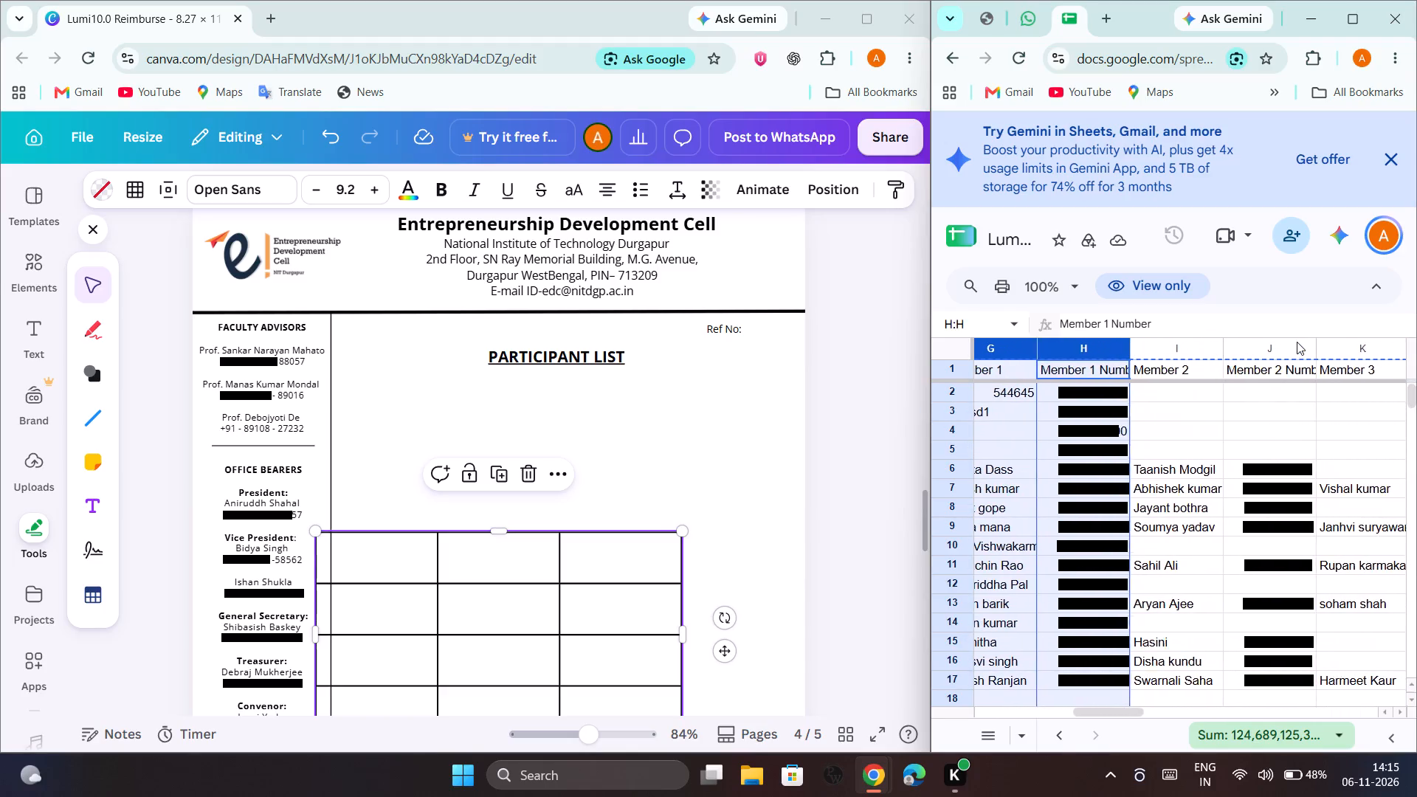
scroll(1297, 342, "right", 1, "ctrl")
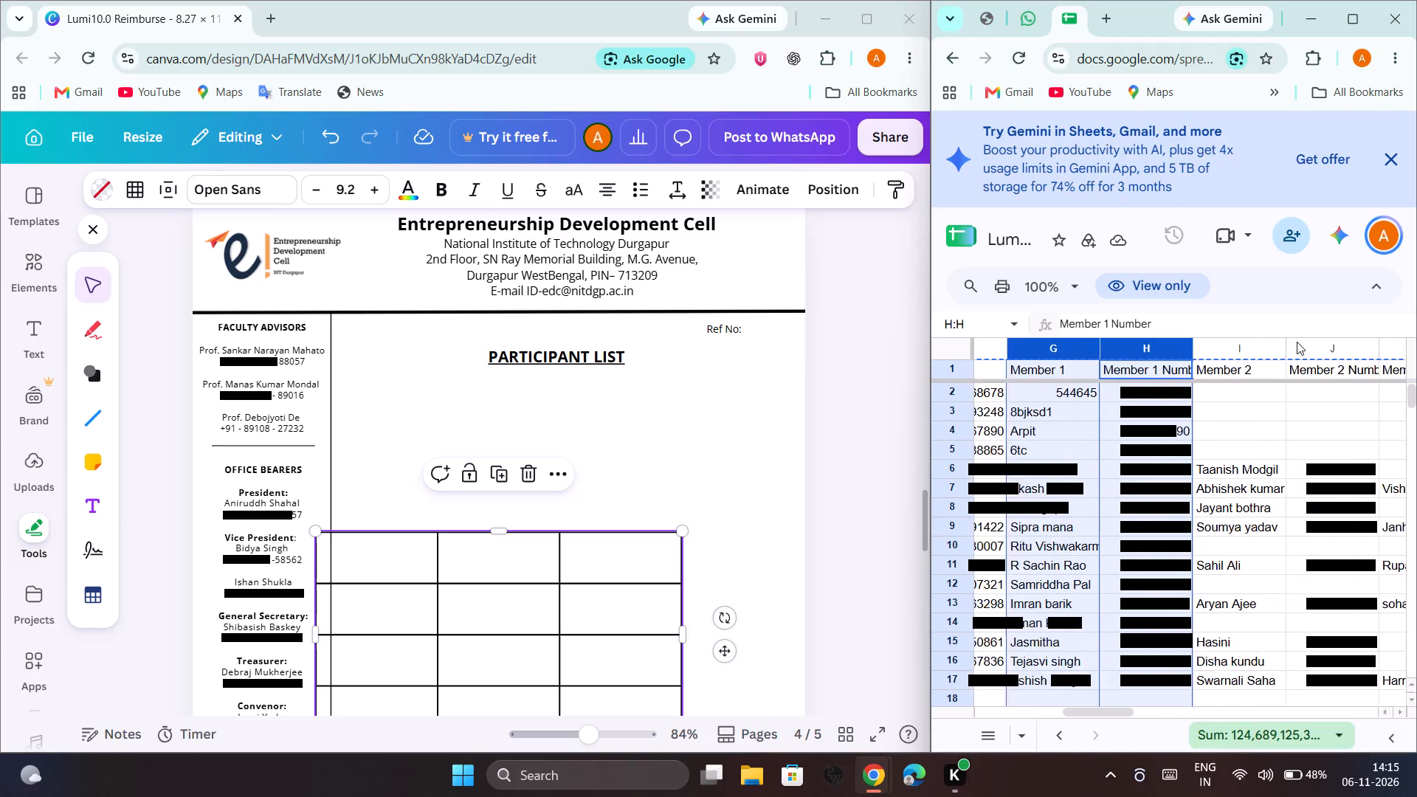
scroll(1297, 342, "right", 1, "ctrl")
scroll(1297, 342, "left", 1, "ctrl")
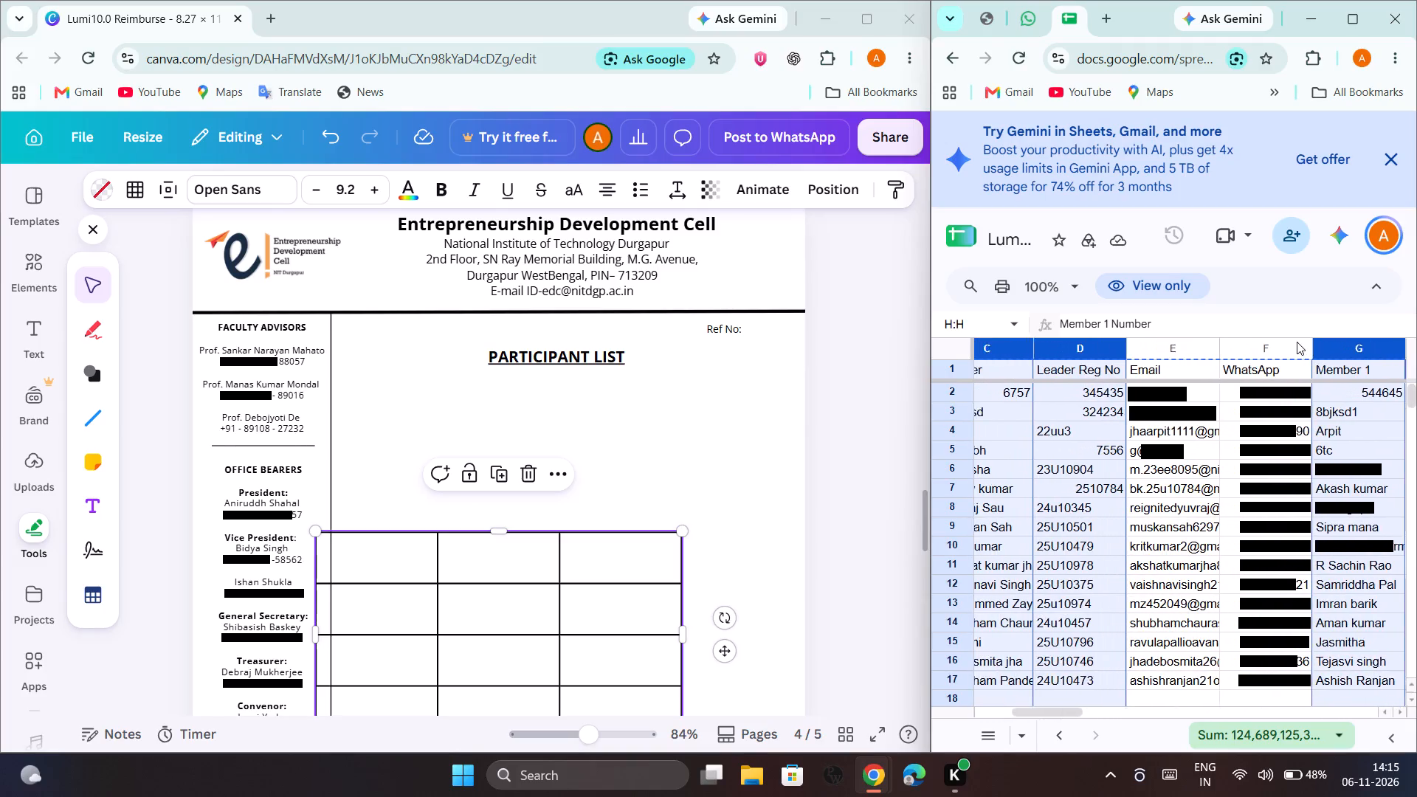
scroll(1297, 342, "left", 1, "ctrl")
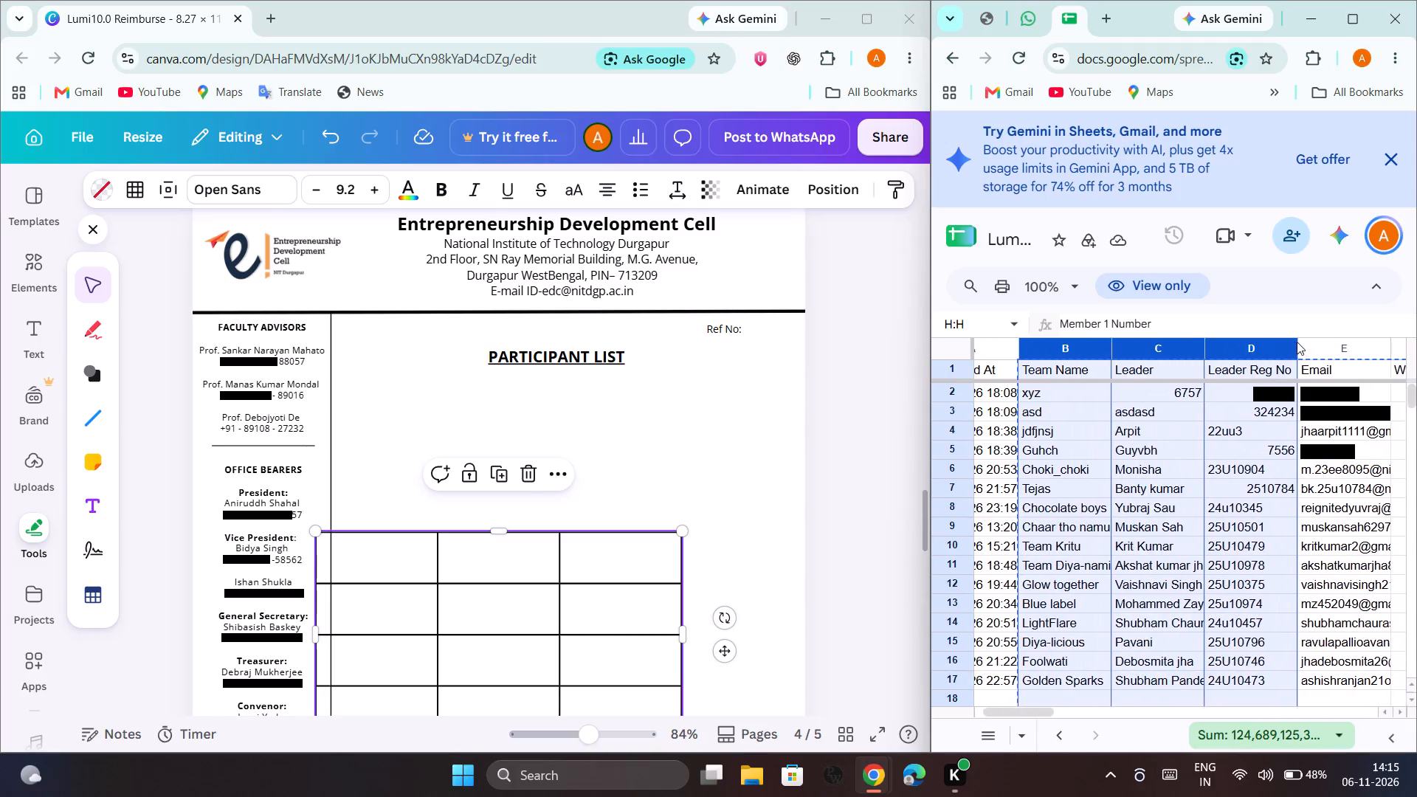
Copy columns B through L, Team Name to Member 3 Number, from the Registrations sheet.
scroll(1297, 342, "left", 1, "ctrl")
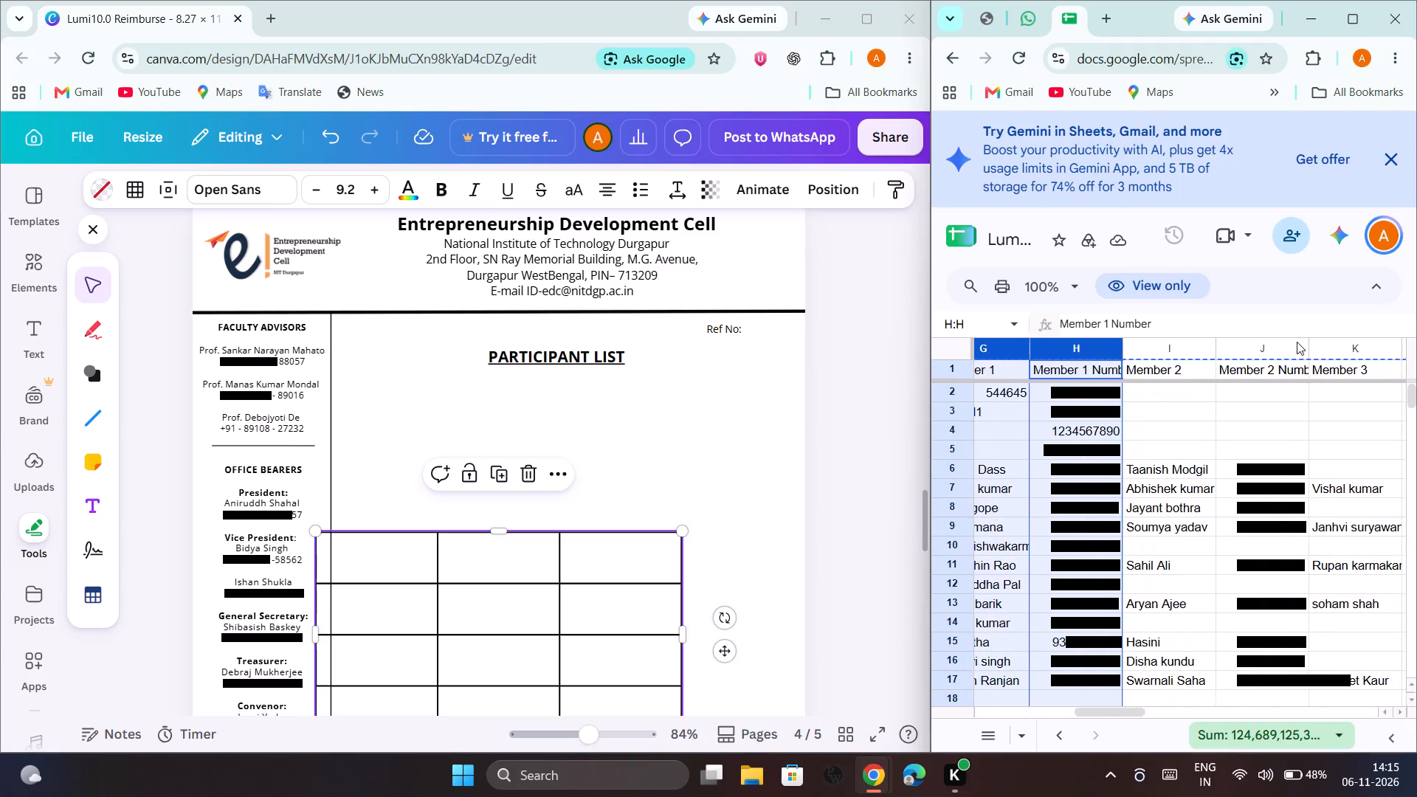
scroll(1297, 342, "left", 3, "ctrl")
scroll(1297, 342, "right", 1, "ctrl")
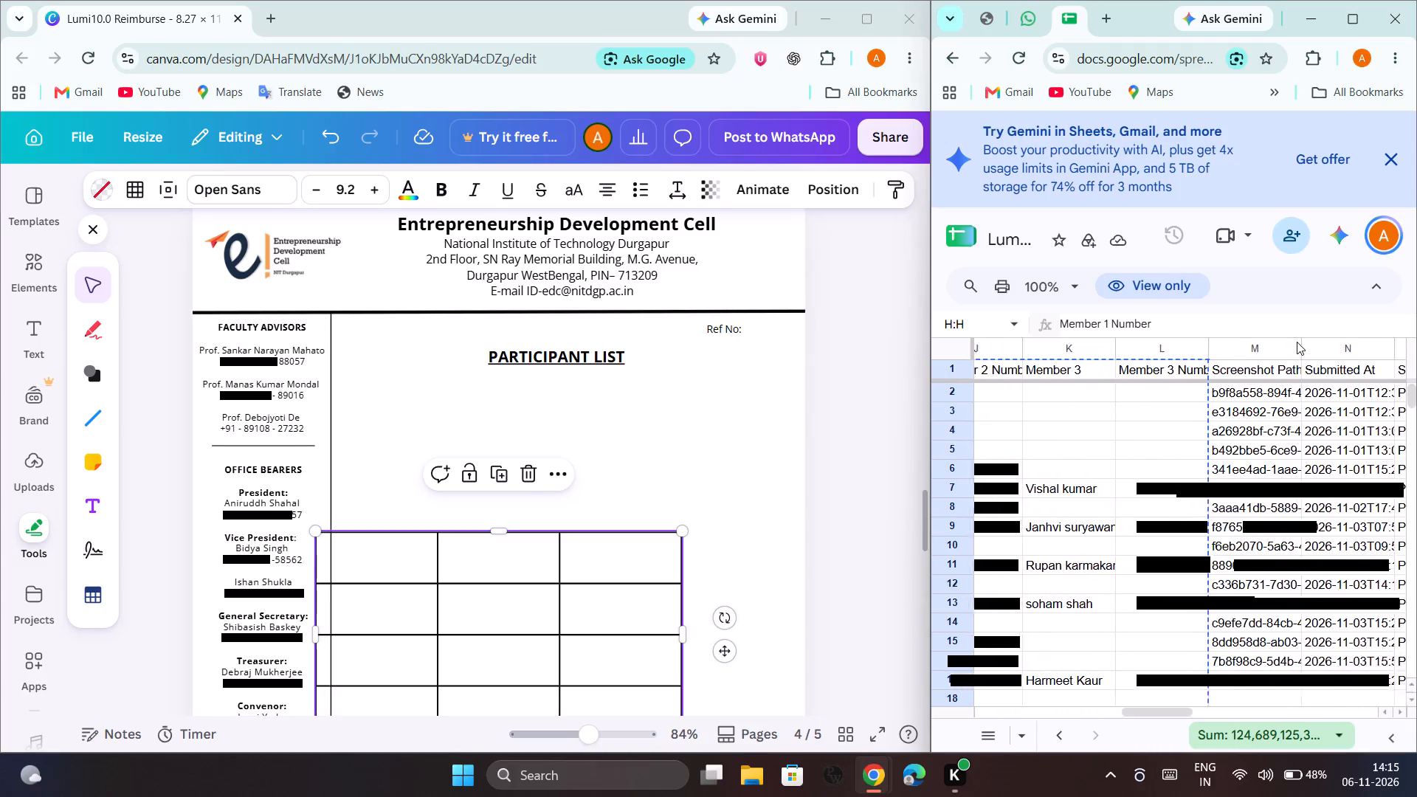
scroll(1297, 342, "right", 1, "ctrl")
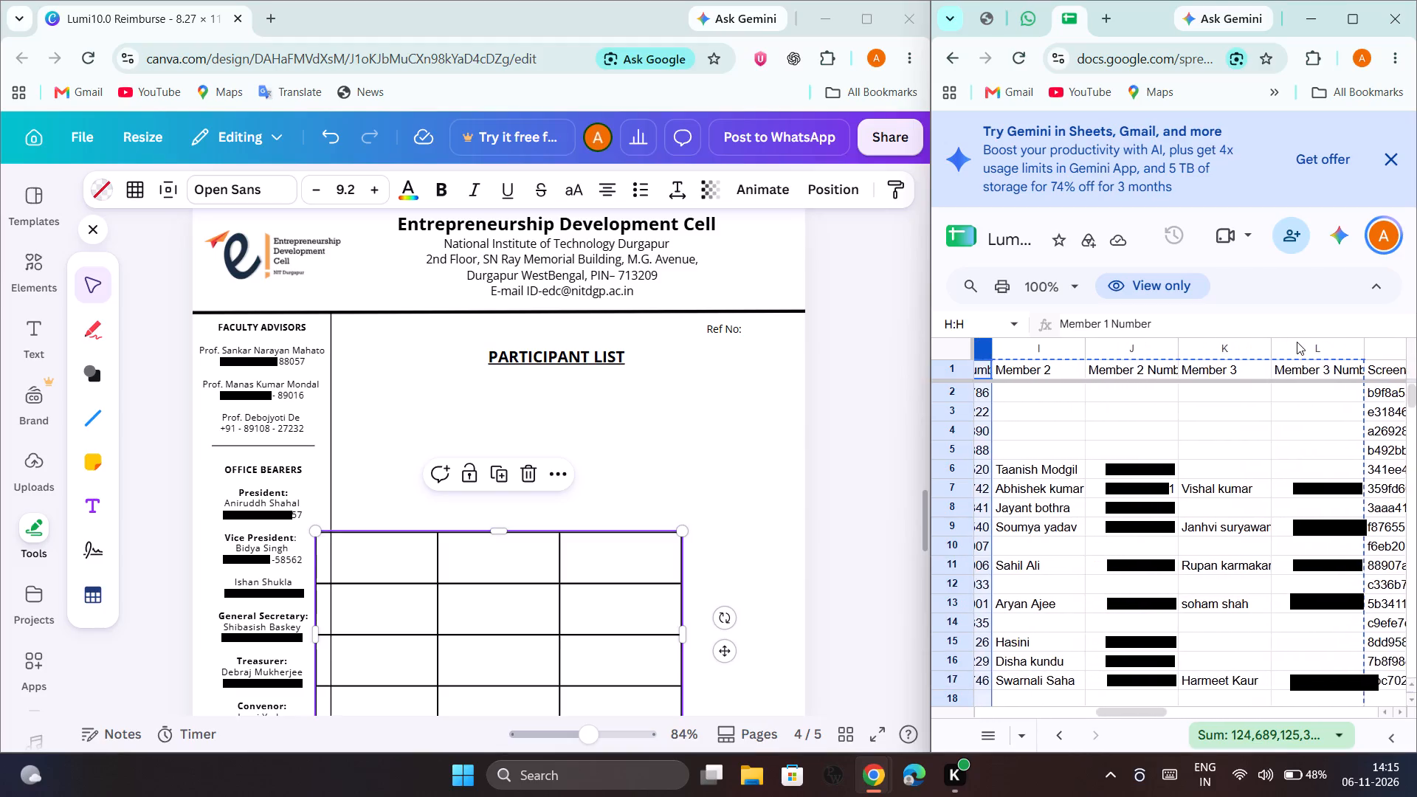
scroll(1297, 342, "right", 1, "ctrl")
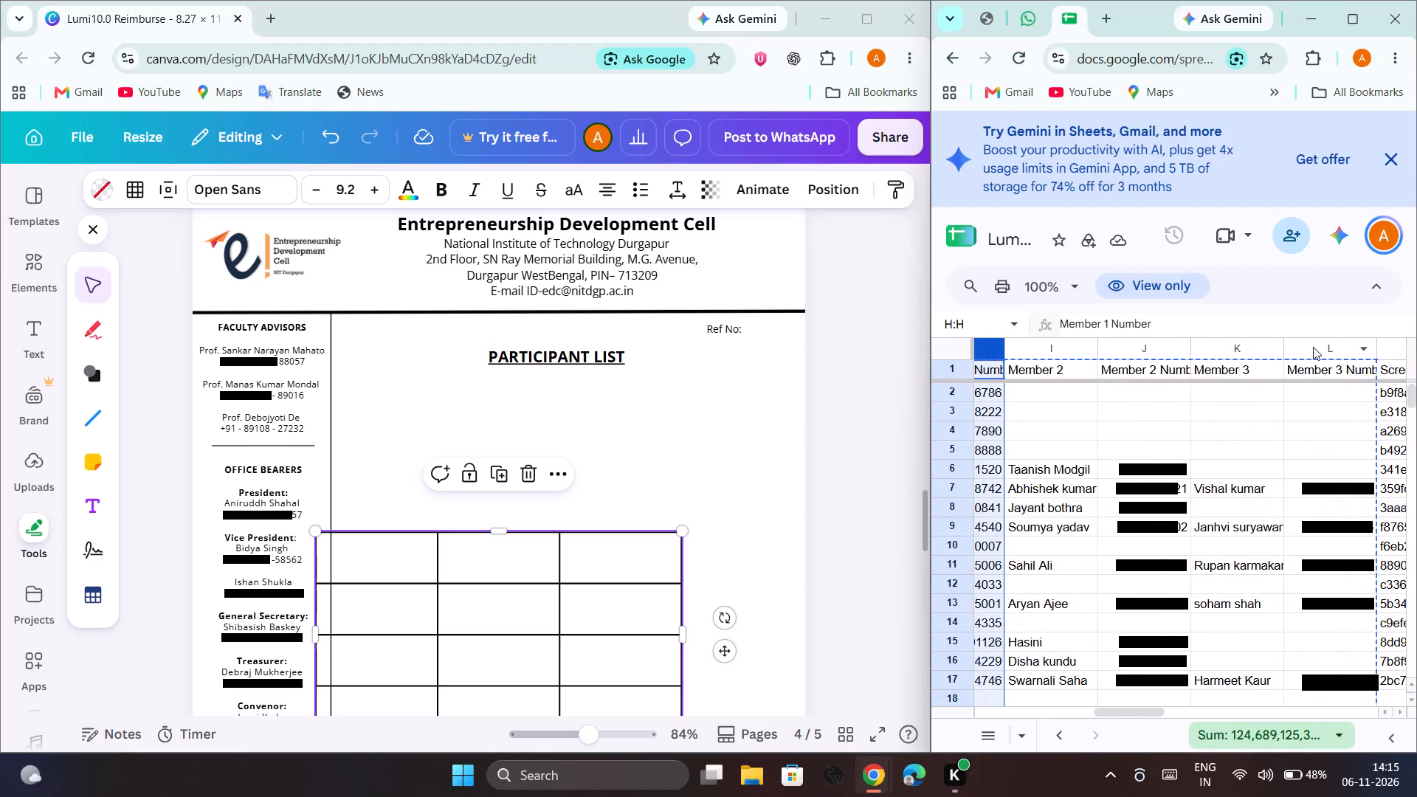
left_click(1216, 366)
scroll(1046, 394, "right", 2)
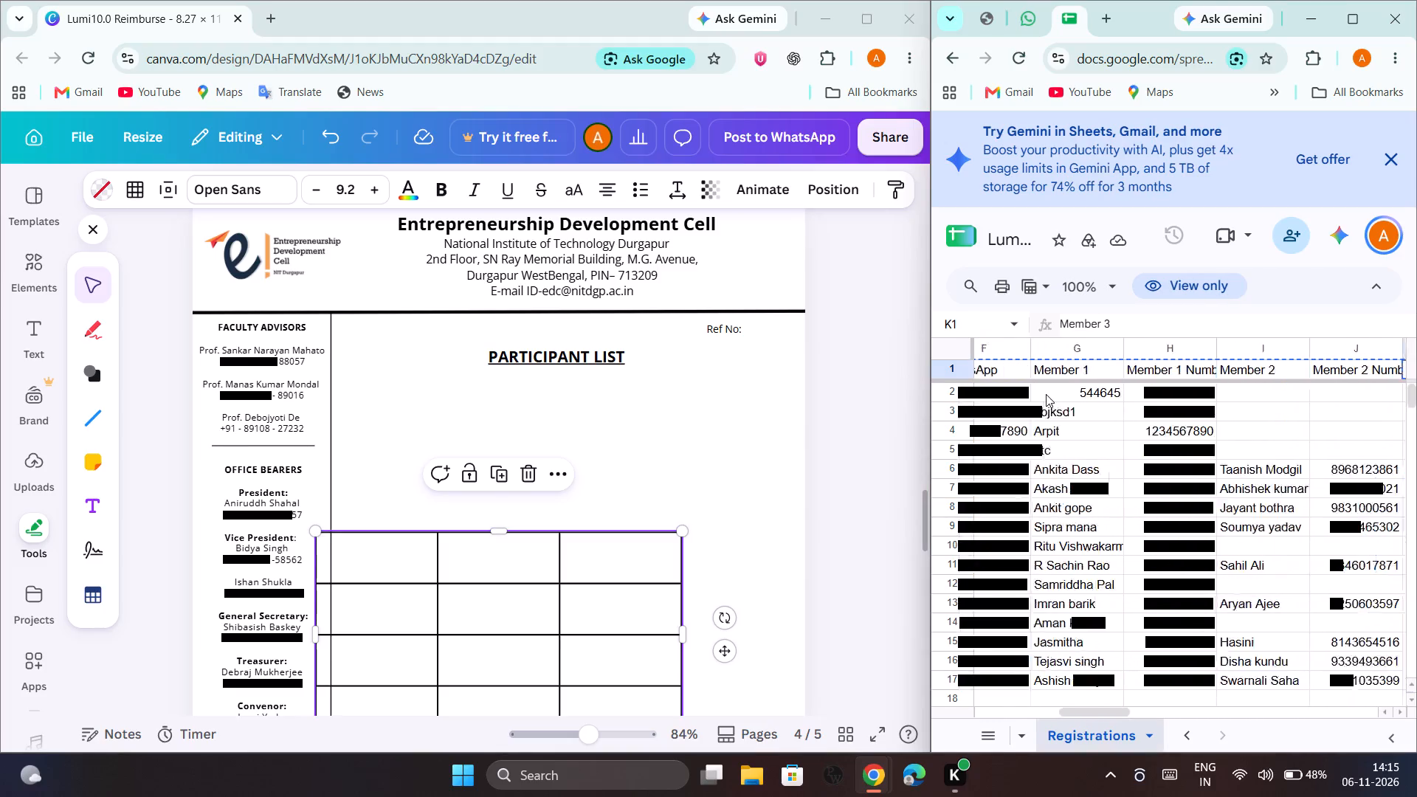
scroll(1046, 394, "right", 7)
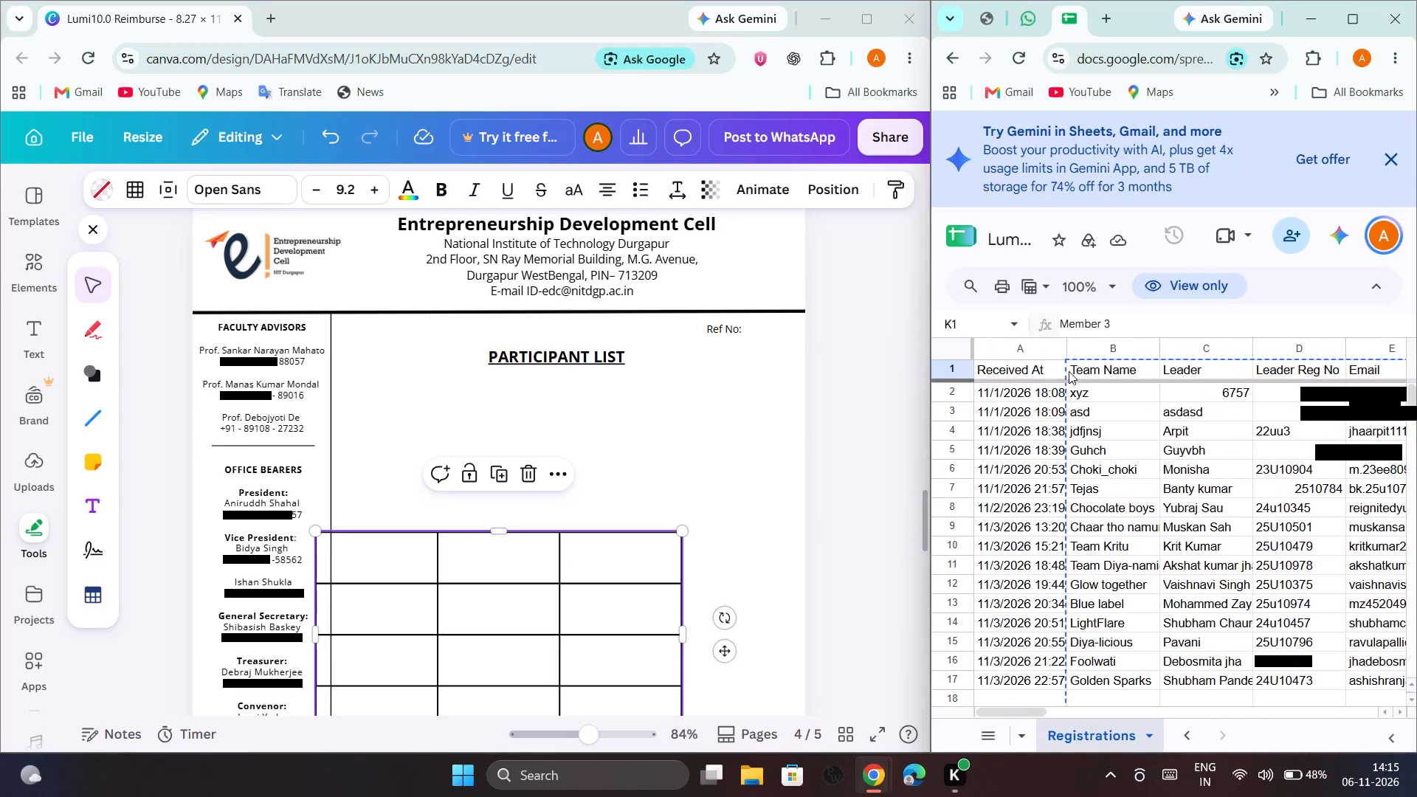
left_click_drag(1094, 350, 1413, 346)
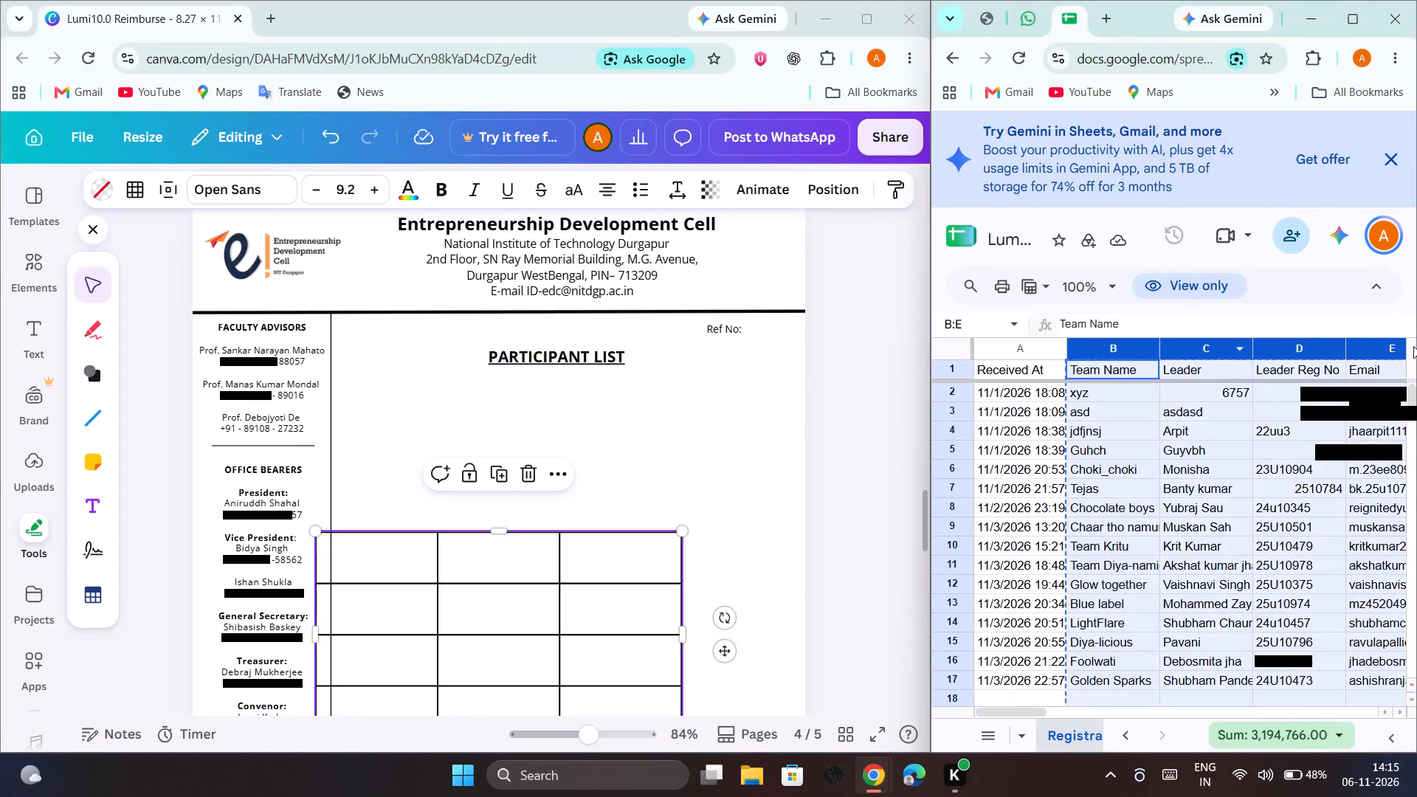
left_click_drag(1413, 346, 1416, 346)
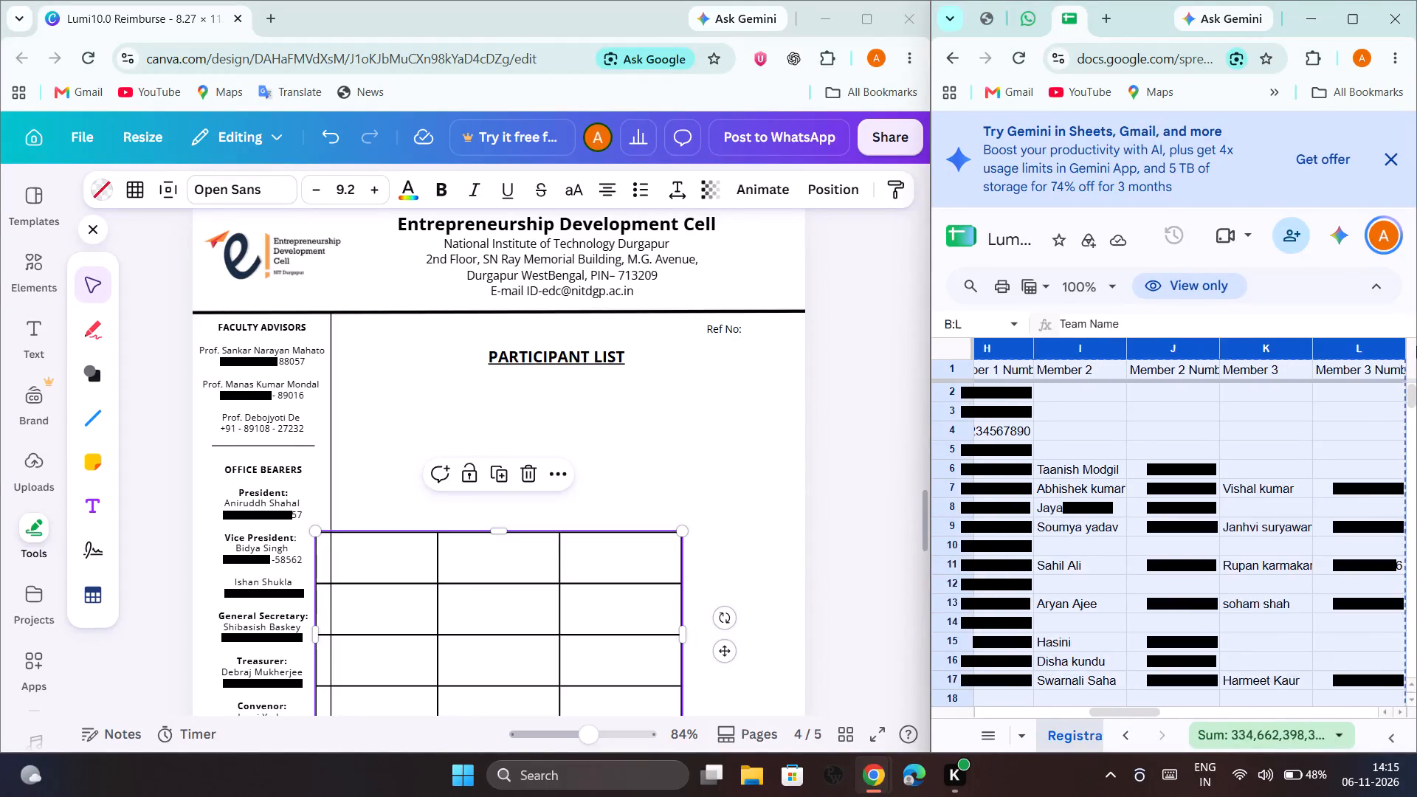
left_click_drag(1416, 346, 1150, 368)
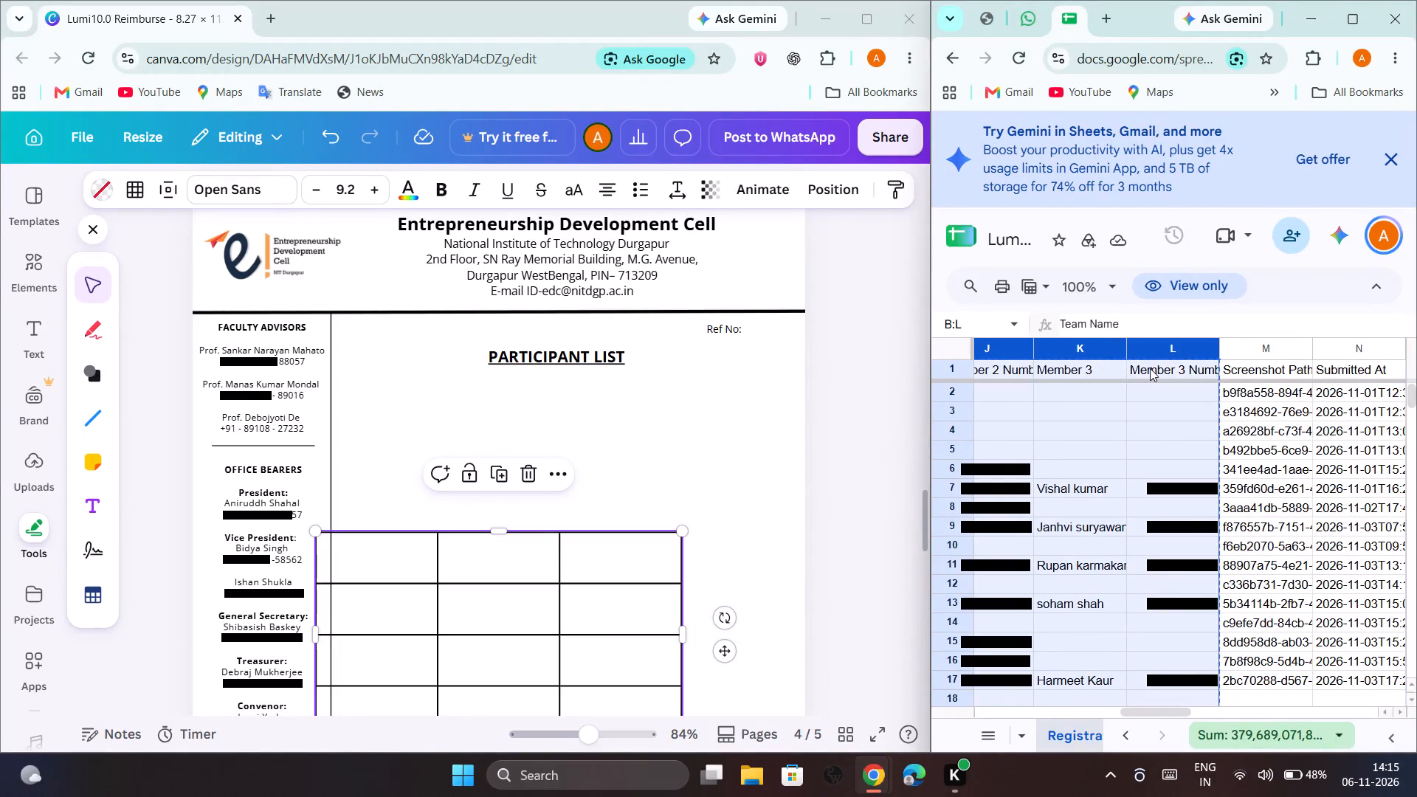
key("ctrl+c")
Review the copied columns in the Registrations sheet from Member 3 Number back to Team Name.
scroll(1150, 368, "right", 1)
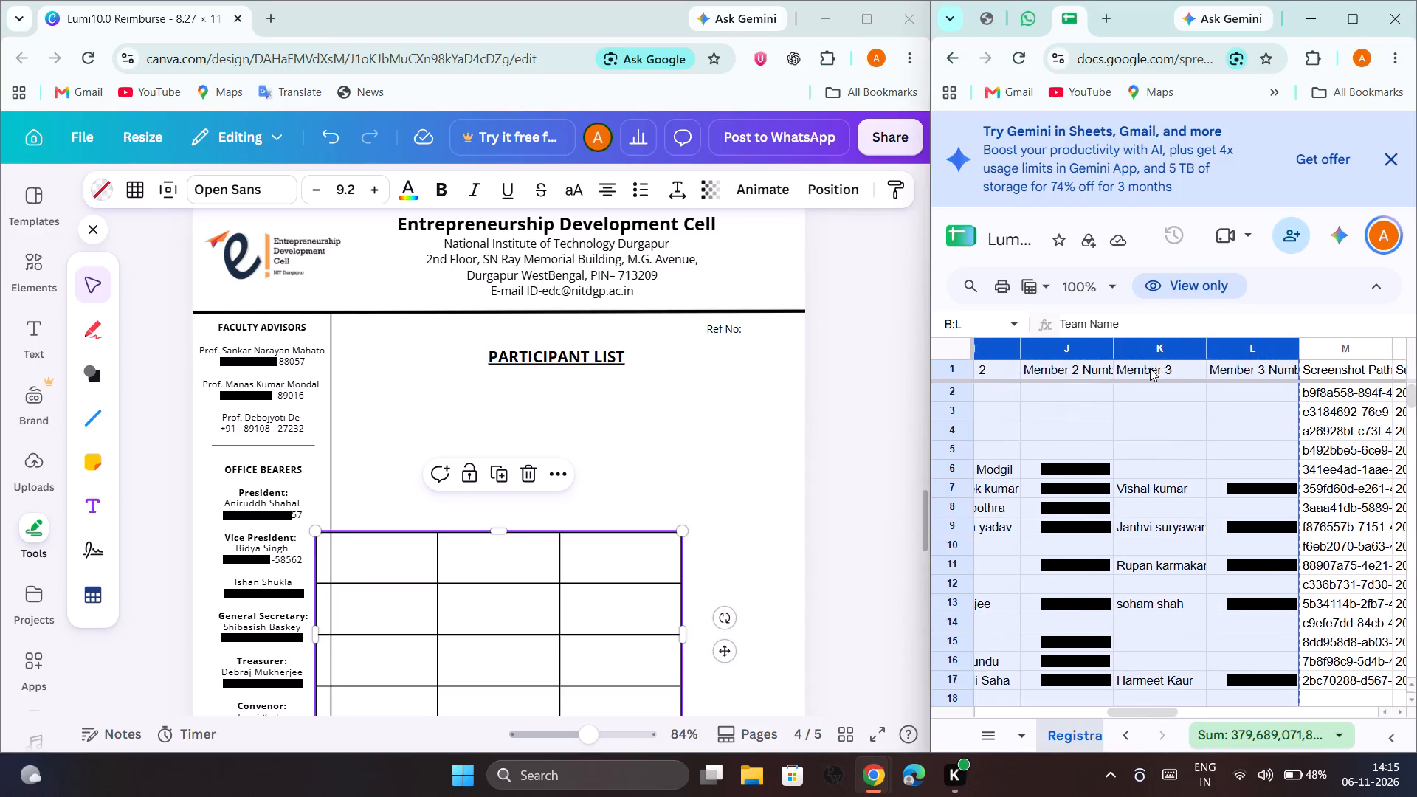
scroll(1150, 368, "right", 3)
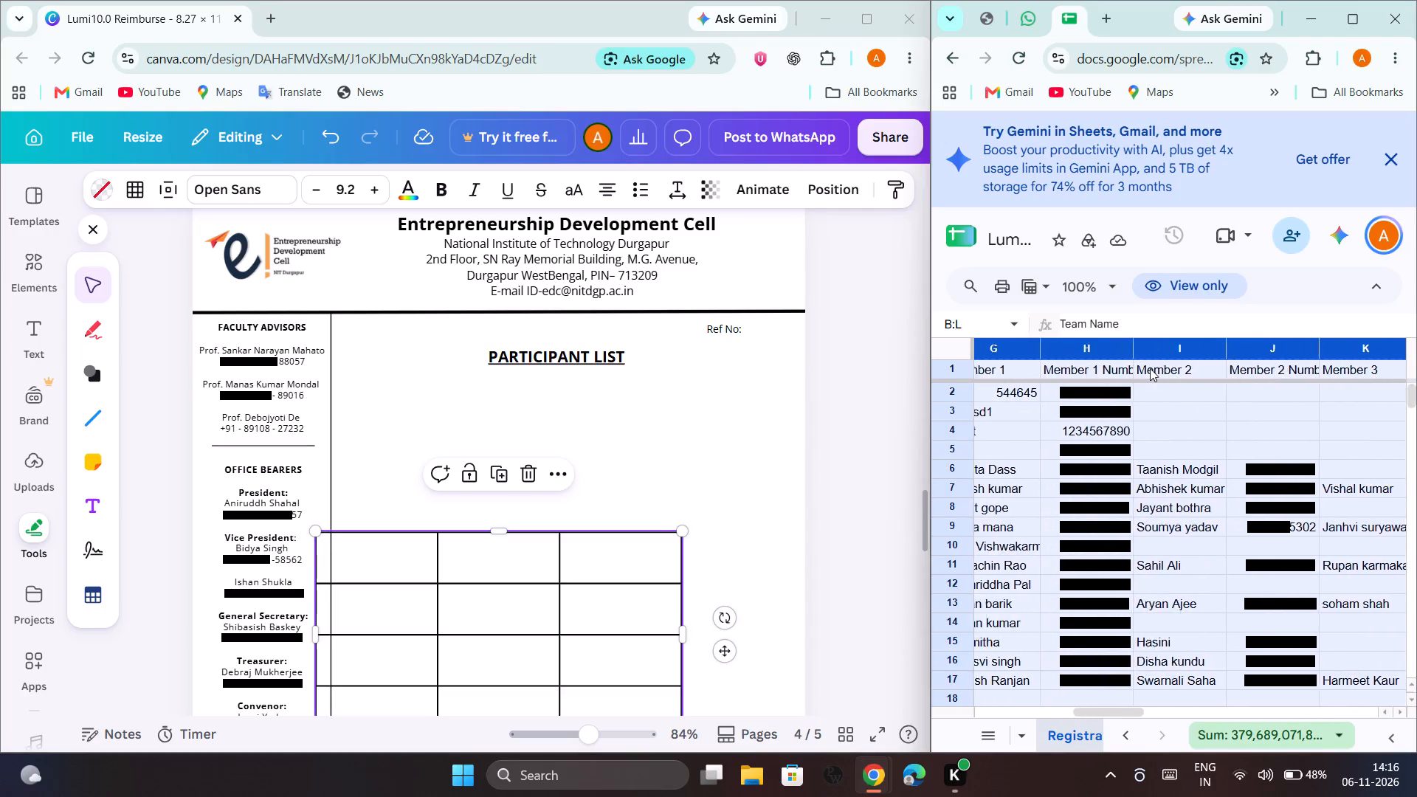
scroll(1150, 368, "right", 4)
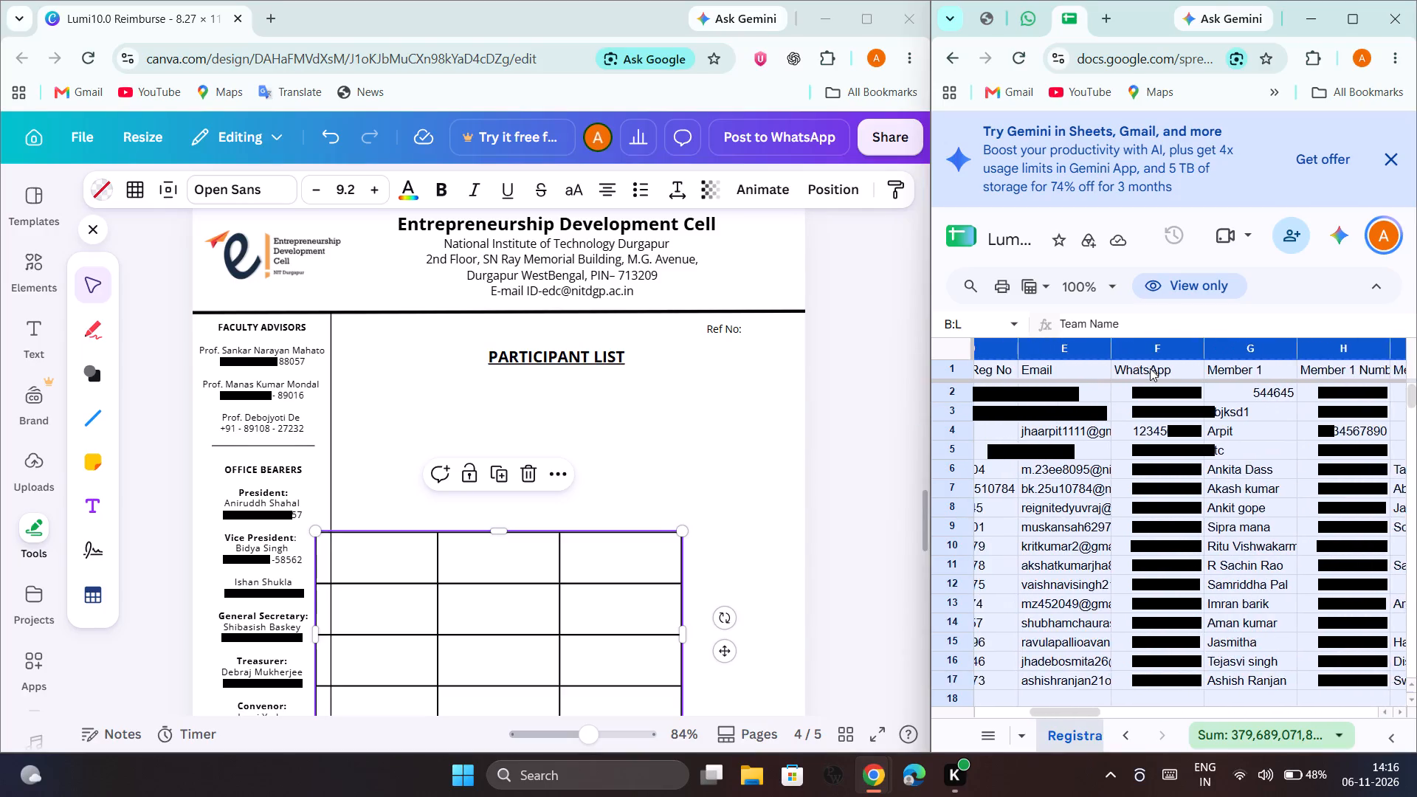
scroll(1150, 368, "right", 2)
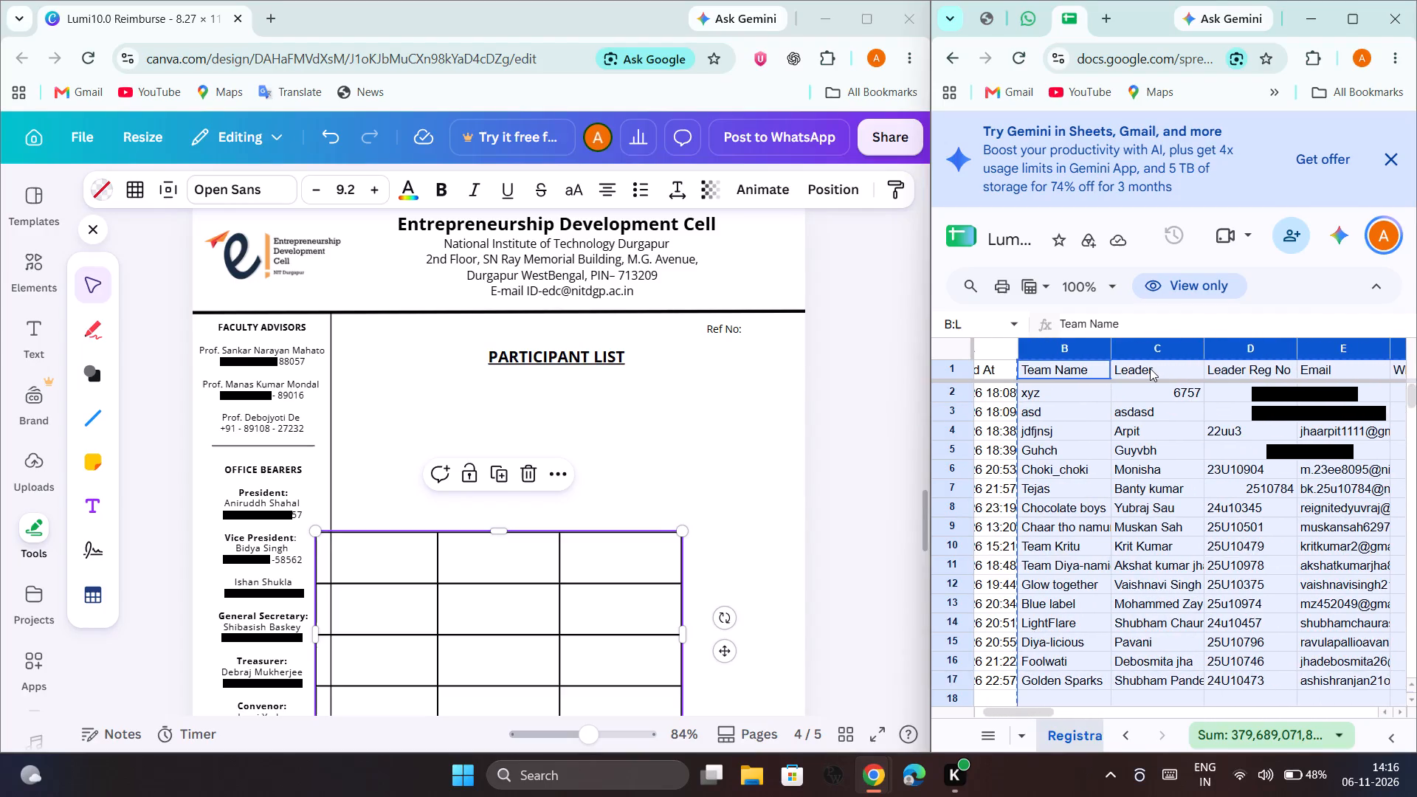
scroll(1150, 368, "right", 1)
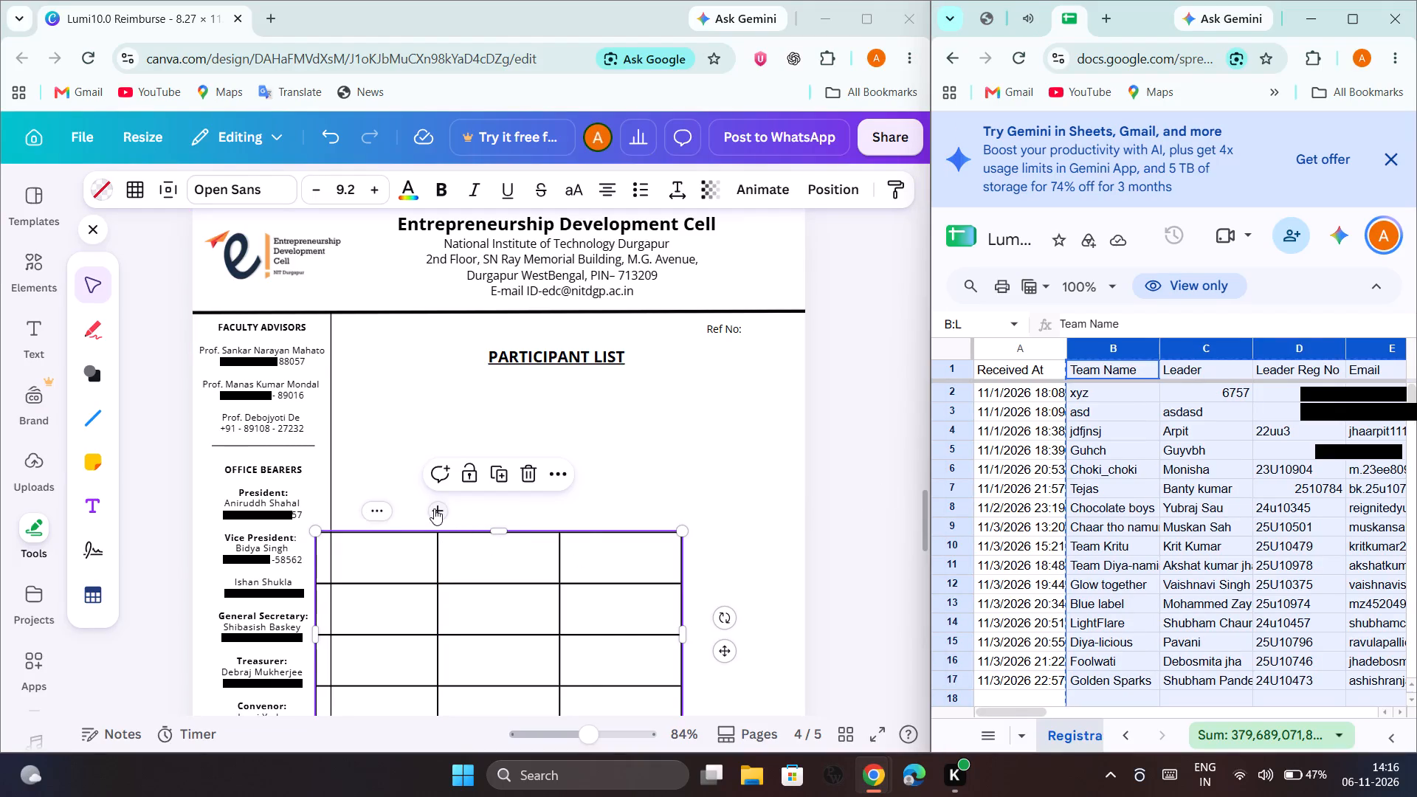
Expand the blank table under PARTICIPANT LIST on page 4 to eleven columns, widening it to about 6.1 inches.
left_click(434, 508)
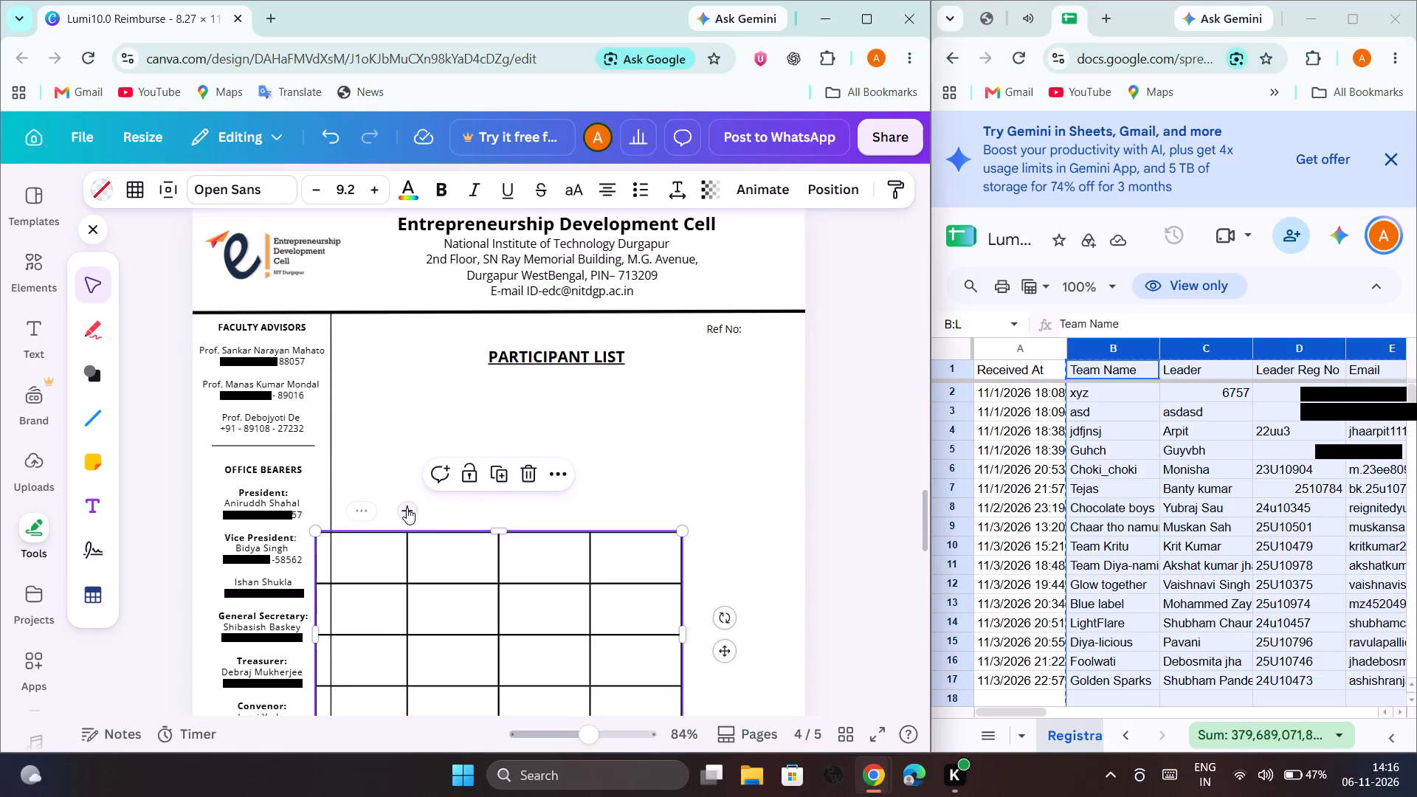
left_click(407, 506)
left_click(390, 507)
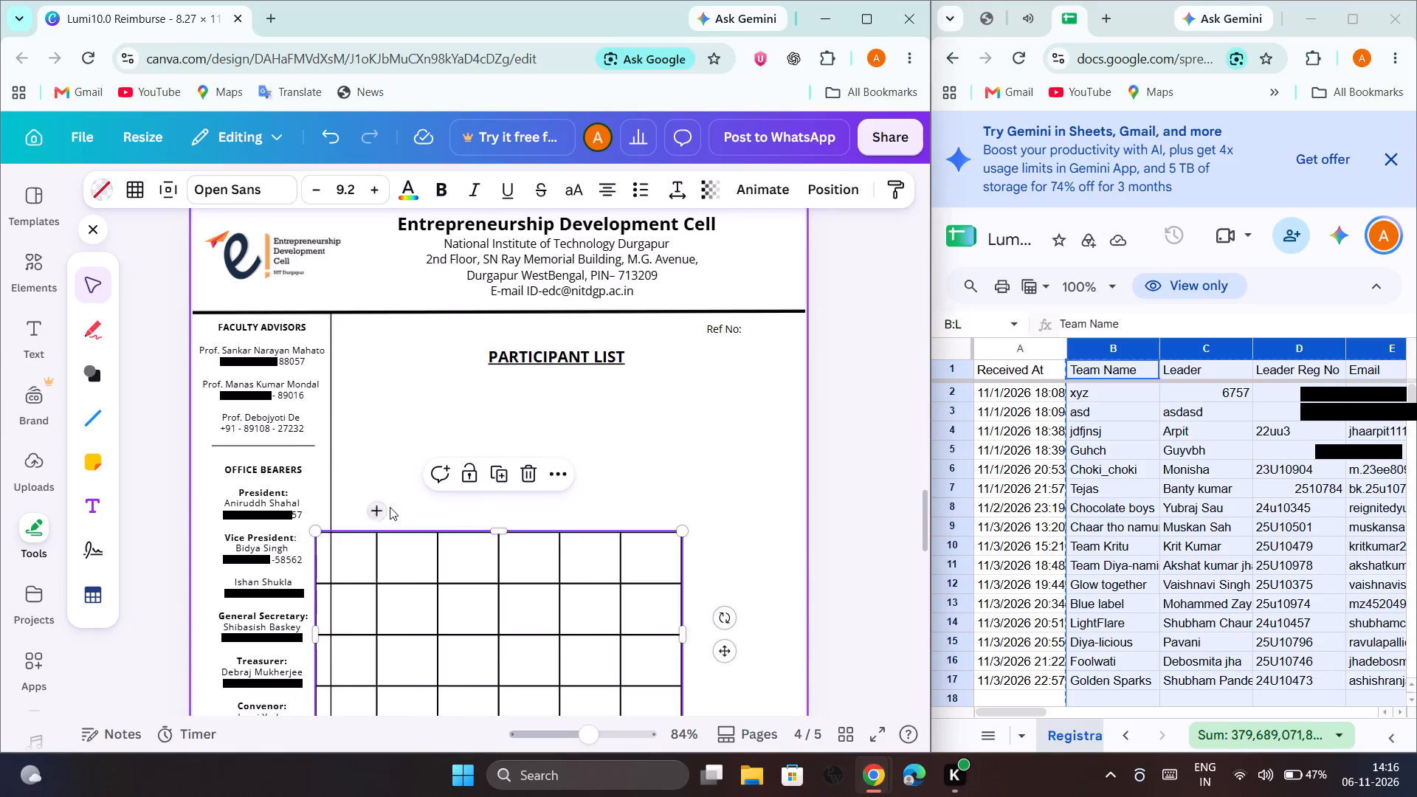
left_click(370, 509)
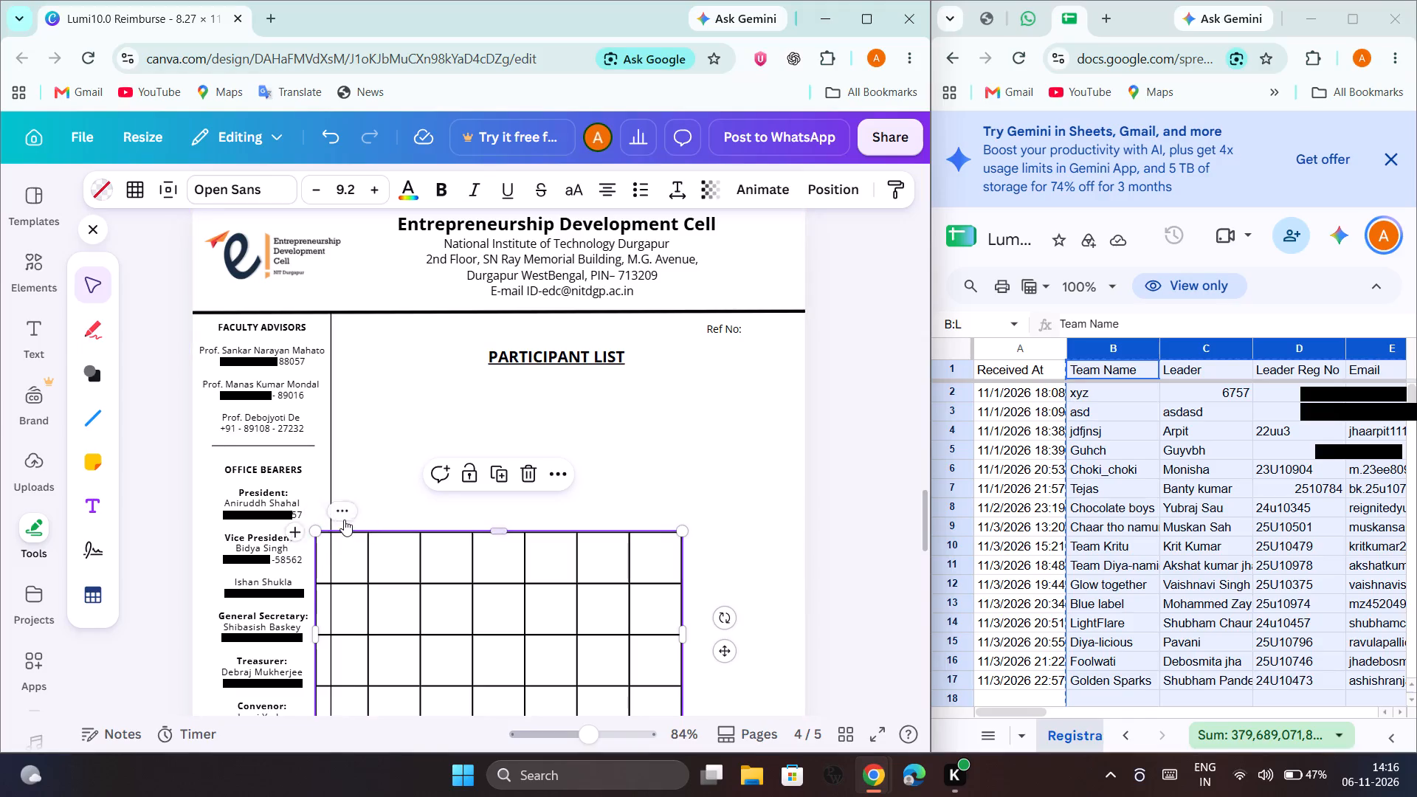
left_click_drag(683, 632, 768, 620)
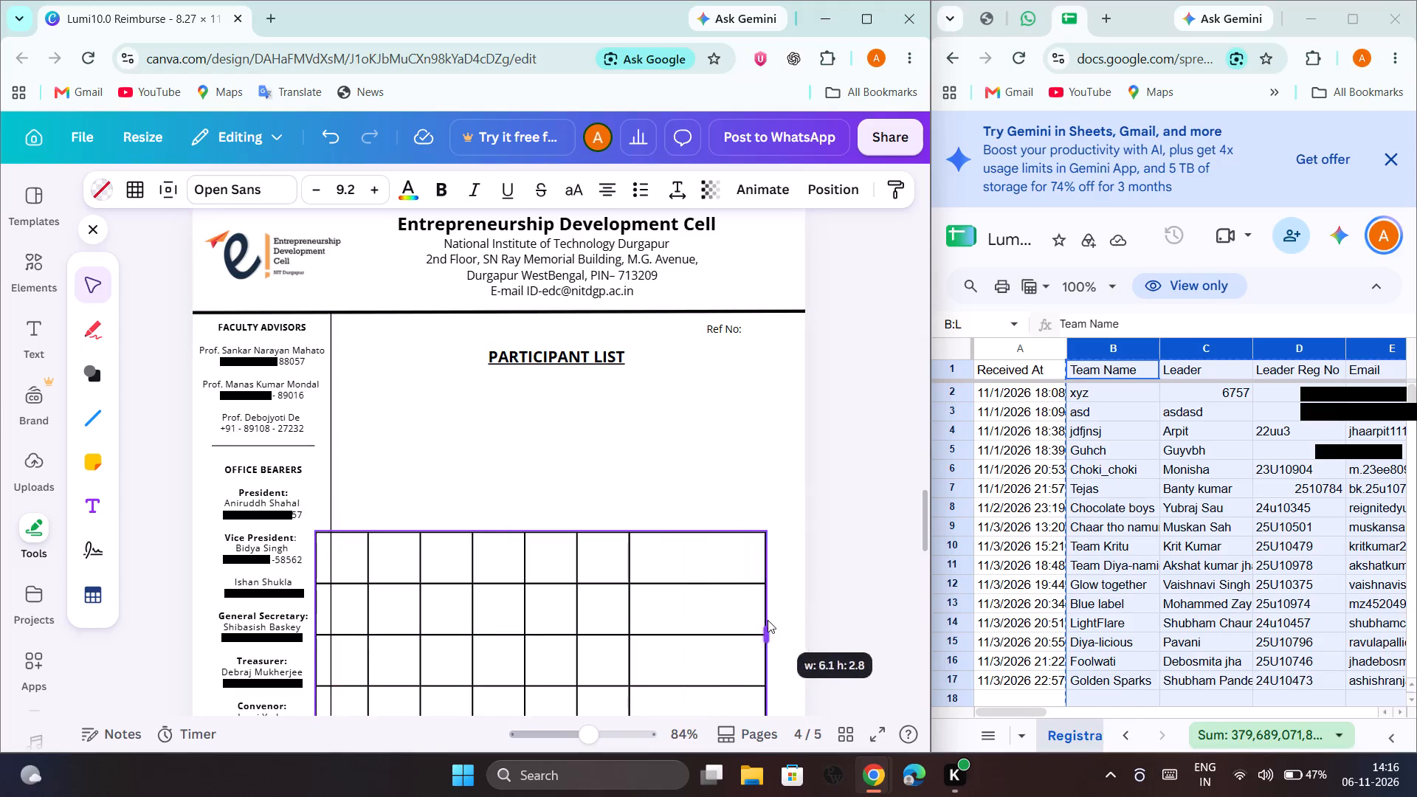
left_click_drag(768, 620, 769, 620)
left_click(760, 514)
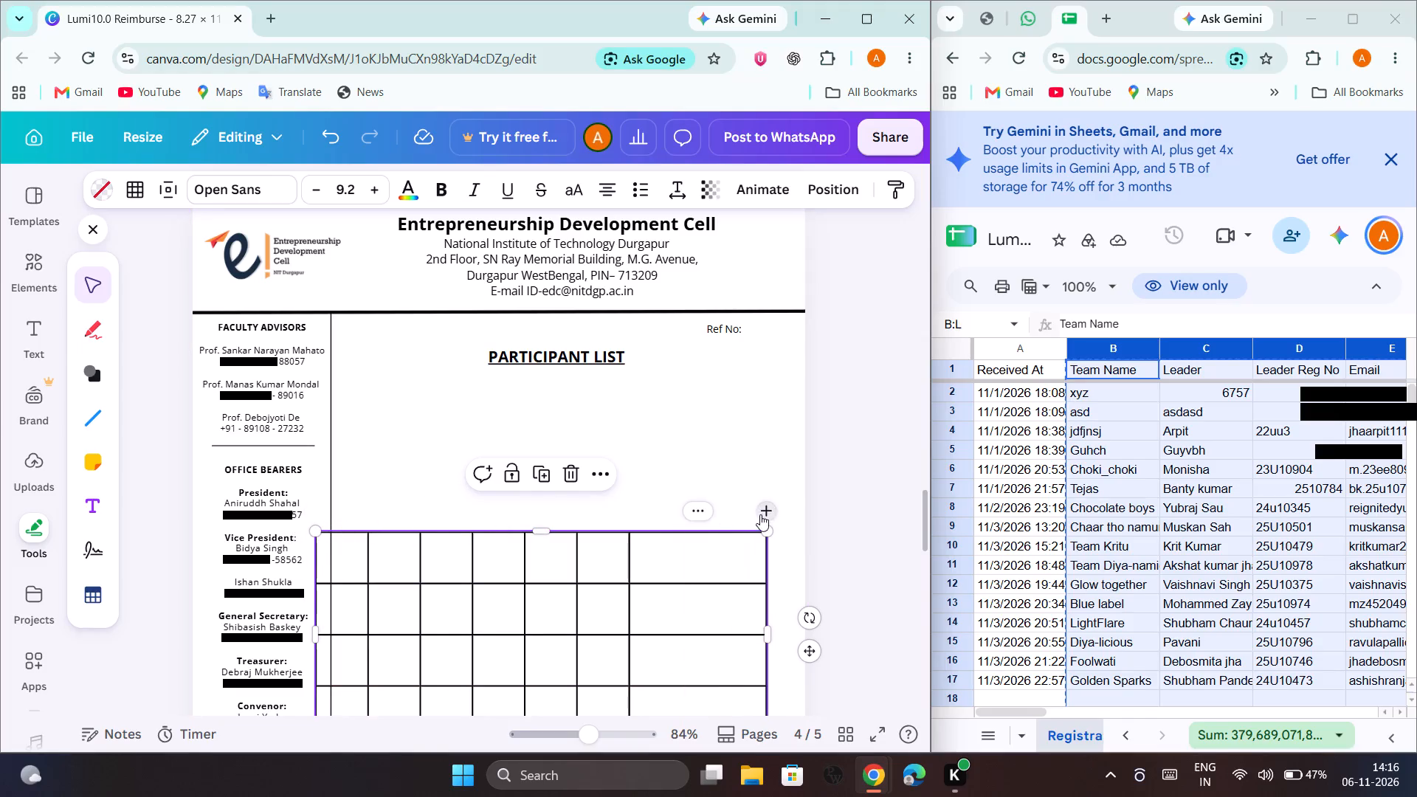
left_click(760, 514)
left_click(760, 514)
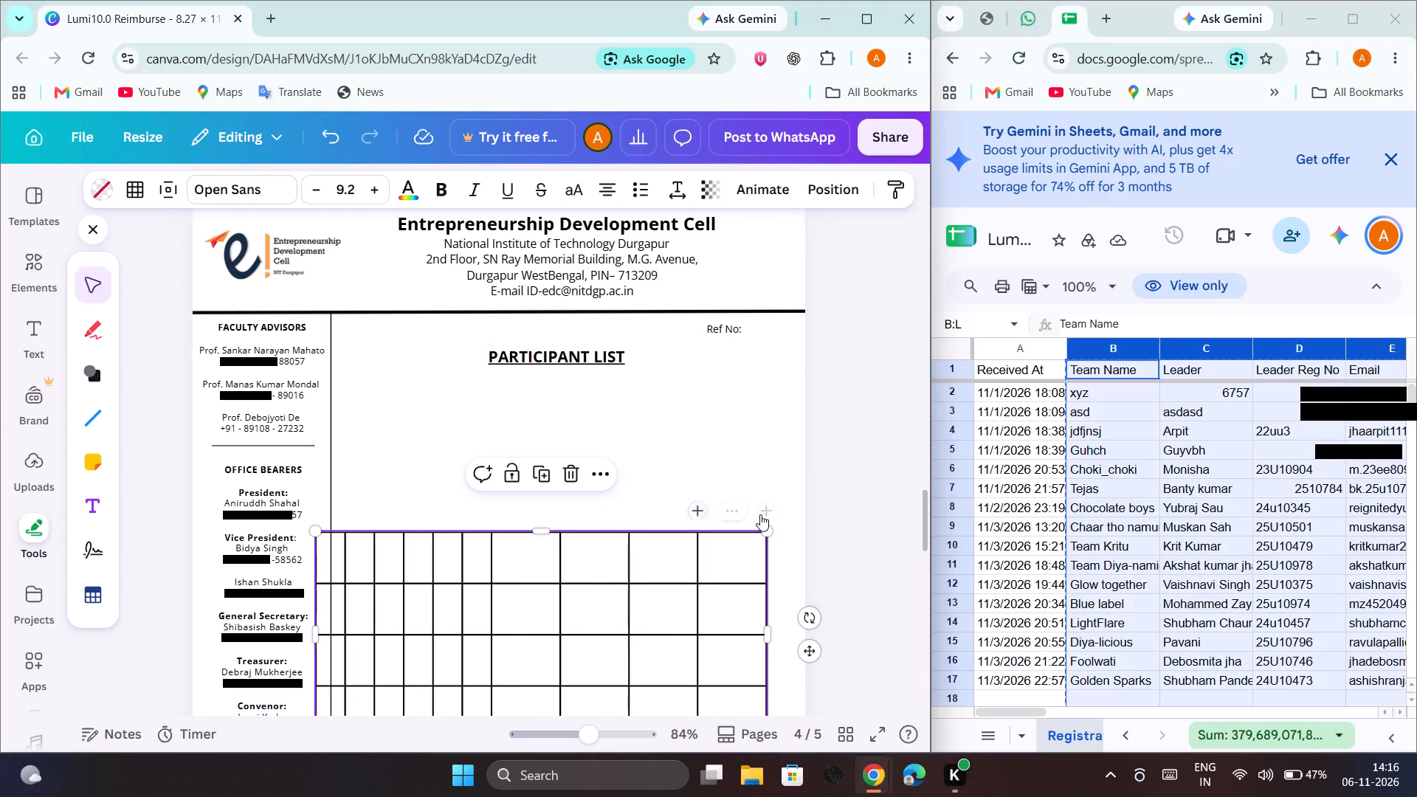
left_click(760, 514)
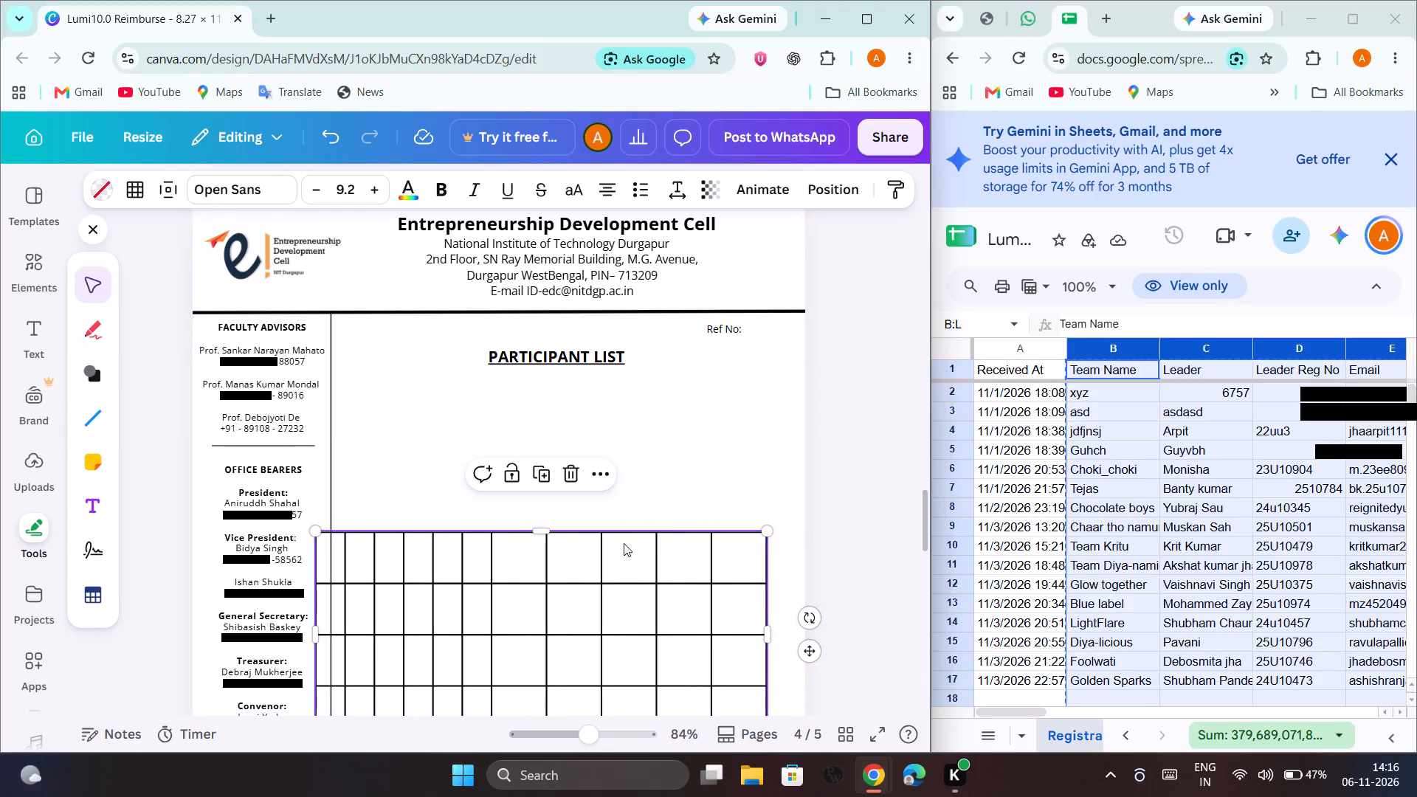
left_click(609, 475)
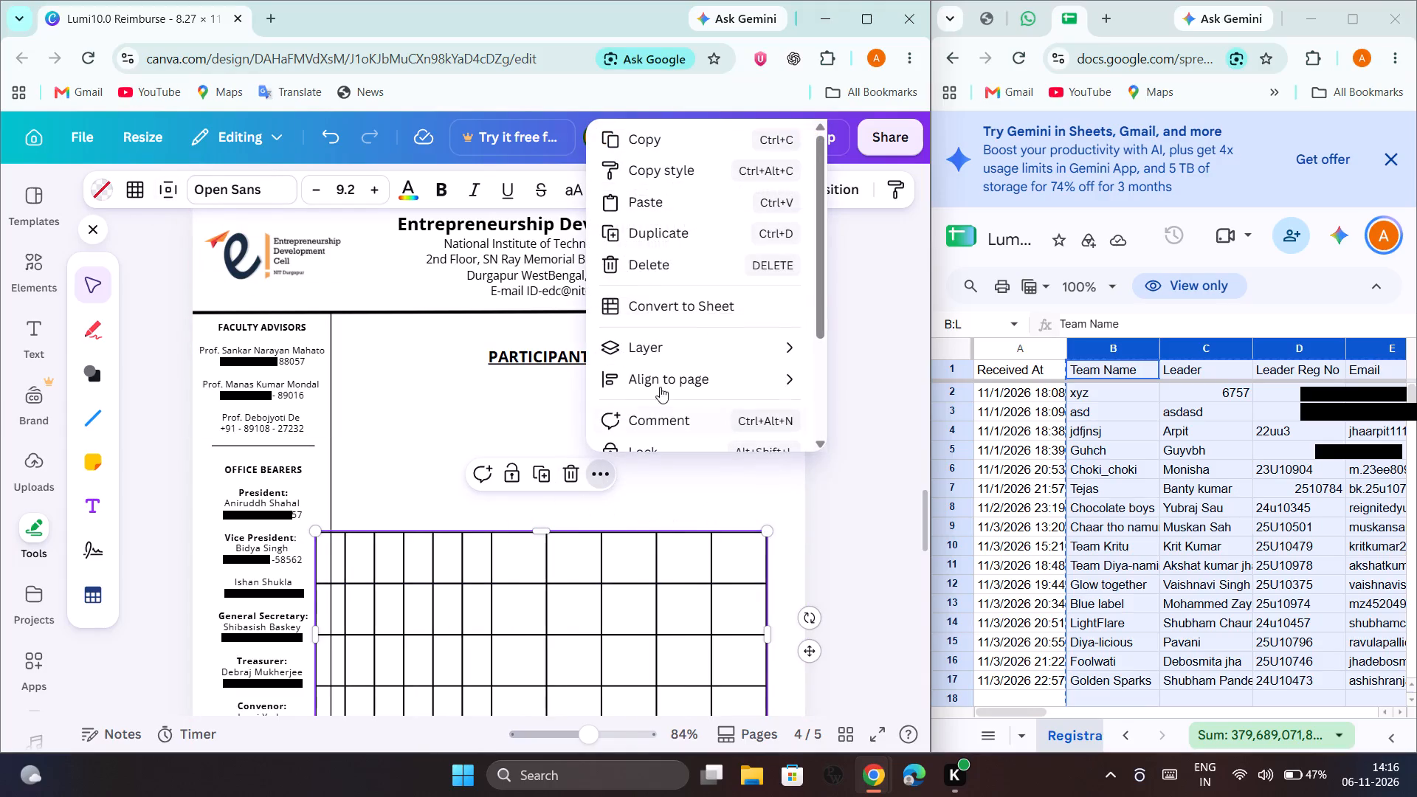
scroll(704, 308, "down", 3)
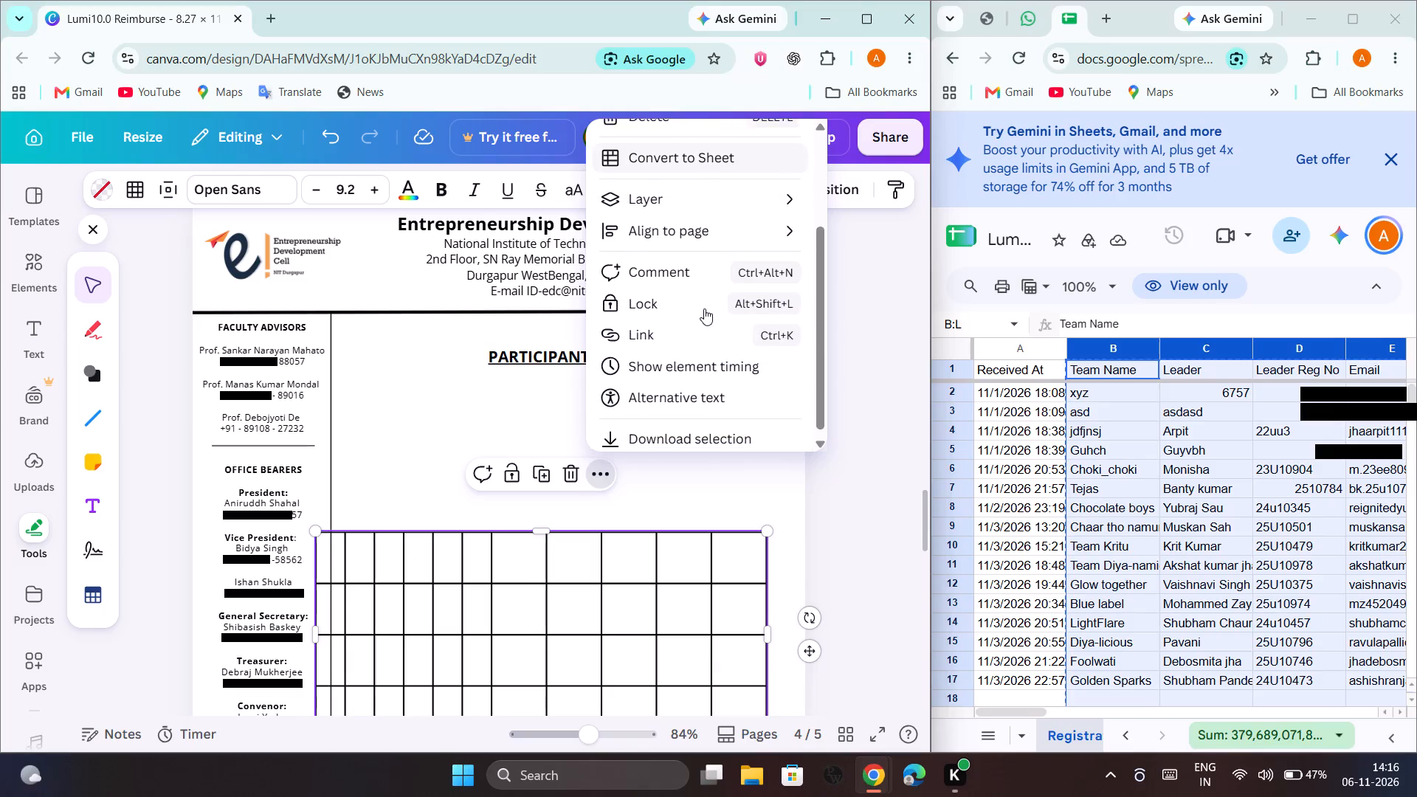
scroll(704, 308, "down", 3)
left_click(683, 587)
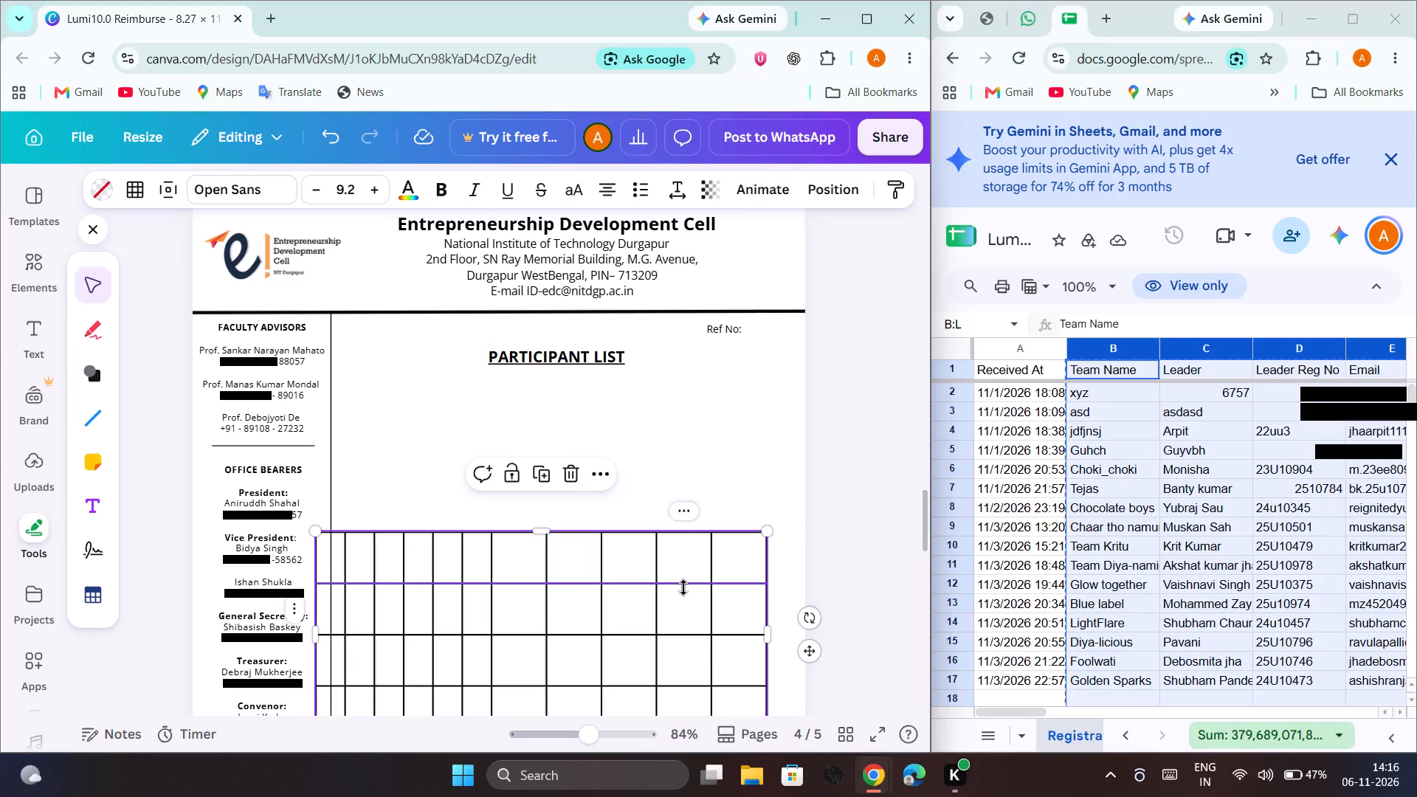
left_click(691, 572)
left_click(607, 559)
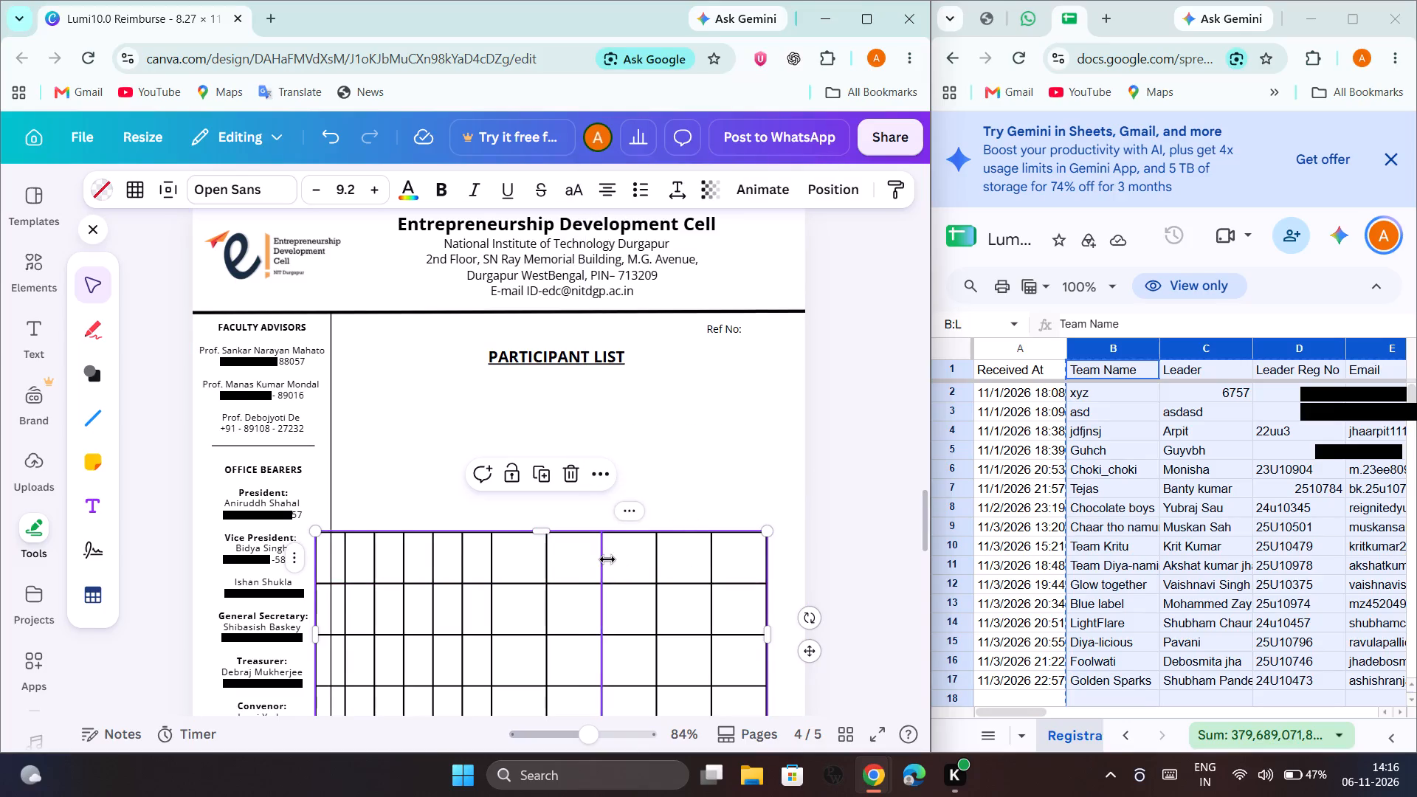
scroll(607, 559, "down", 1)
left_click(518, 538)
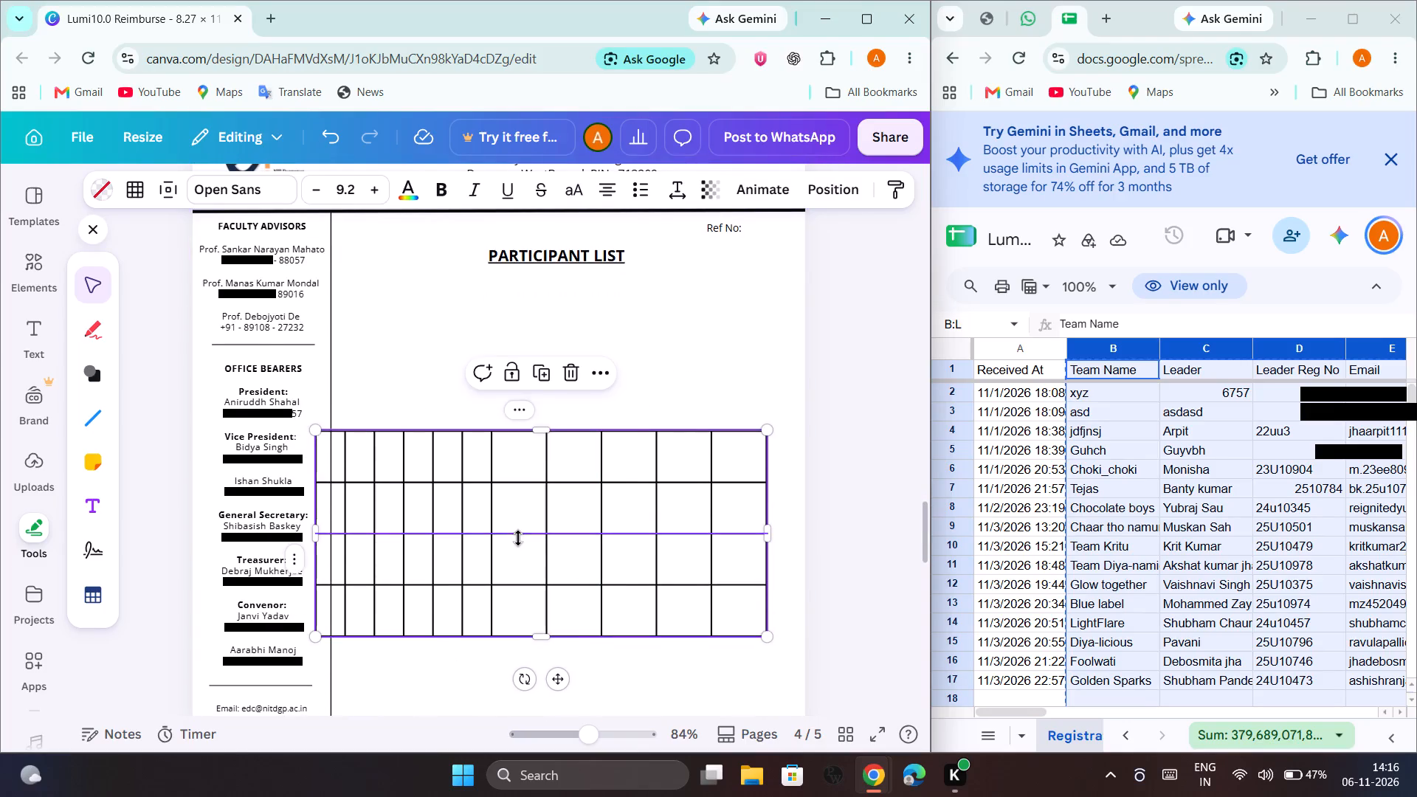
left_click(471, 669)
Size the participant table's third row to its content.
left_click(532, 549)
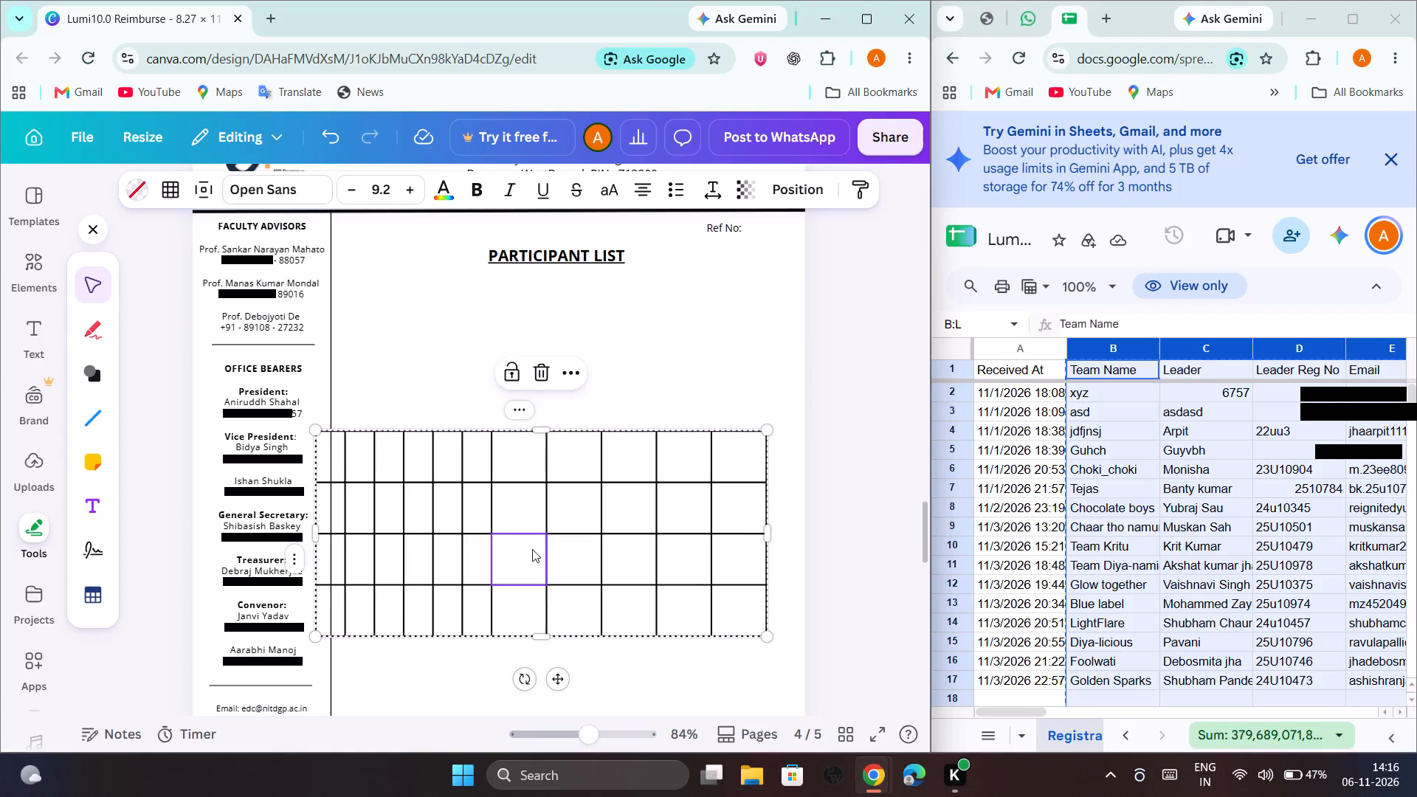
left_click(532, 549)
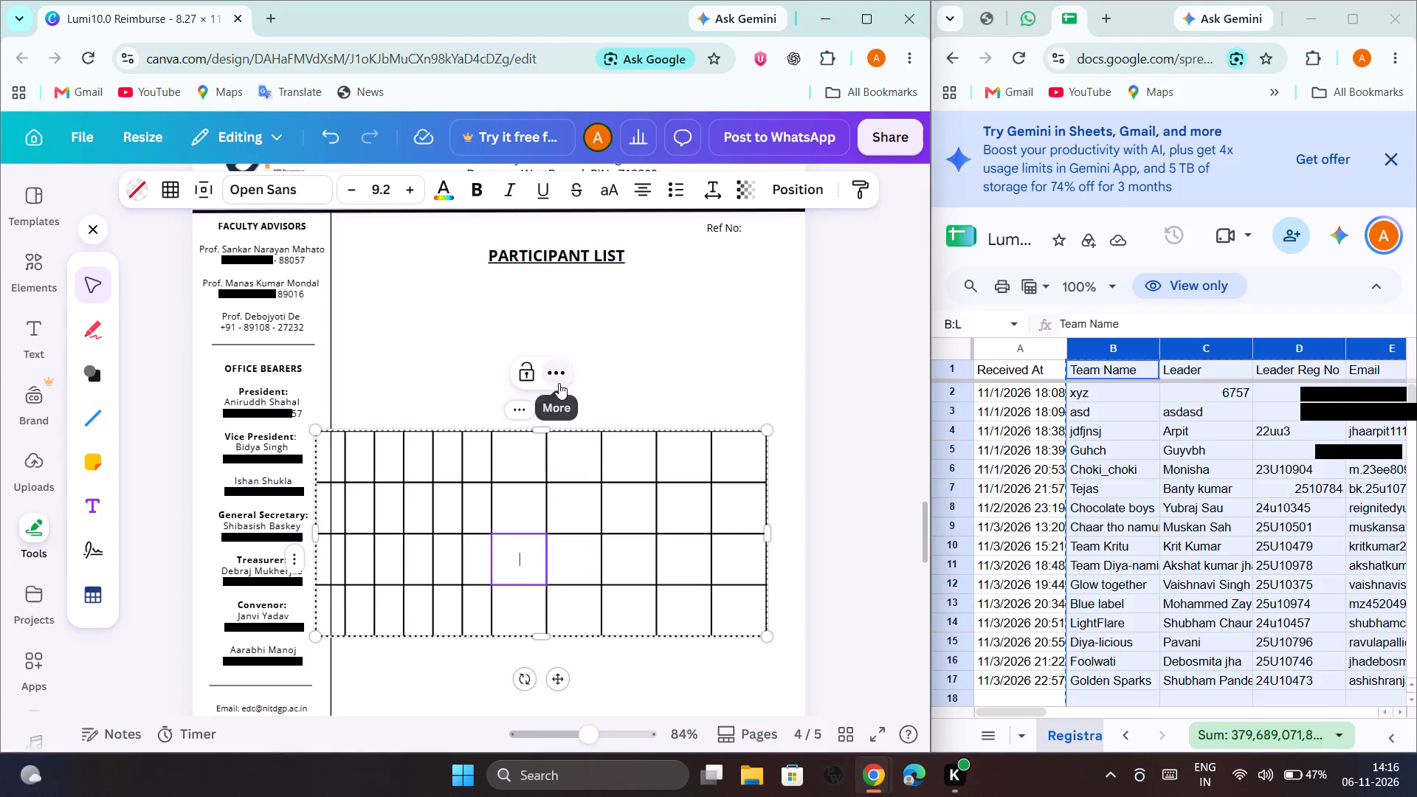
left_click(559, 383)
scroll(665, 627, "down", 1)
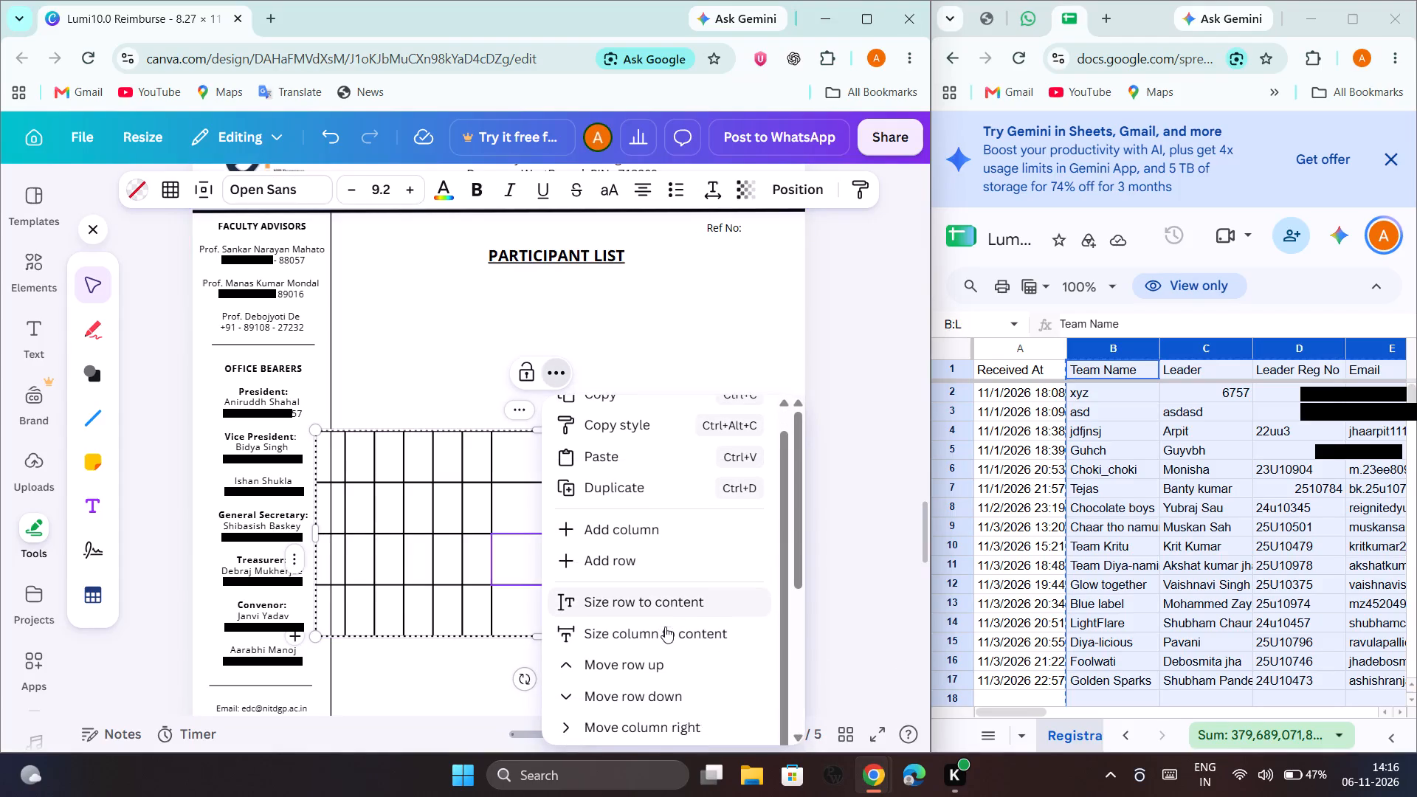
scroll(665, 627, "down", 1)
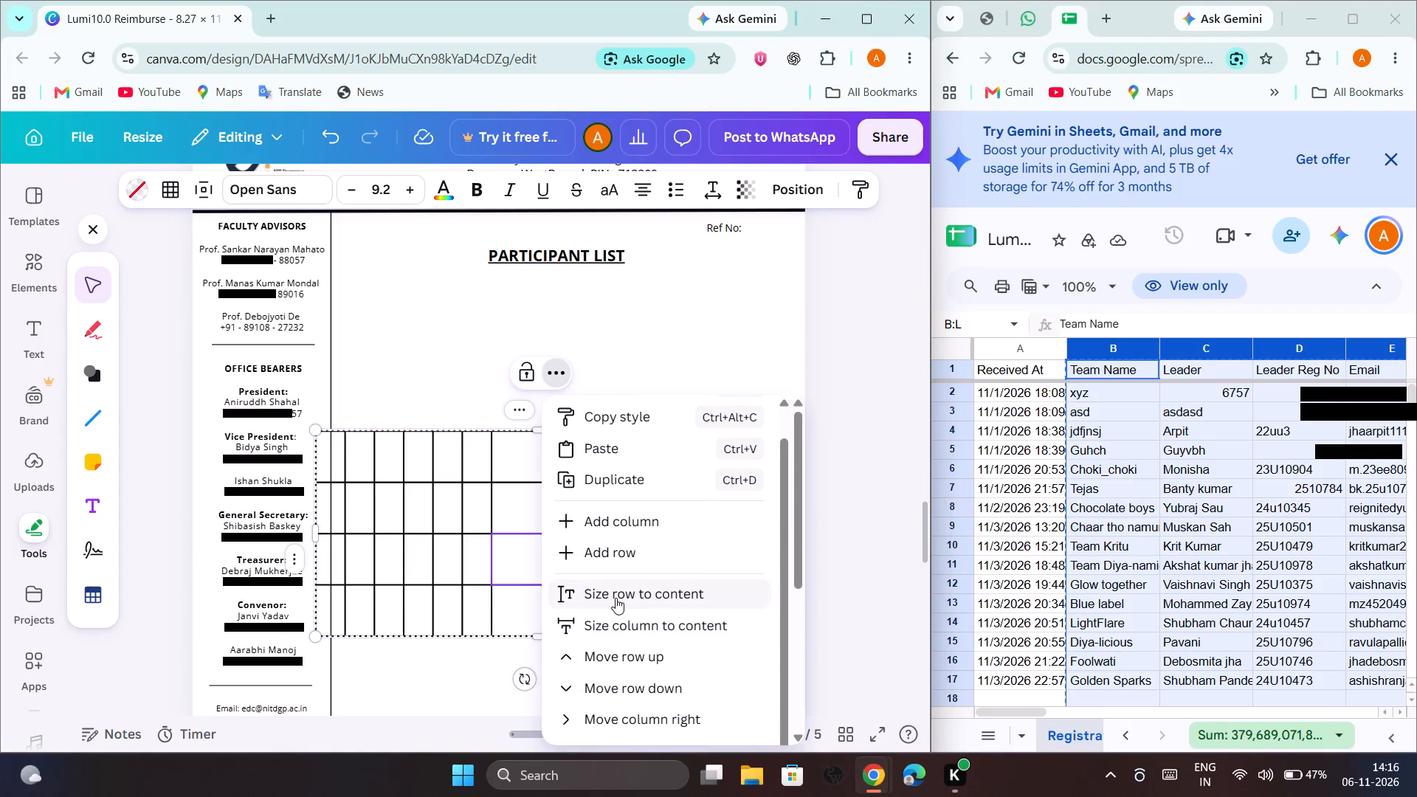
left_click(616, 598)
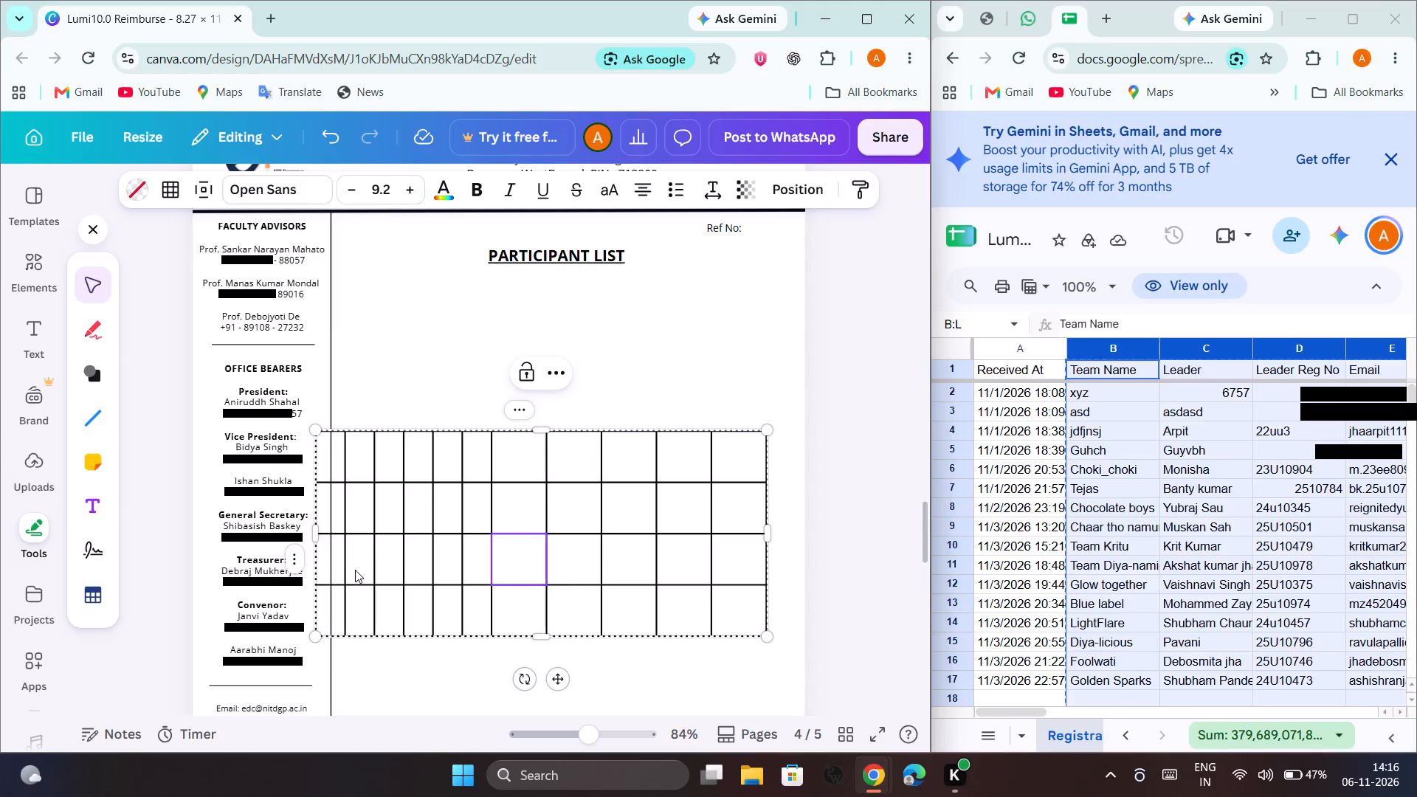
Shrink the blank participant table on page 4 to narrow, equal columns, with cells about 0.4 by 0.5 inches.
left_click_drag(310, 538, 323, 538)
left_click_drag(323, 538, 430, 543)
left_click_drag(769, 533, 551, 529)
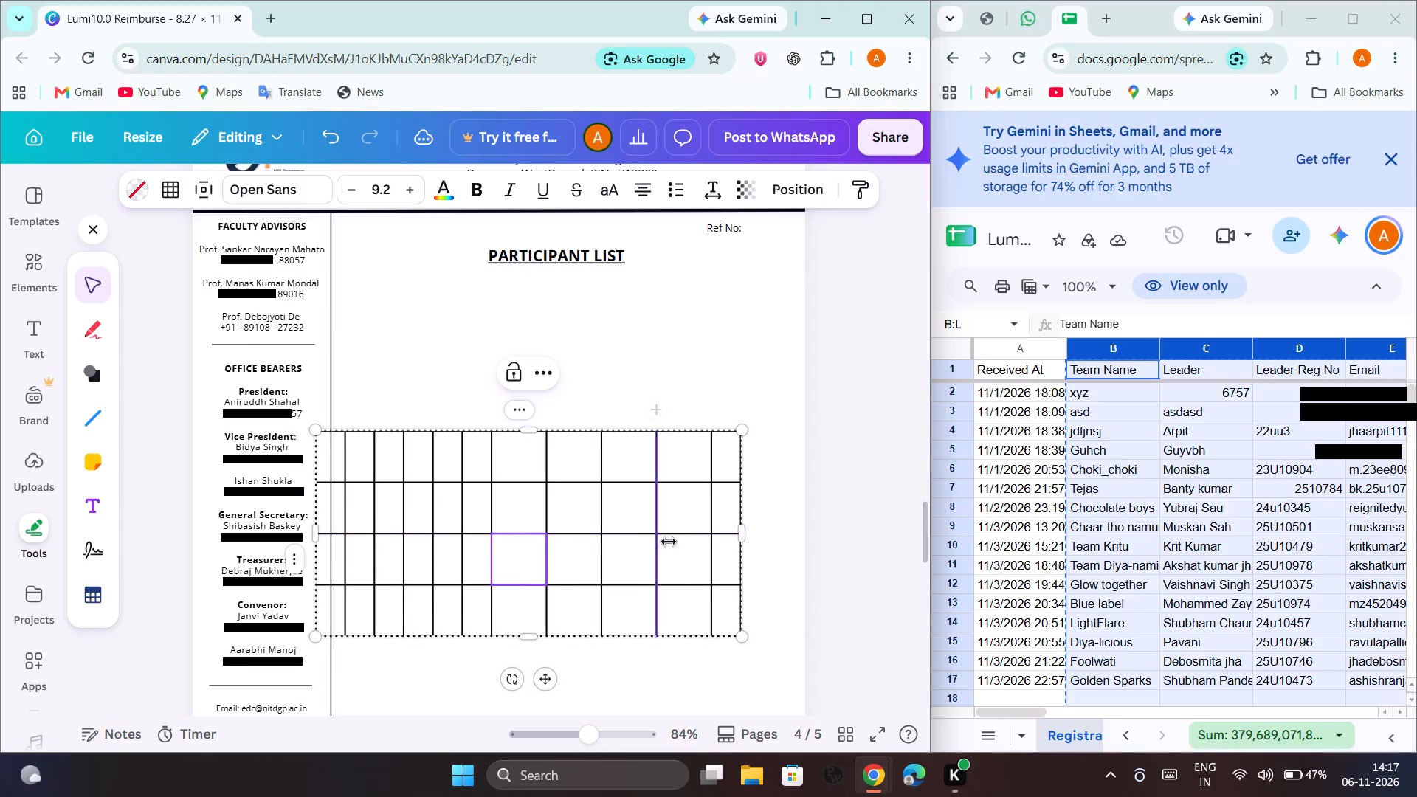
left_click_drag(744, 427, 650, 480)
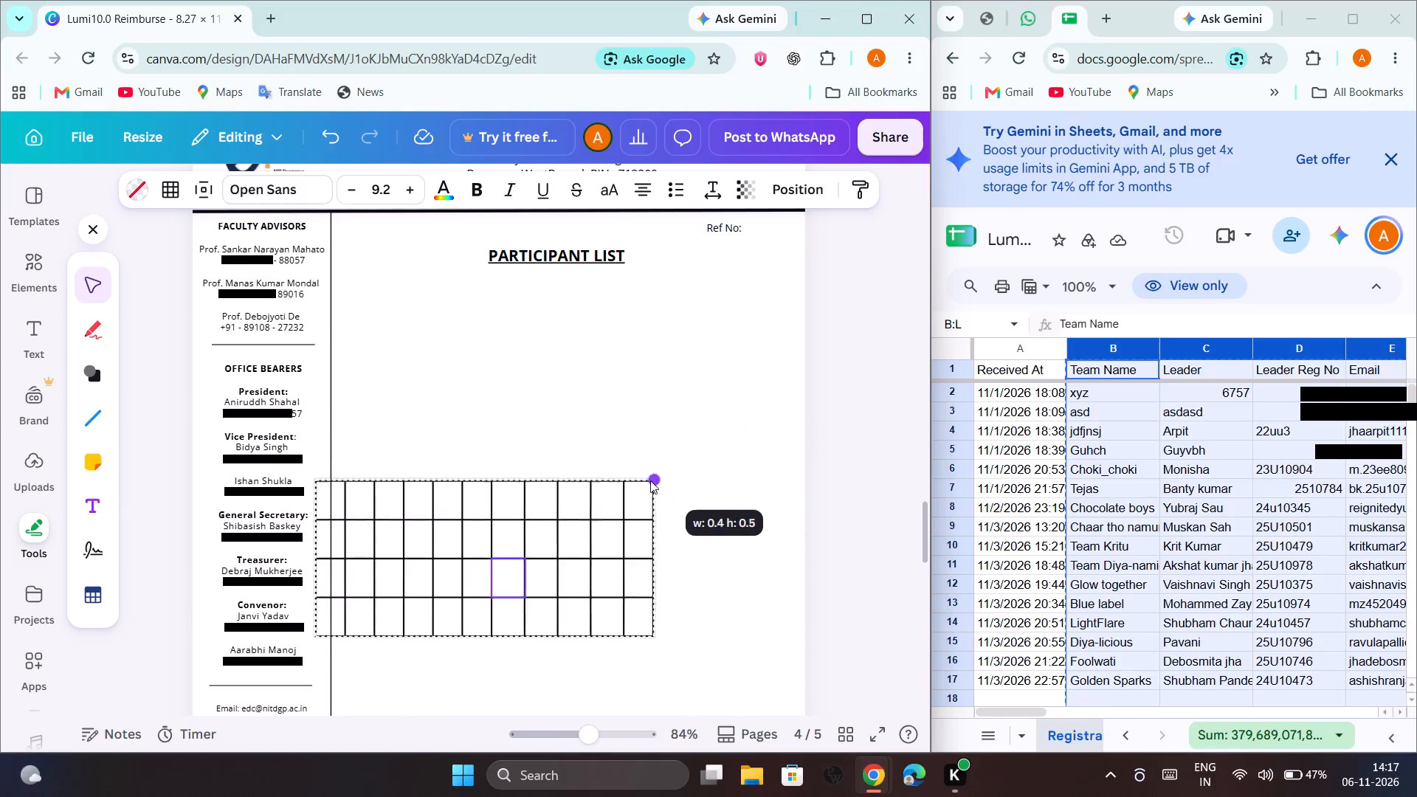
left_click_drag(650, 480, 455, 489)
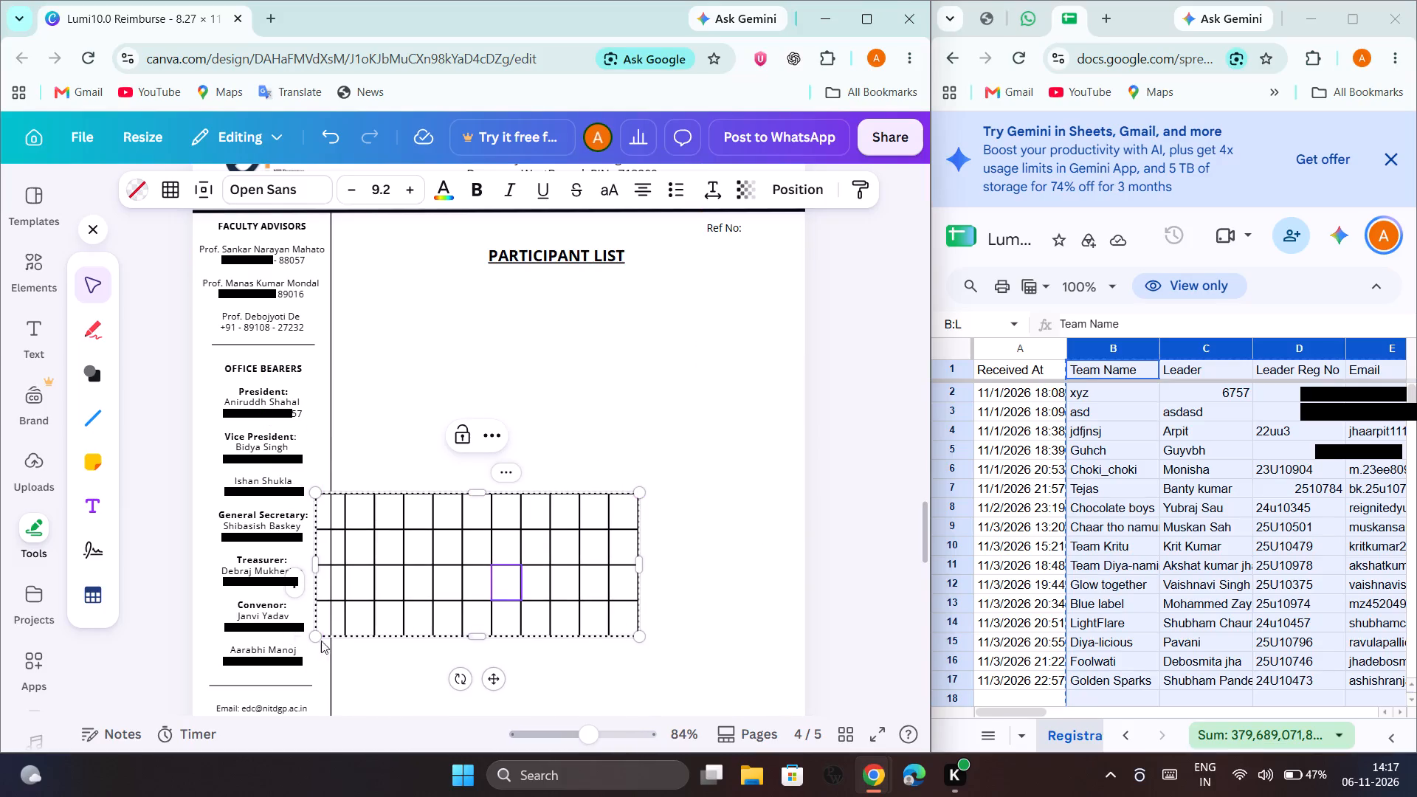
left_click_drag(317, 637, 381, 595)
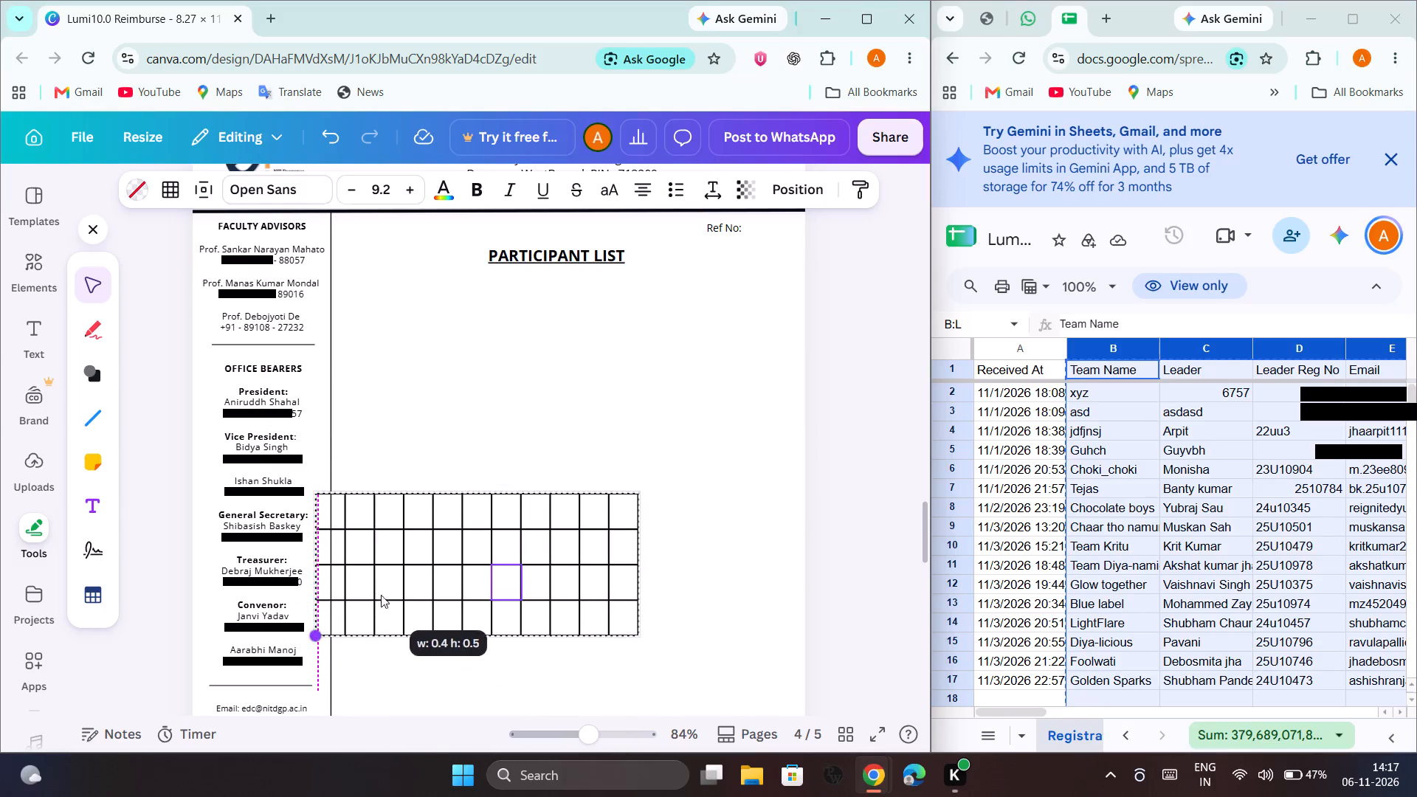
left_click_drag(381, 595, 414, 571)
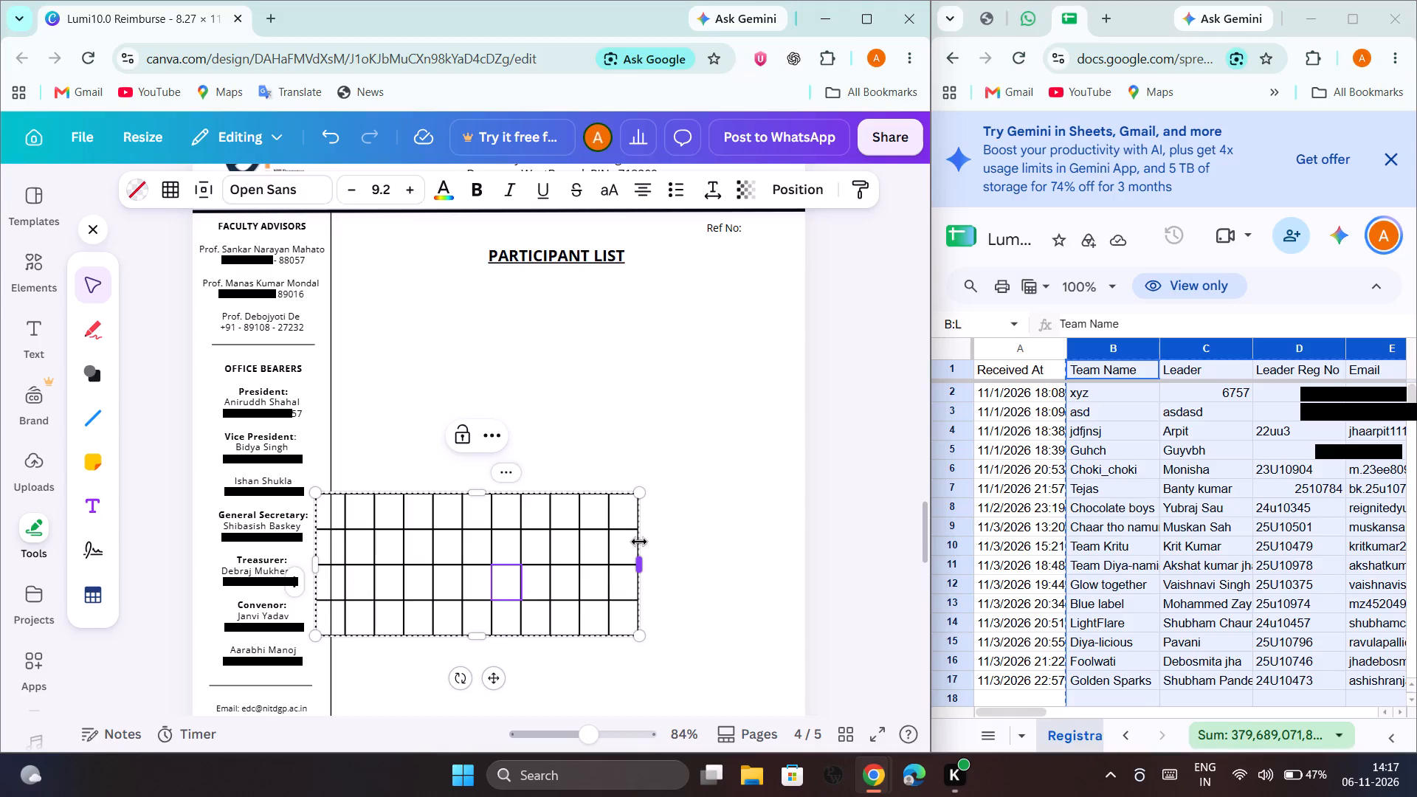
left_click_drag(639, 540, 590, 539)
Move the participant table off the sidebar line into the blank area beneath the PARTICIPANT LIST heading.
left_click_drag(494, 676, 591, 611)
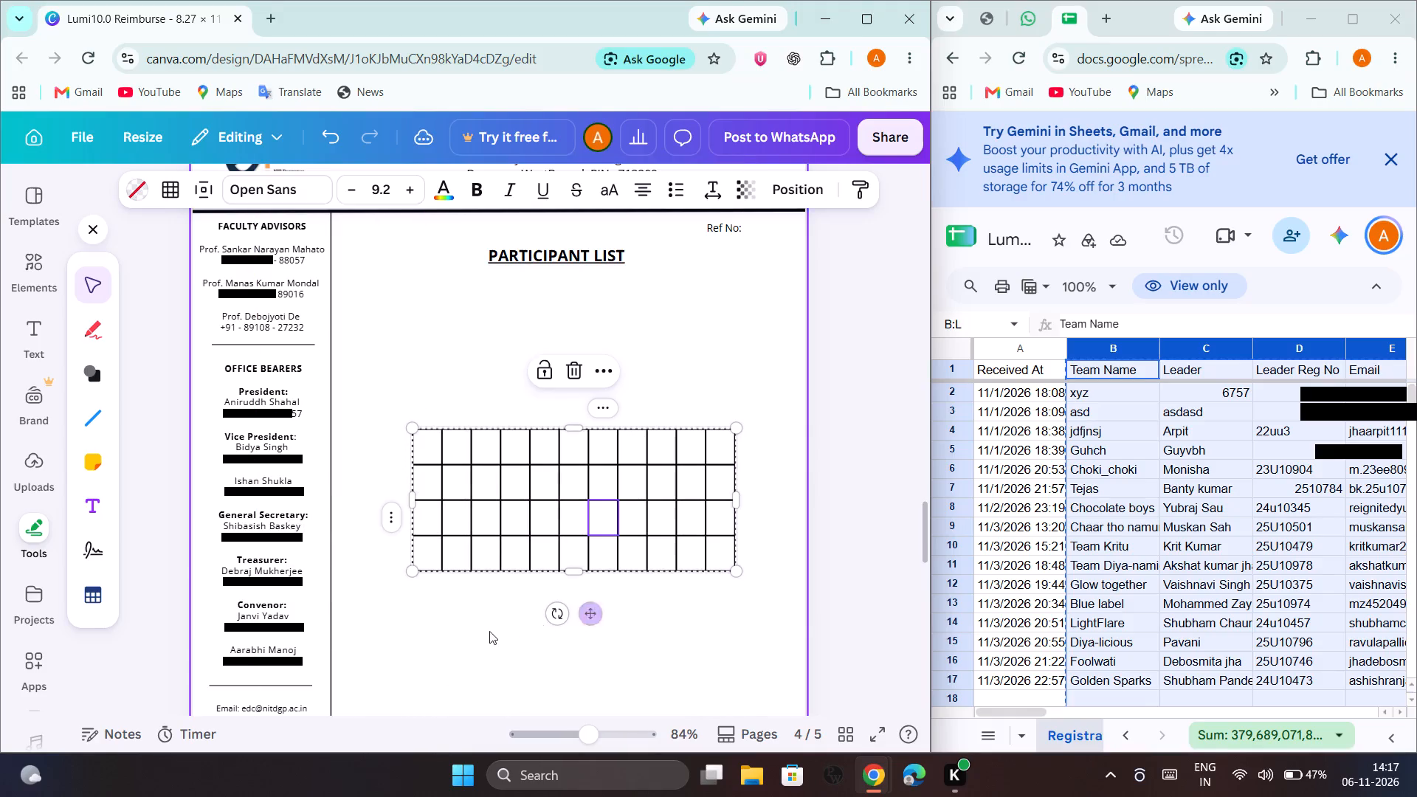
left_click(483, 635)
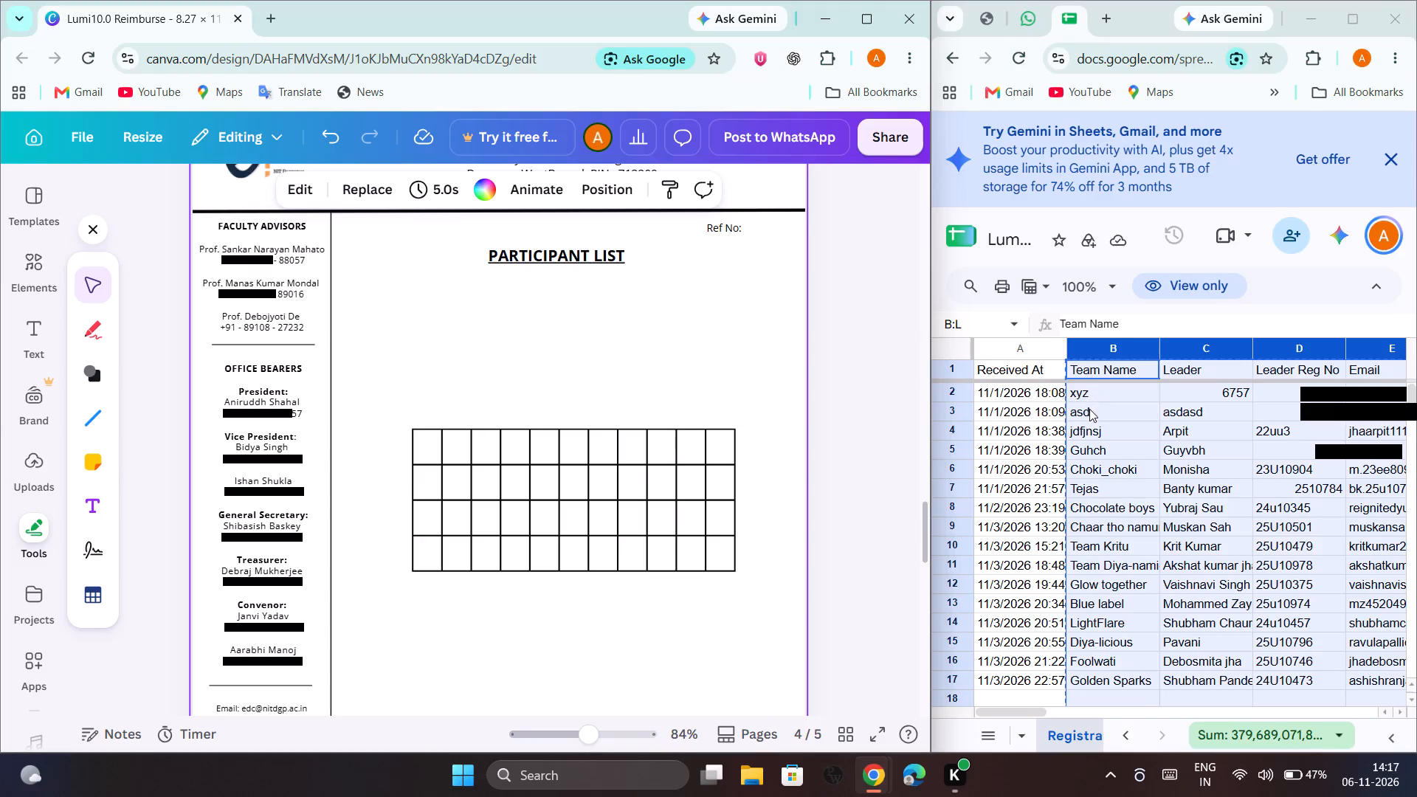
Add twelve rows to the participant table below its fourth row, making sixteen rows.
scroll(1089, 437, "up", 2)
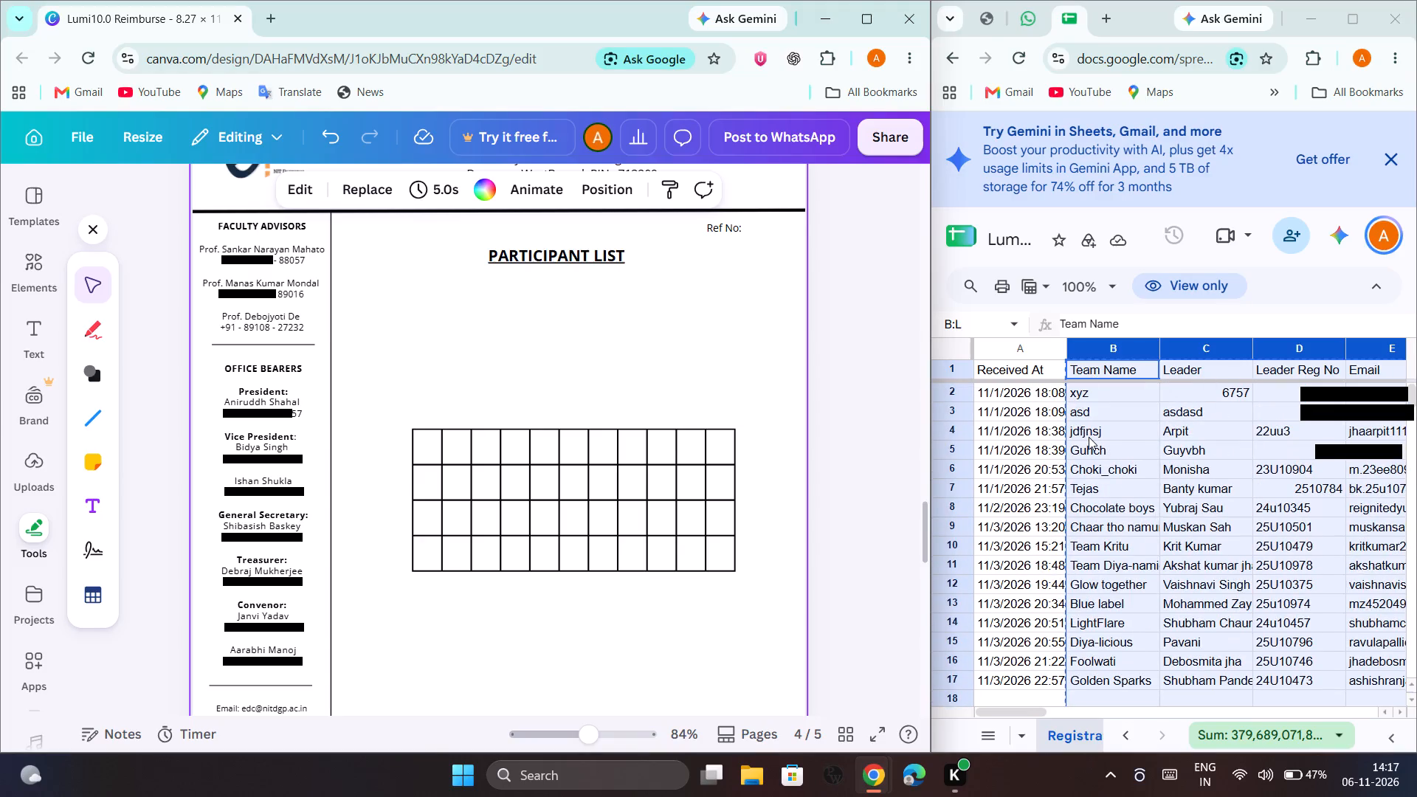
left_click(411, 528)
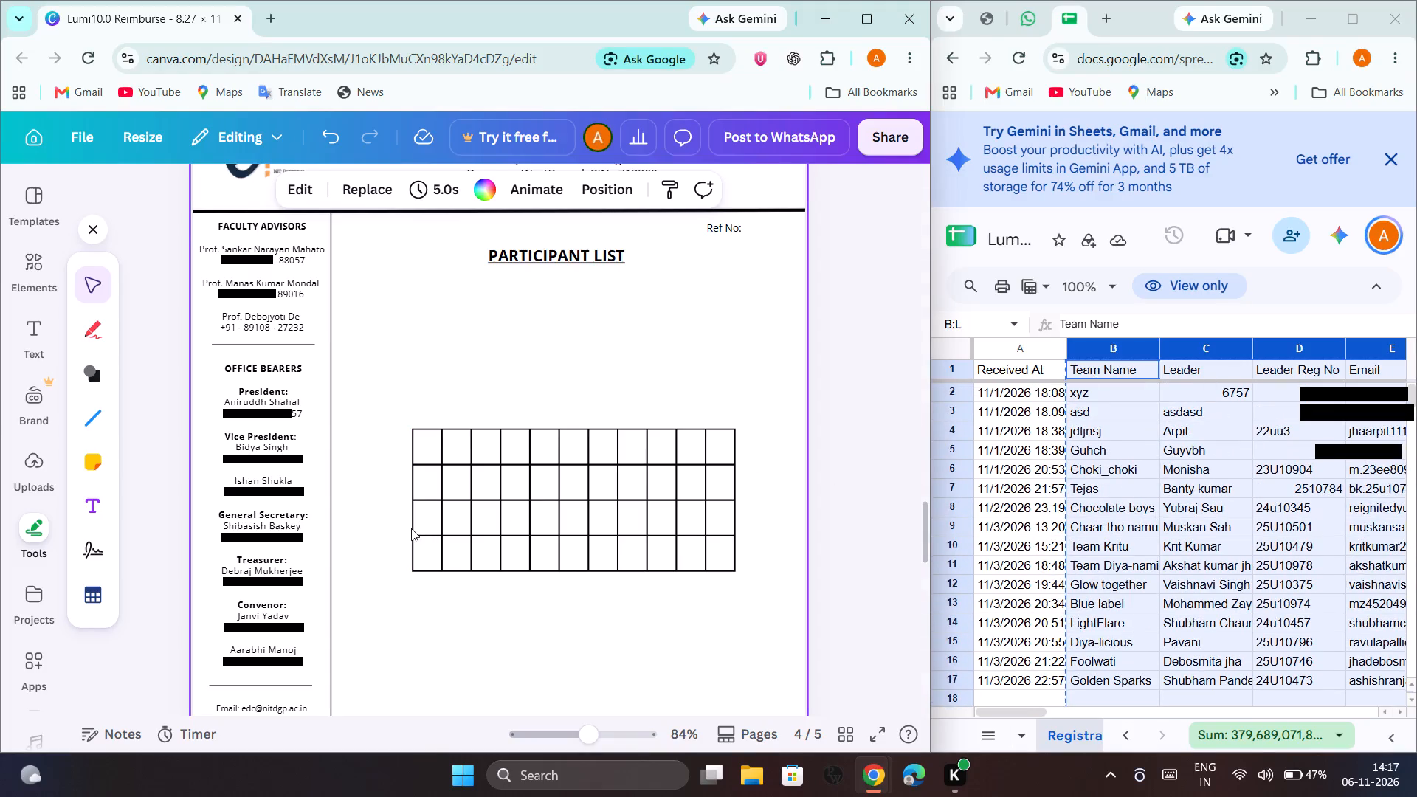
left_click(430, 525)
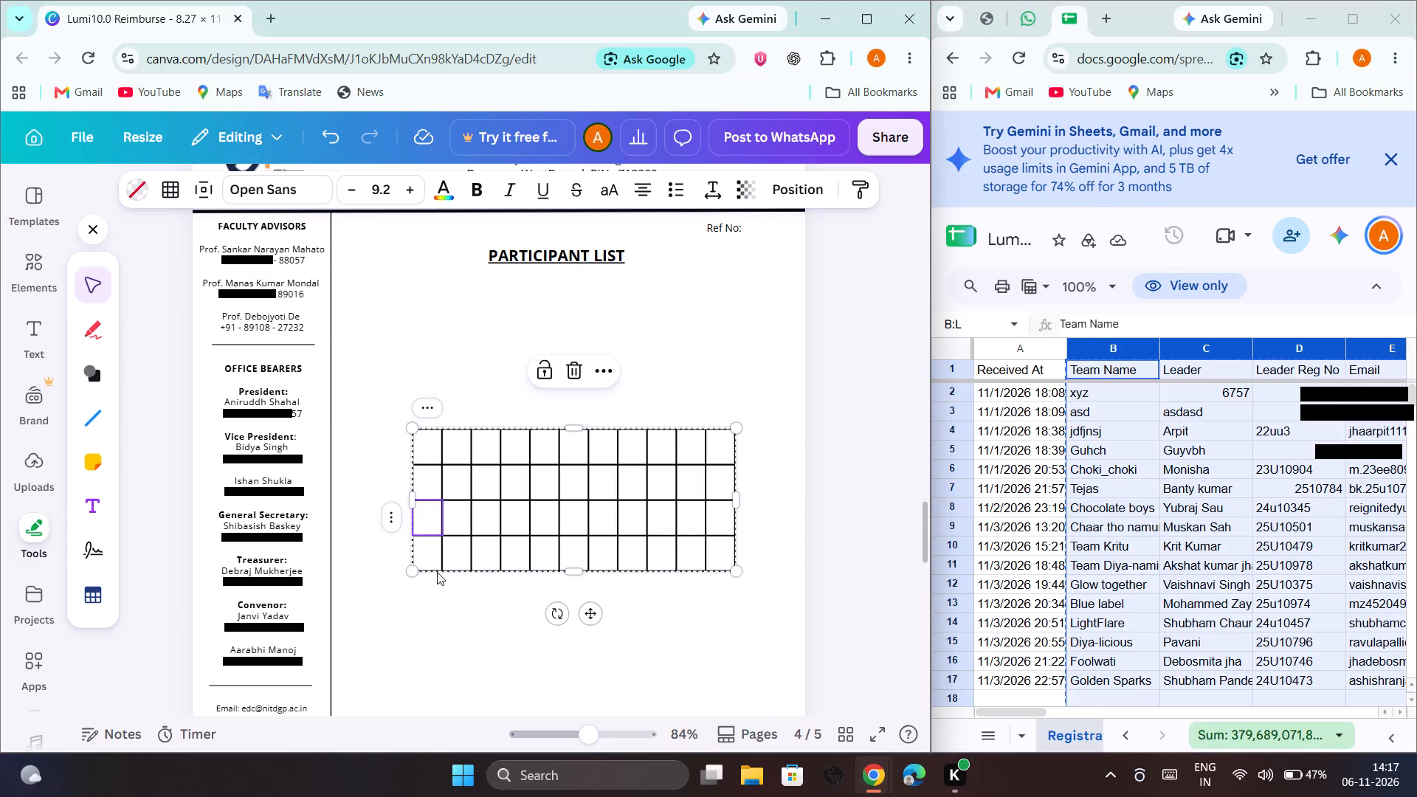
left_click(388, 574)
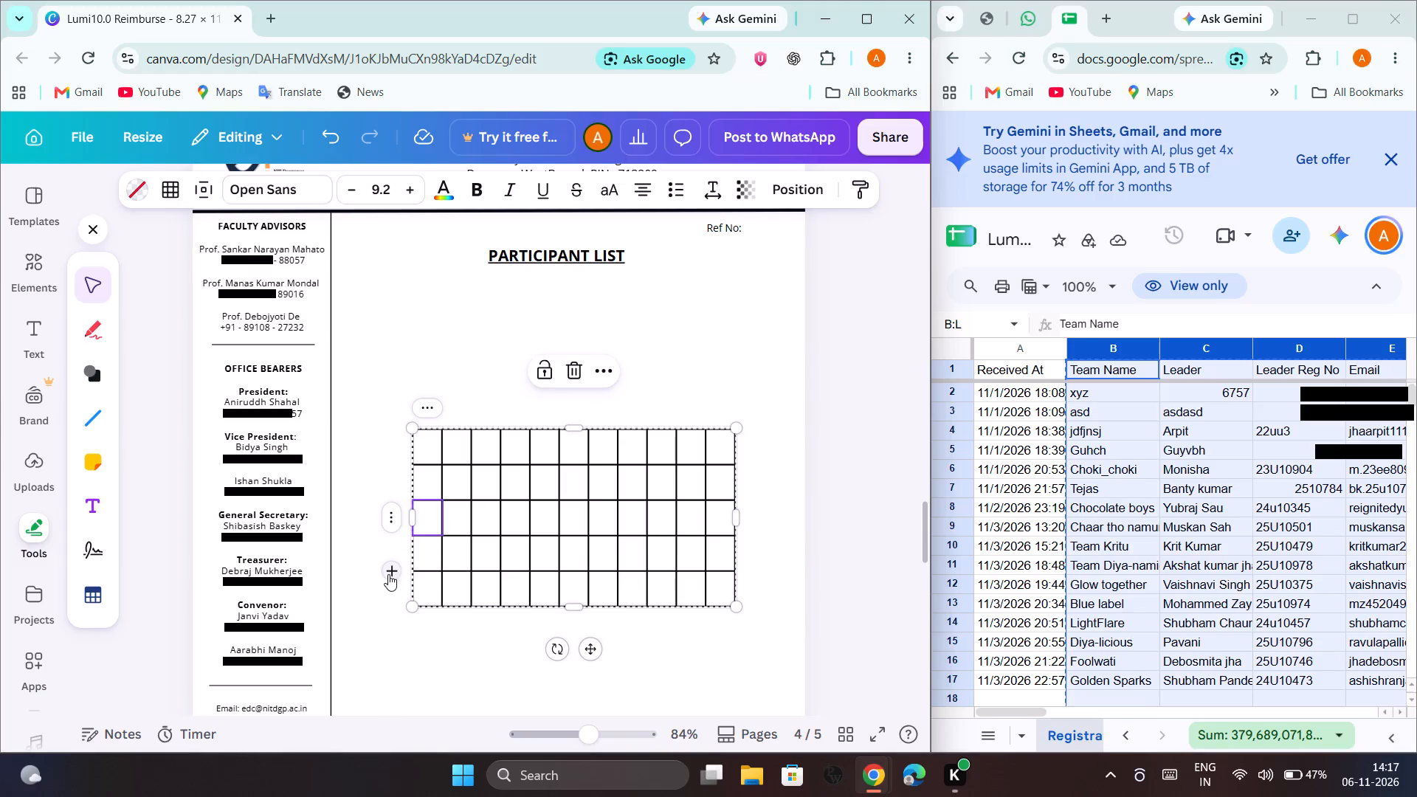
left_click(388, 574)
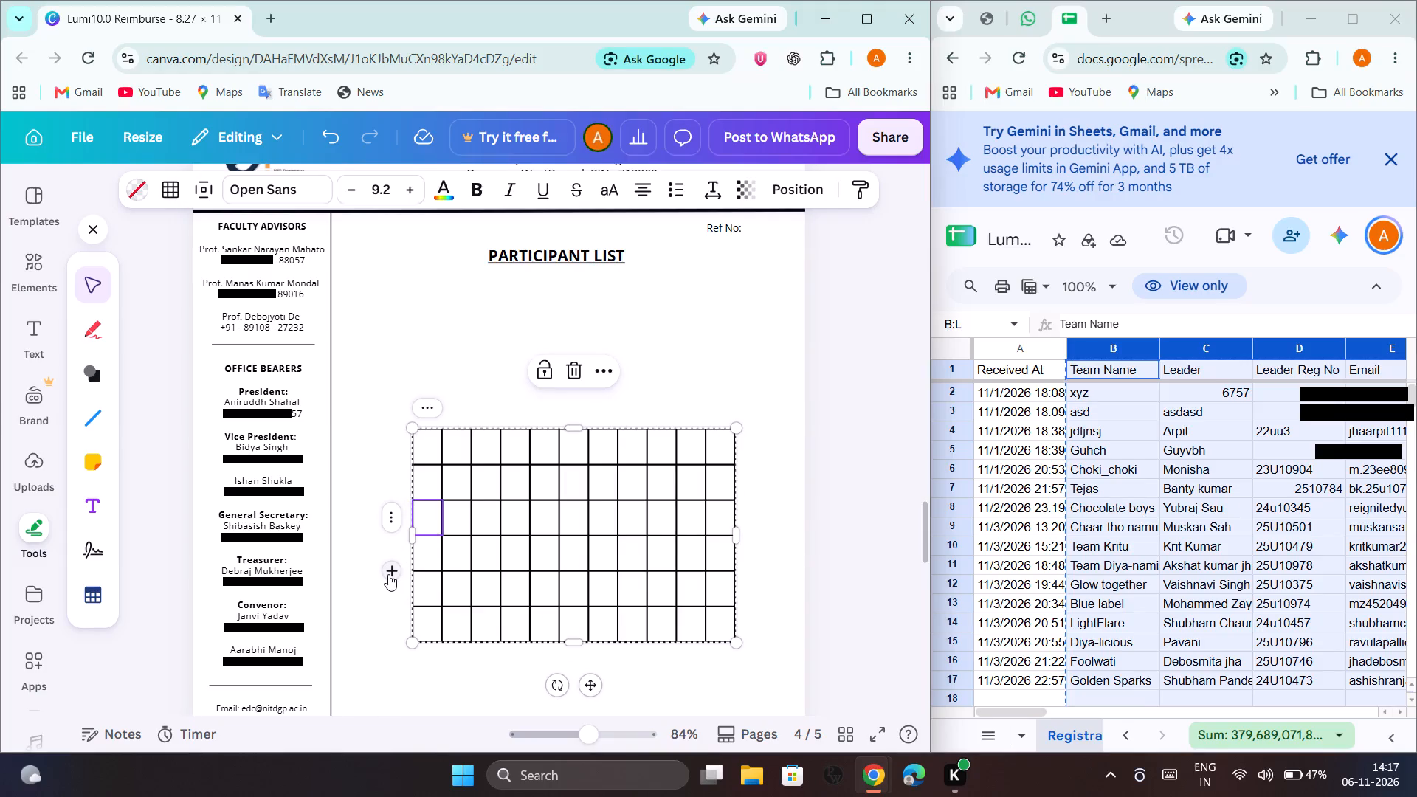
left_click(388, 574)
left_click(388, 574)
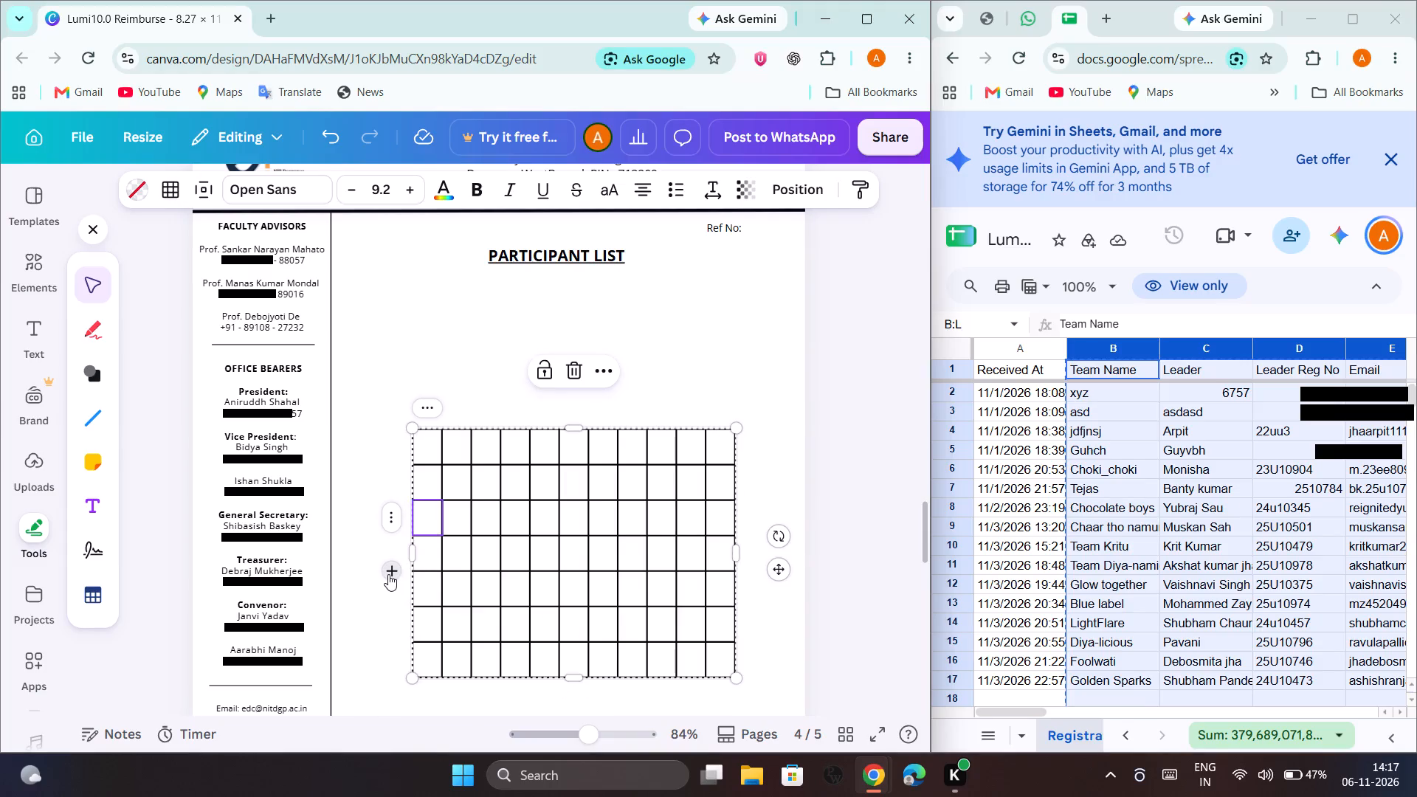
left_click(388, 574)
left_click(388, 574)
left_click(388, 574)
left_click(388, 574)
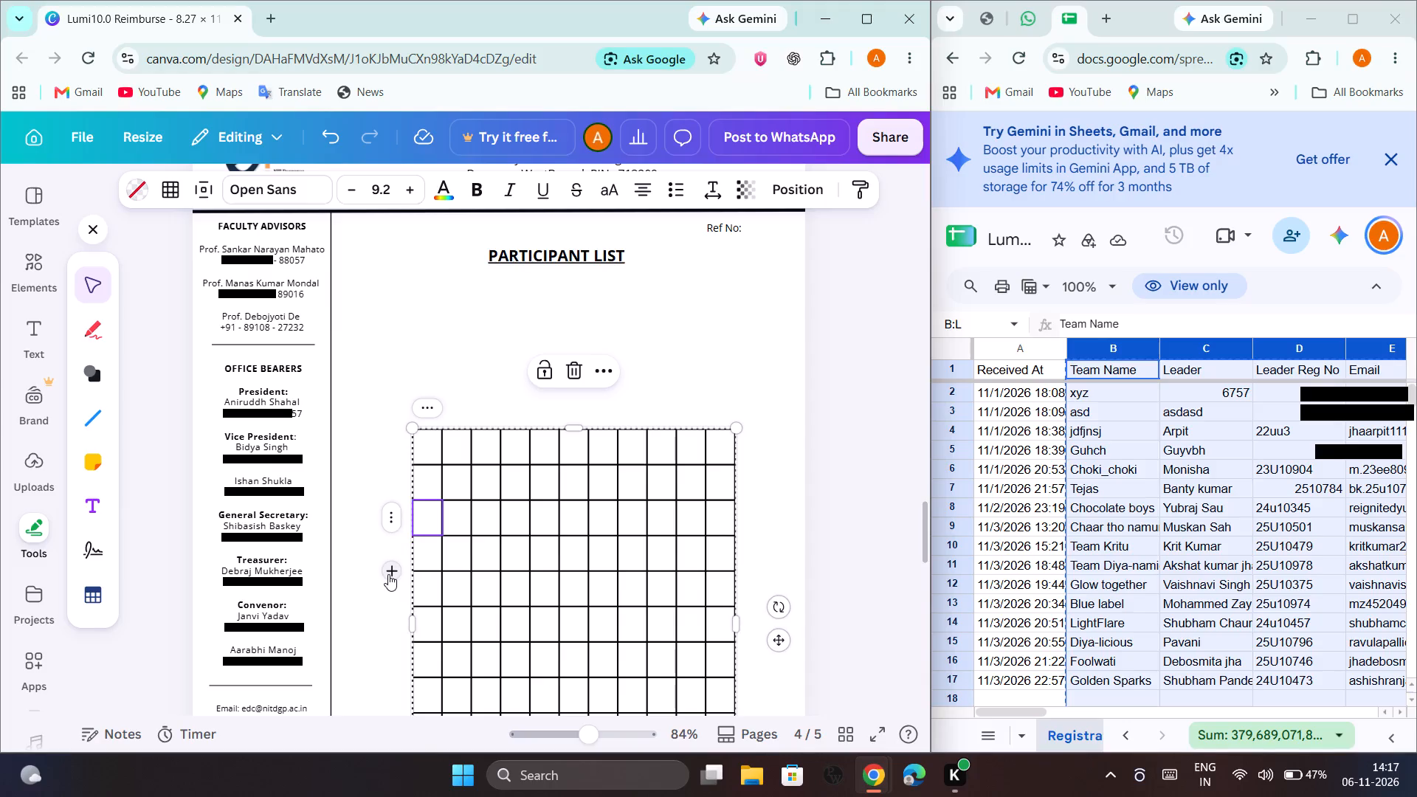
left_click(388, 574)
left_click(388, 574)
left_click(388, 574)
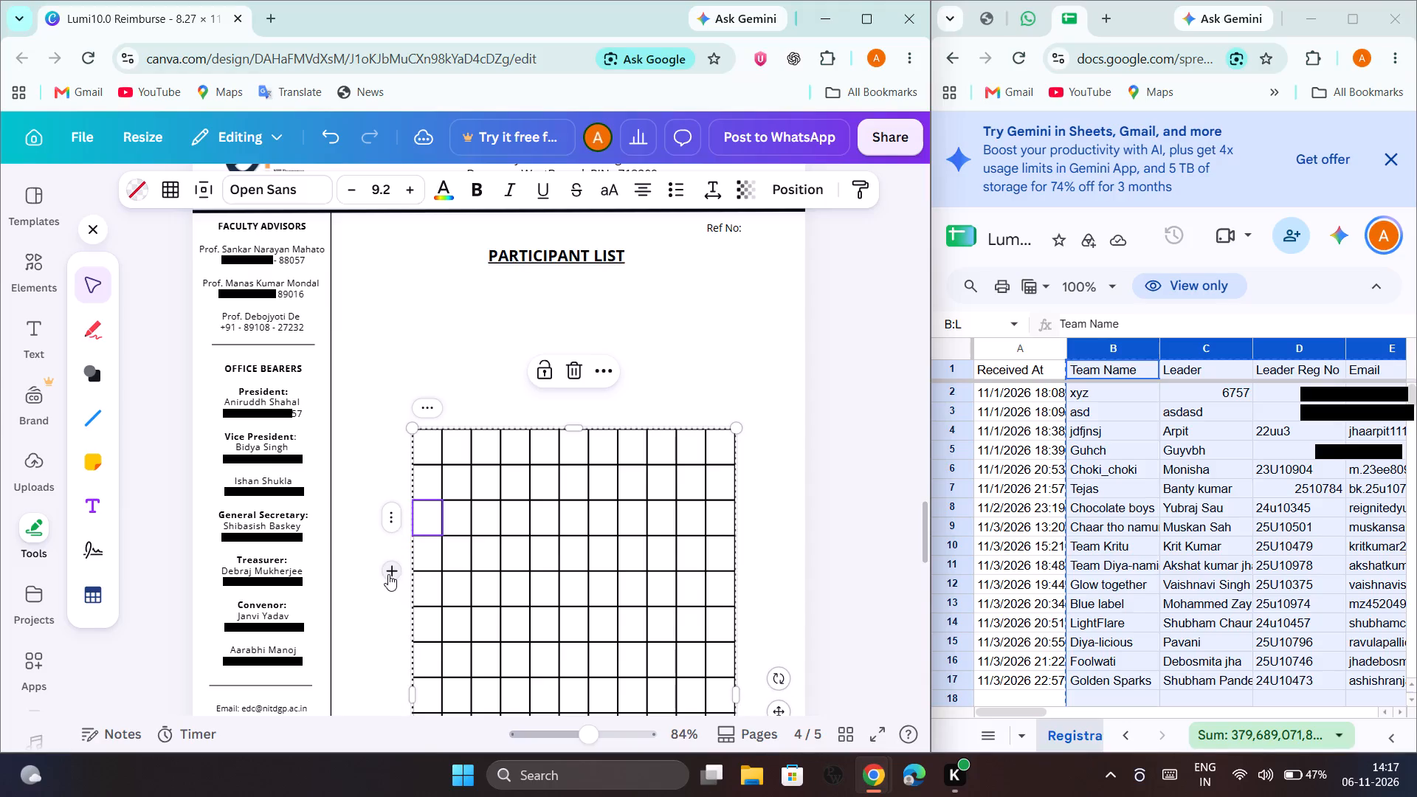
left_click(388, 574)
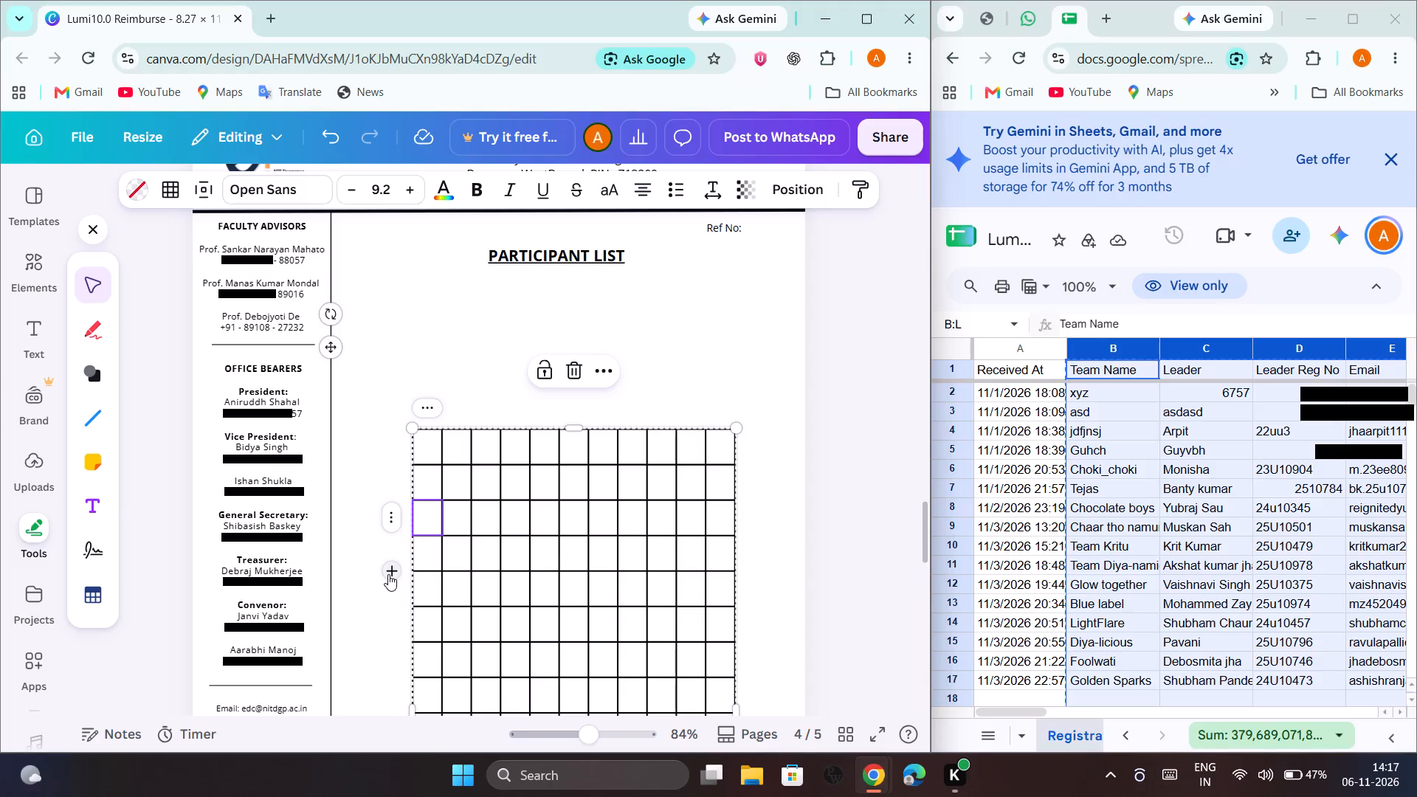
Move the participant table up so that its bottom rows fit within page 4.
scroll(466, 536, "down", 3)
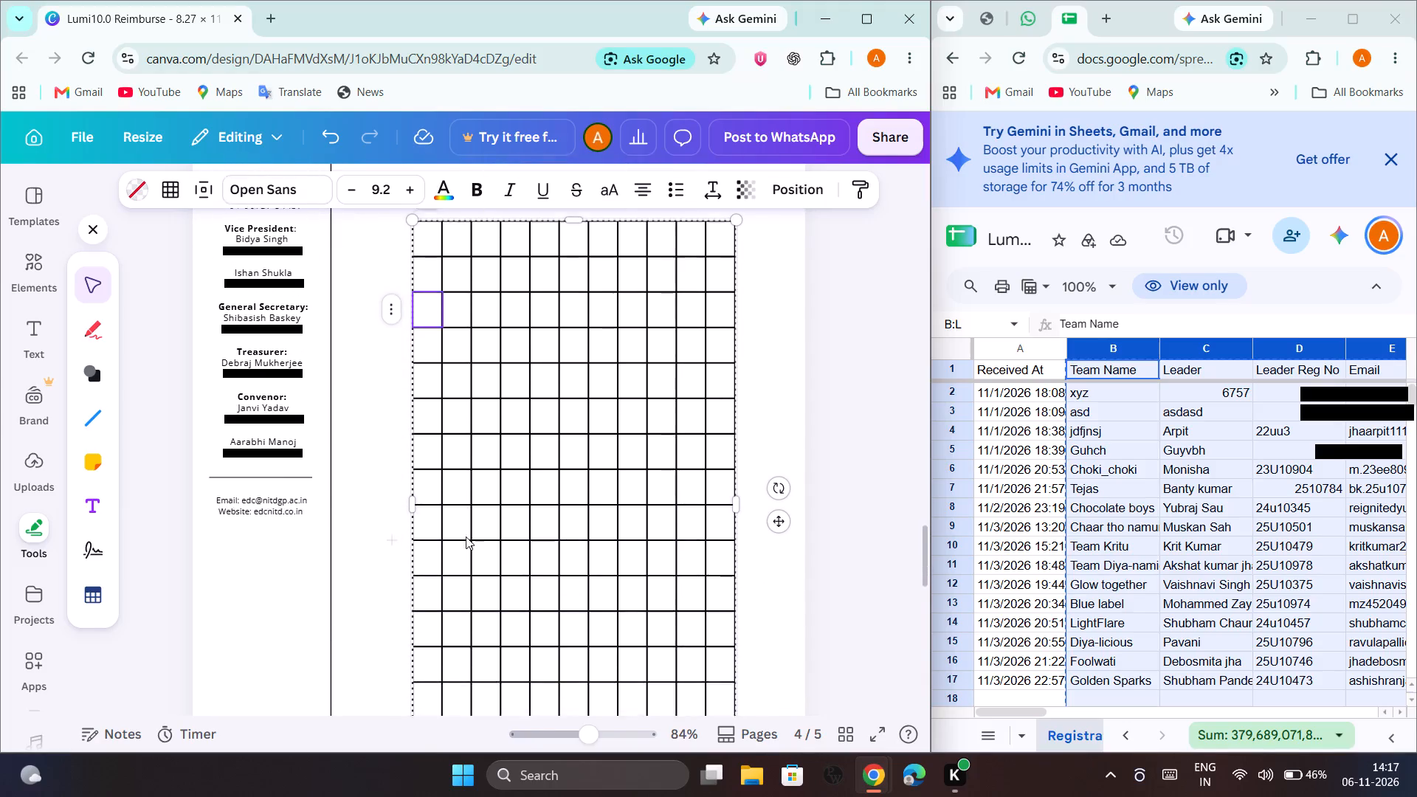
scroll(466, 536, "down", 4)
scroll(466, 536, "up", 1)
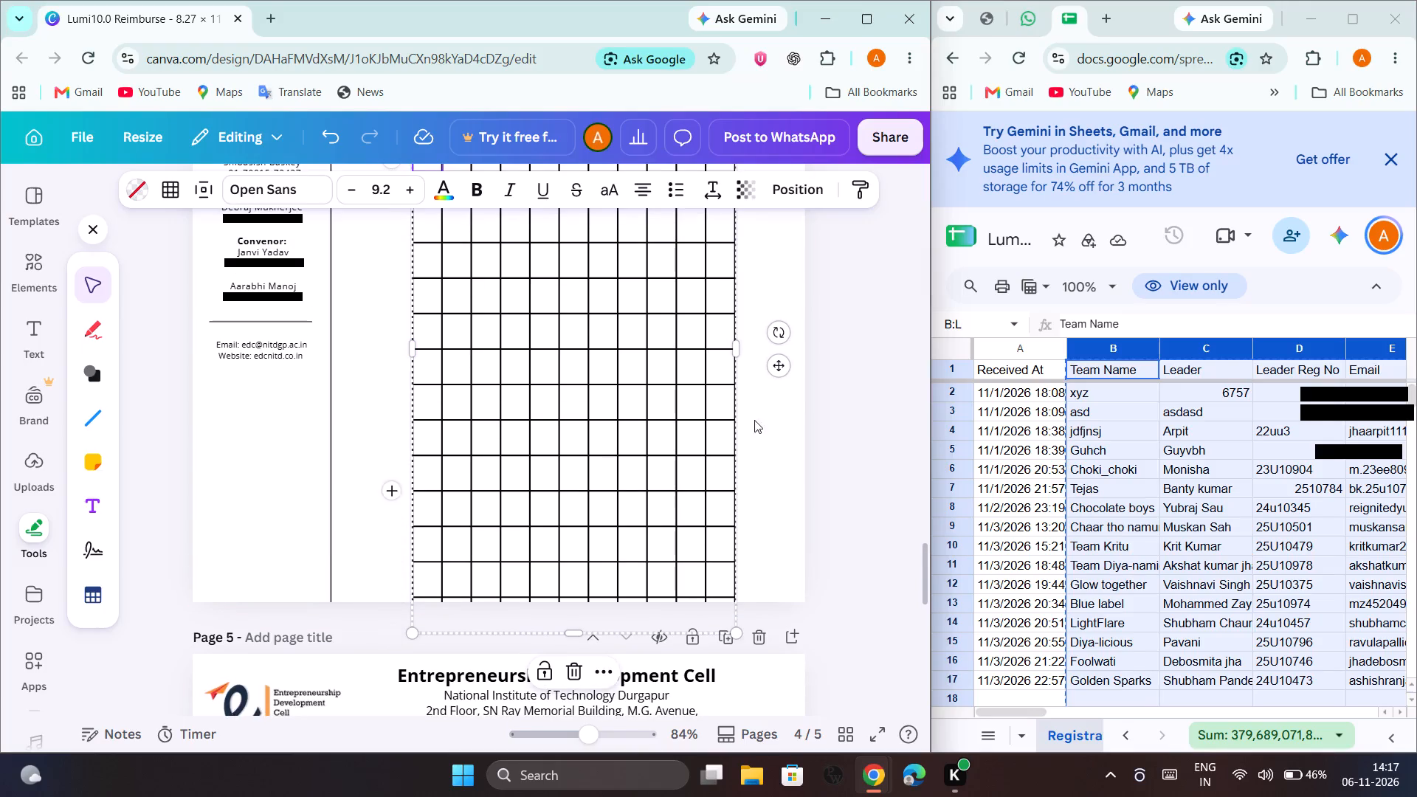
left_click_drag(780, 362, 772, 278)
scroll(772, 278, "up", 1)
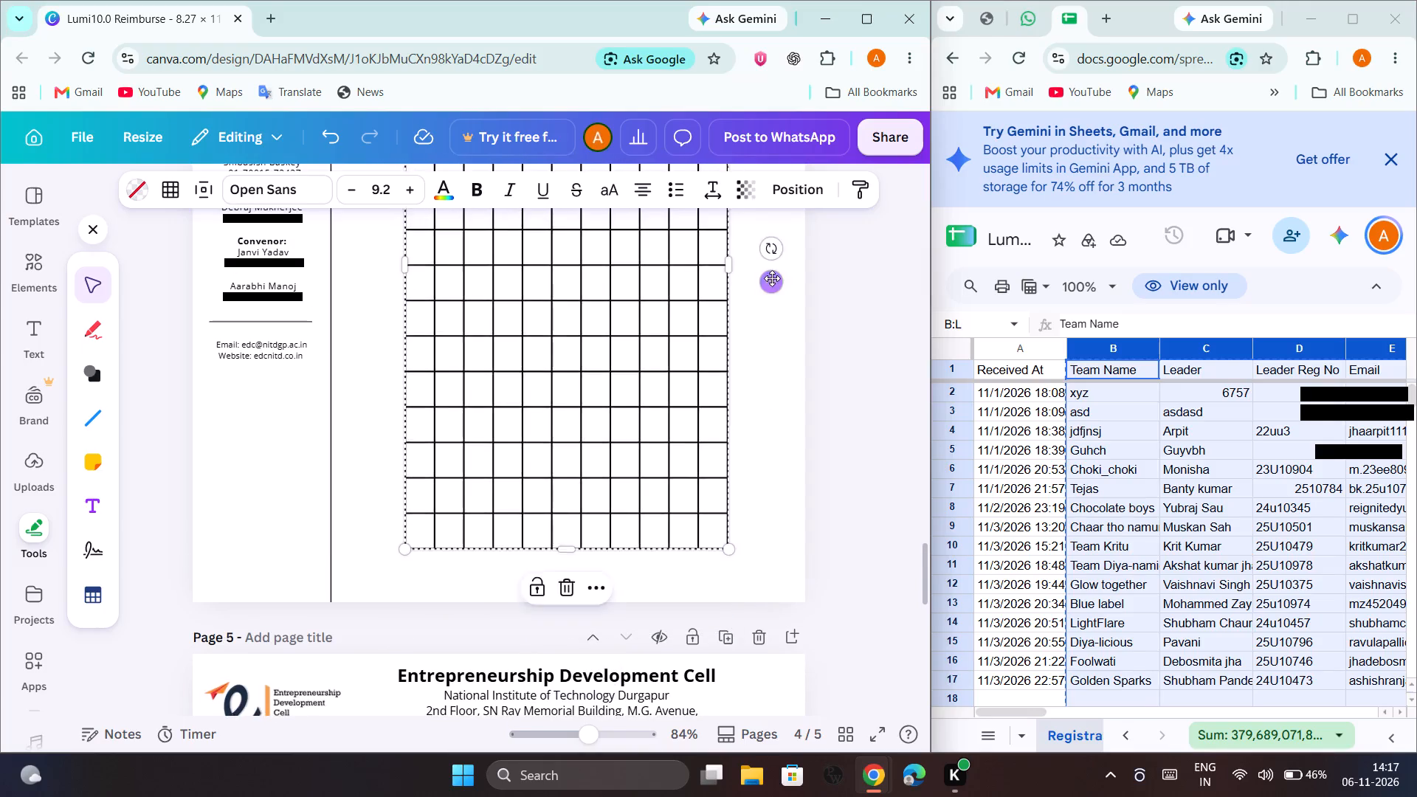
scroll(772, 278, "up", 3)
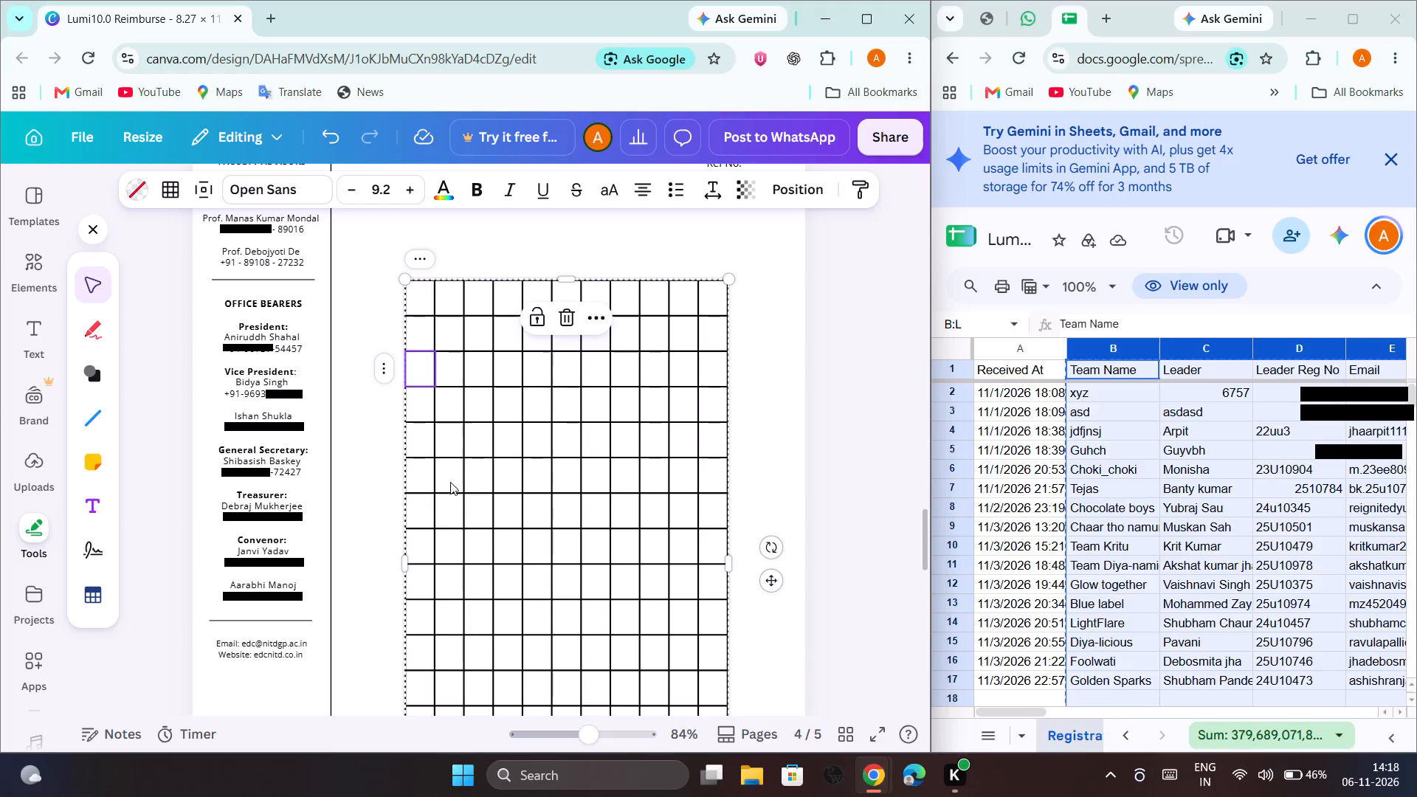
Add one more row at the bottom of the participant table, making seventeen rows.
scroll(452, 547, "down", 2)
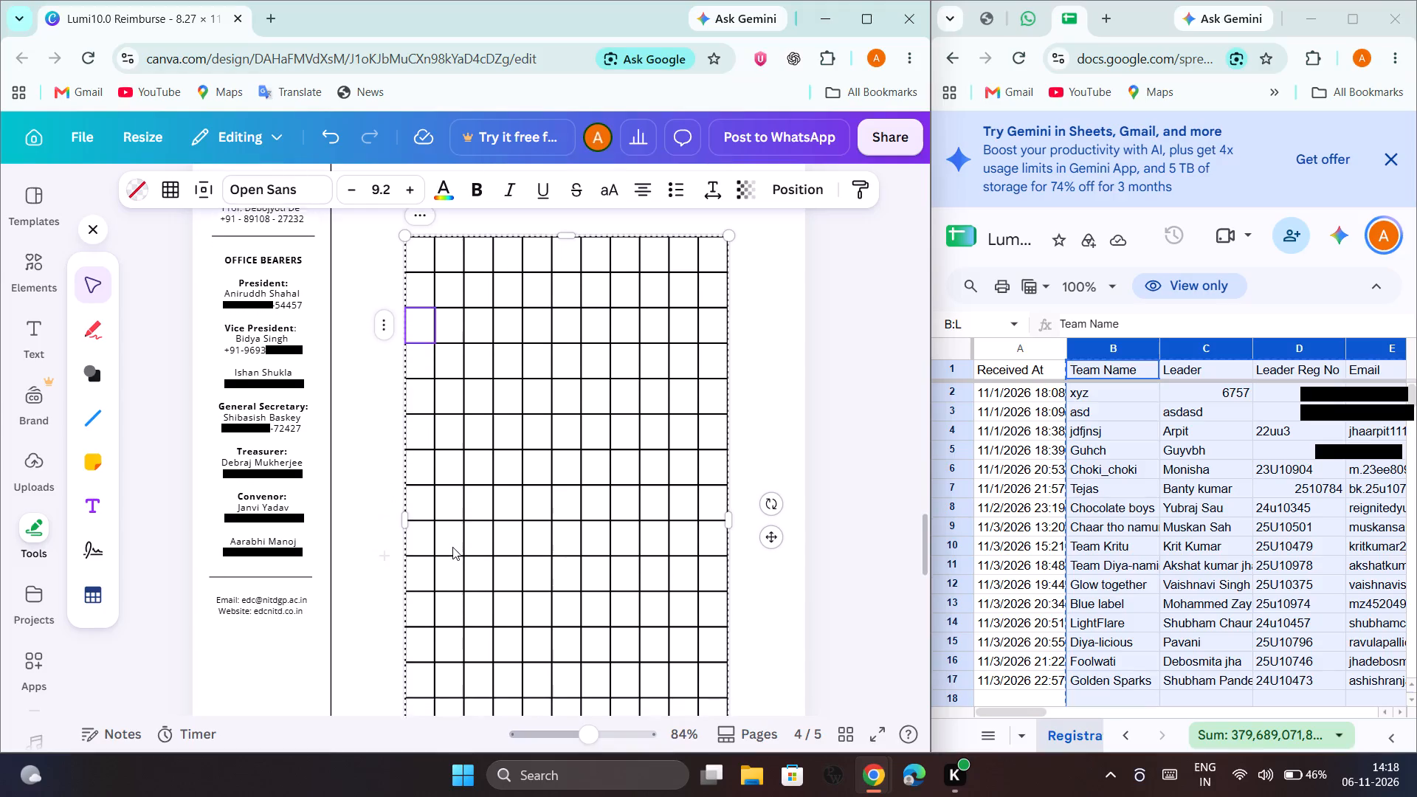
scroll(452, 547, "down", 2)
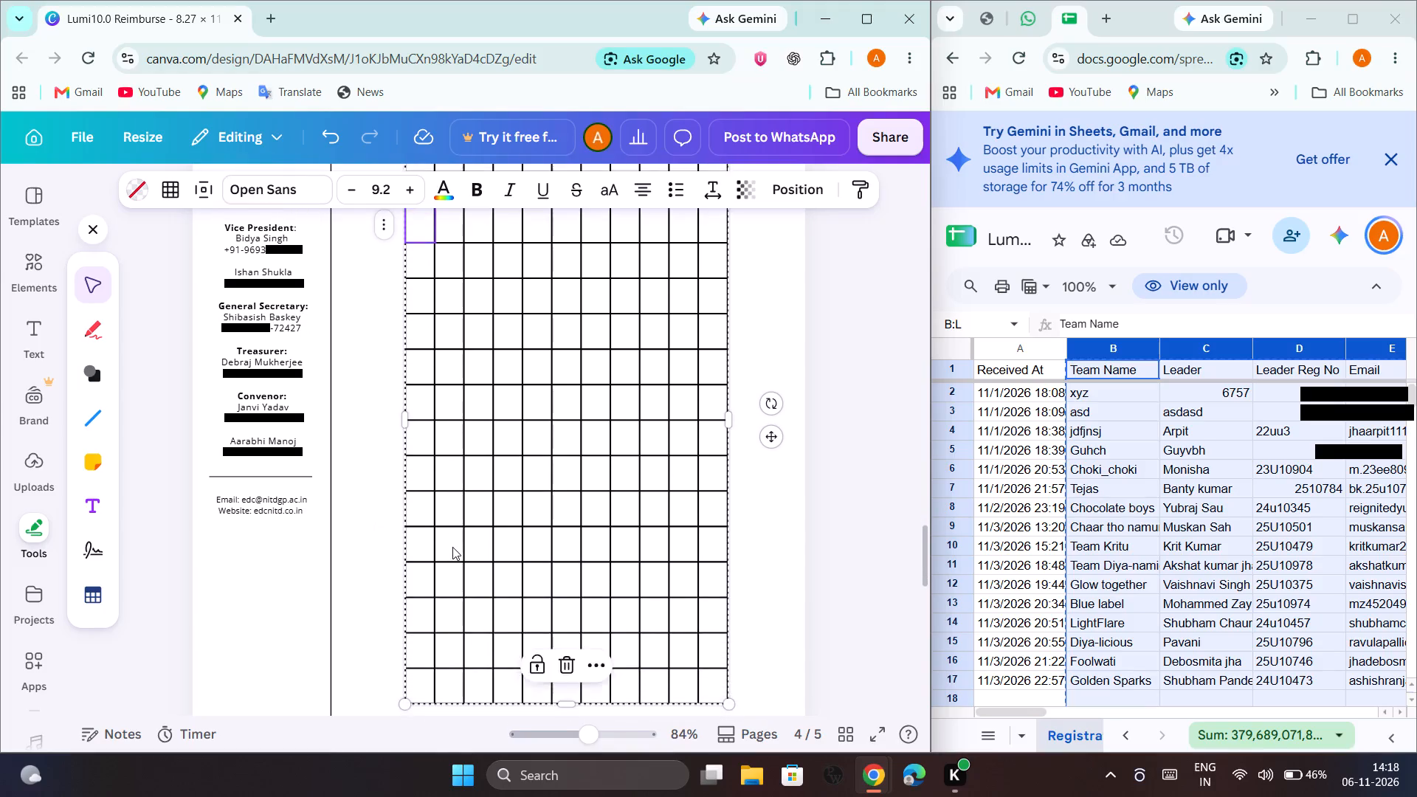
scroll(452, 547, "down", 3)
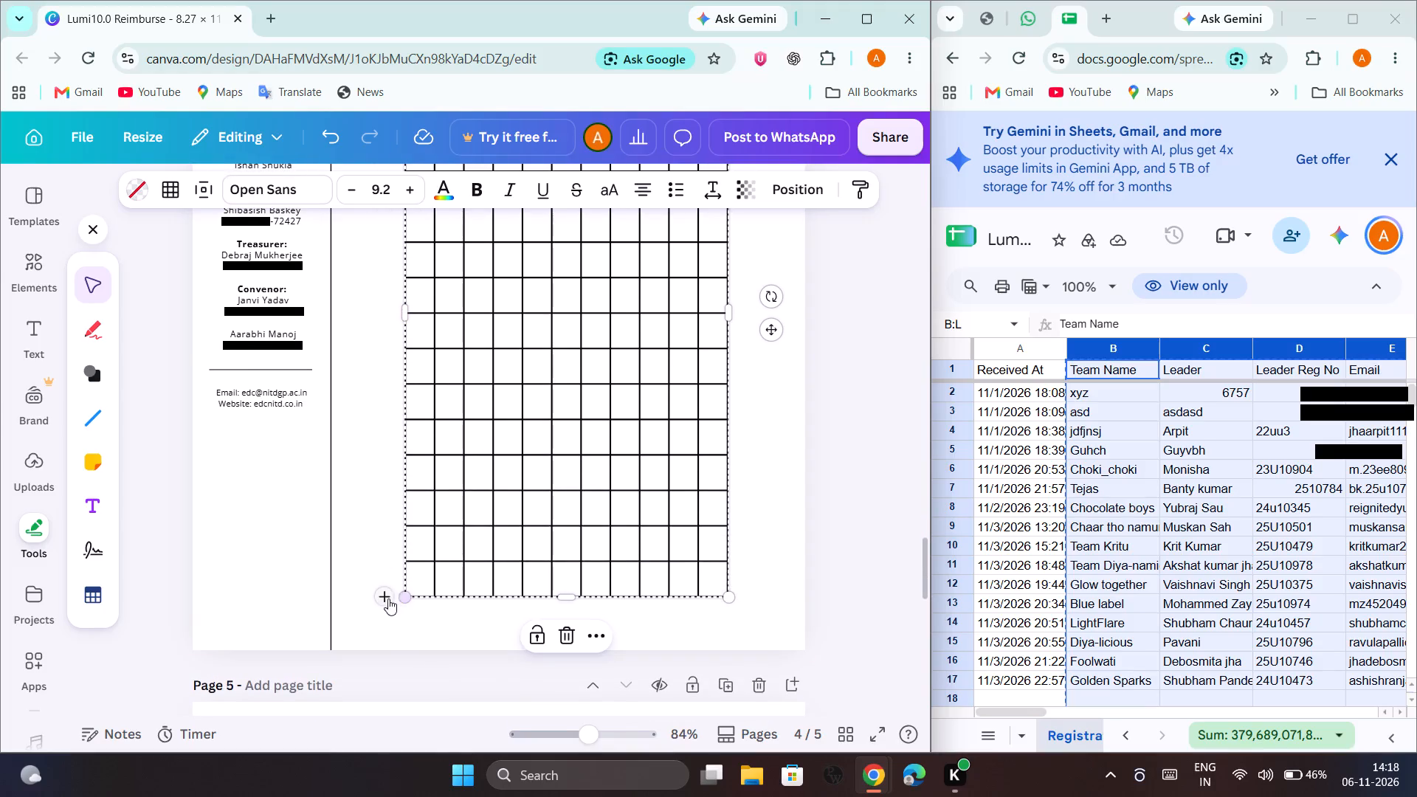
left_click(388, 598)
scroll(491, 379, "up", 1)
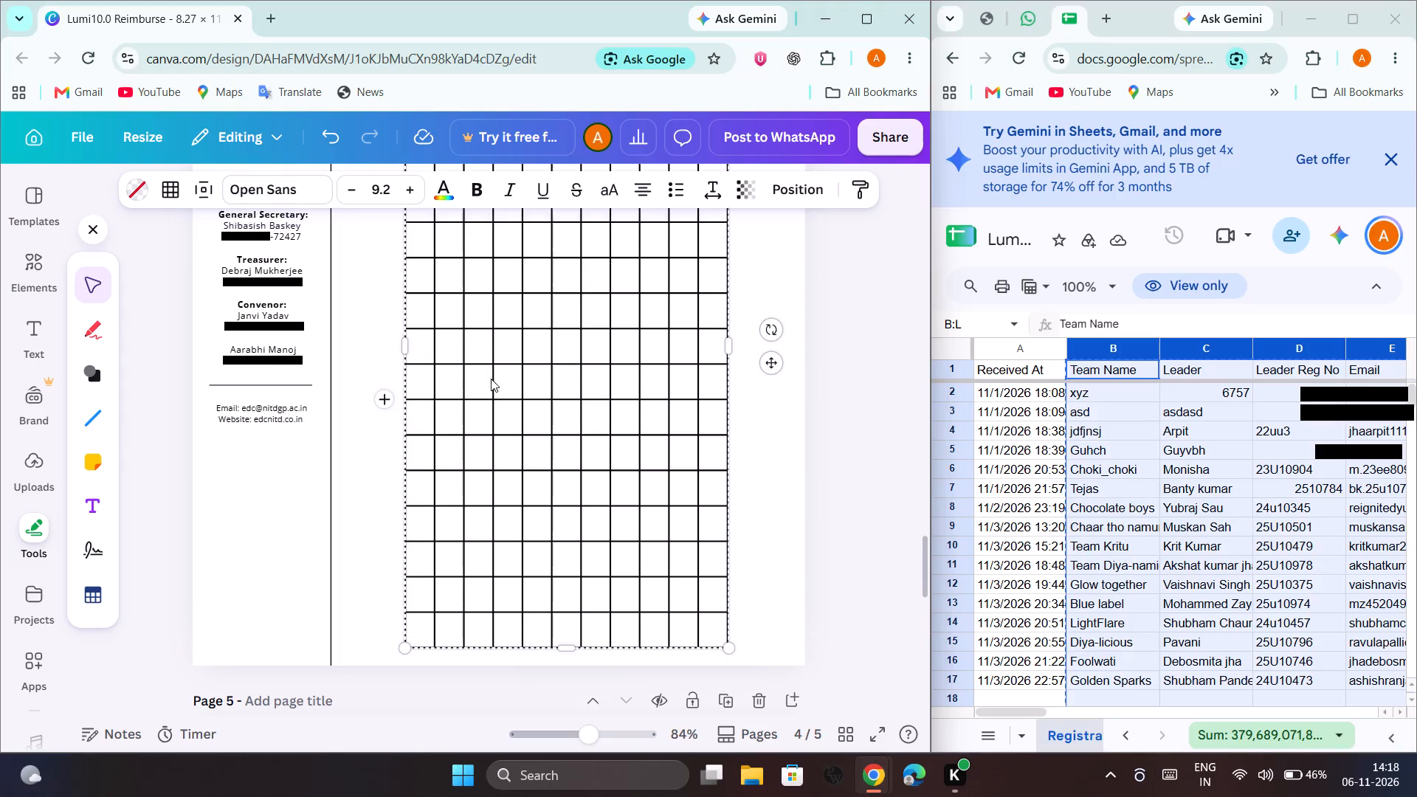
scroll(491, 379, "up", 2)
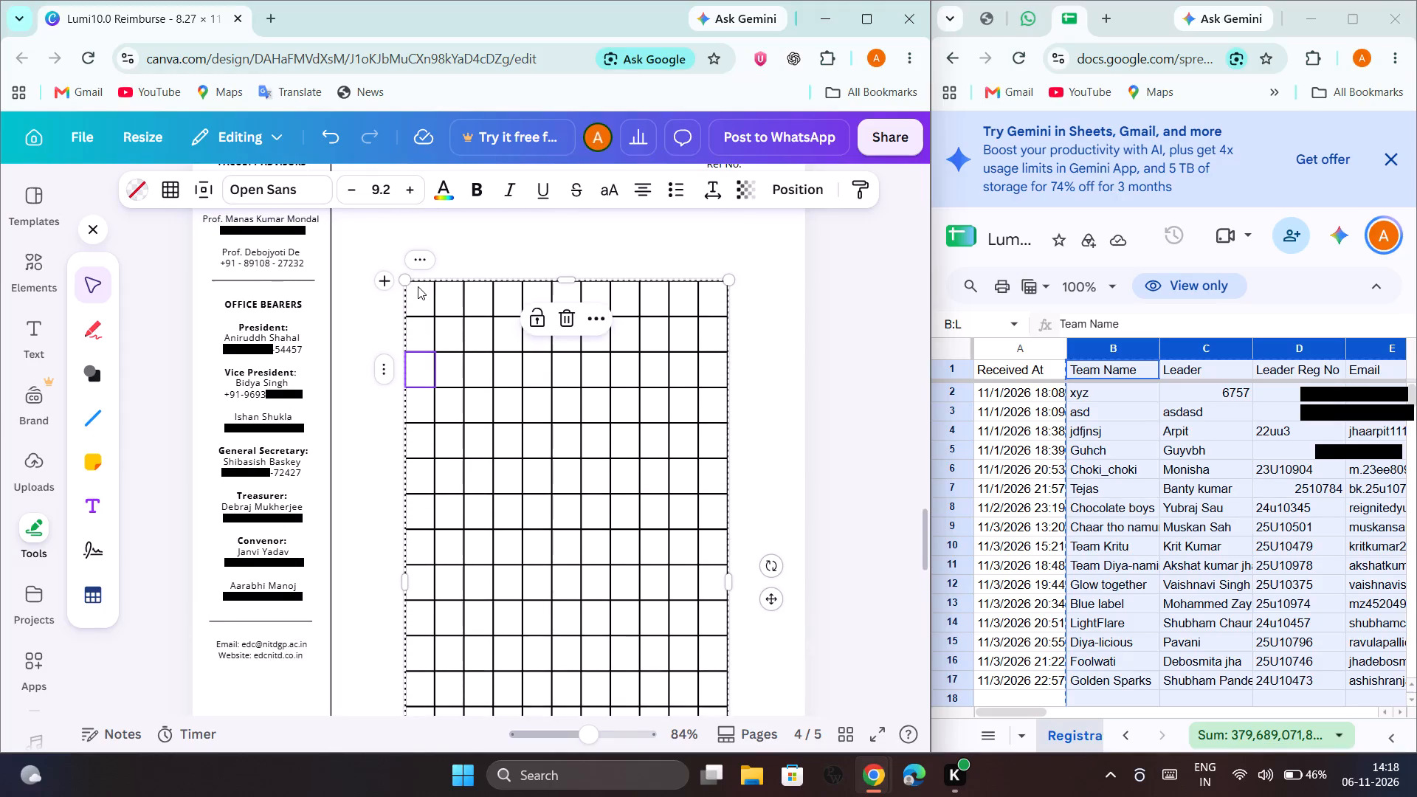
Select the whole participant table and paste the copied Registrations columns B through L onto page 4.
left_click(774, 605)
key("ctrl+v")
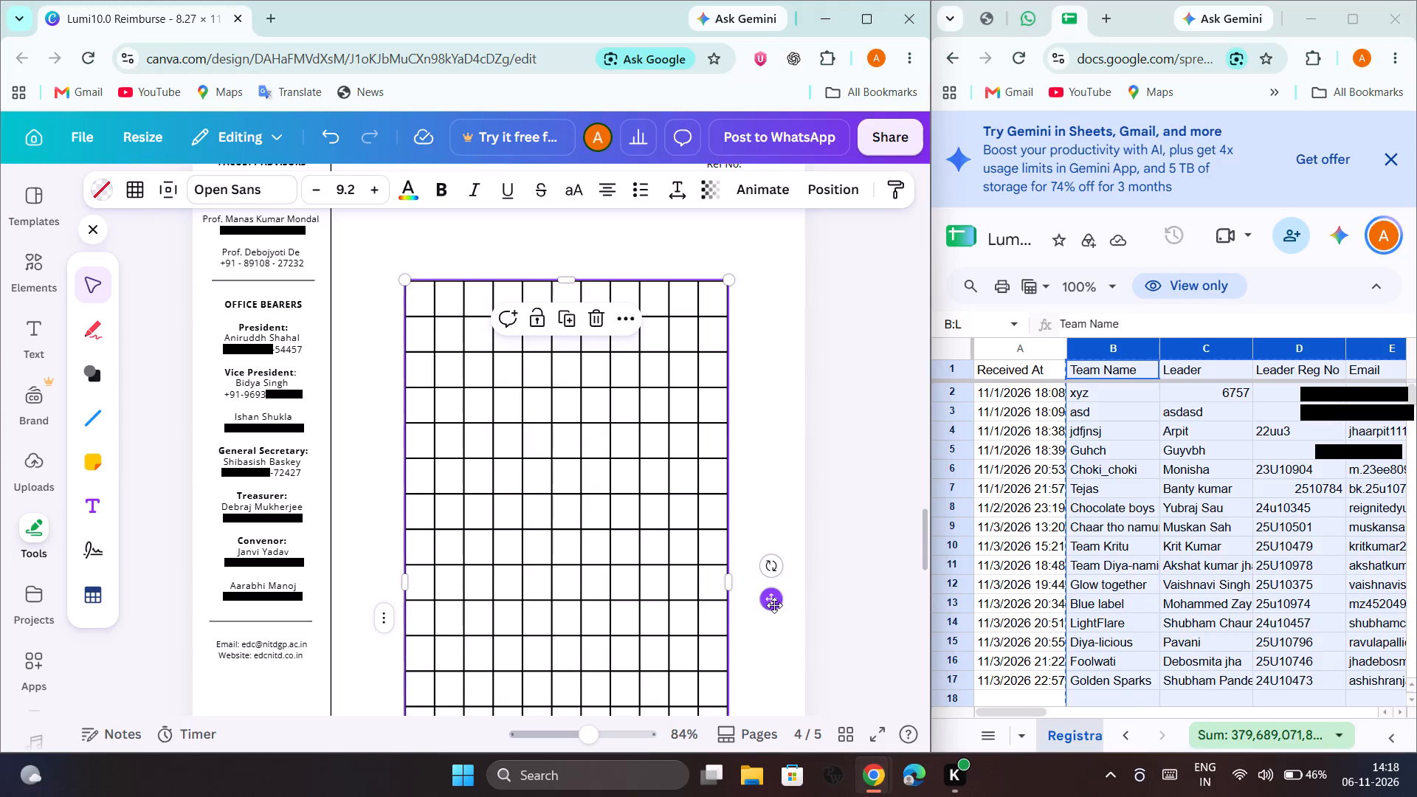
key("ctrl+v")
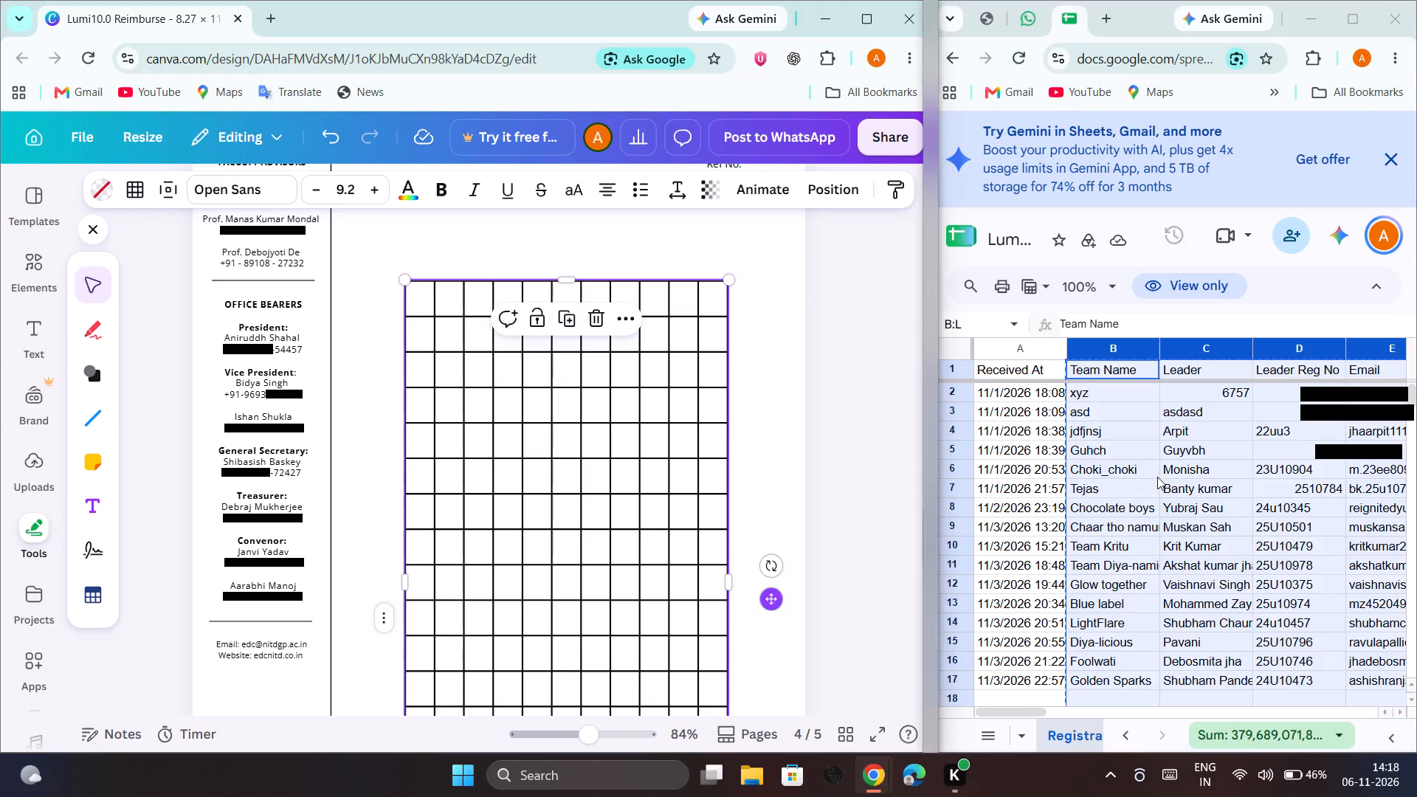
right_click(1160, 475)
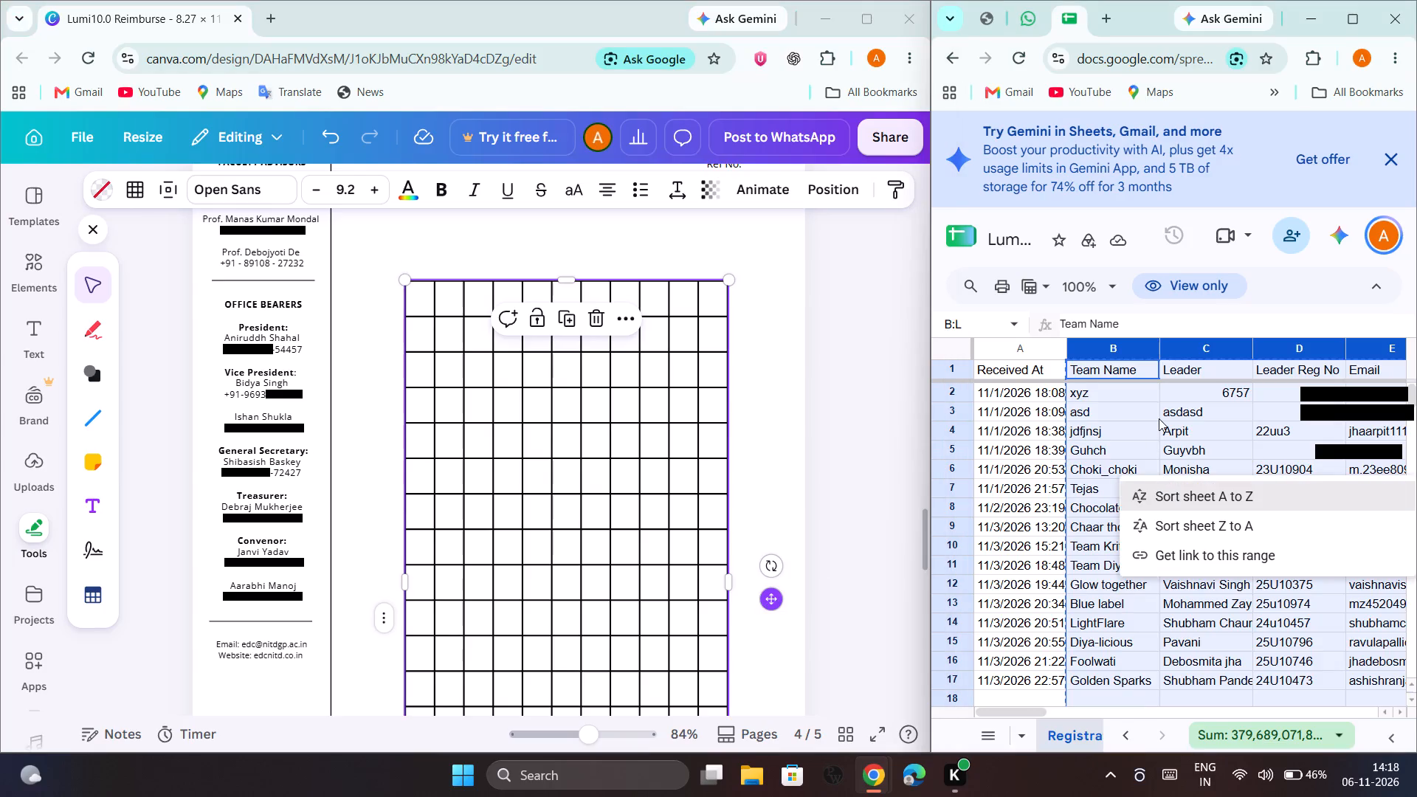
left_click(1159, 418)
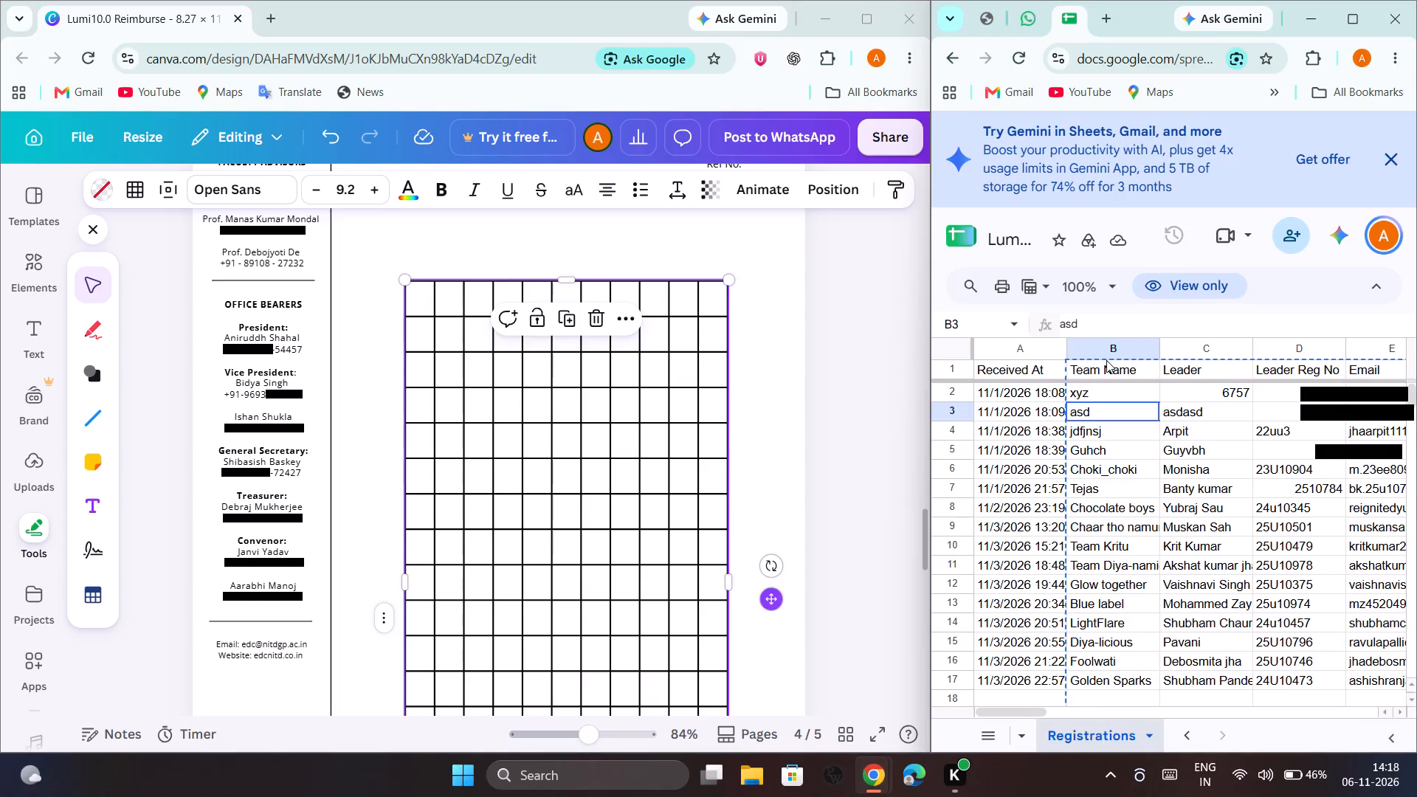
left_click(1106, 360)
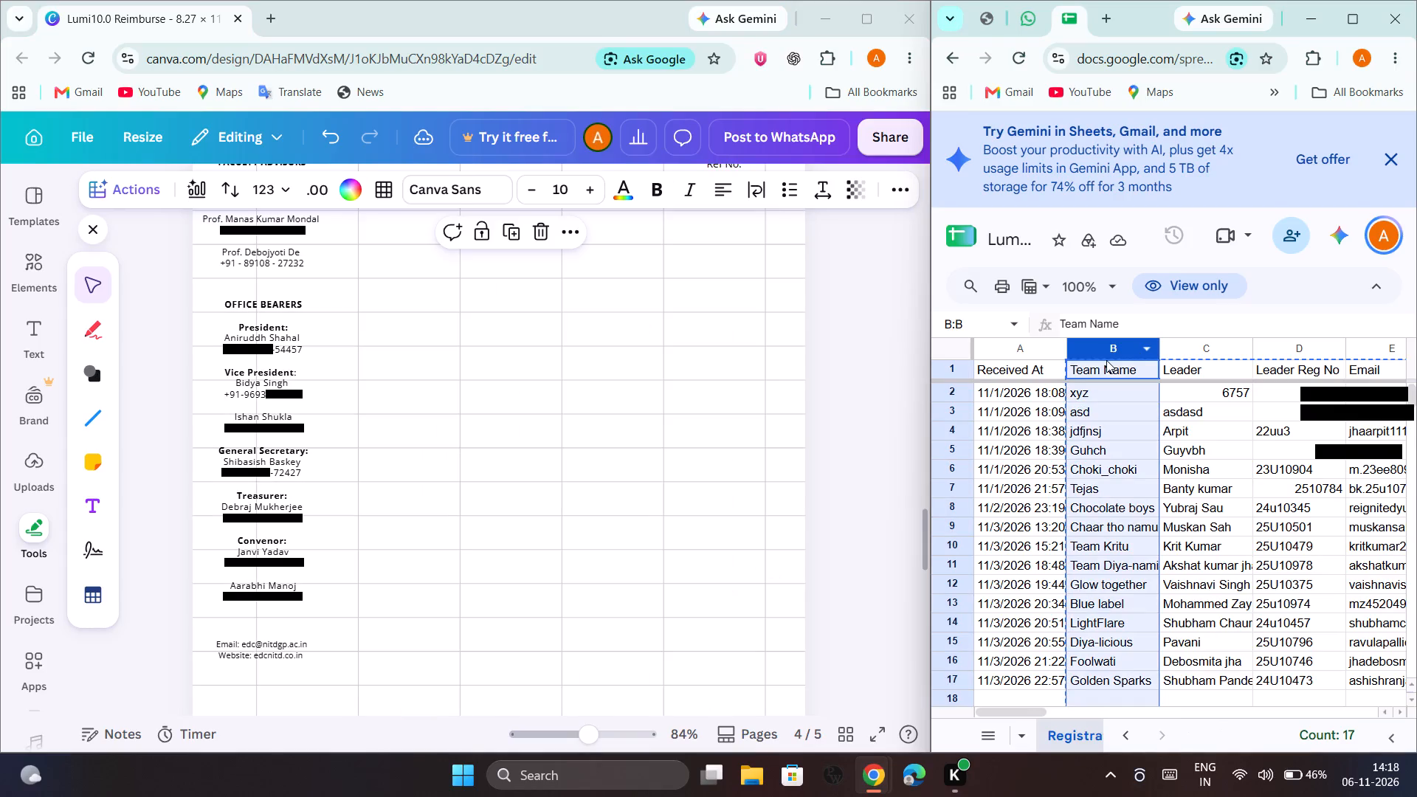
Examine how the pasted Registrations grid sits on page 4 and compare it with the neighbouring pages.
scroll(686, 483, "up", 3)
scroll(537, 455, "down", 3)
scroll(537, 455, "up", 4)
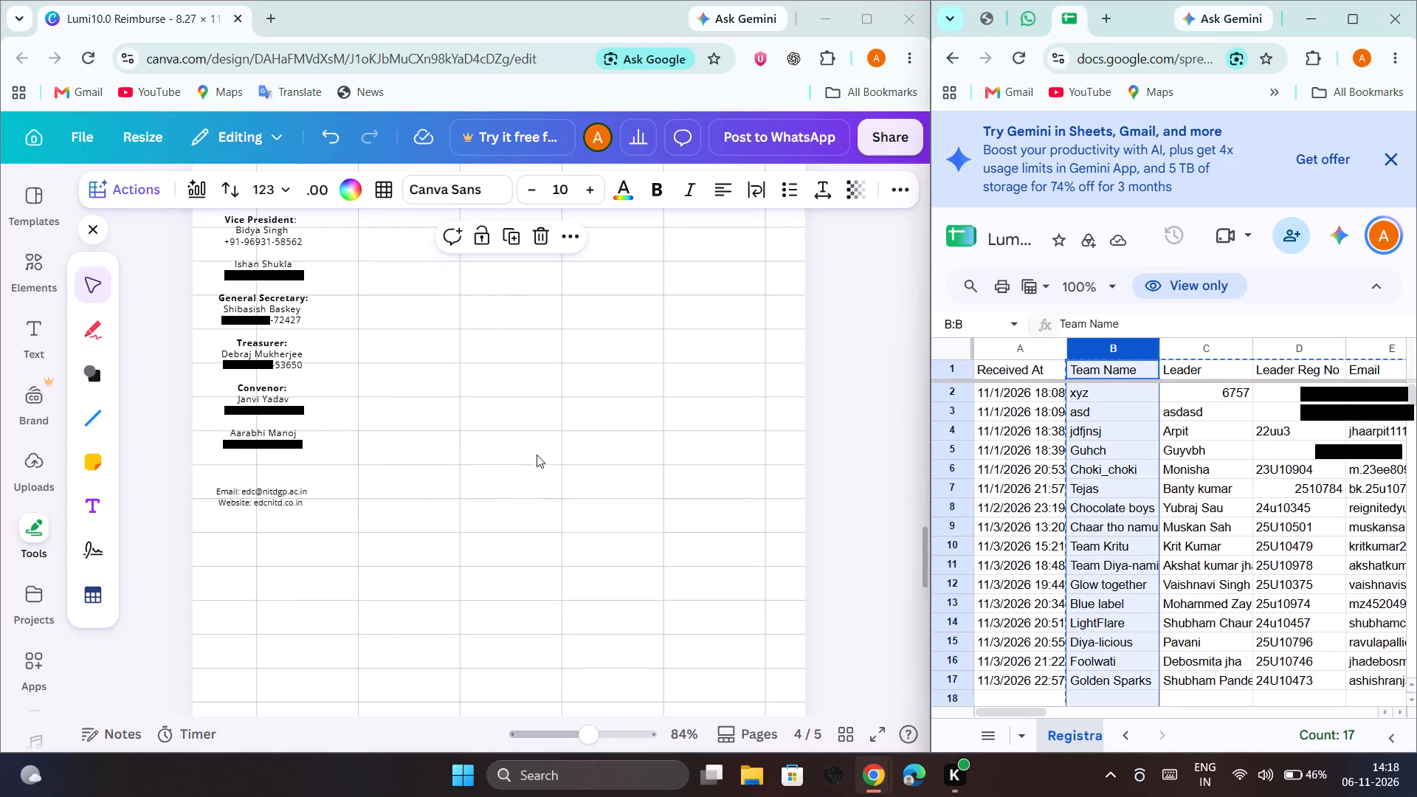
scroll(537, 455, "up", 1)
scroll(537, 455, "right", 2)
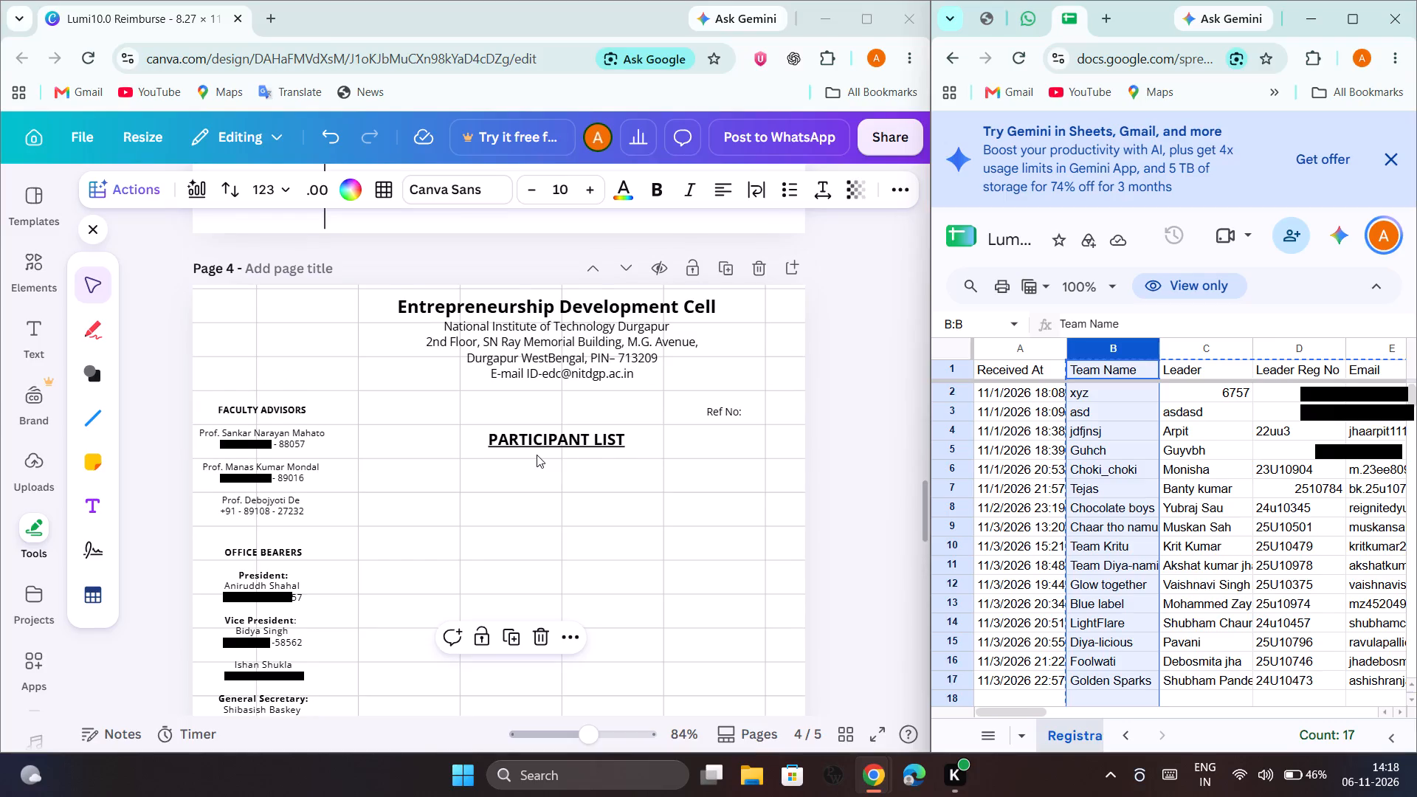
scroll(537, 455, "up", 5)
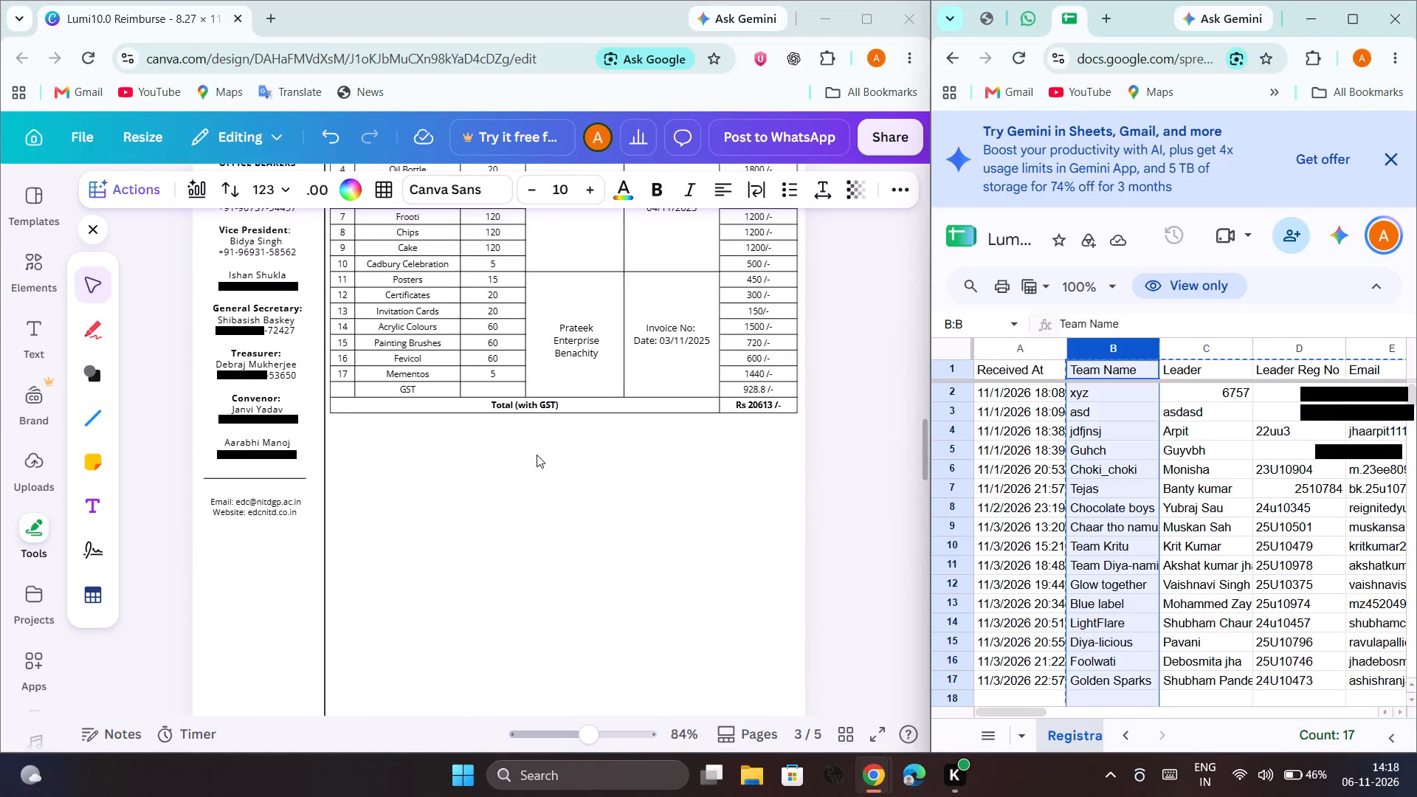
scroll(537, 455, "down", 5)
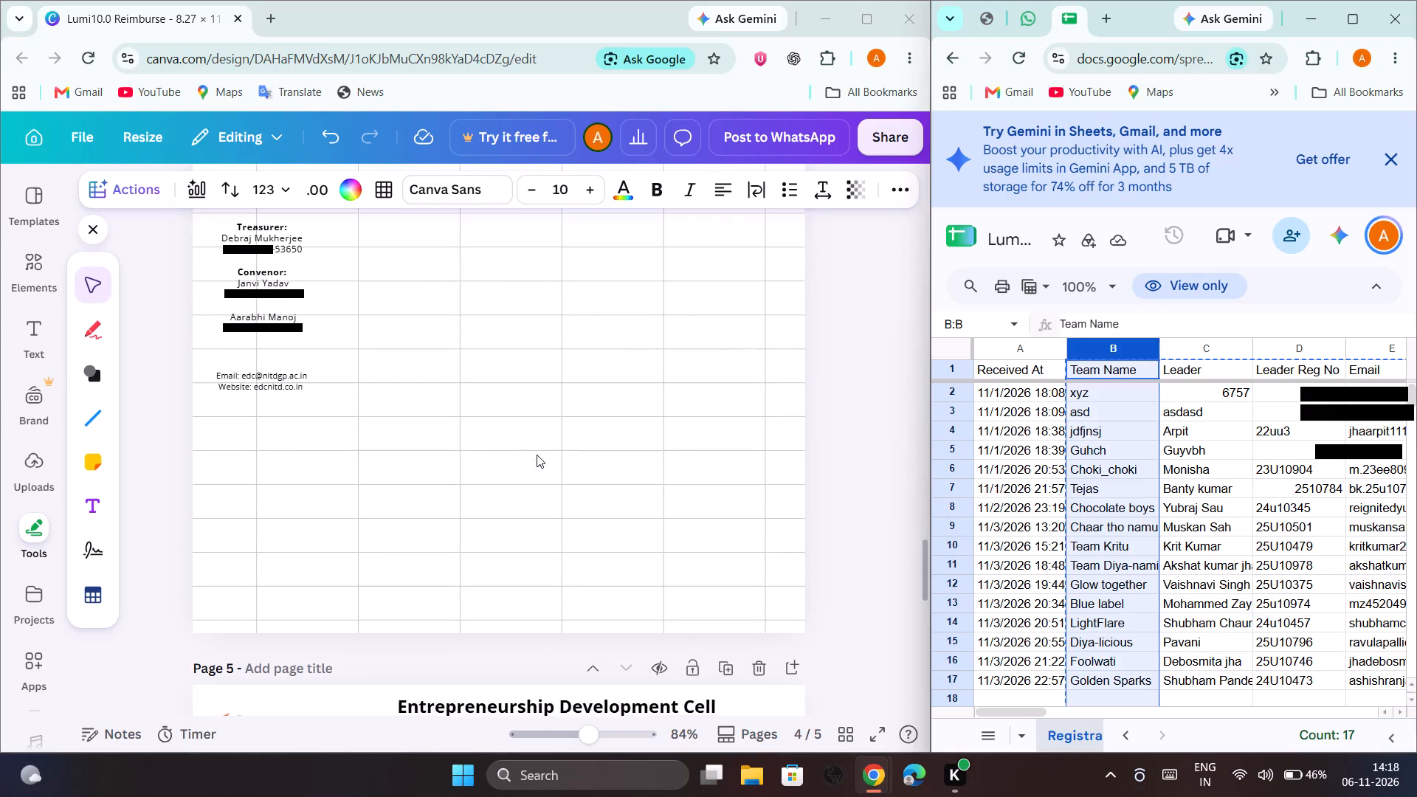
scroll(537, 455, "down", 1)
Undo the paste of Registrations columns B through L on page 4, restoring the empty participant table.
key("ctrl+z")
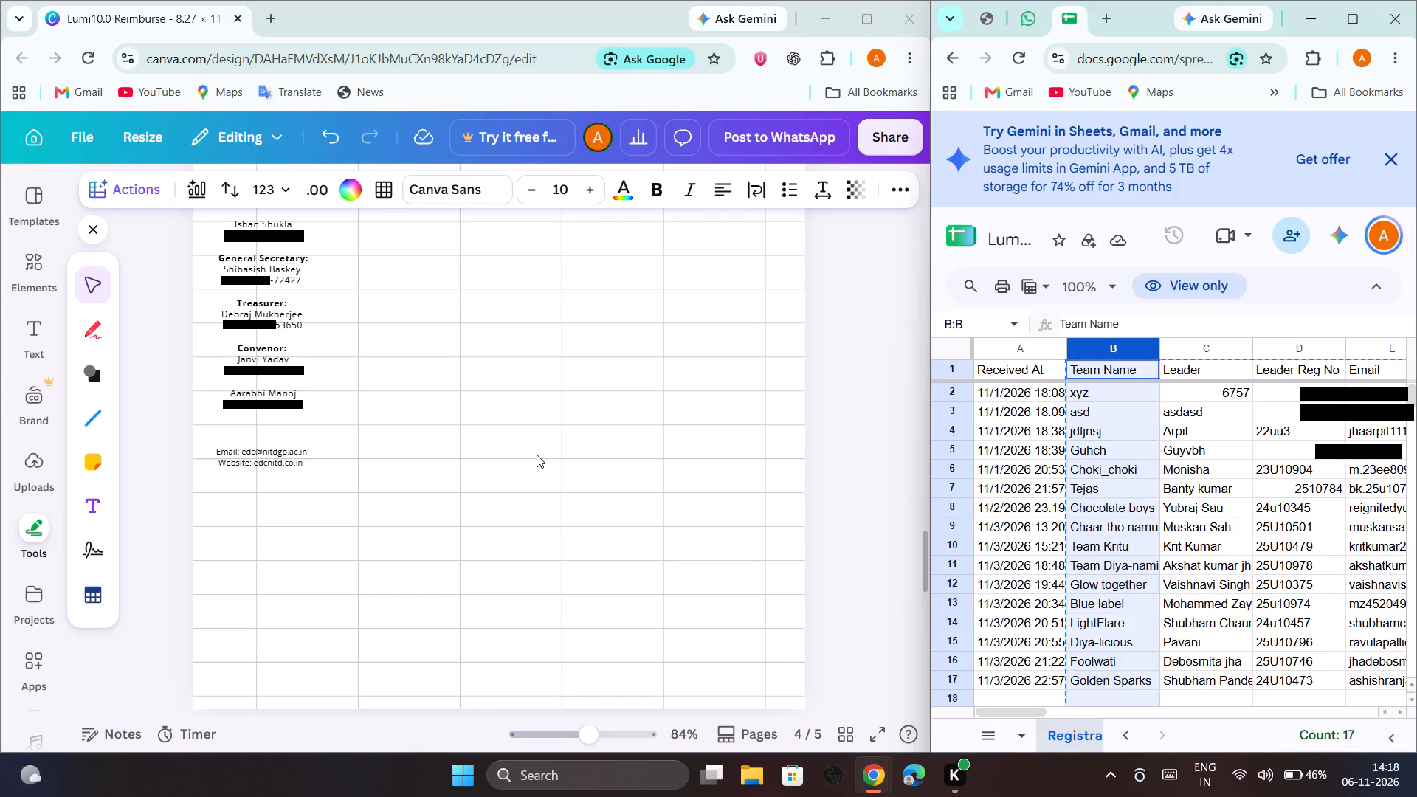
scroll(537, 455, "up", 3)
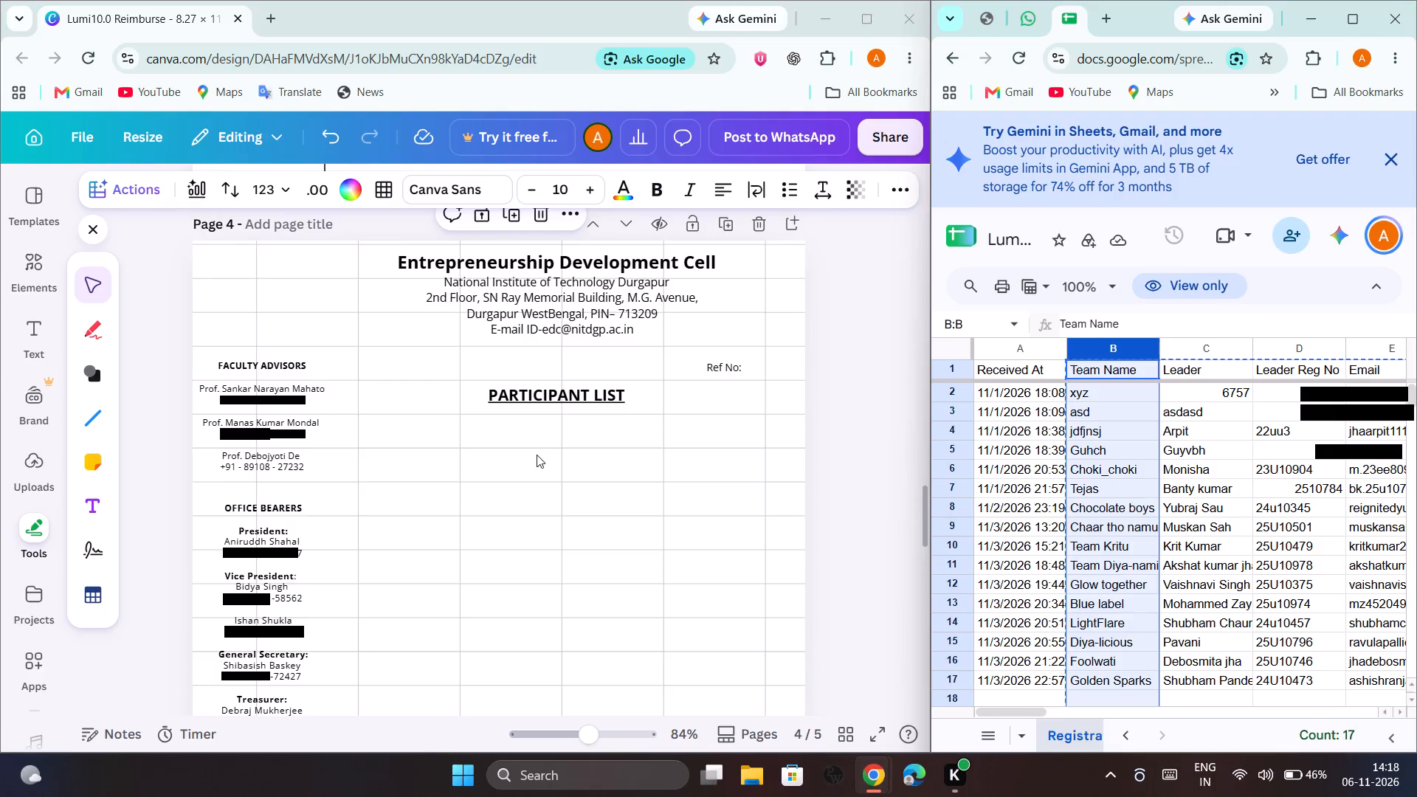
key("ctrl+z")
left_click(331, 133)
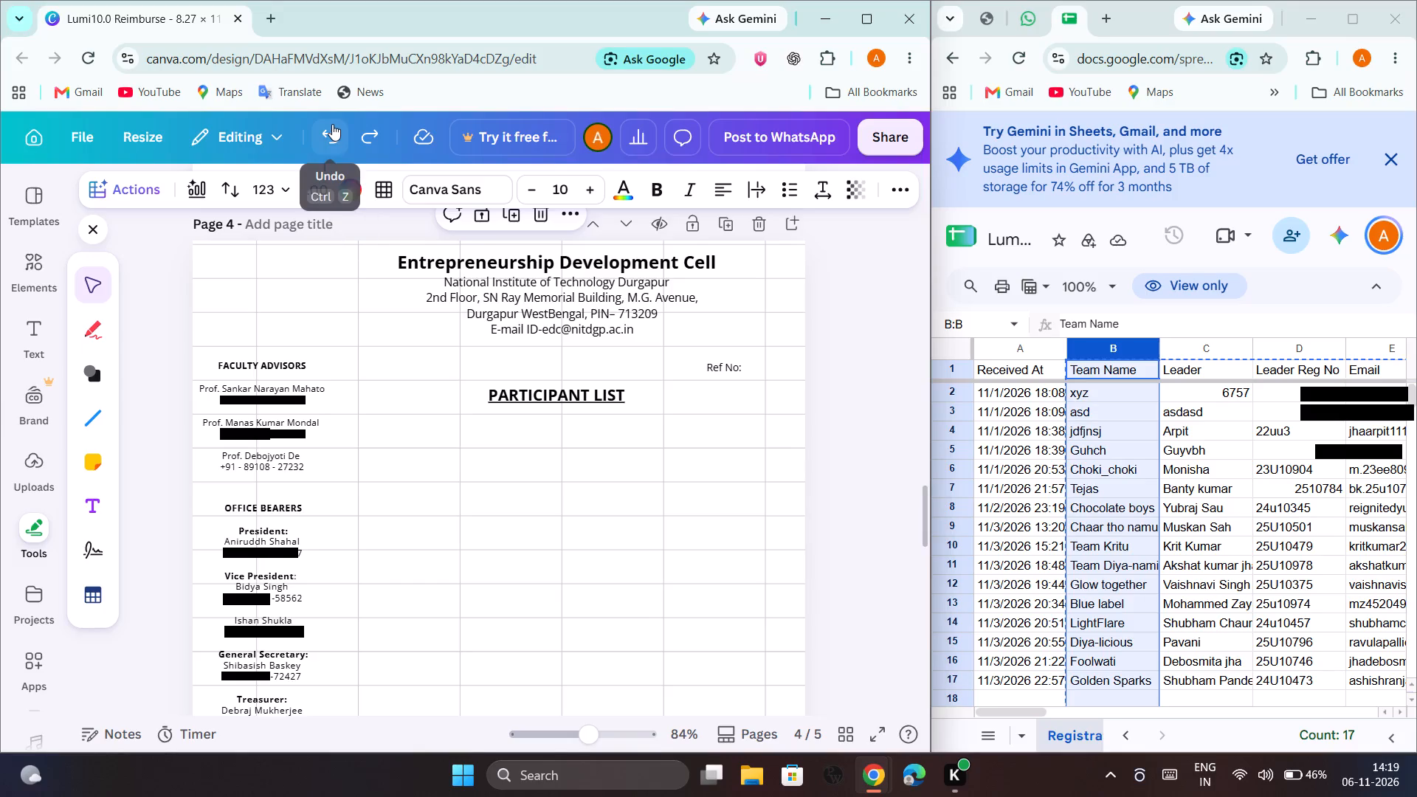
left_click(332, 124)
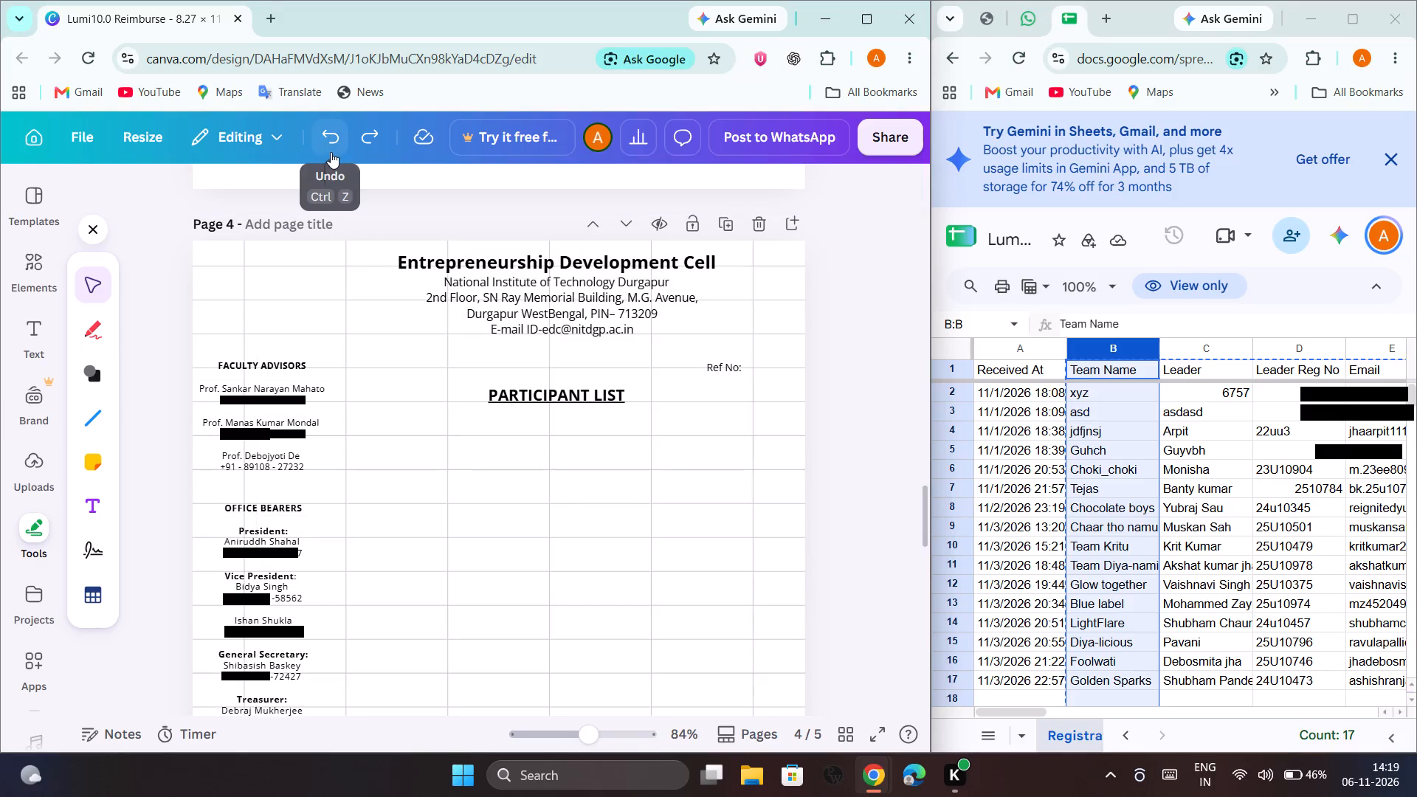
left_click(331, 152)
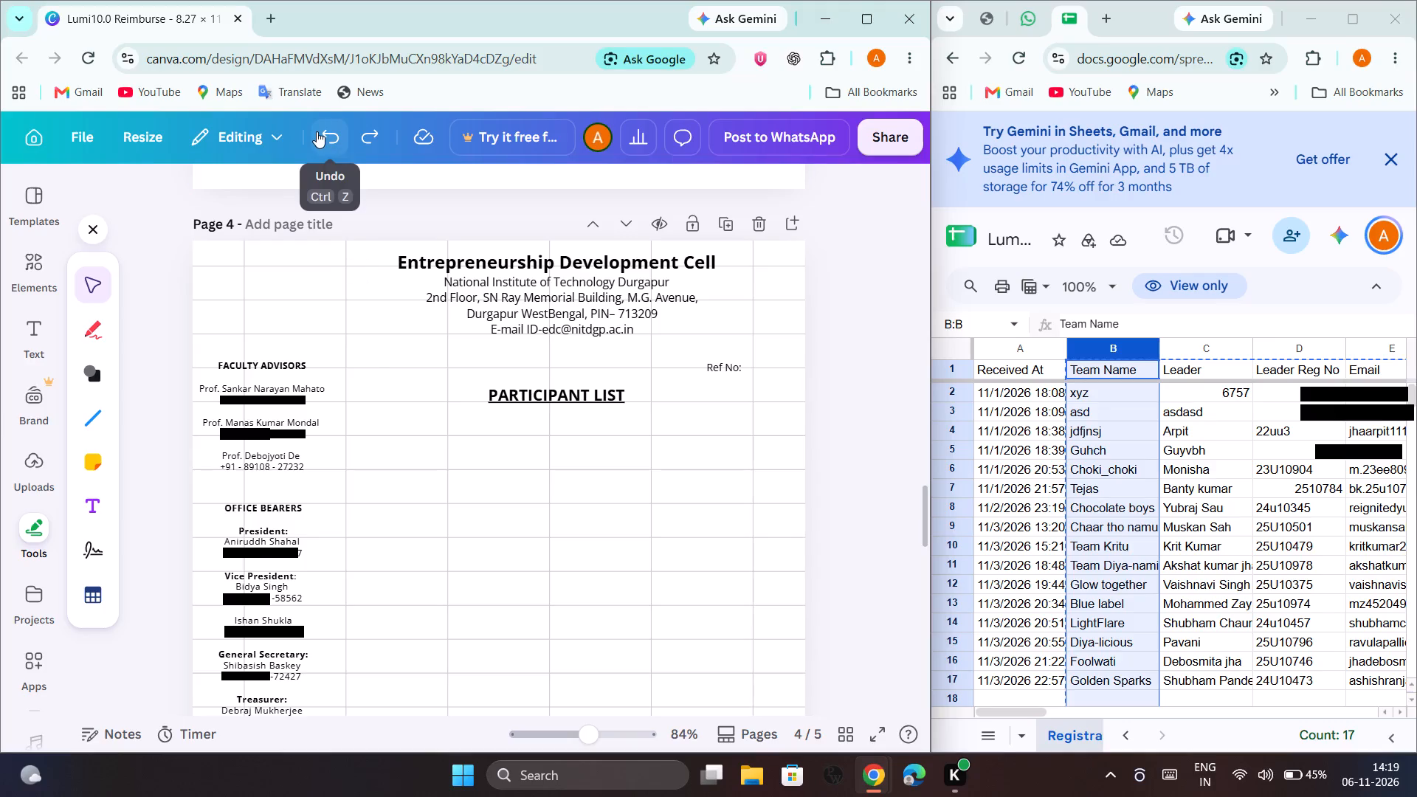
left_click(317, 131)
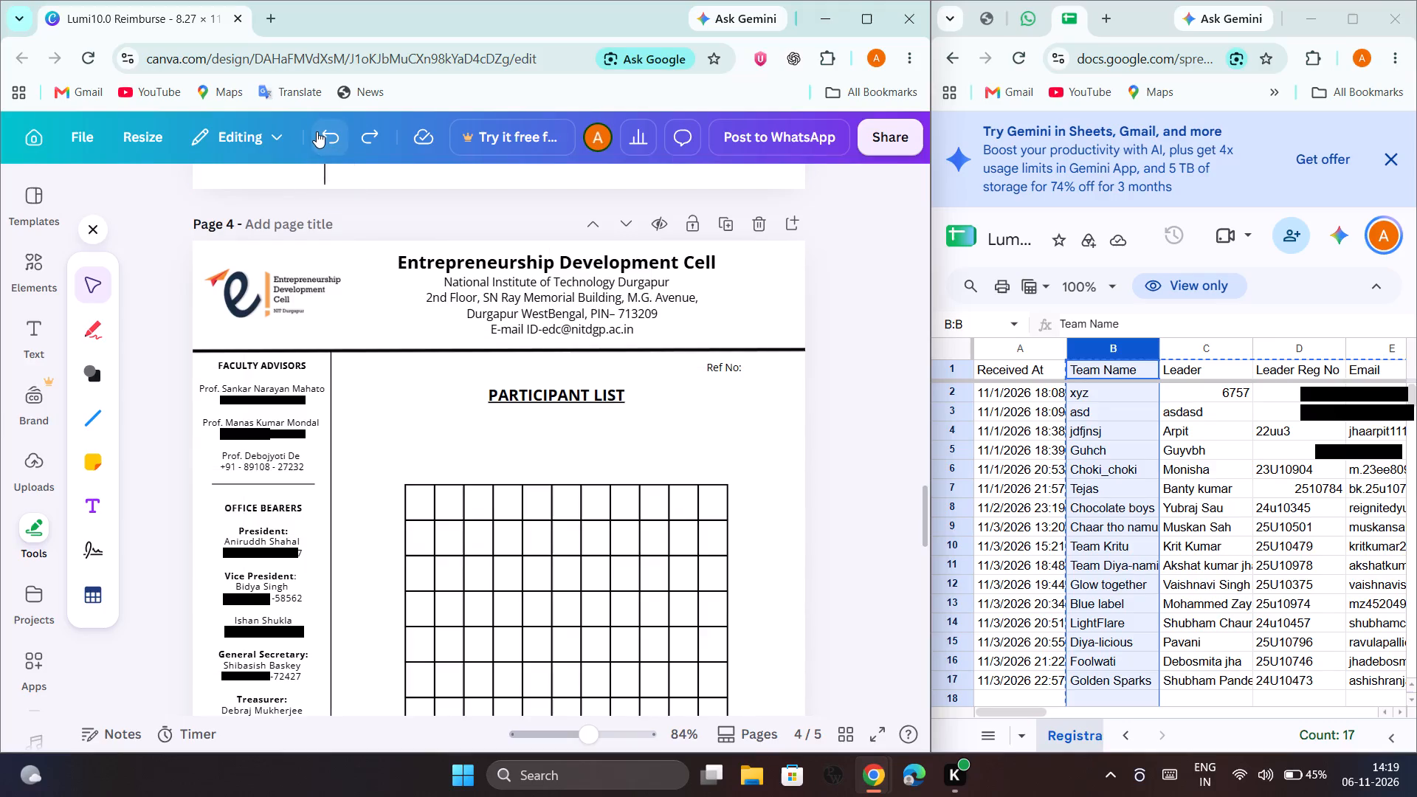
Copy the Team Name column (B) from the Registrations sheet and paste it into the participant table's first column.
left_click(413, 496)
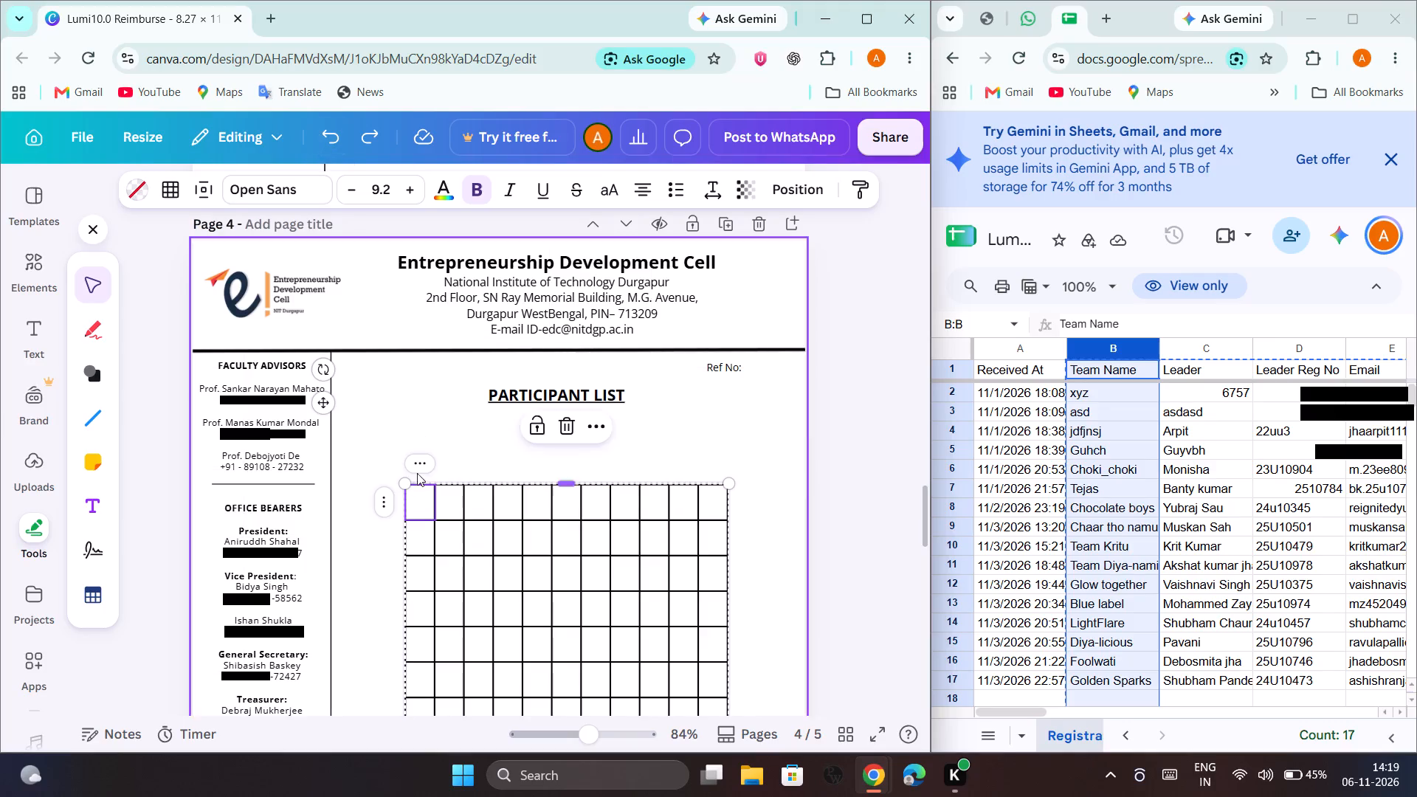
left_click(419, 468)
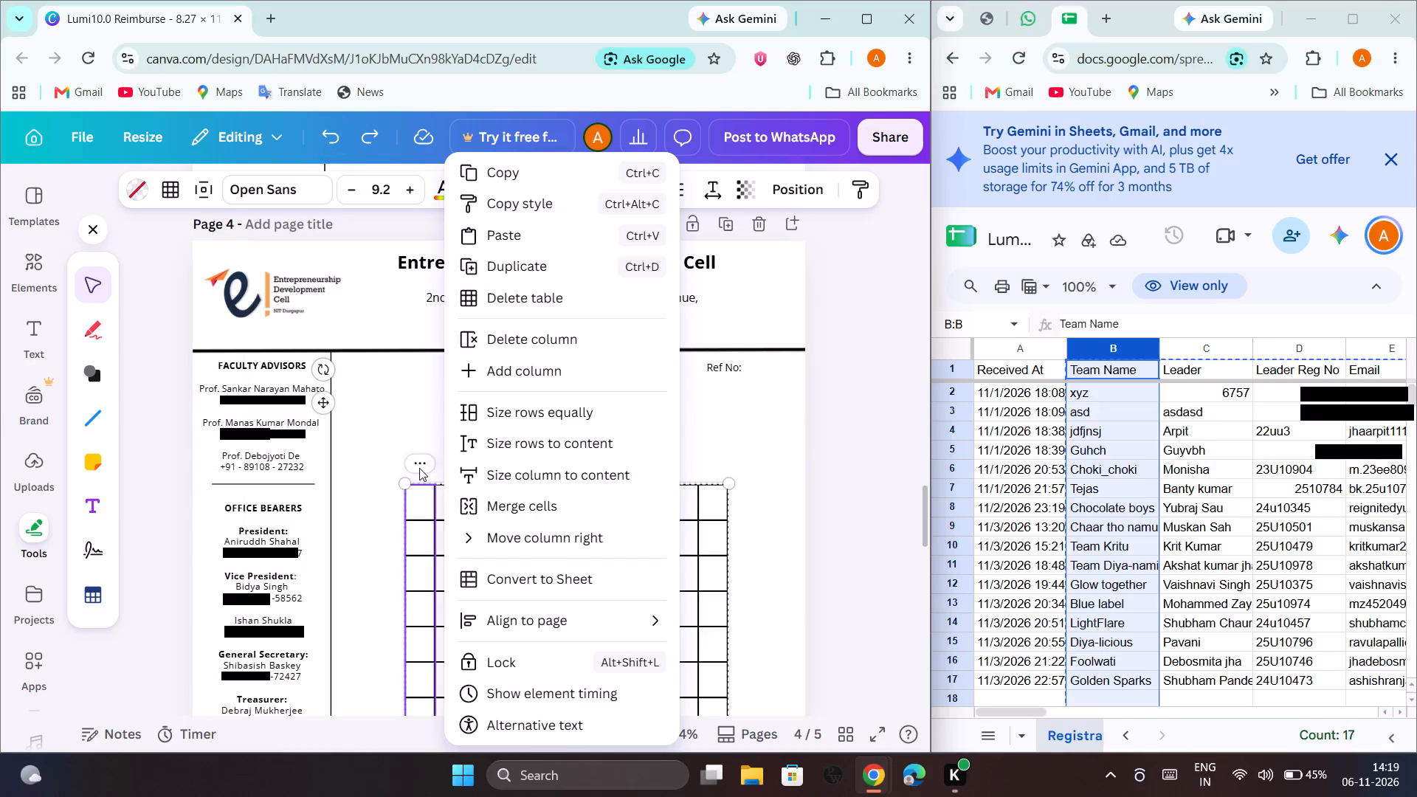
left_click(383, 469)
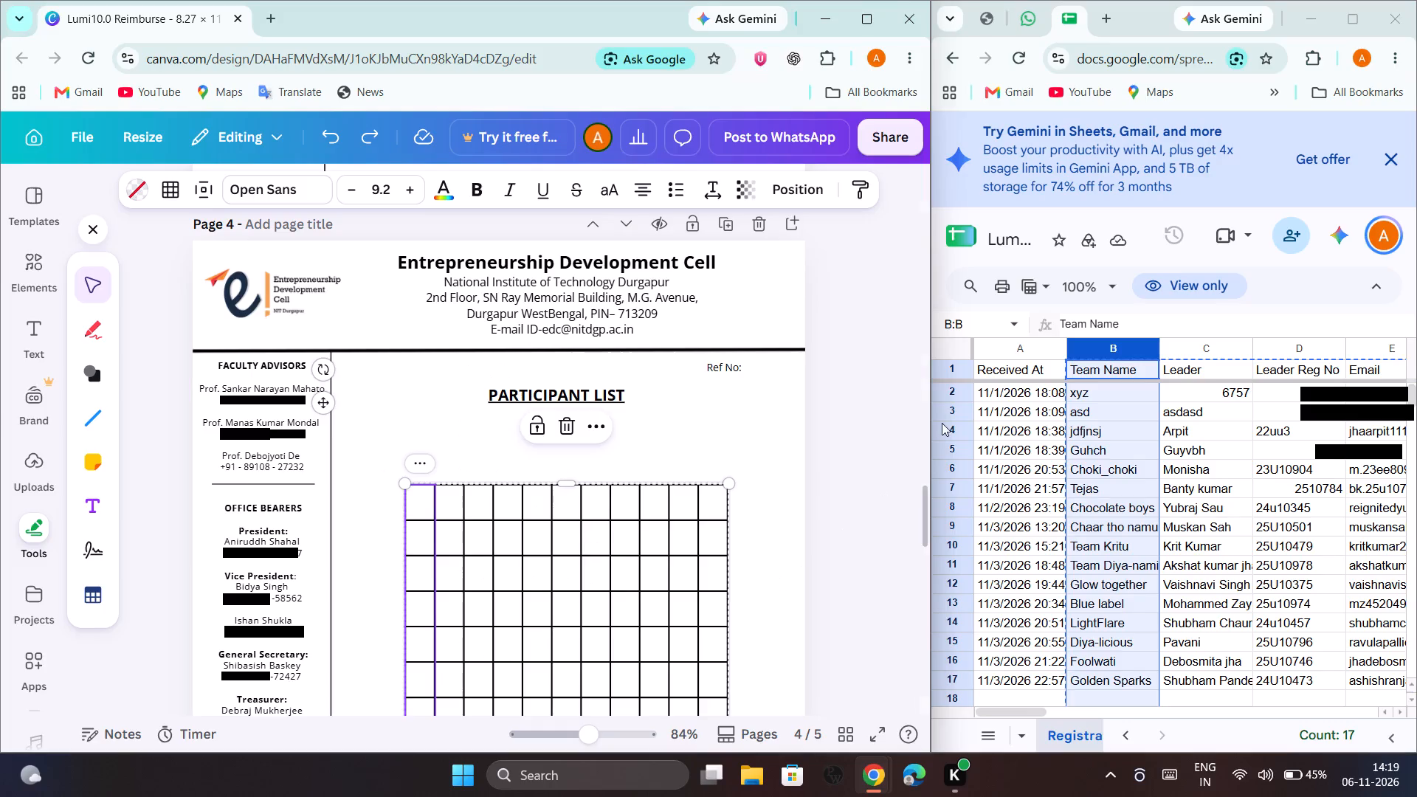
right_click(1112, 343)
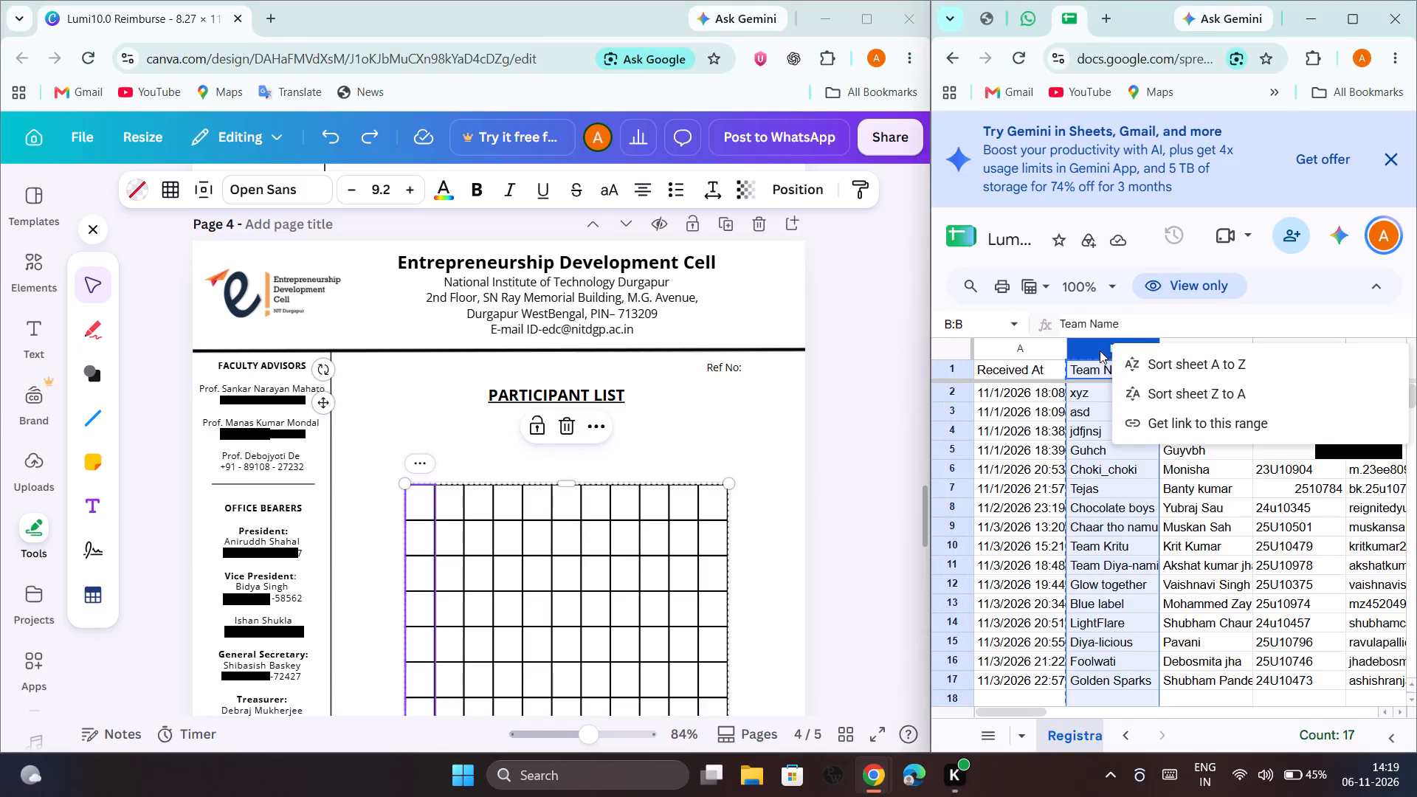
left_click(1100, 351)
key("ctrl+c")
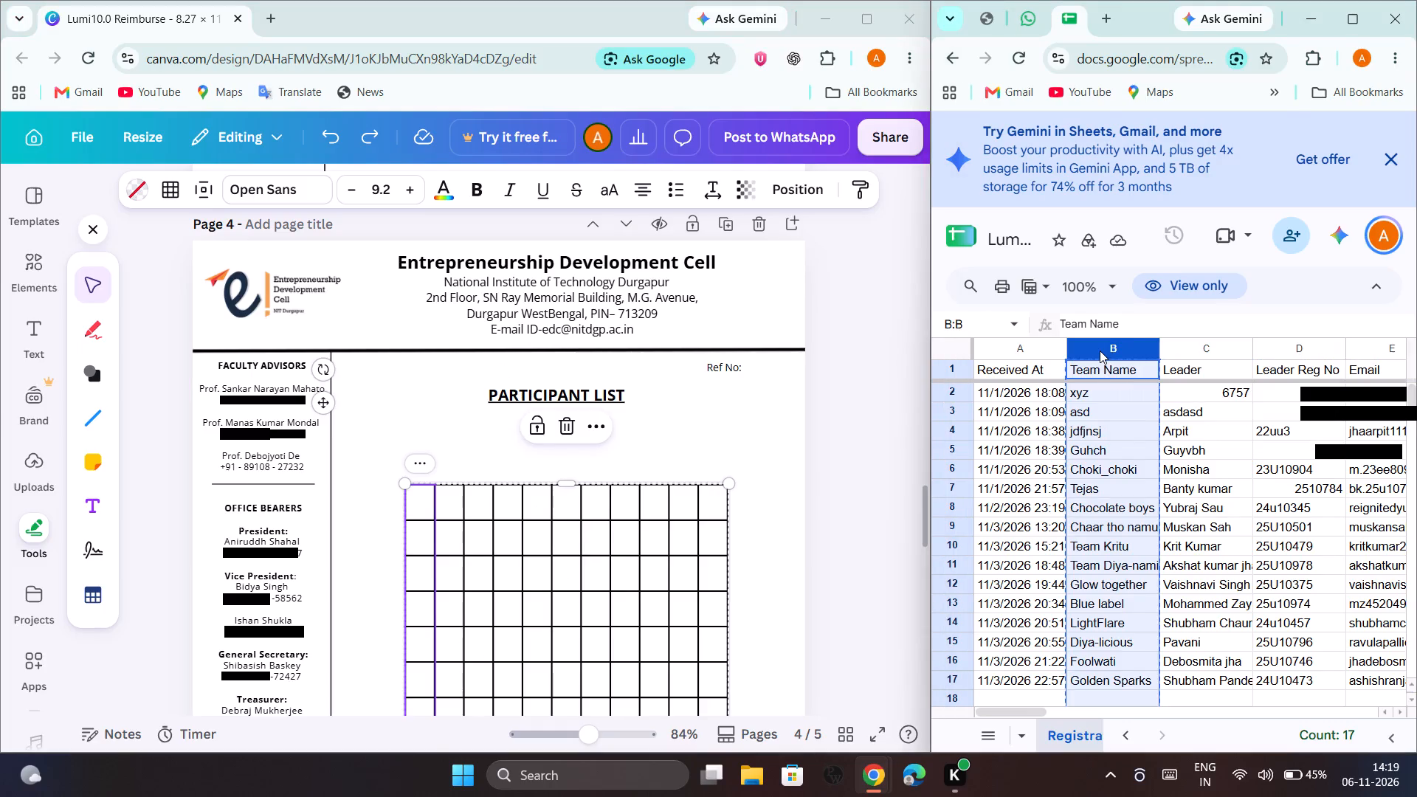
left_click(419, 470)
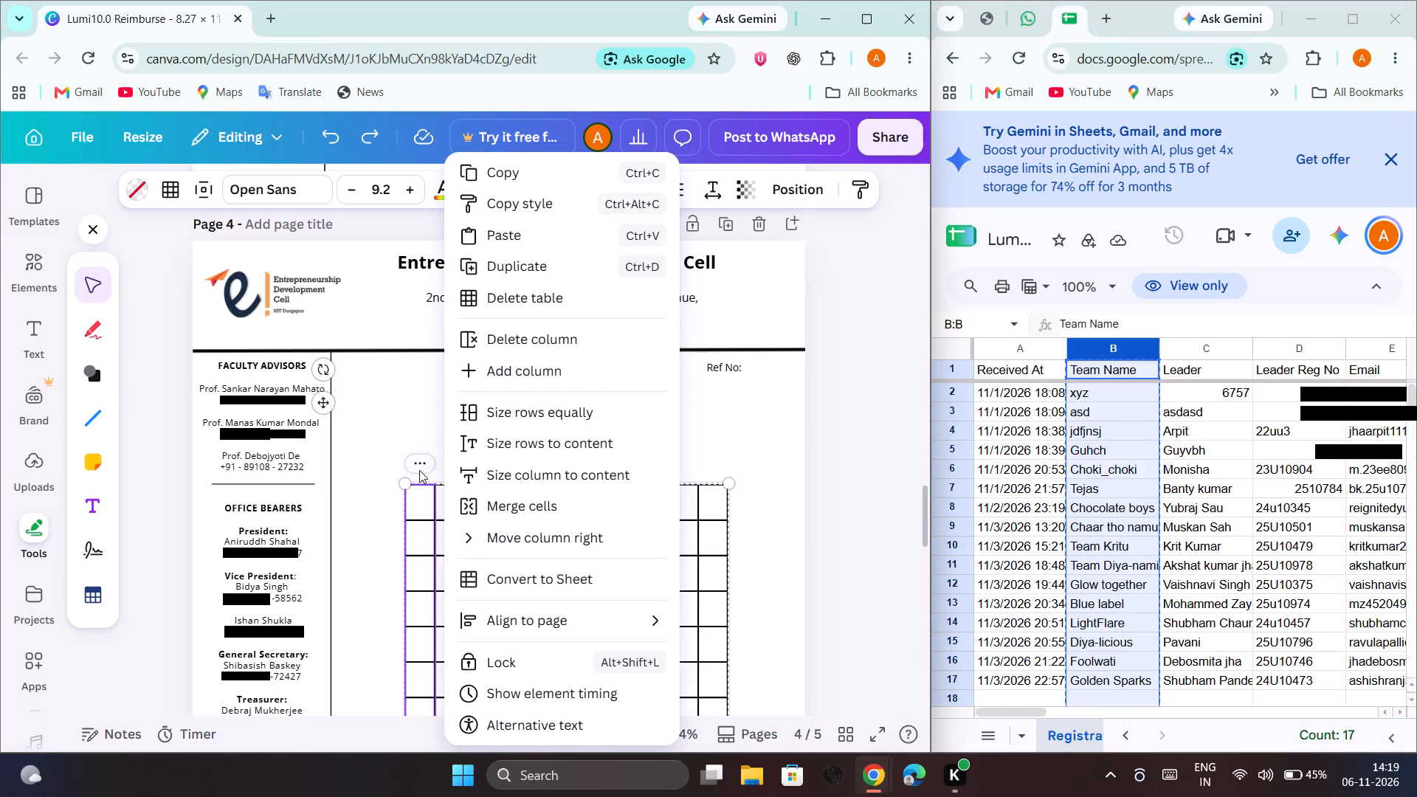
key("ctrl+v")
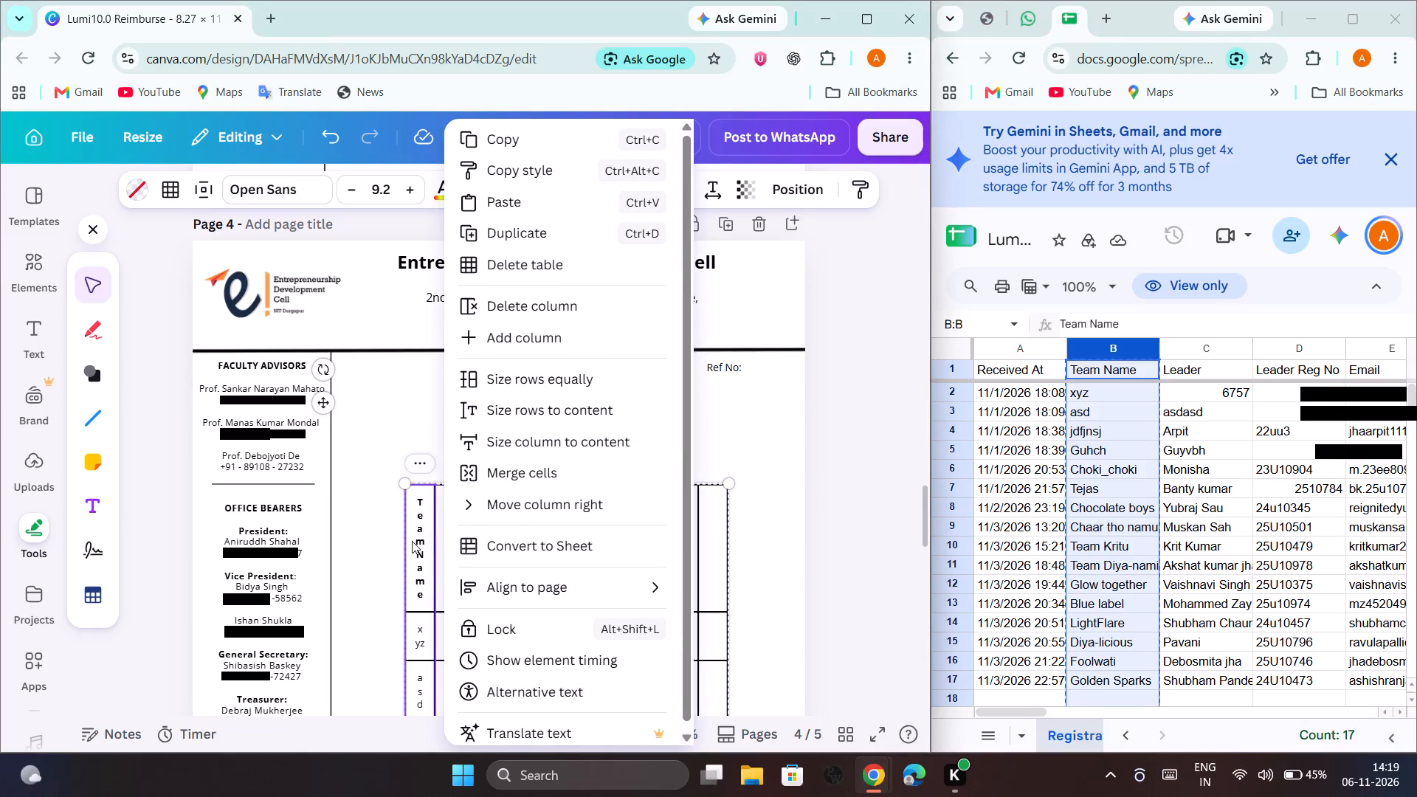
Size the participant table's Team Name column to its content.
scroll(410, 564, "down", 2)
left_click(580, 402)
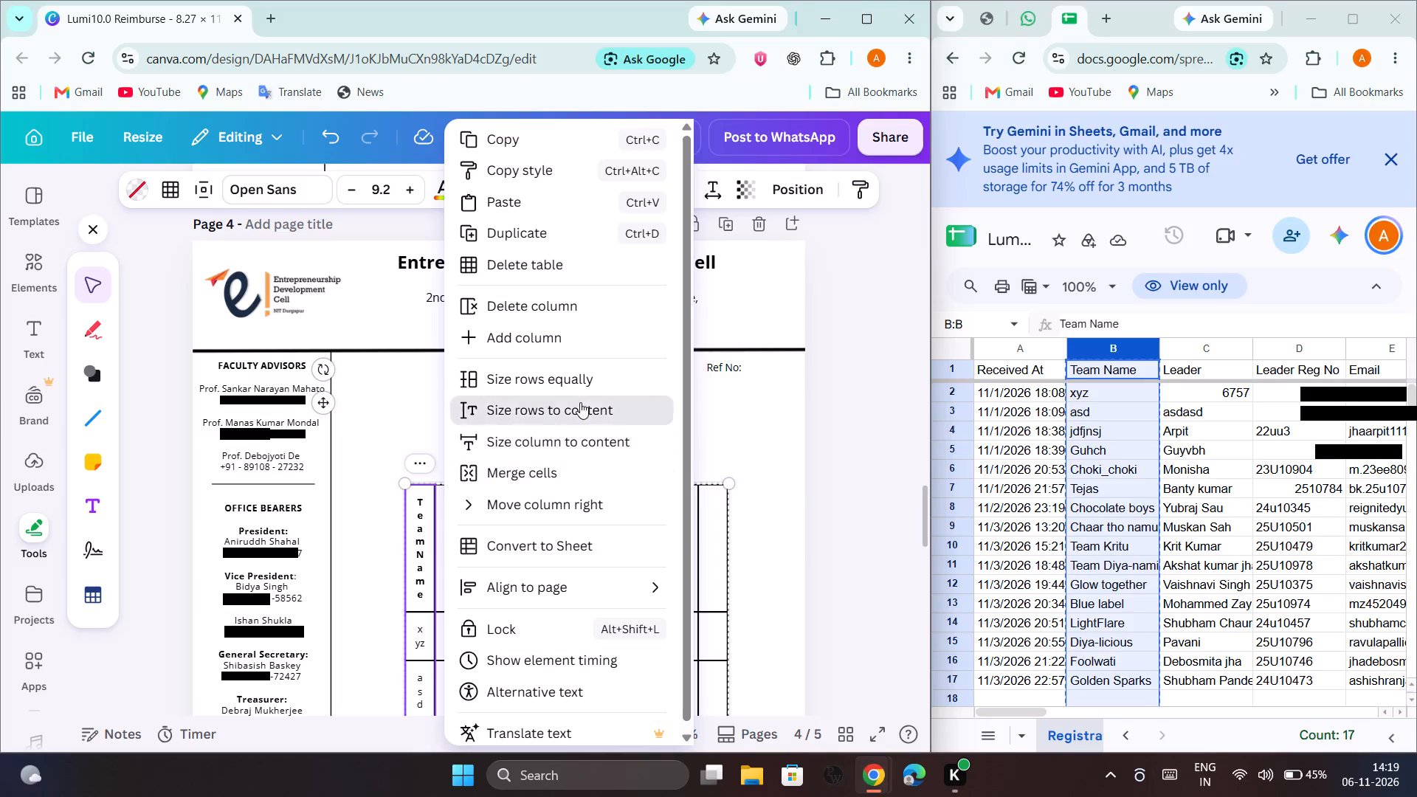
left_click(426, 460)
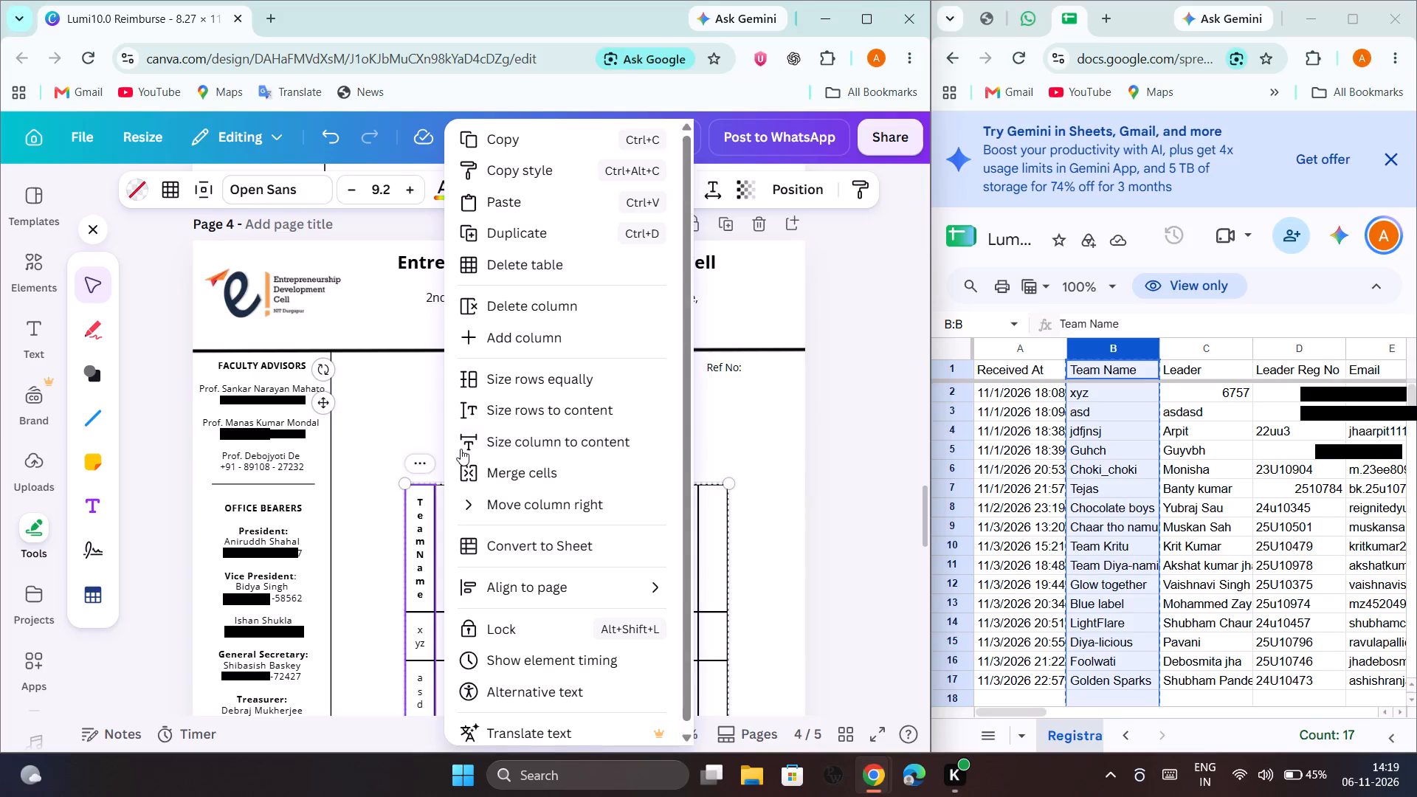
left_click(515, 433)
Delete the xyz, asd, jdfjnsj and Guhch rows beneath the Team Name header in the participant table.
scroll(487, 582, "down", 3)
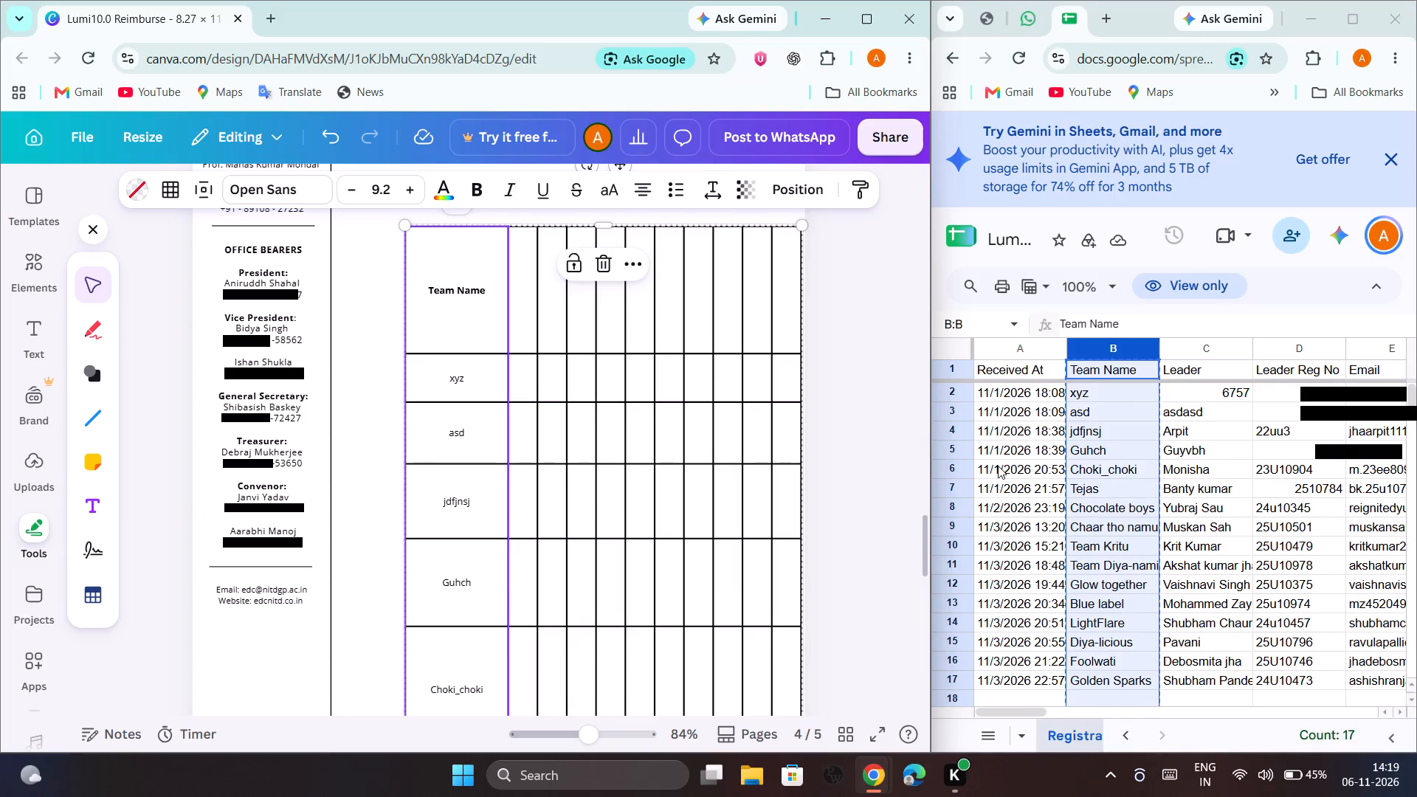
left_click(407, 379)
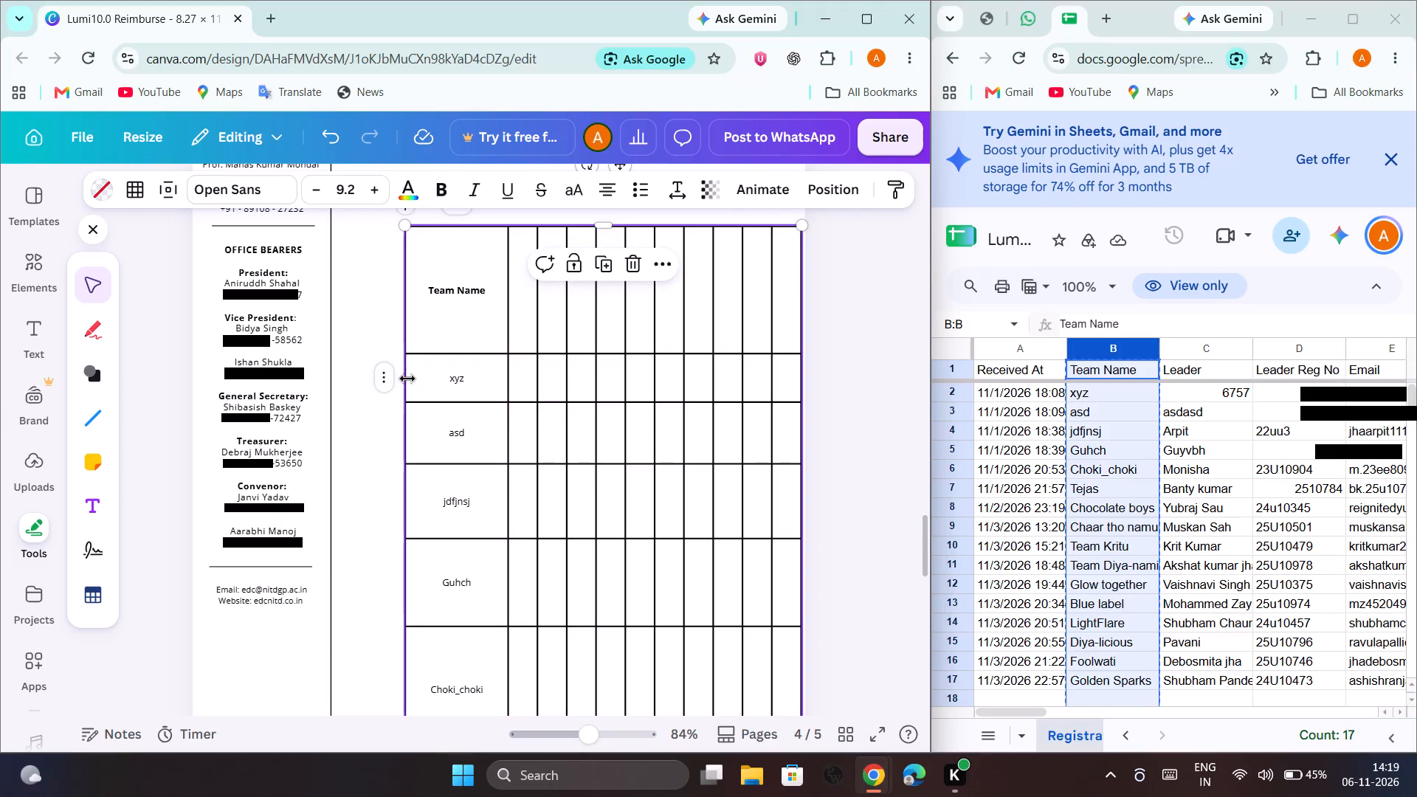
left_click(380, 381)
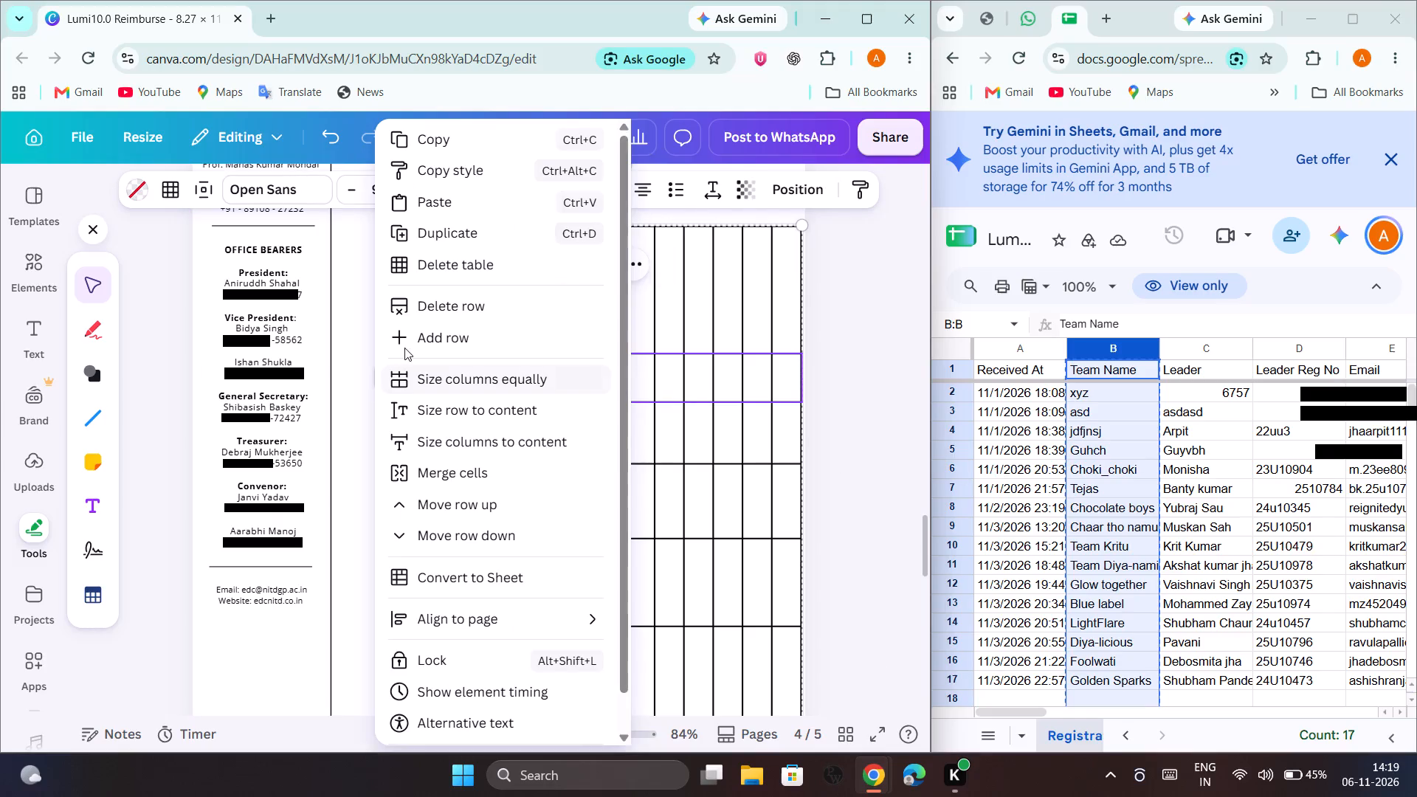
left_click(432, 305)
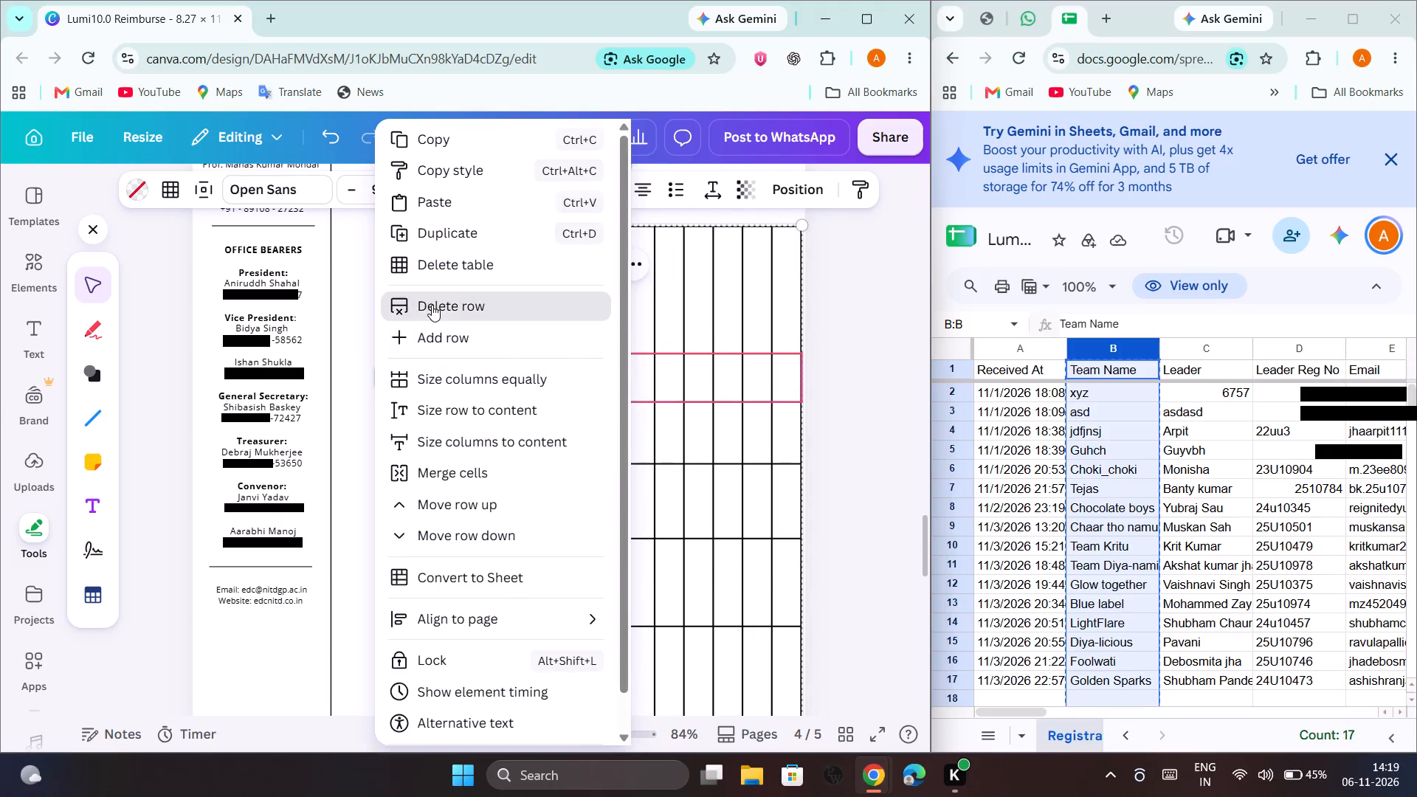
left_click(386, 388)
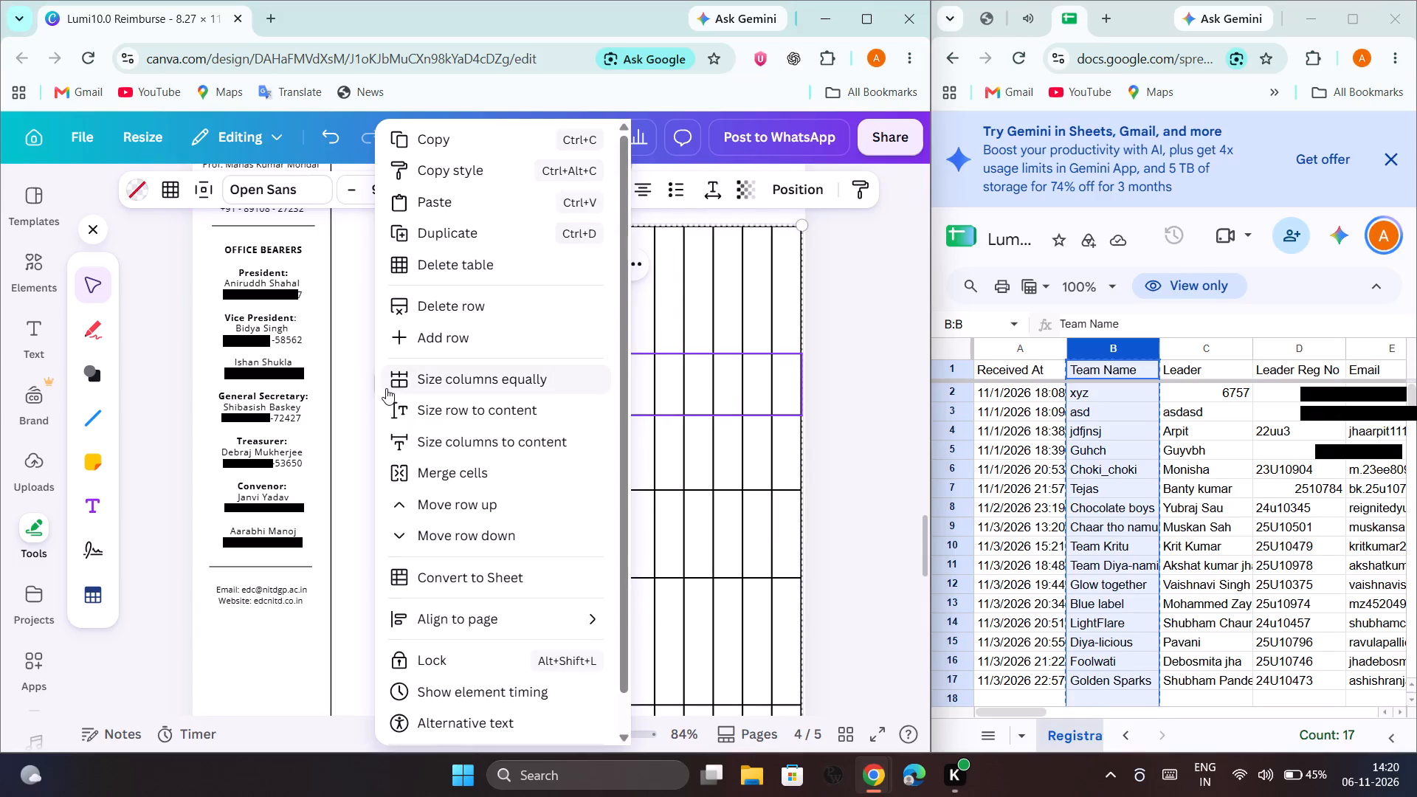
left_click(429, 305)
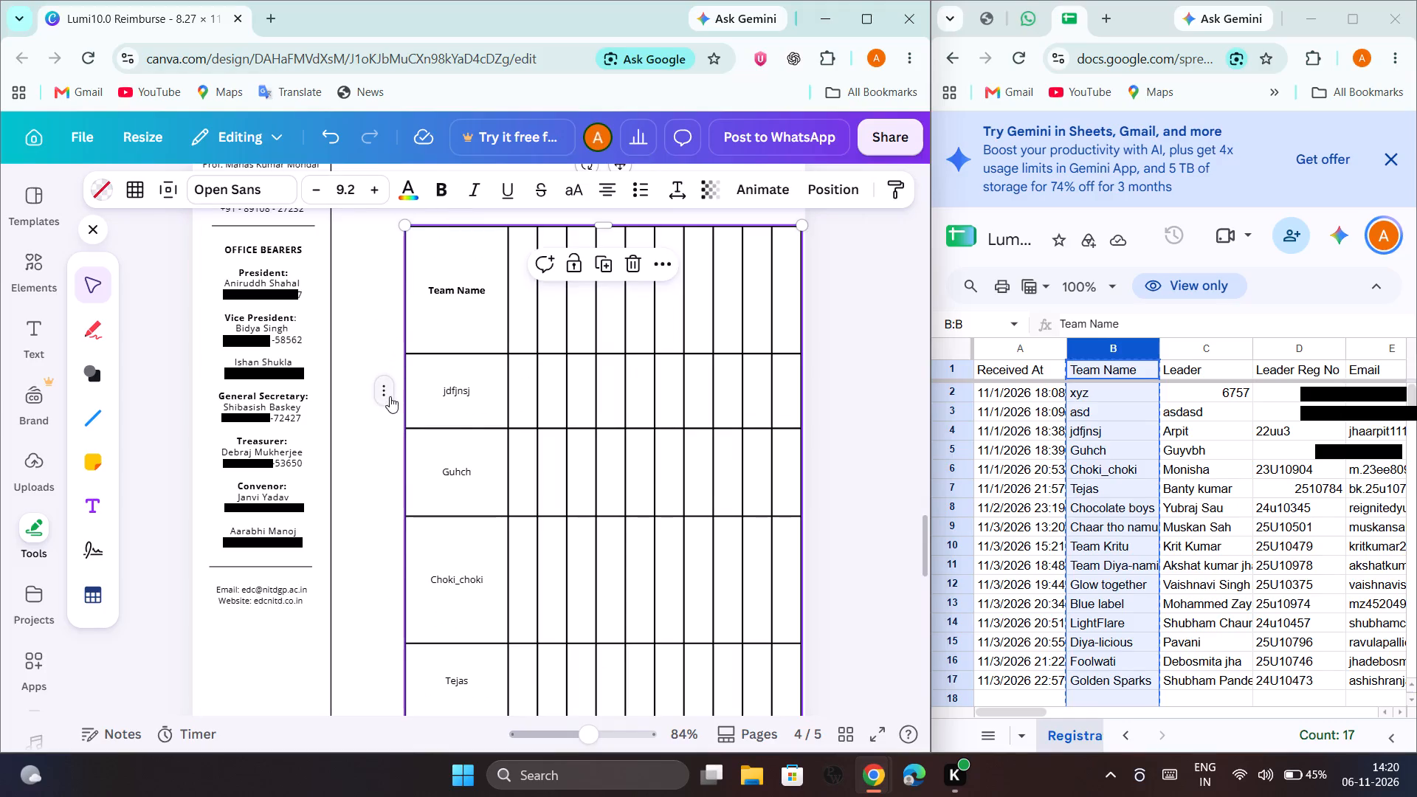
left_click(390, 396)
left_click(421, 311)
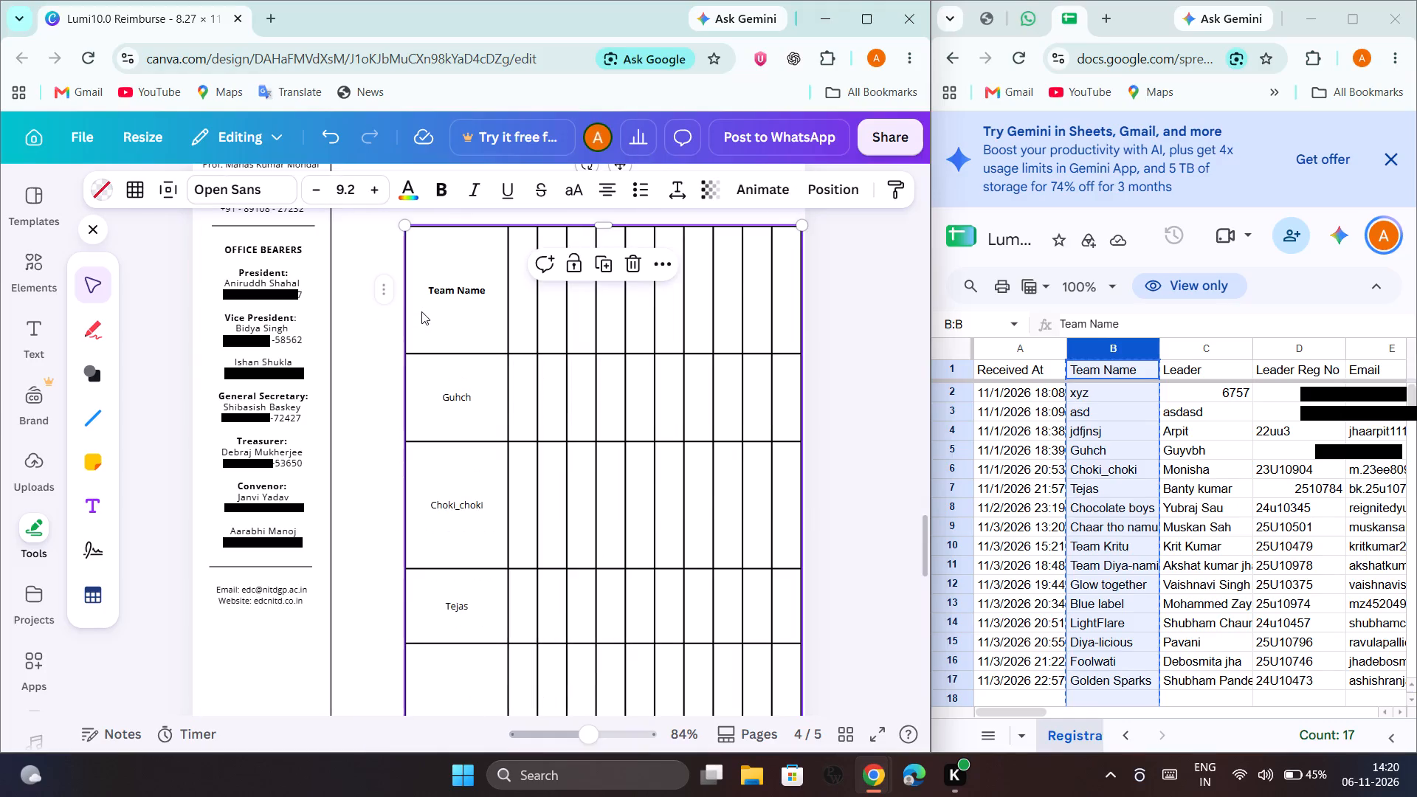
left_click(387, 405)
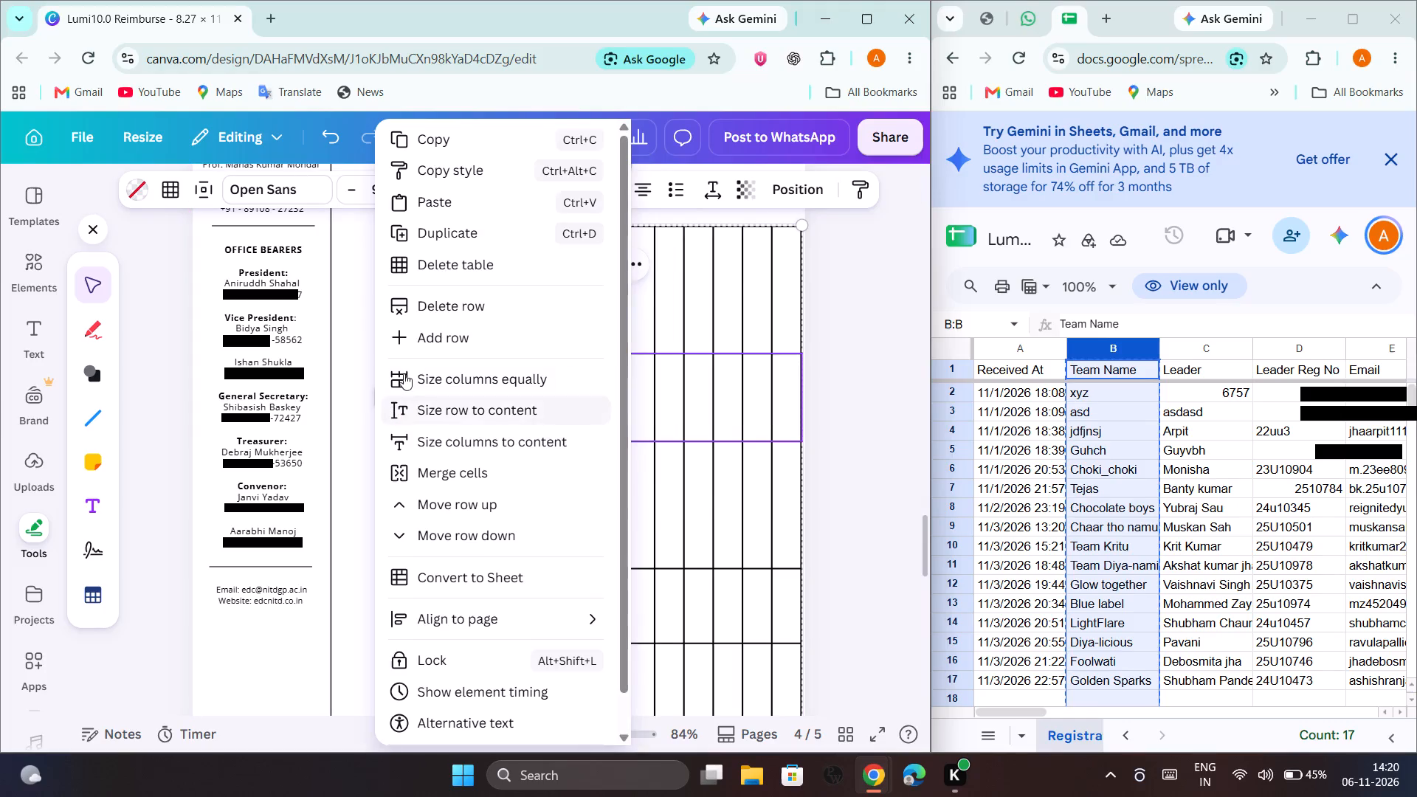
left_click(435, 308)
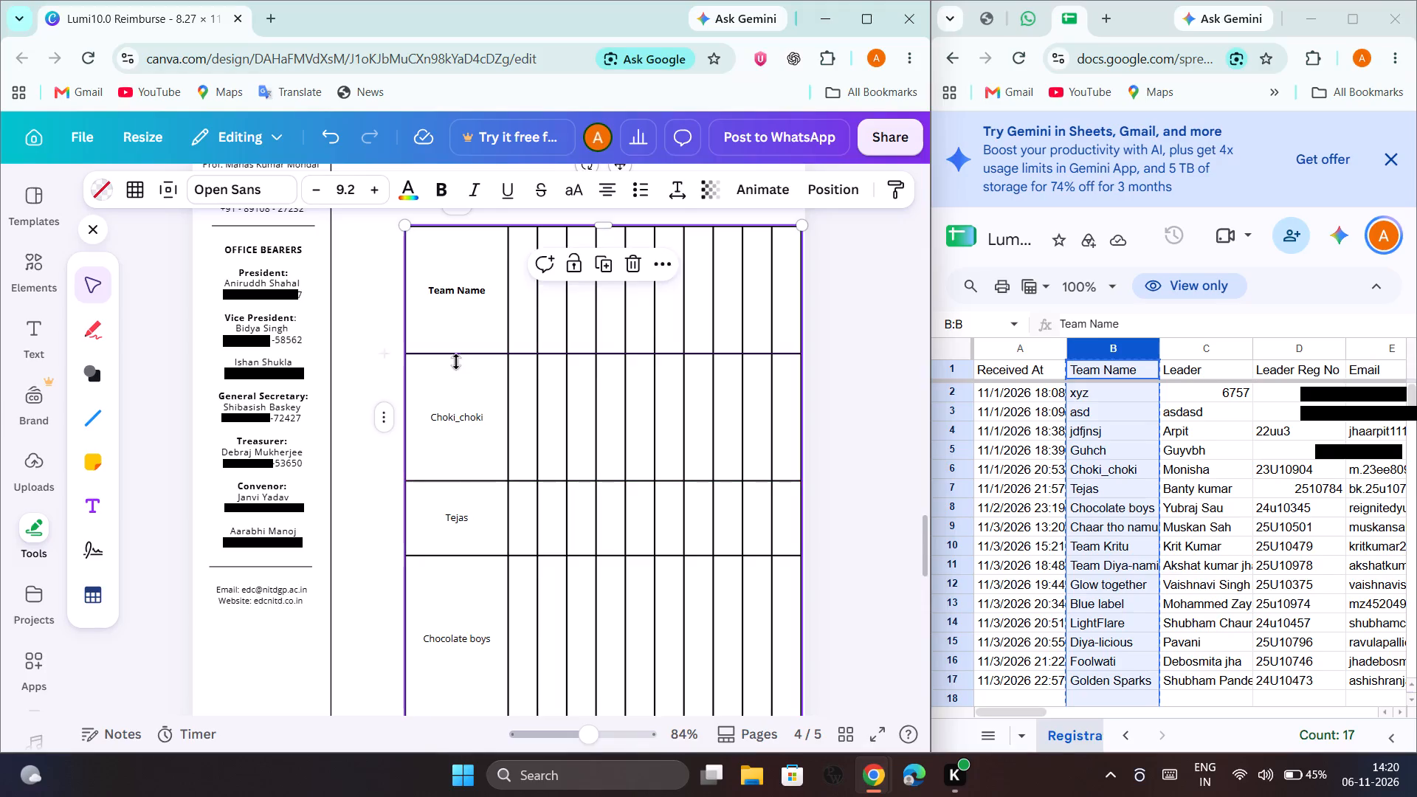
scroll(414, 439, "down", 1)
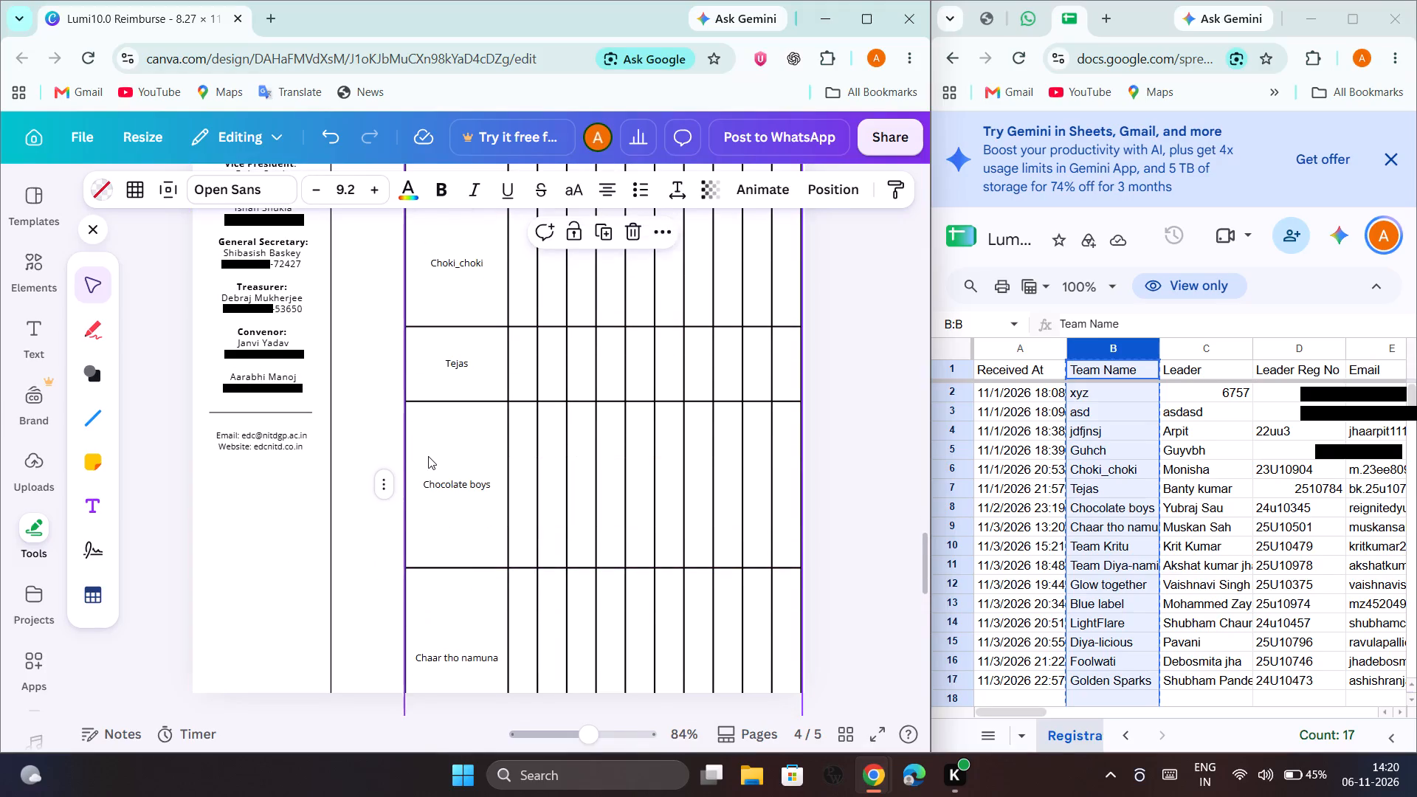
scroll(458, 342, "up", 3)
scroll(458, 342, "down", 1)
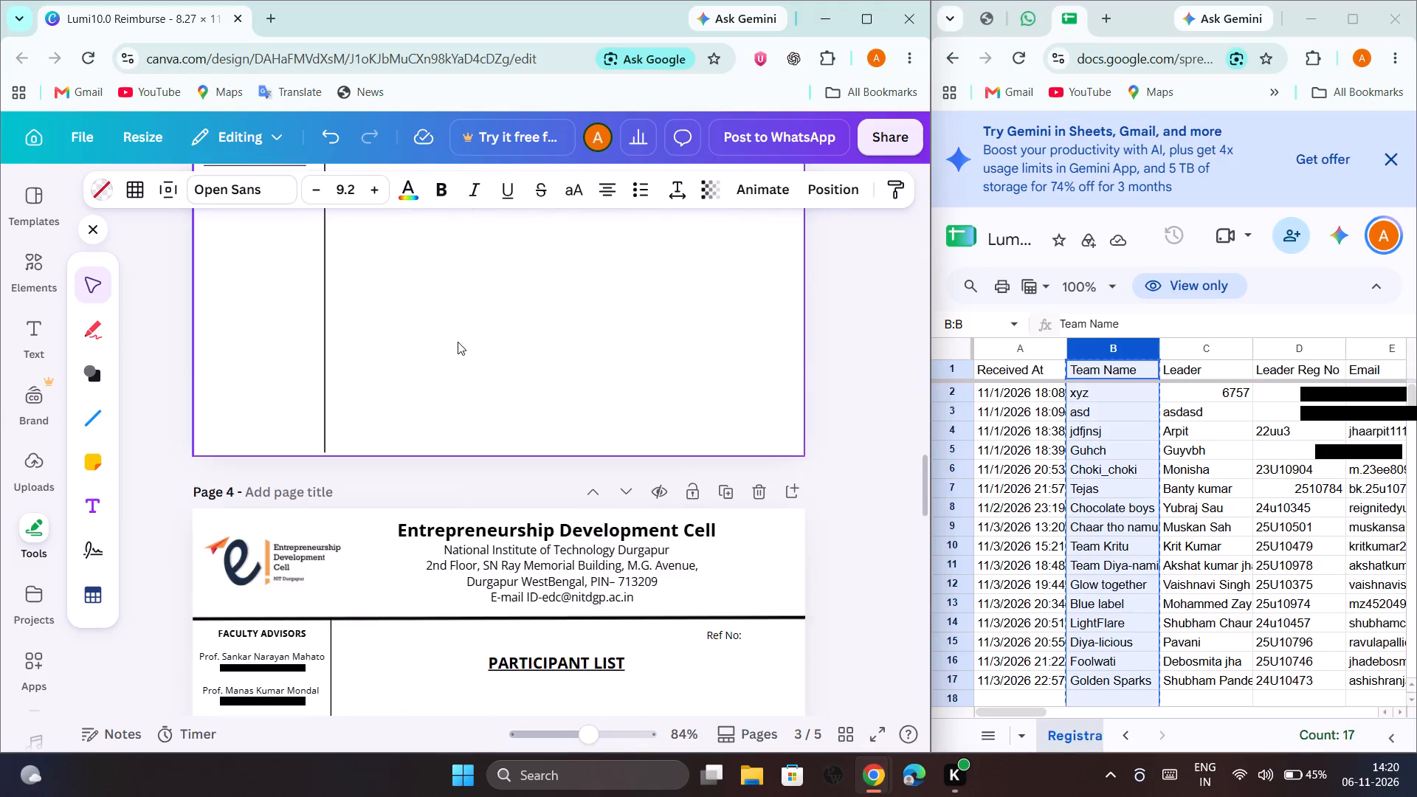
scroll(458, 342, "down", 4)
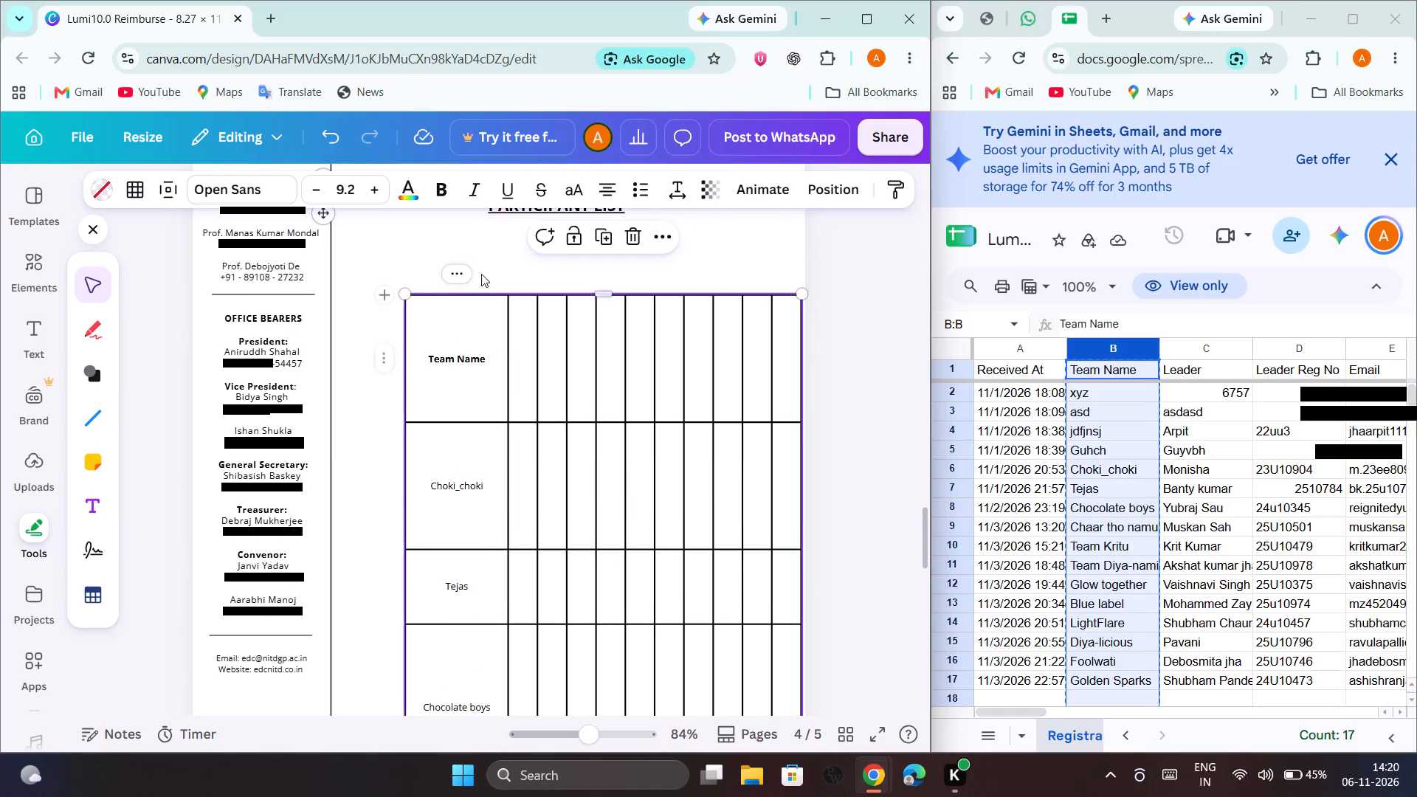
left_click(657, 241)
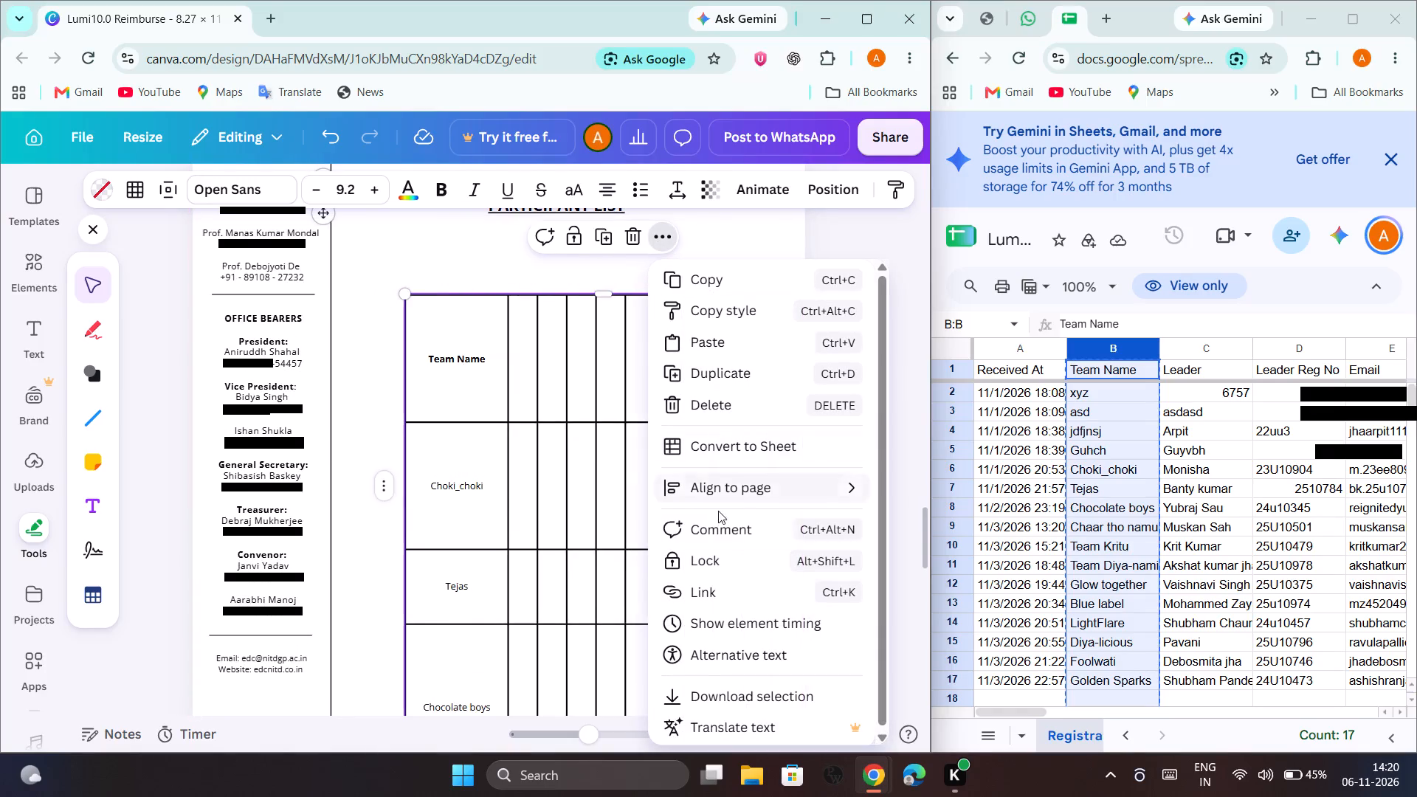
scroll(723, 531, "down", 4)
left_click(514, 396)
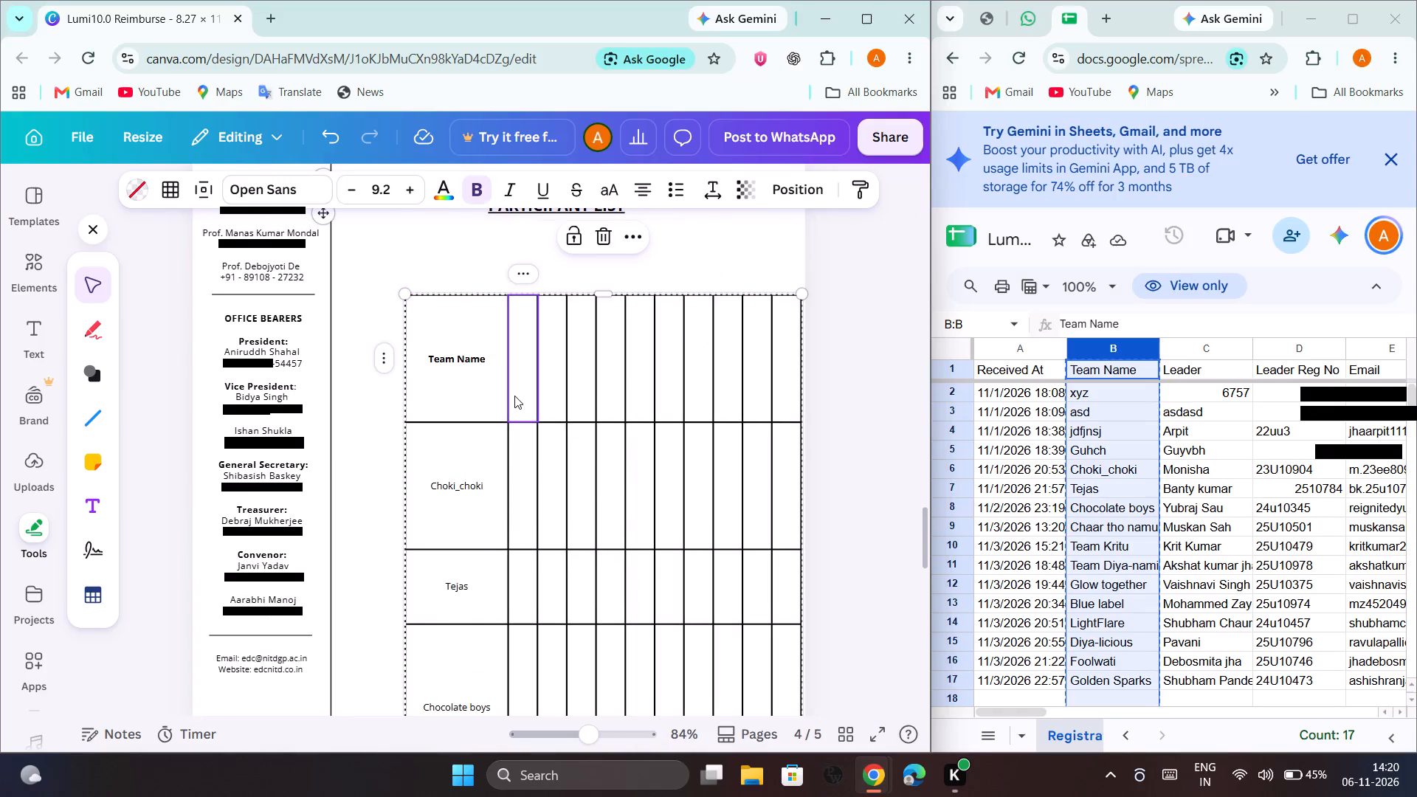
Set the cell spacing of page 4's participant table to 0.
left_click(474, 382)
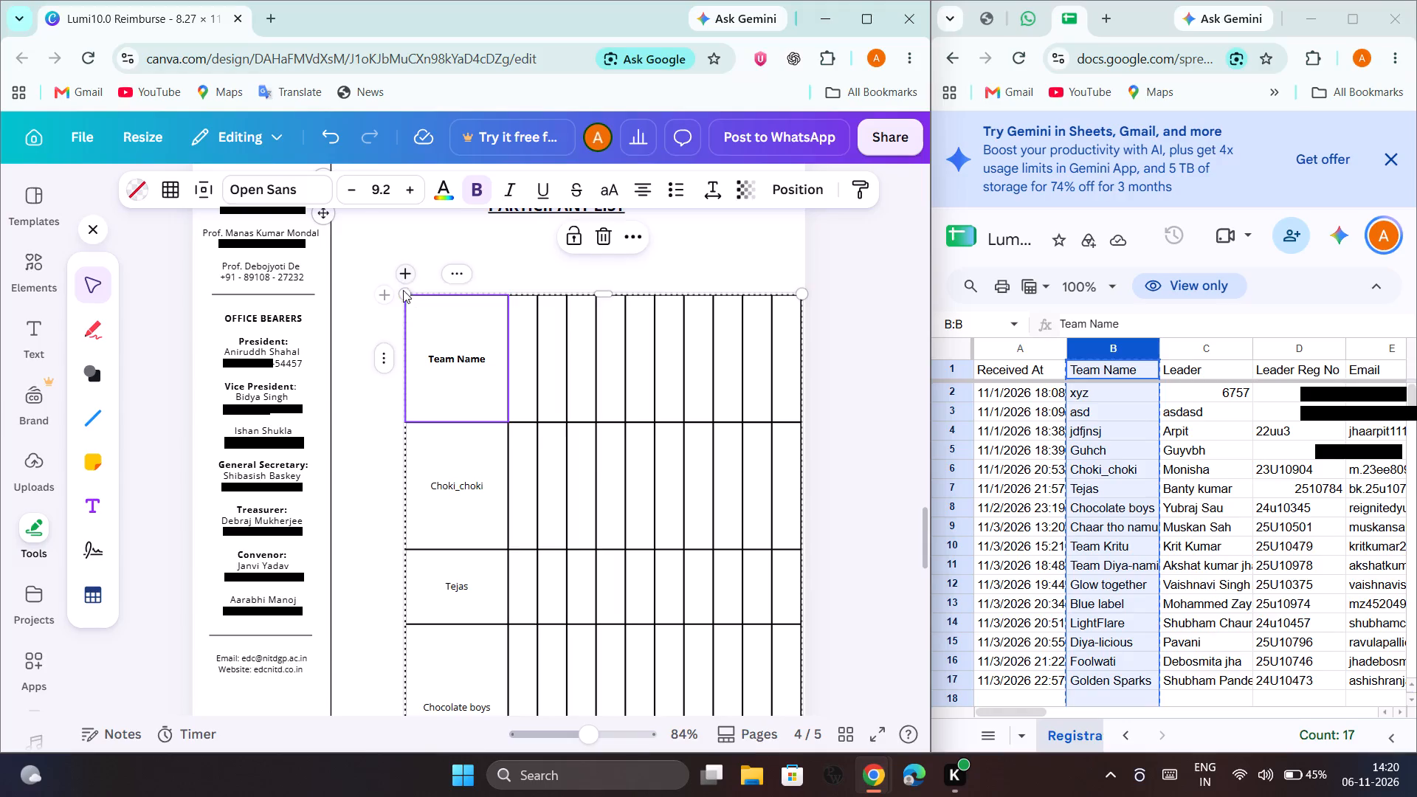
left_click(403, 291)
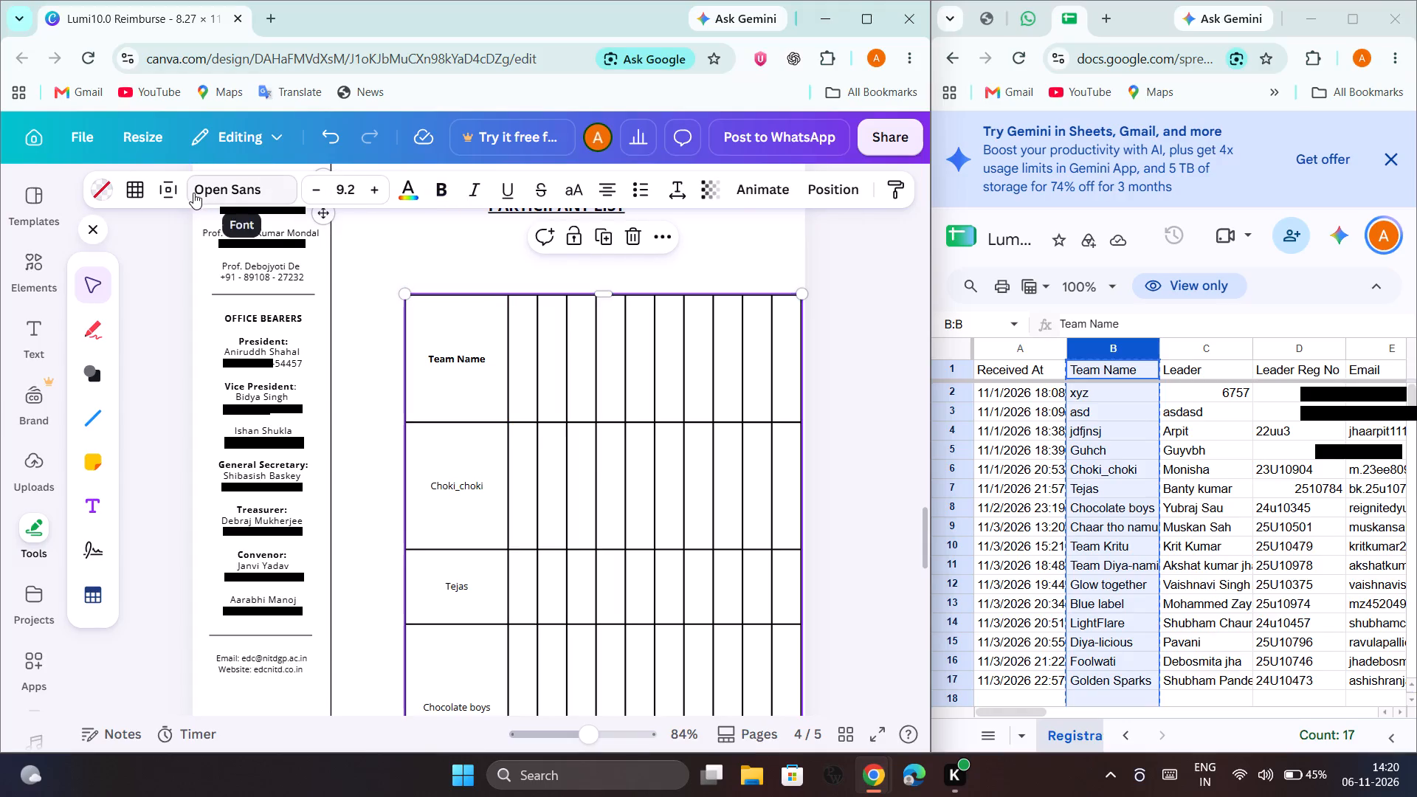
left_click(165, 190)
left_click_drag(168, 337, 3, 321)
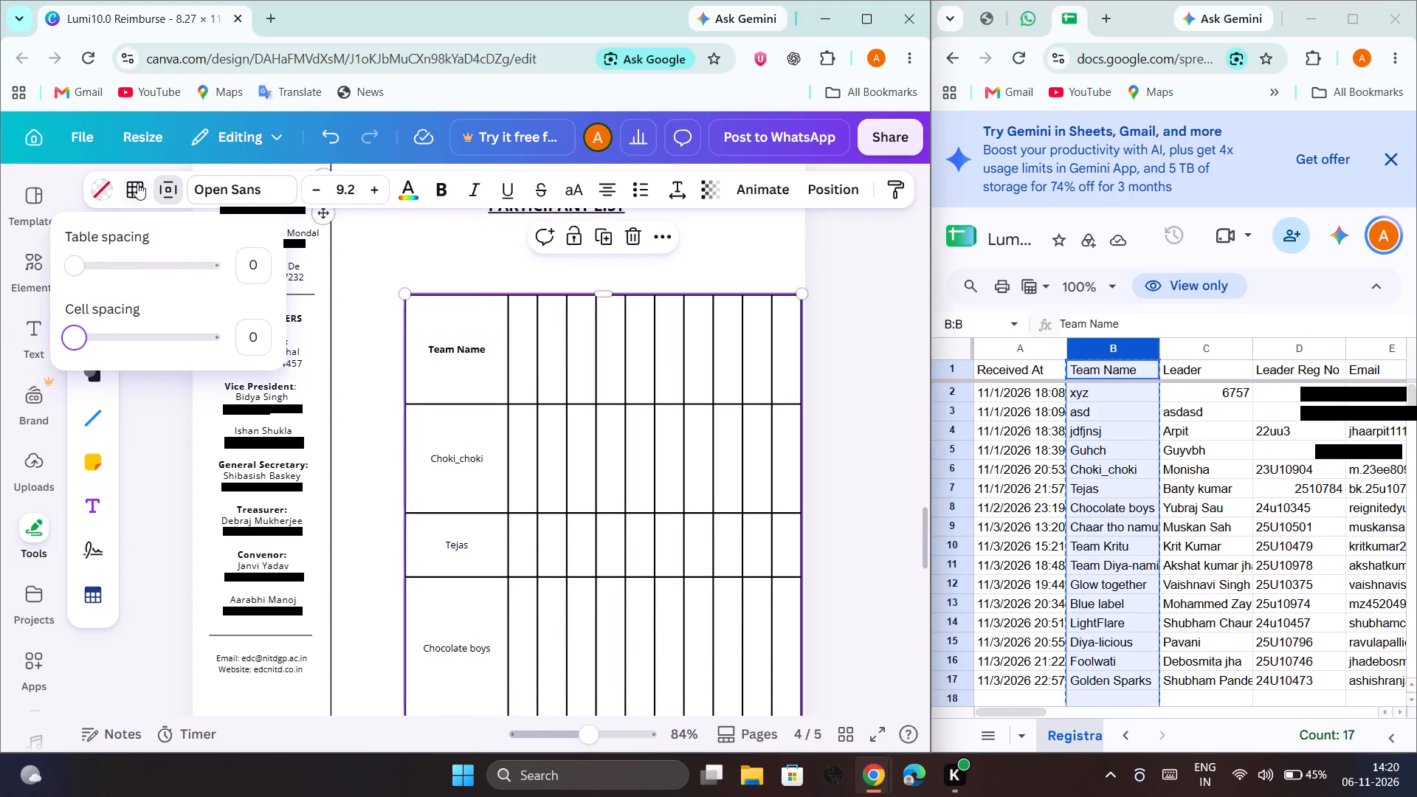
Size all columns of the participant table equally.
scroll(471, 464, "down", 1)
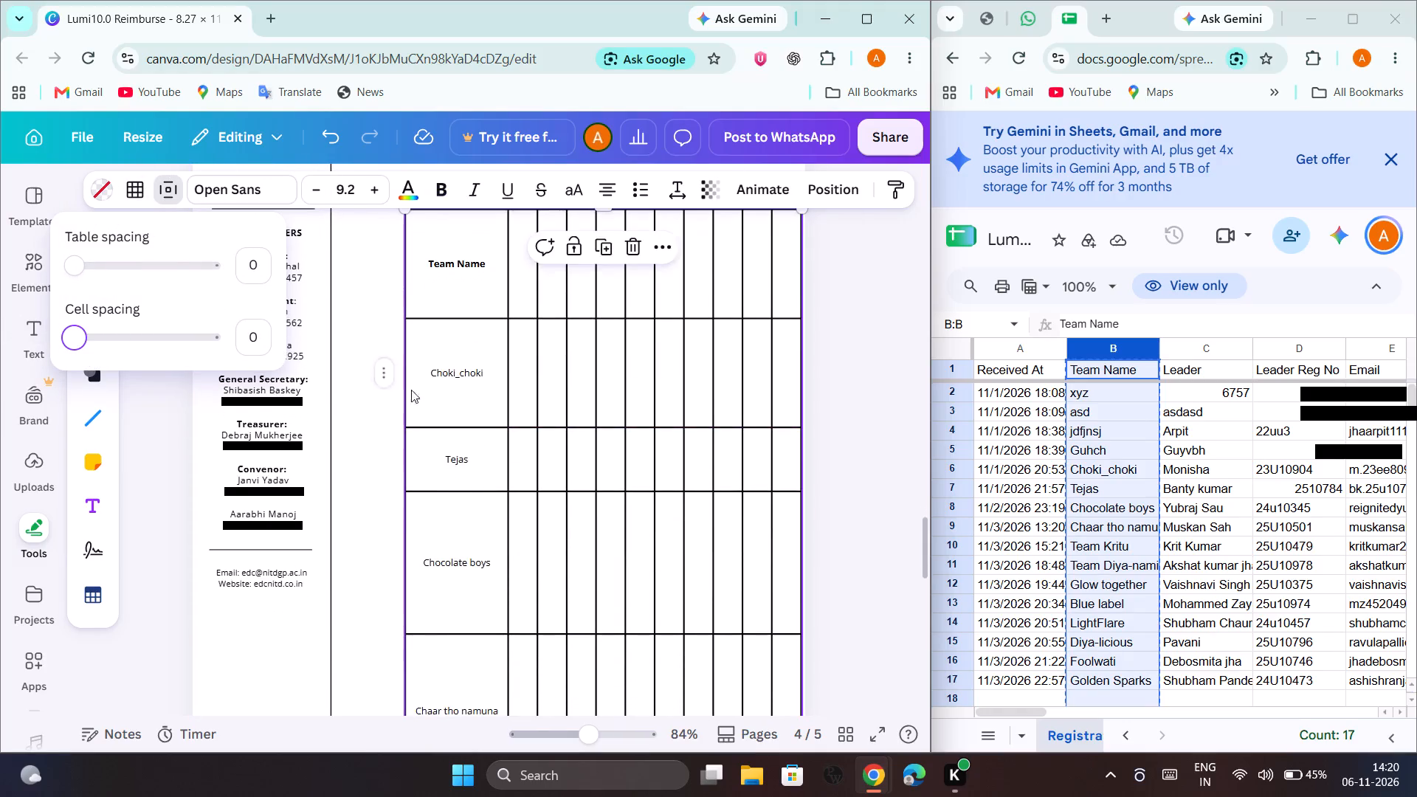
left_click(386, 376)
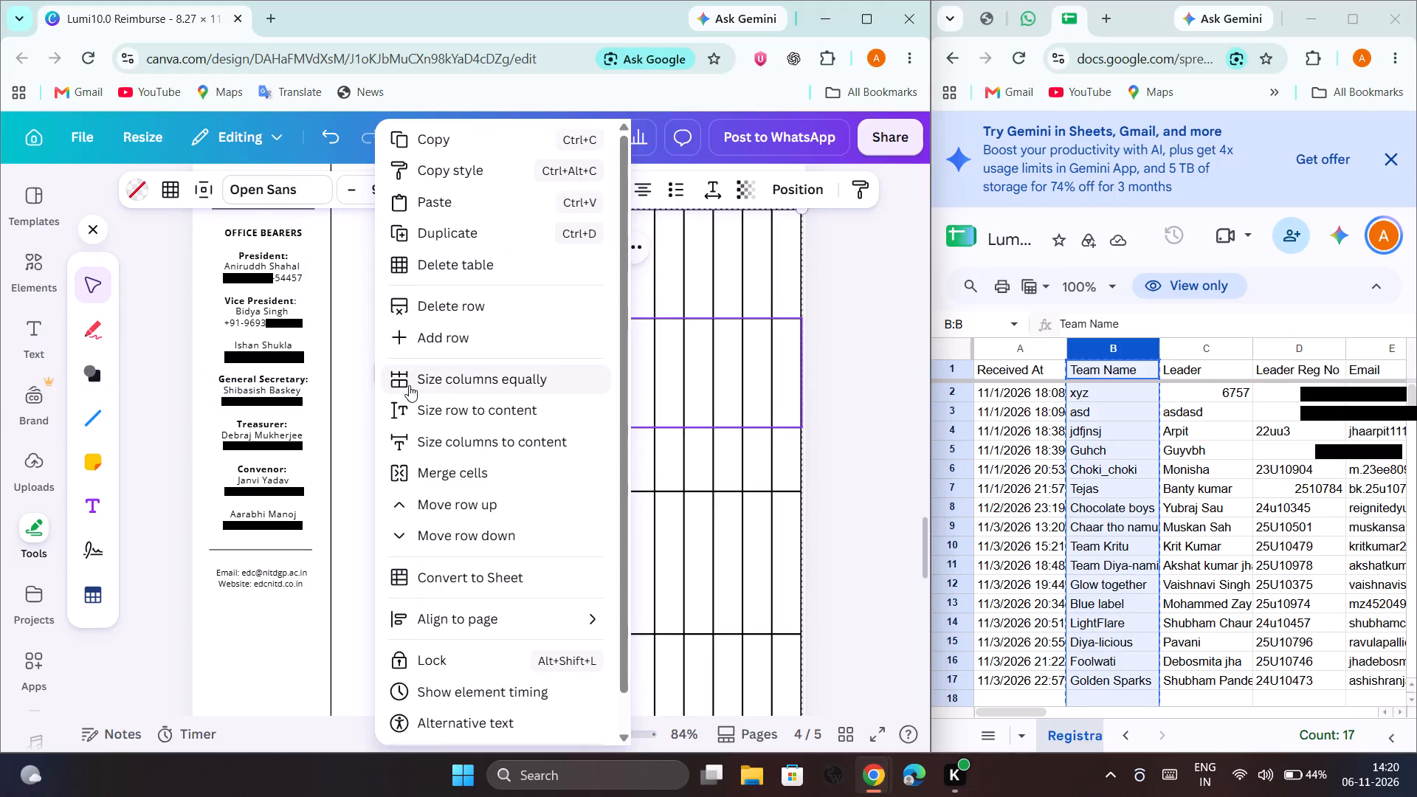
left_click(418, 370)
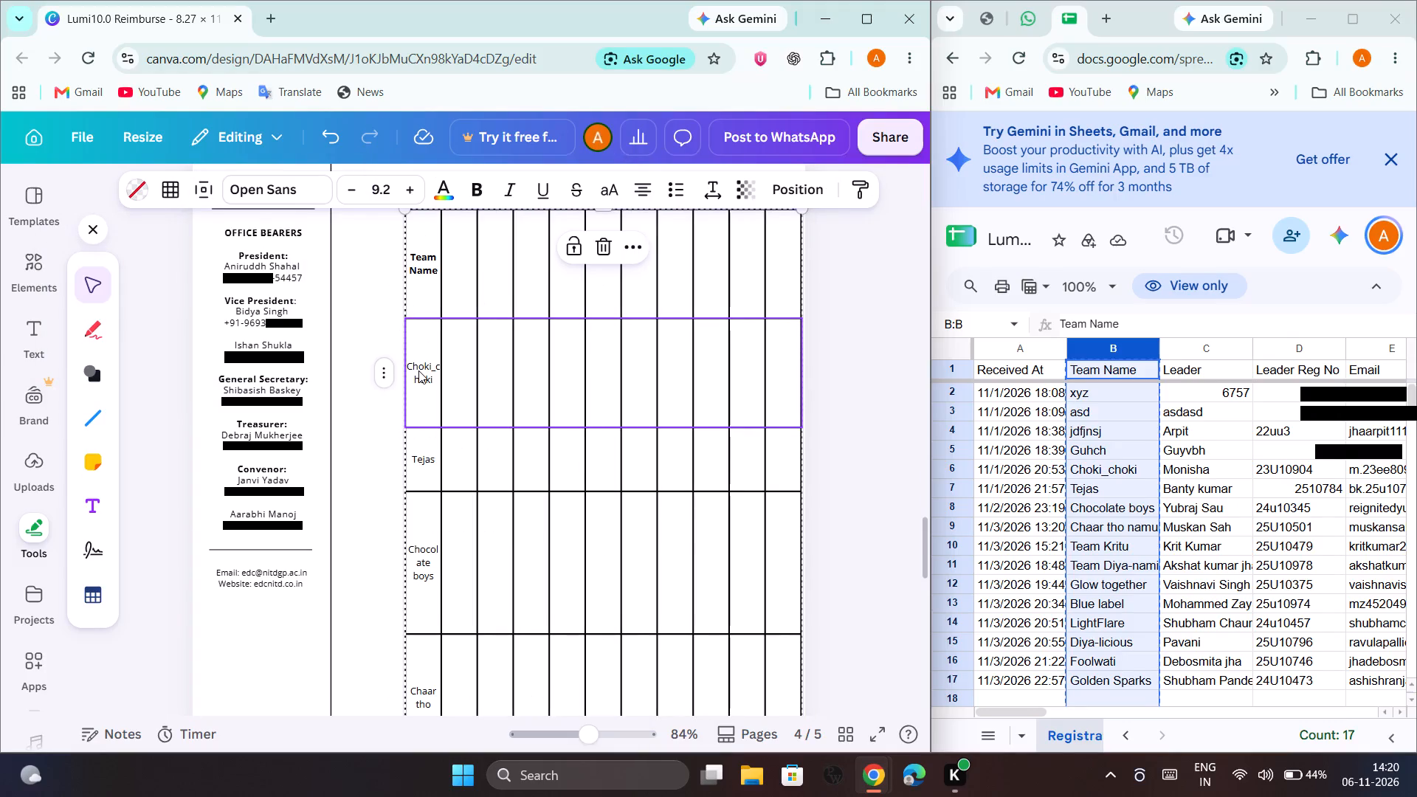
Size all rows of the participant table equally.
scroll(418, 370, "down", 1)
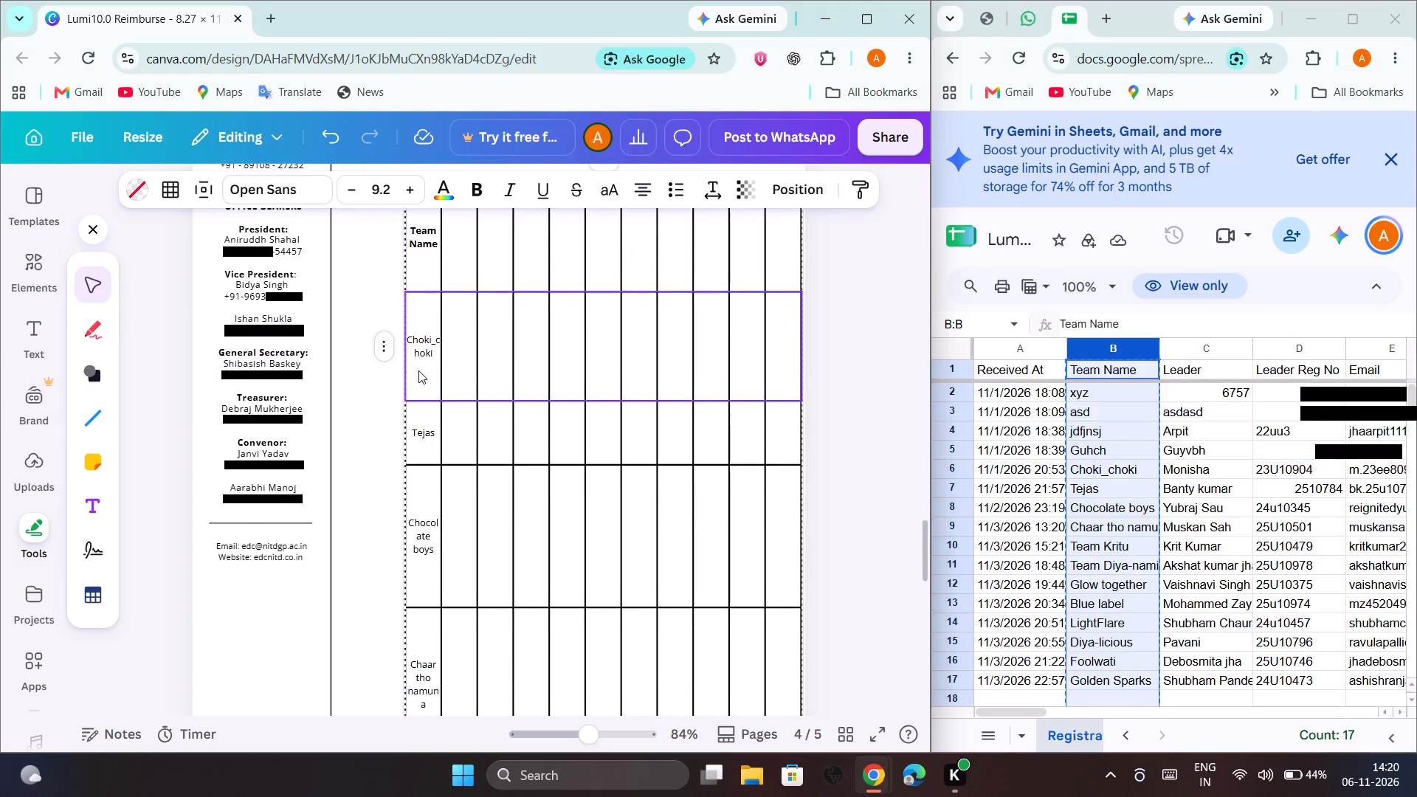
scroll(418, 370, "down", 1)
scroll(418, 370, "up", 1)
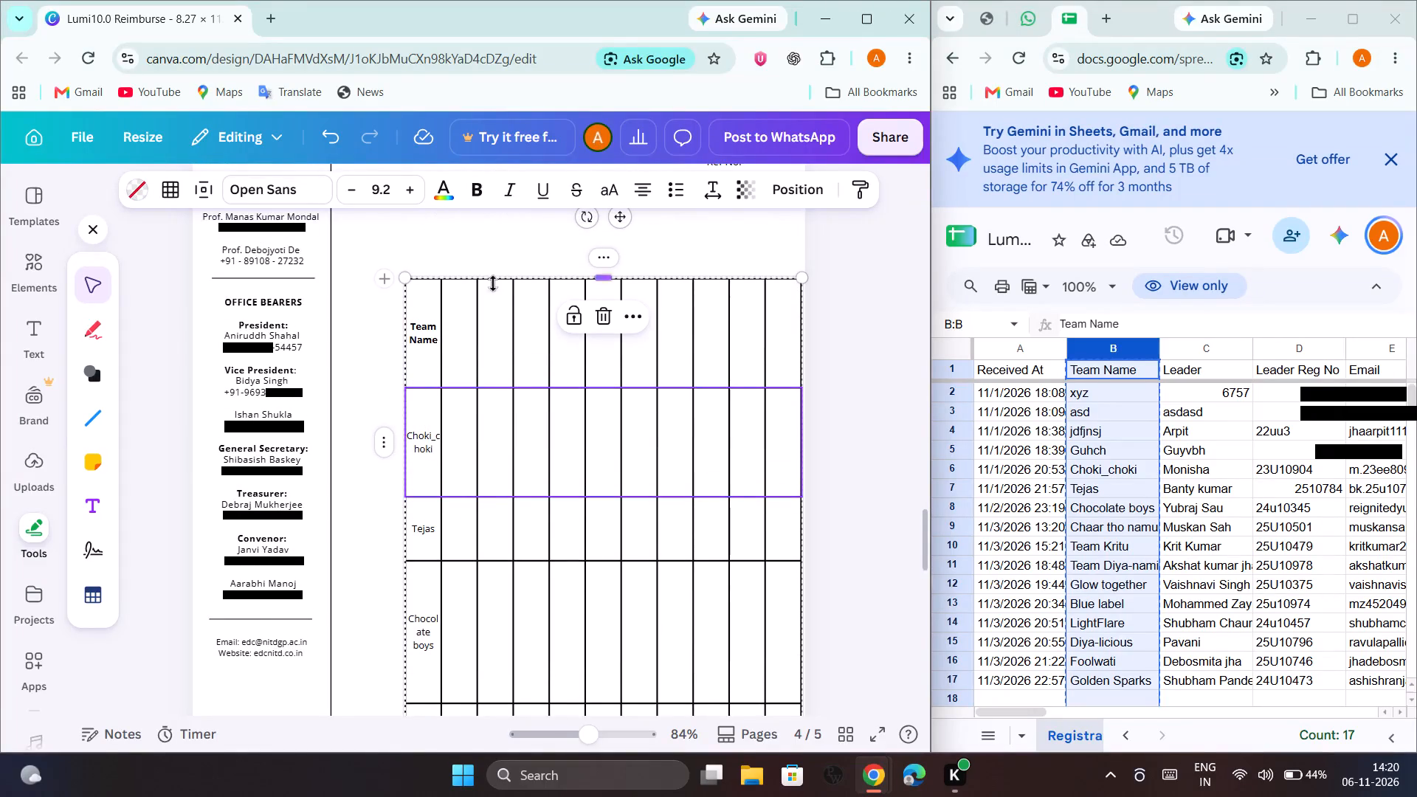
left_click(422, 280)
left_click(438, 259)
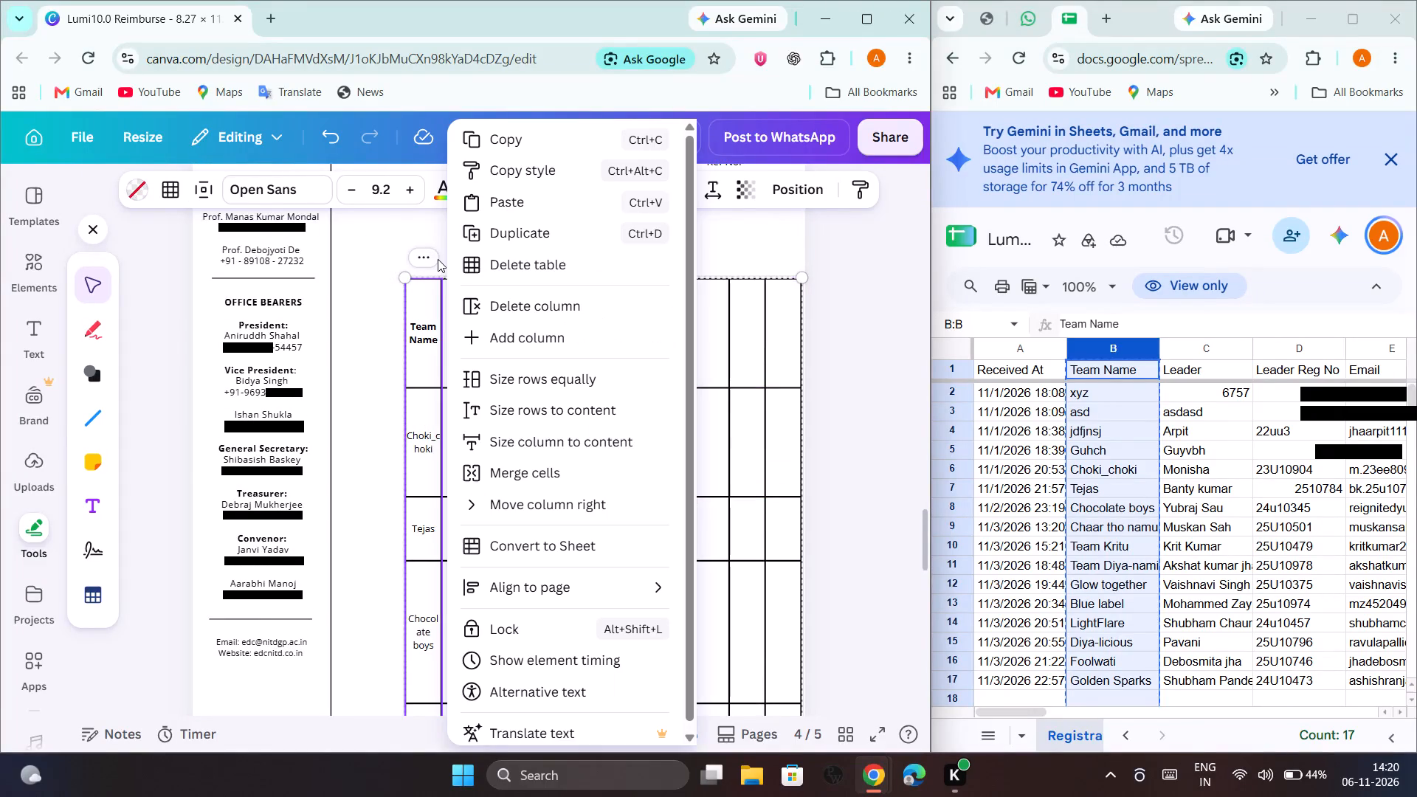
left_click(519, 370)
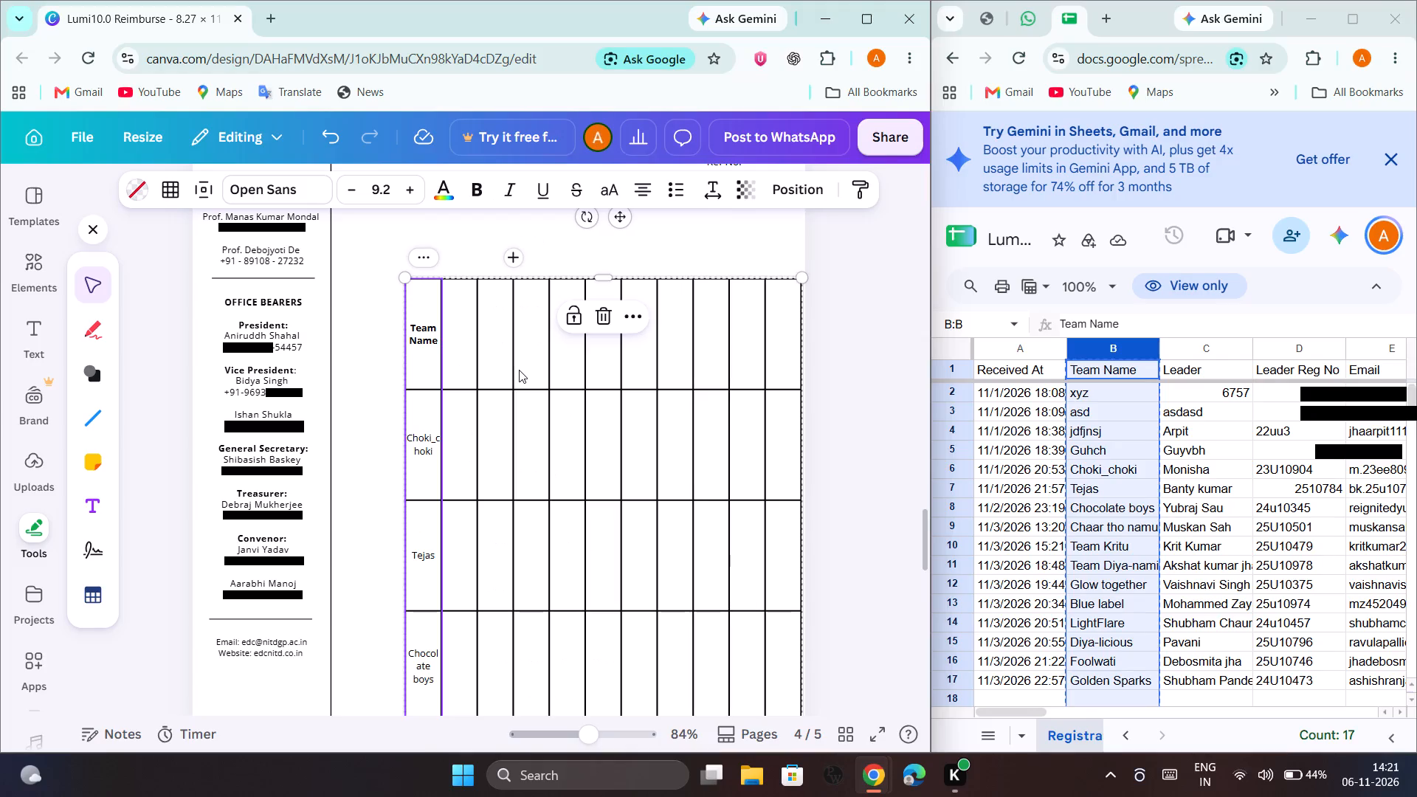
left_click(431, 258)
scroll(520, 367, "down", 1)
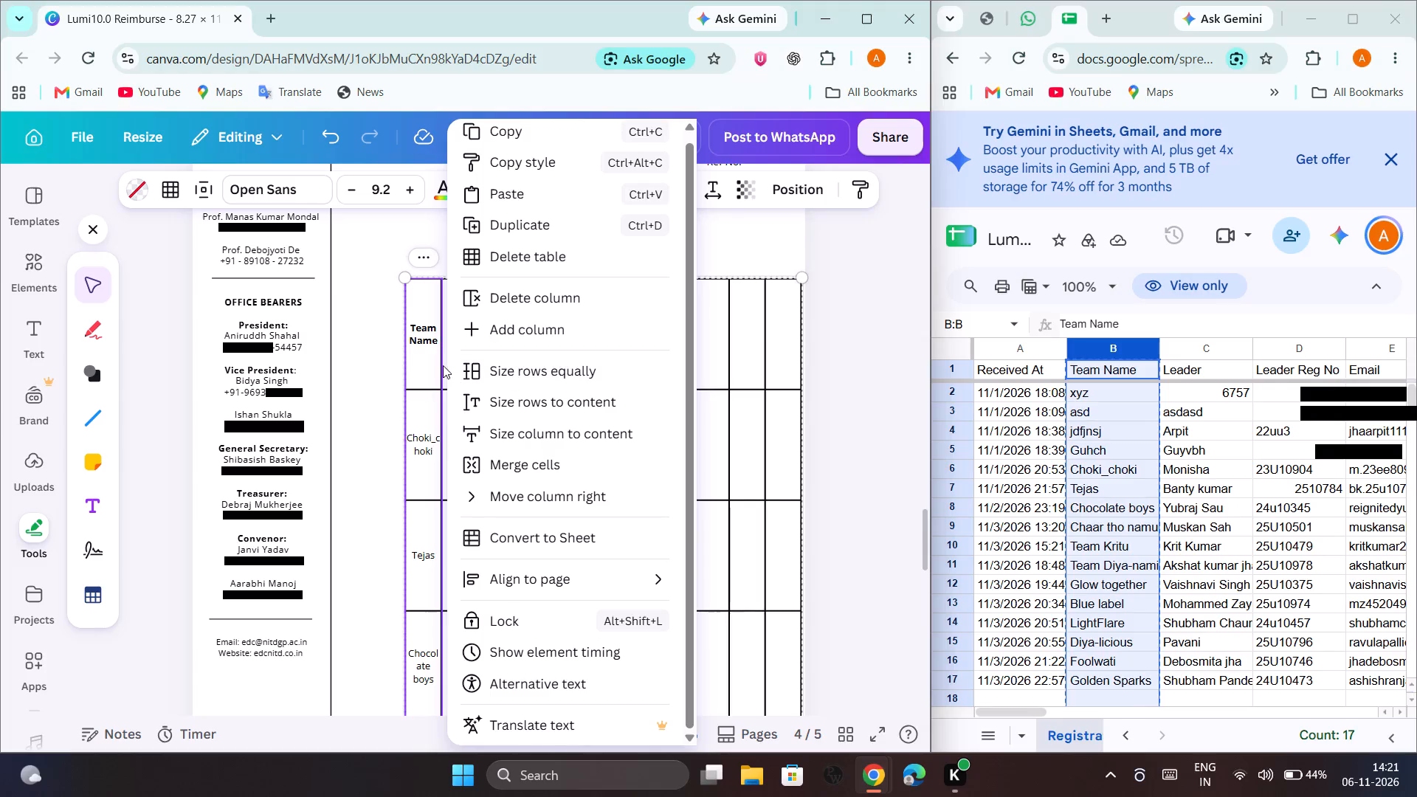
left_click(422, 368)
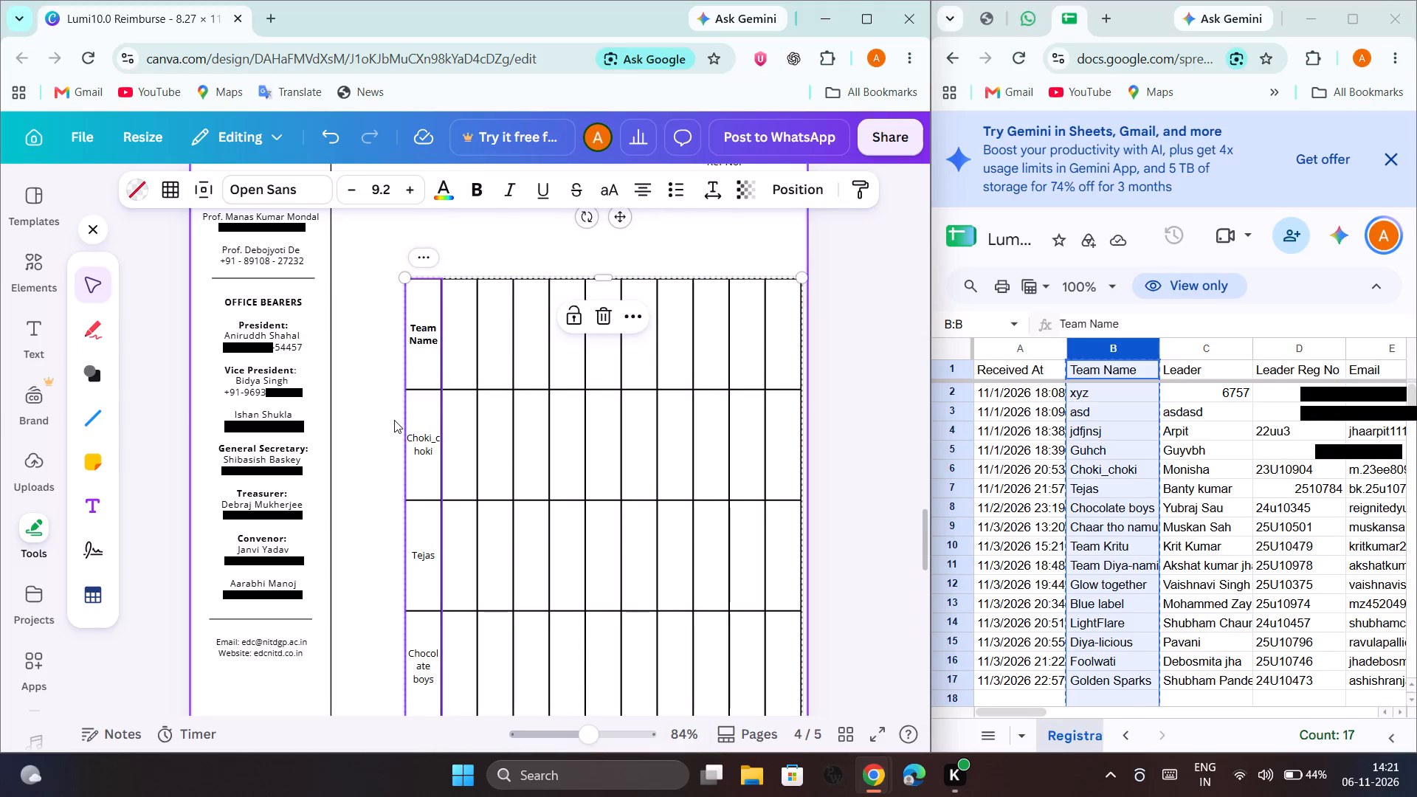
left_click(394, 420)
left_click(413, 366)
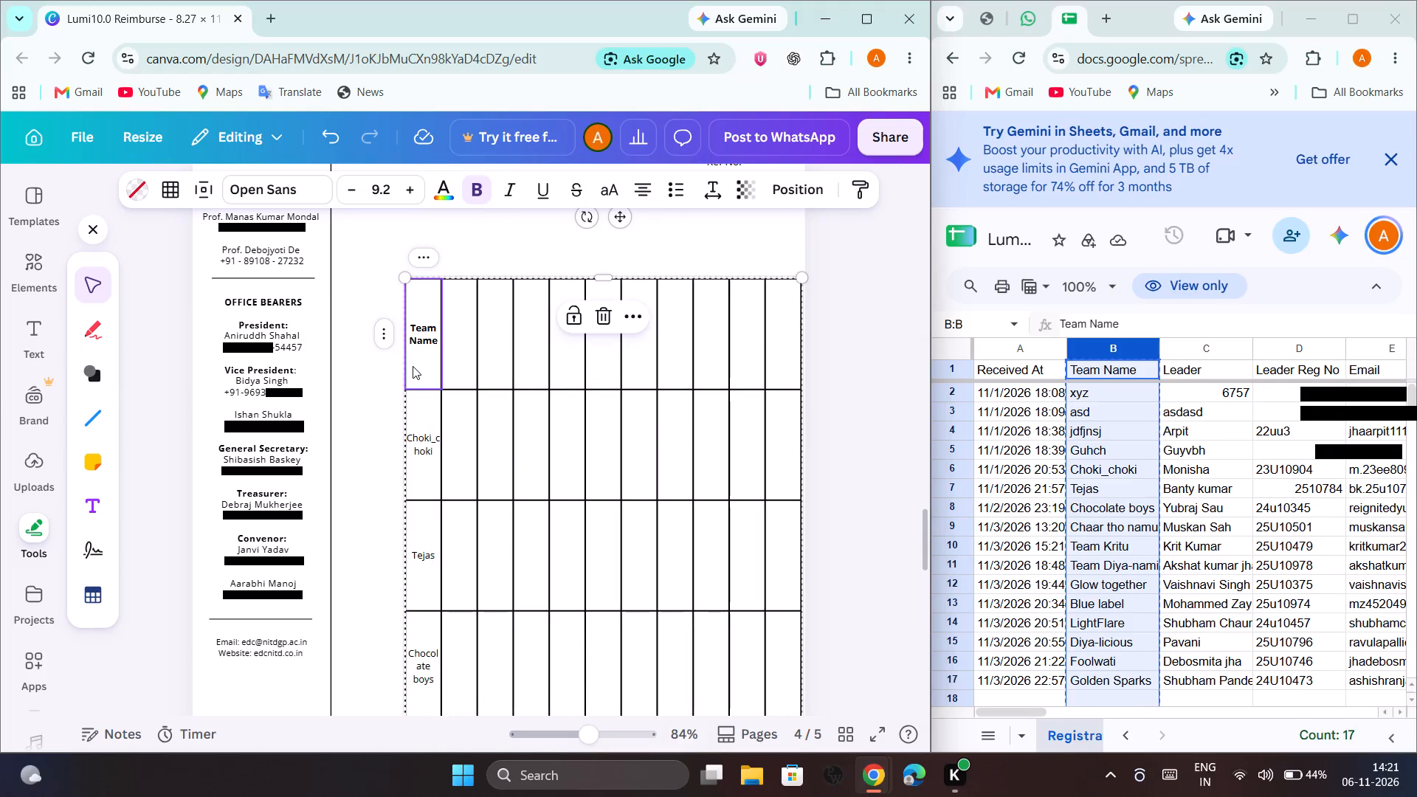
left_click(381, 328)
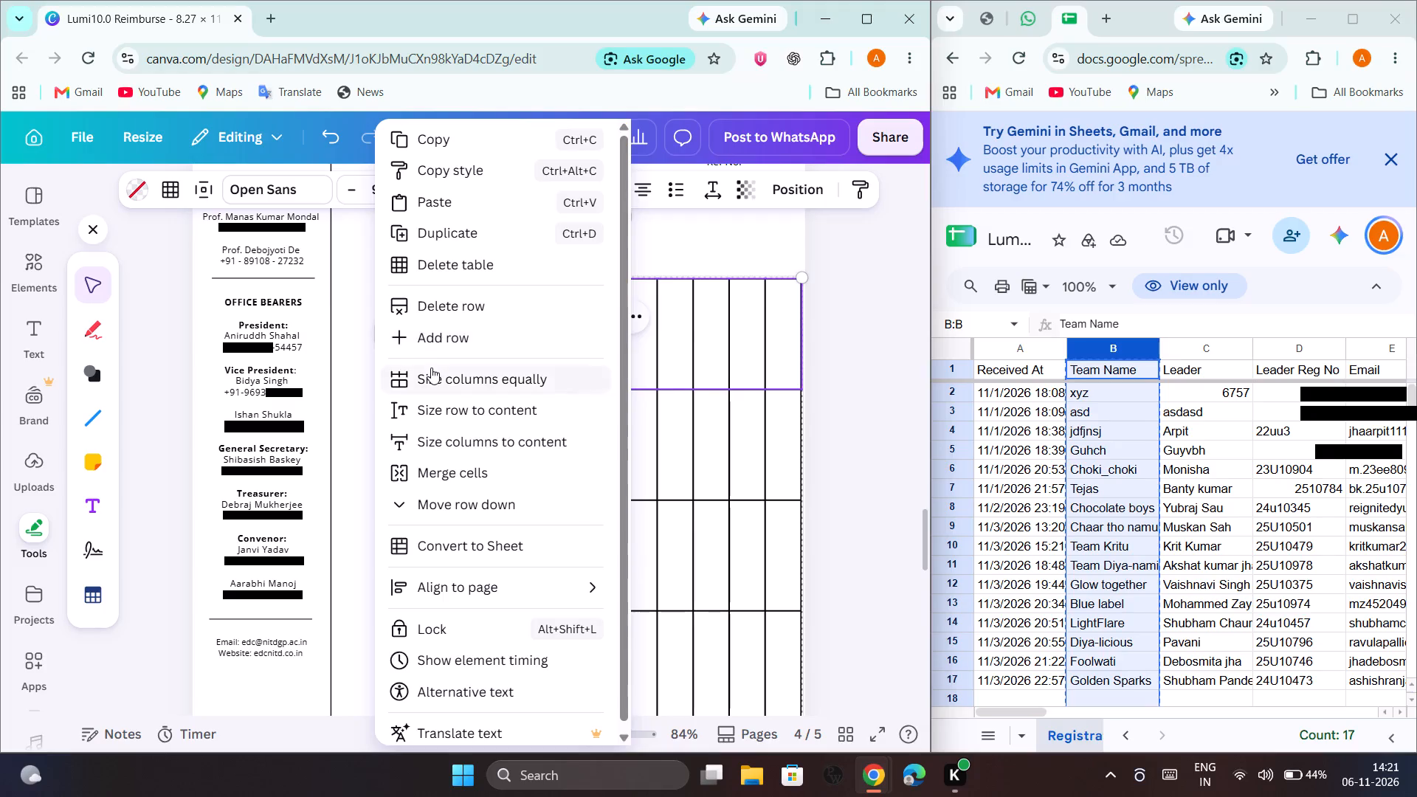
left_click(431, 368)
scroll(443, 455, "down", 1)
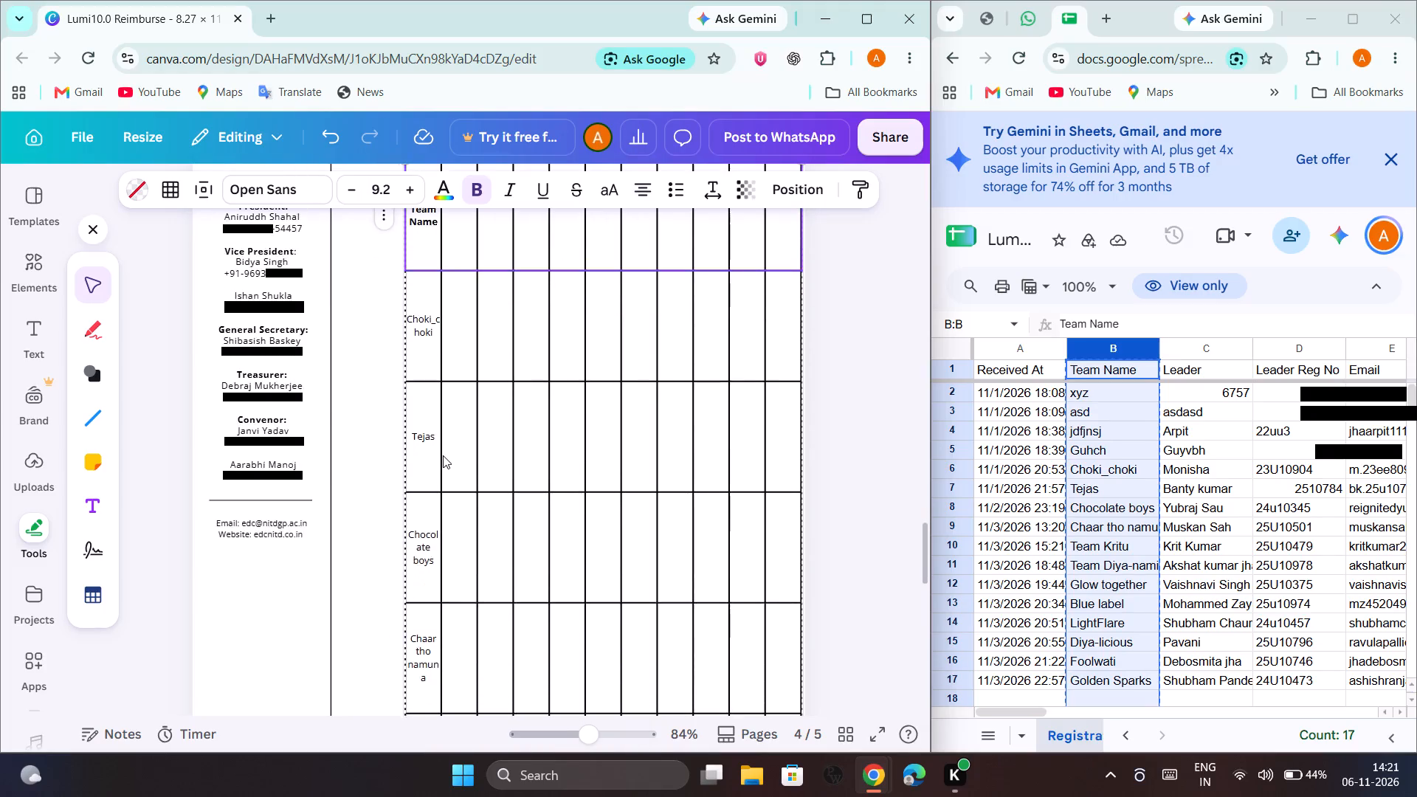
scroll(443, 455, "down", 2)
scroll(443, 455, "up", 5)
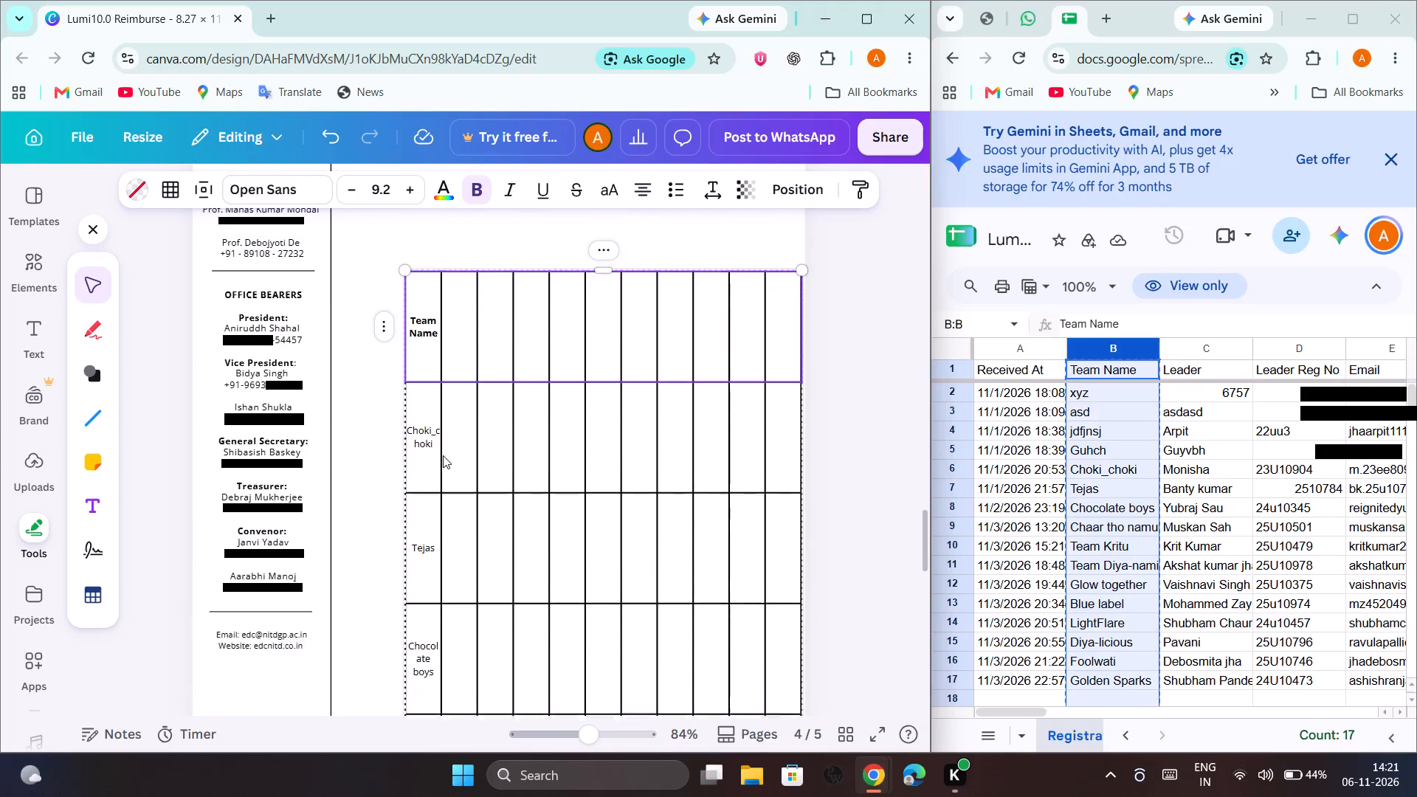
Shrink the participant table to about 4.3 wide and reduce its height until the last row, Golden Sparks, fits on page 4.
left_click(610, 275)
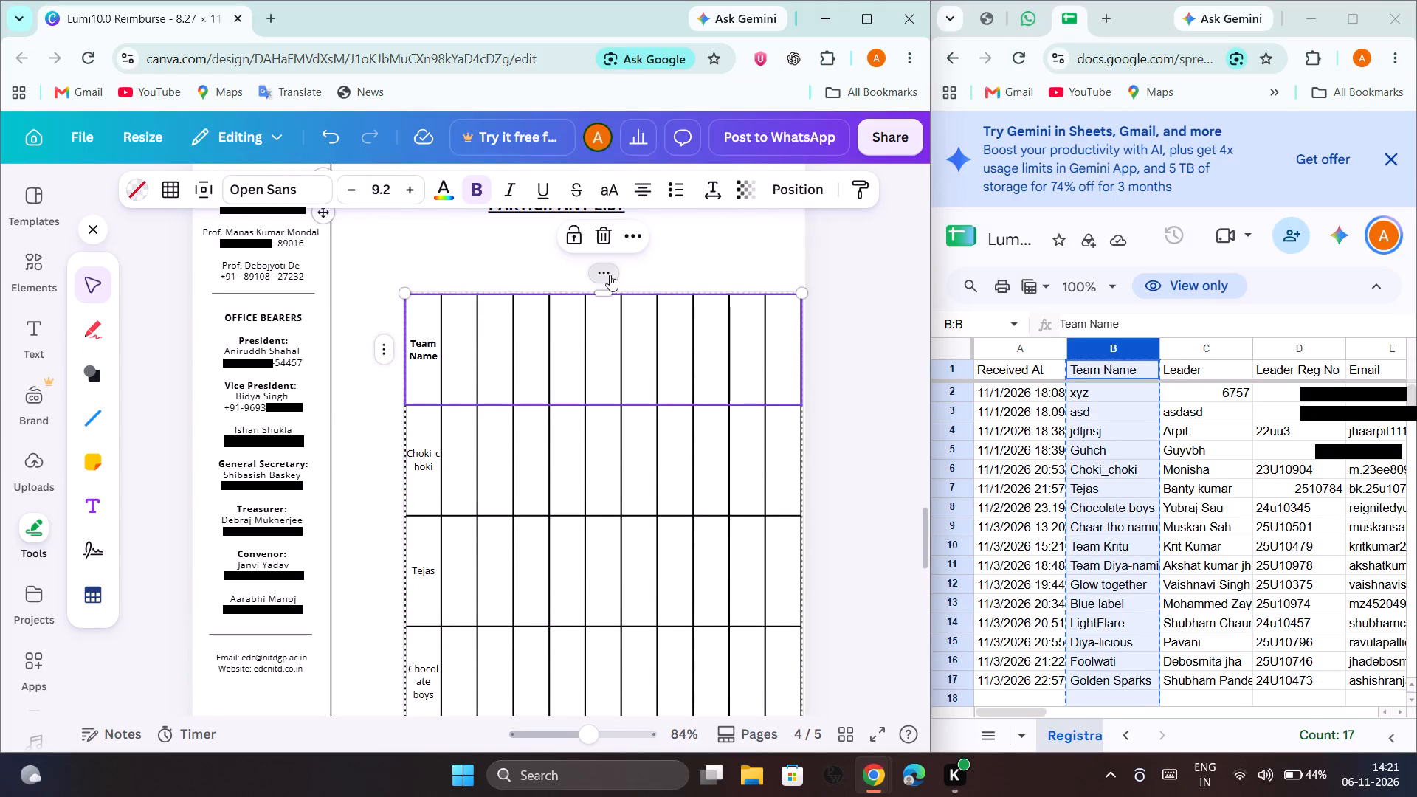
left_click(610, 273)
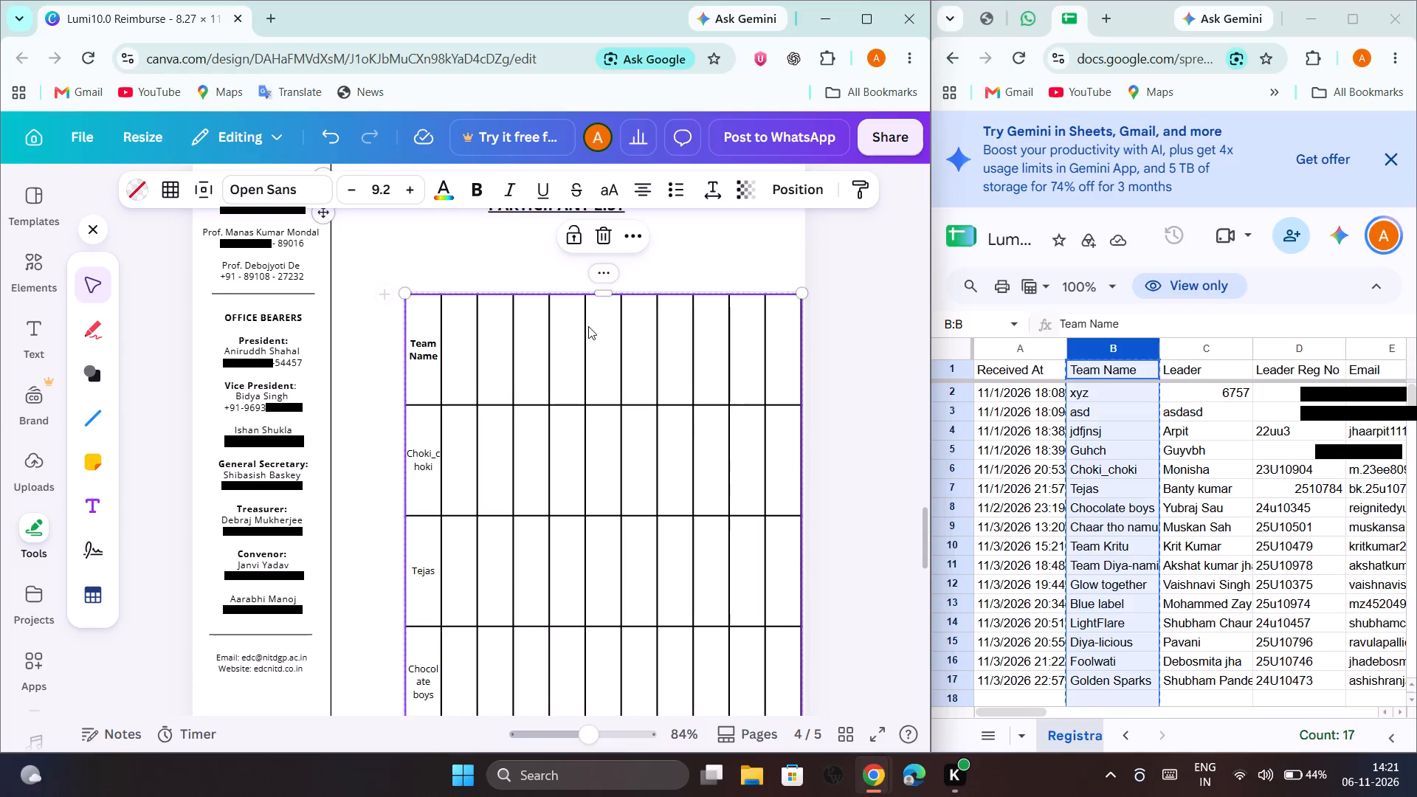
scroll(588, 326, "left", 1)
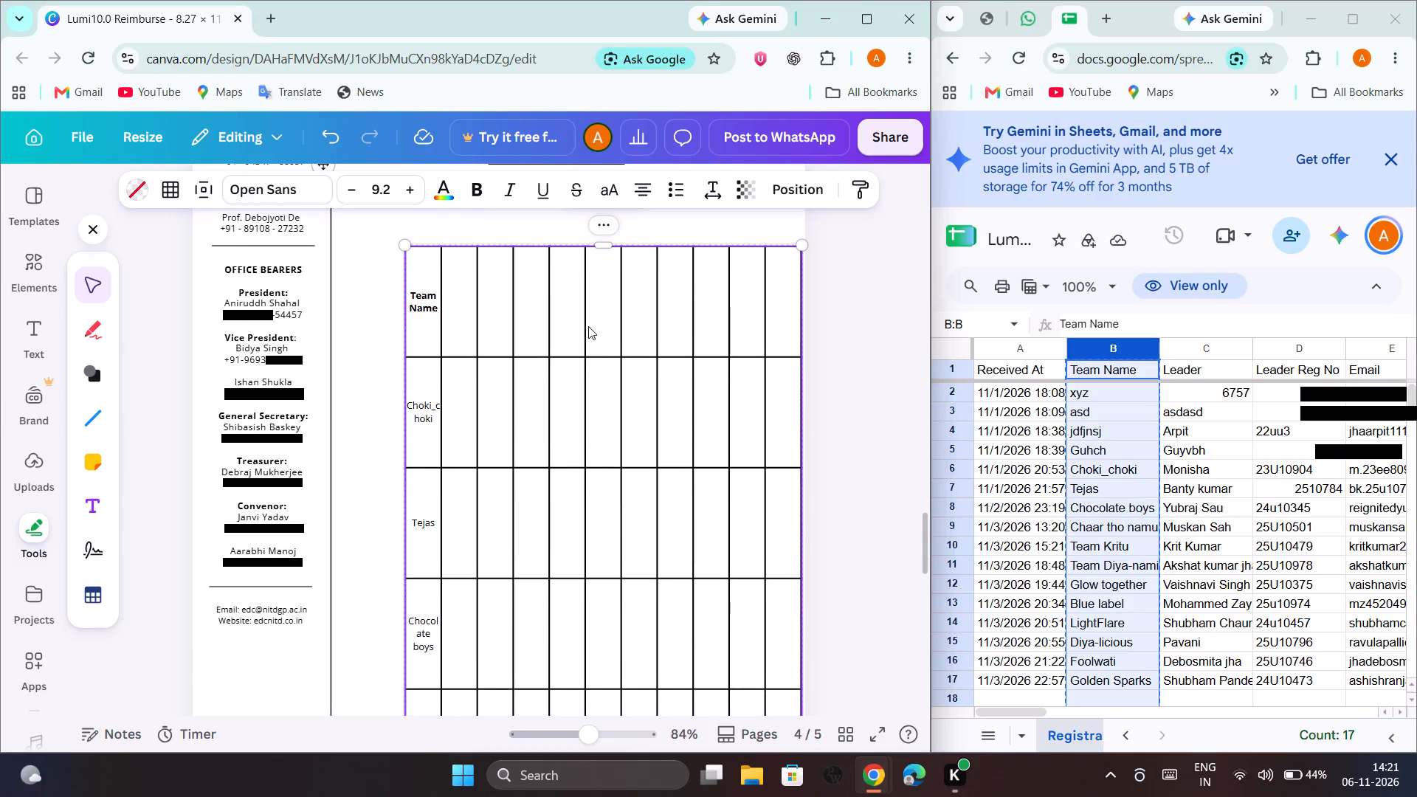
scroll(588, 326, "down", 5)
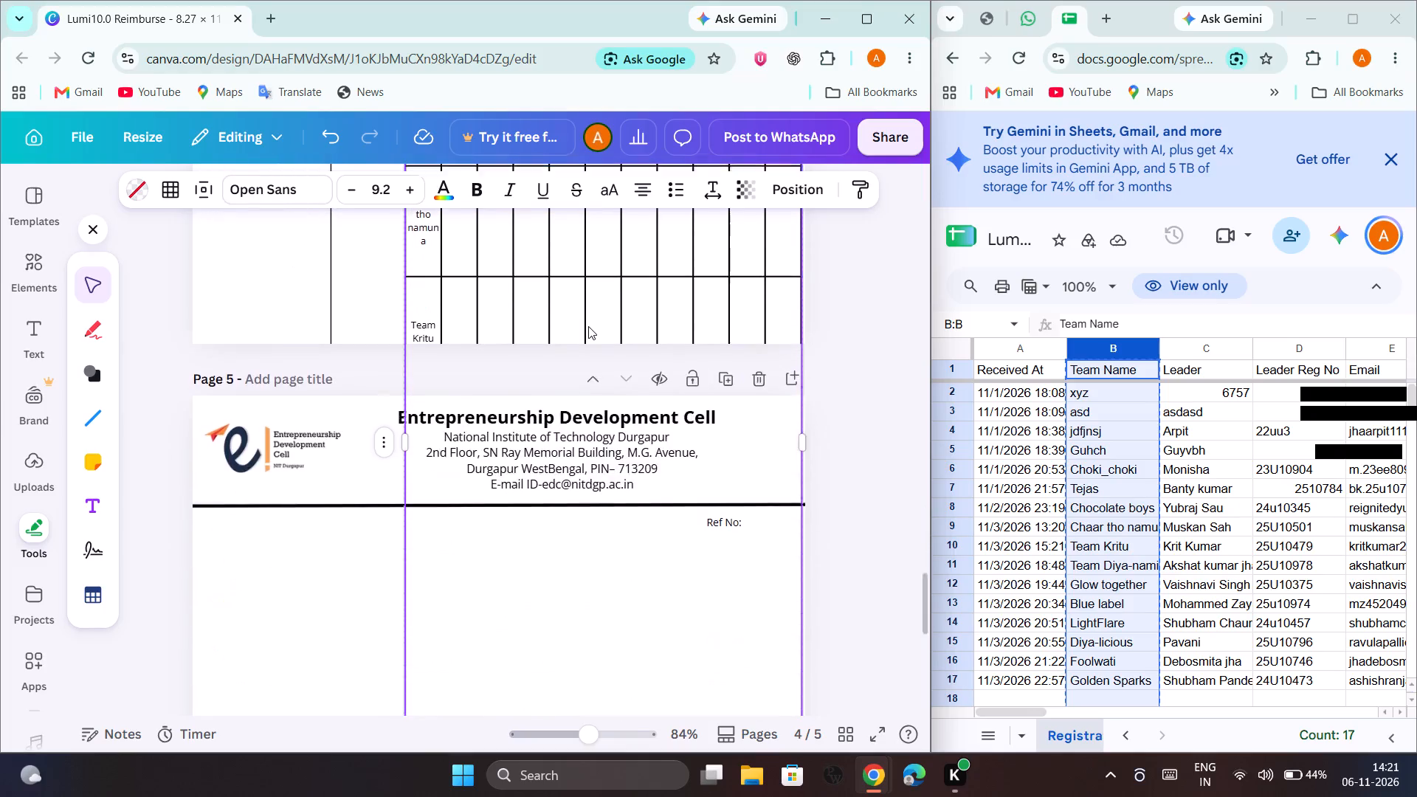
scroll(588, 326, "down", 6)
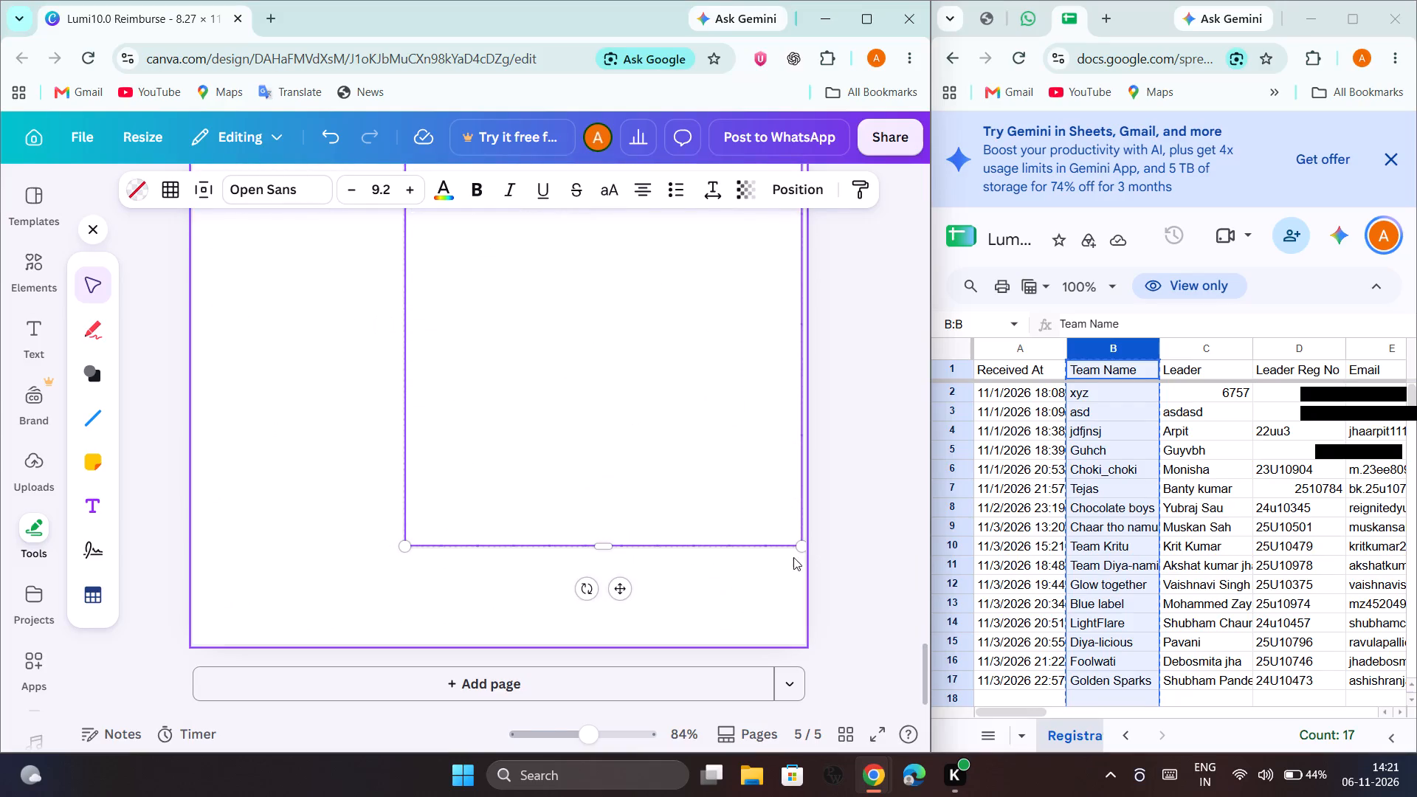
left_click_drag(802, 548, 717, 271)
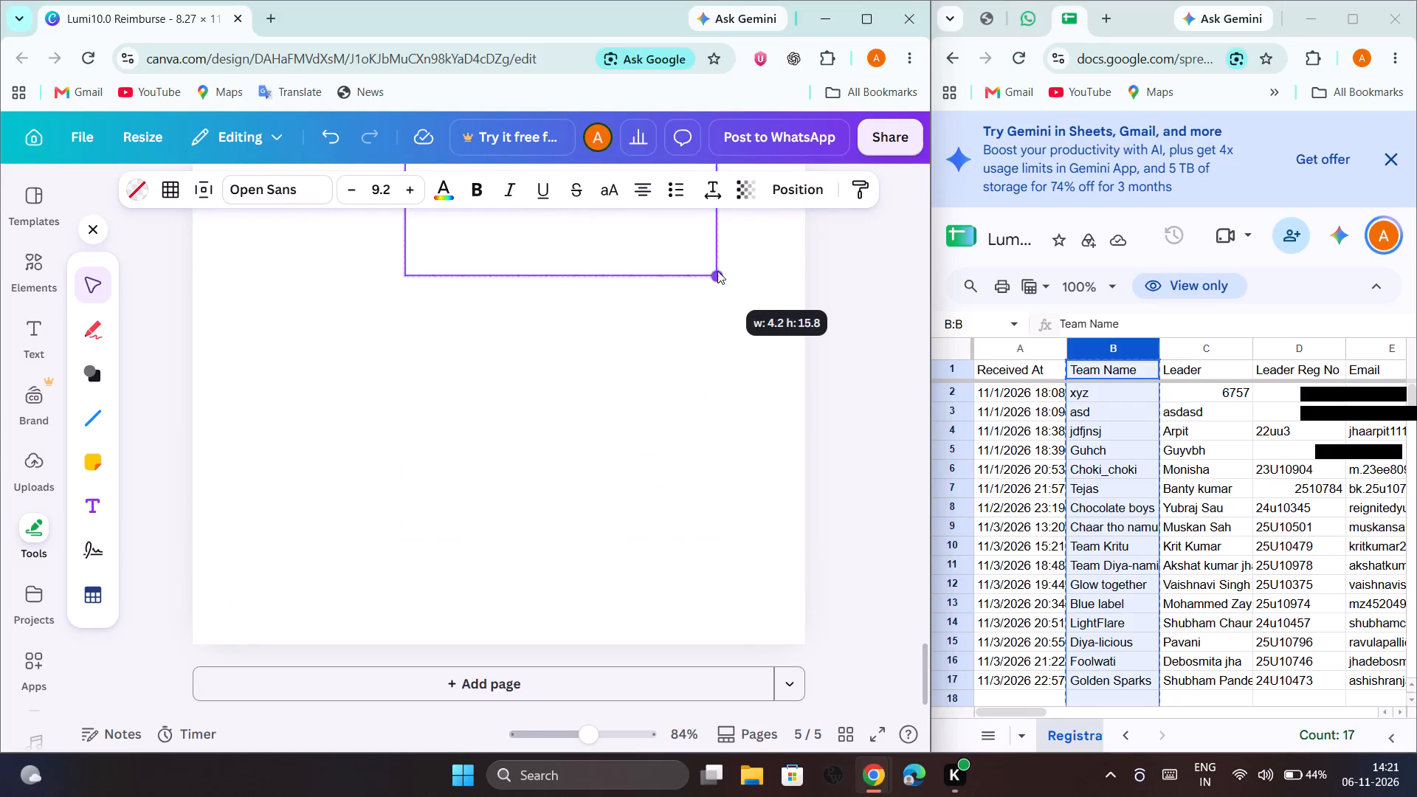
left_click_drag(717, 271, 726, 178)
scroll(683, 404, "up", 2)
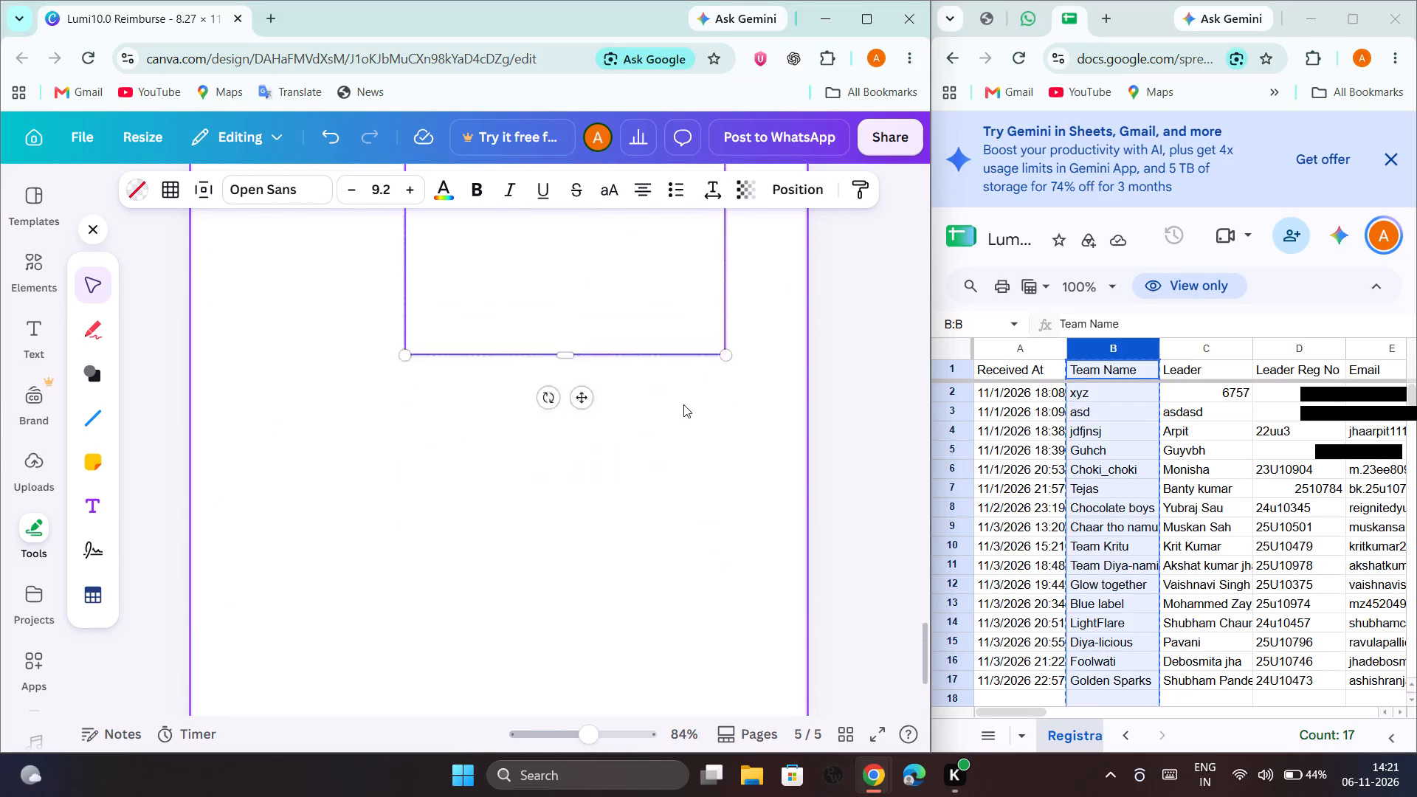
scroll(683, 404, "up", 2)
left_click_drag(730, 543, 730, 237)
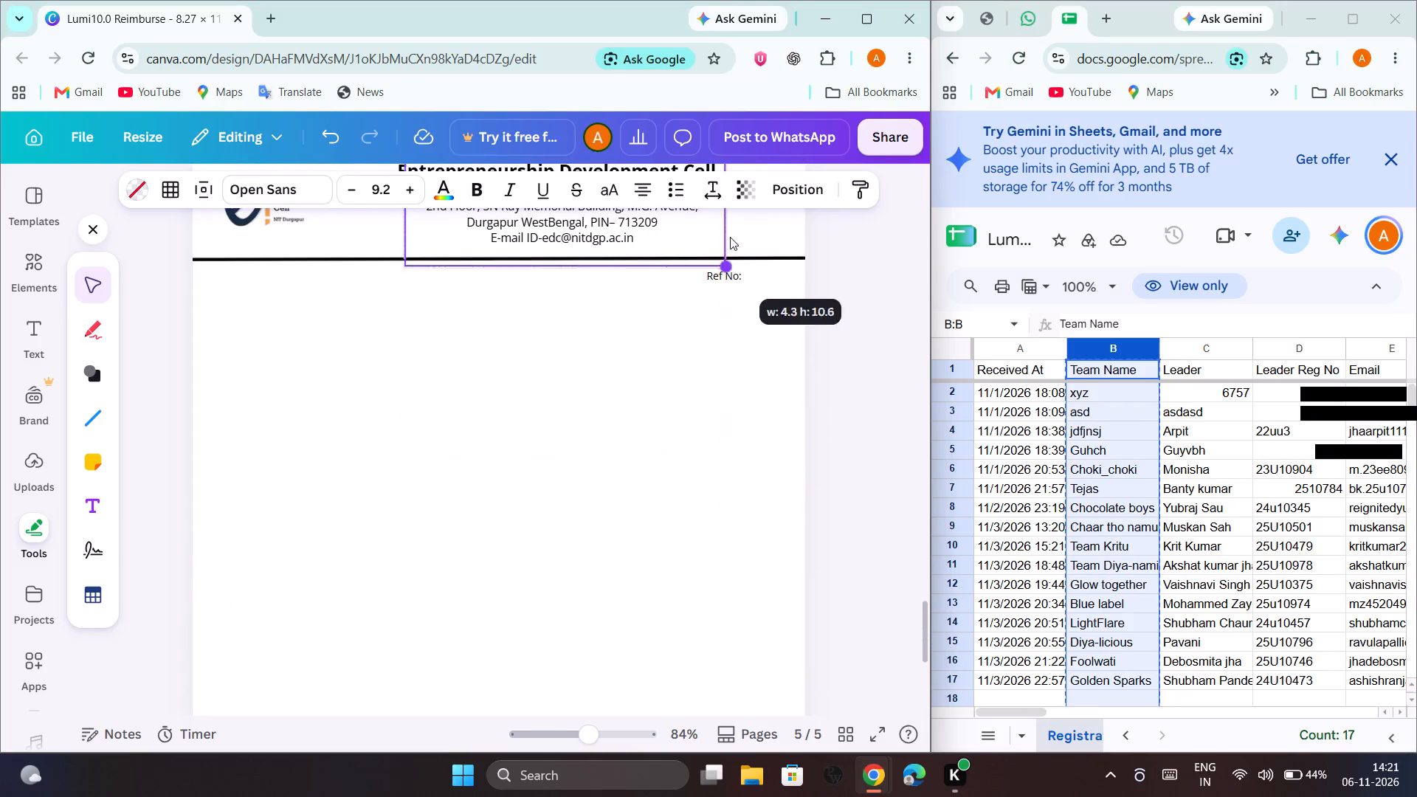
left_click_drag(730, 237, 734, 184)
scroll(671, 388, "up", 4)
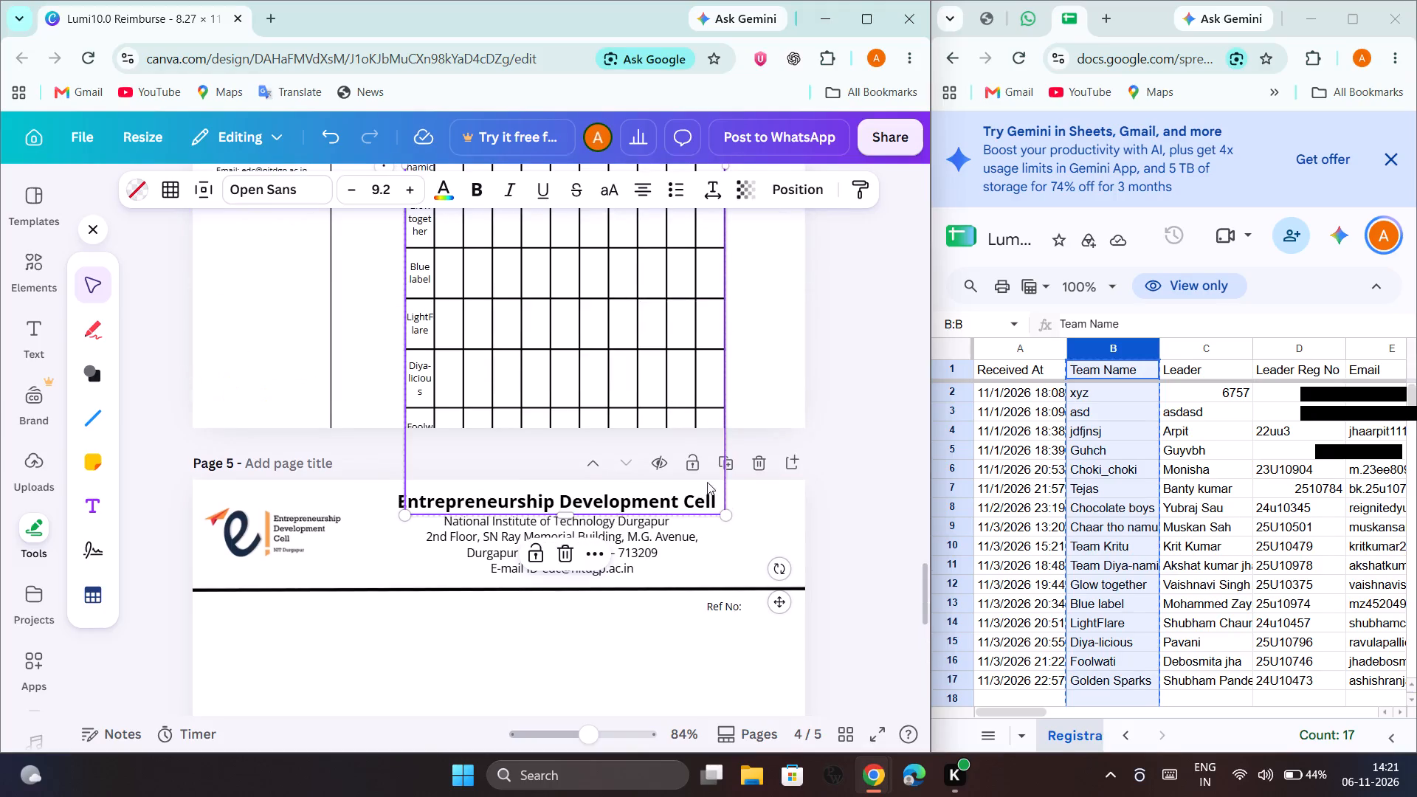
left_click_drag(726, 509, 719, 297)
scroll(719, 297, "up", 2)
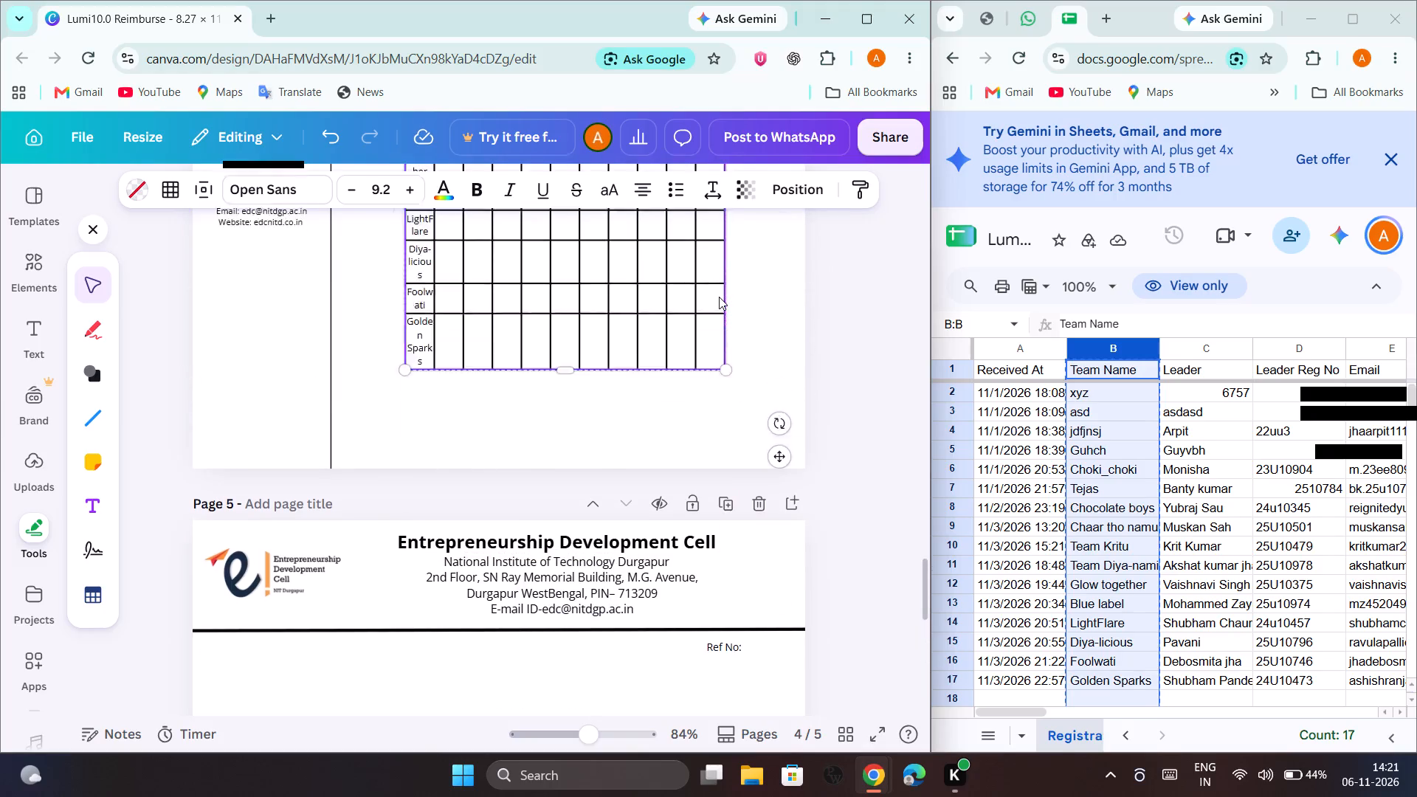
scroll(719, 297, "up", 2)
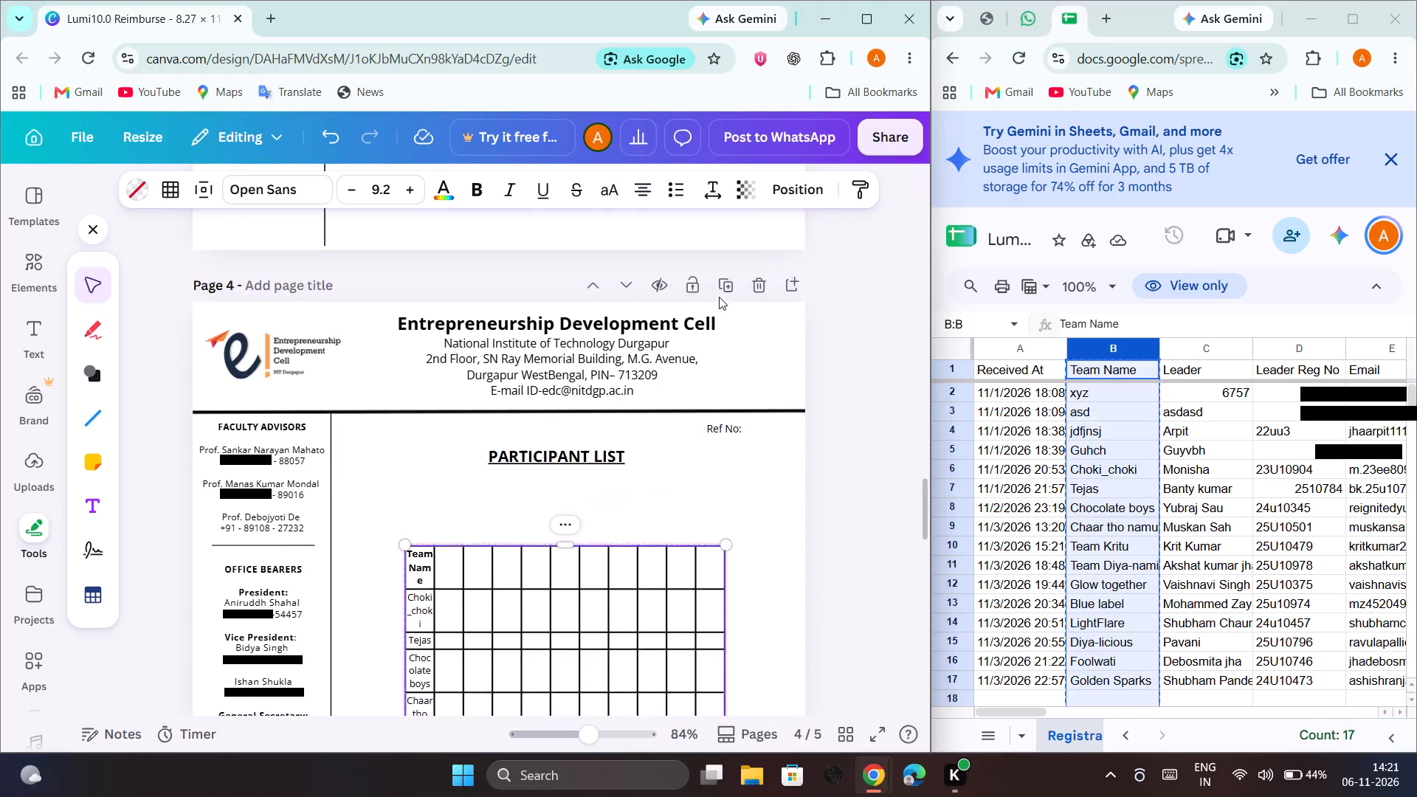
scroll(719, 297, "up", 1)
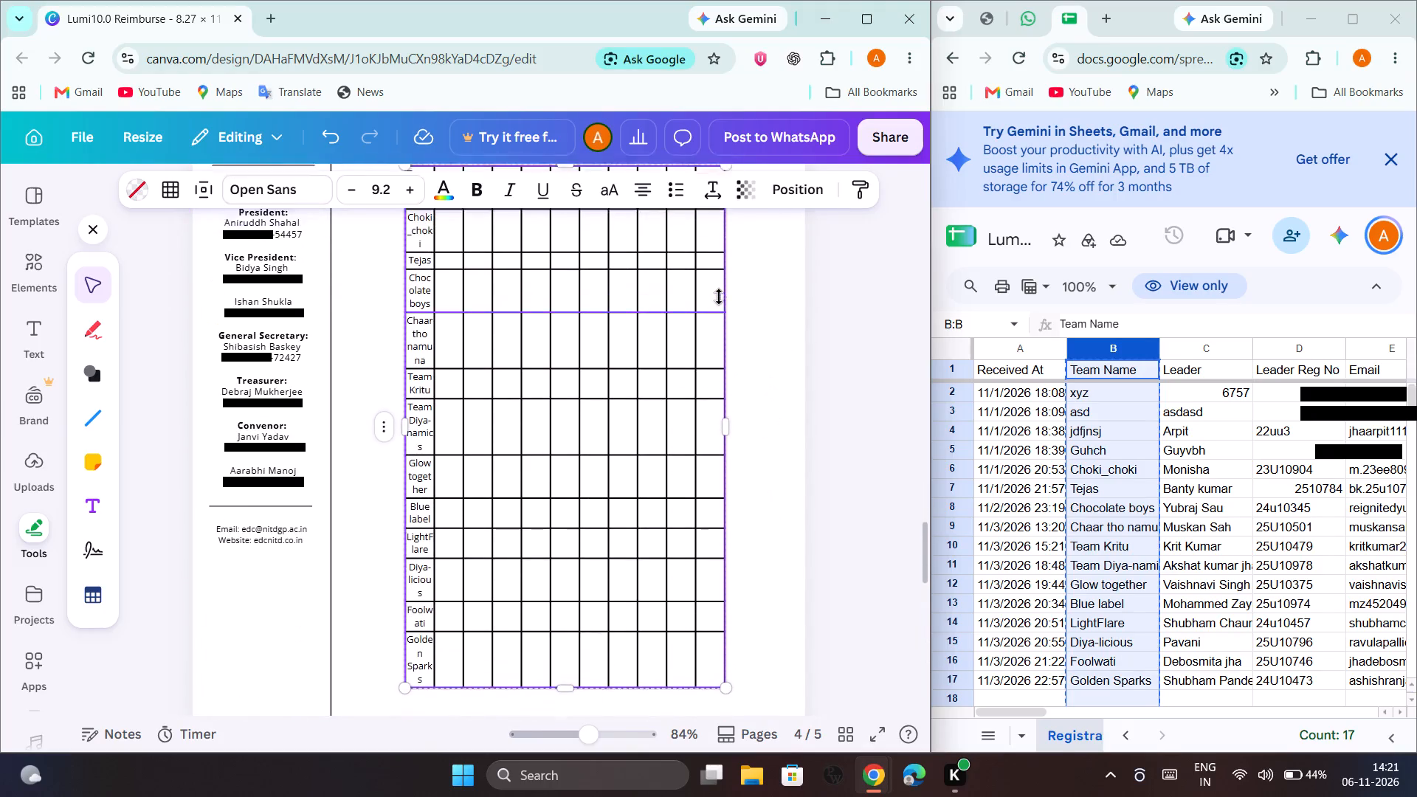
scroll(719, 297, "up", 1)
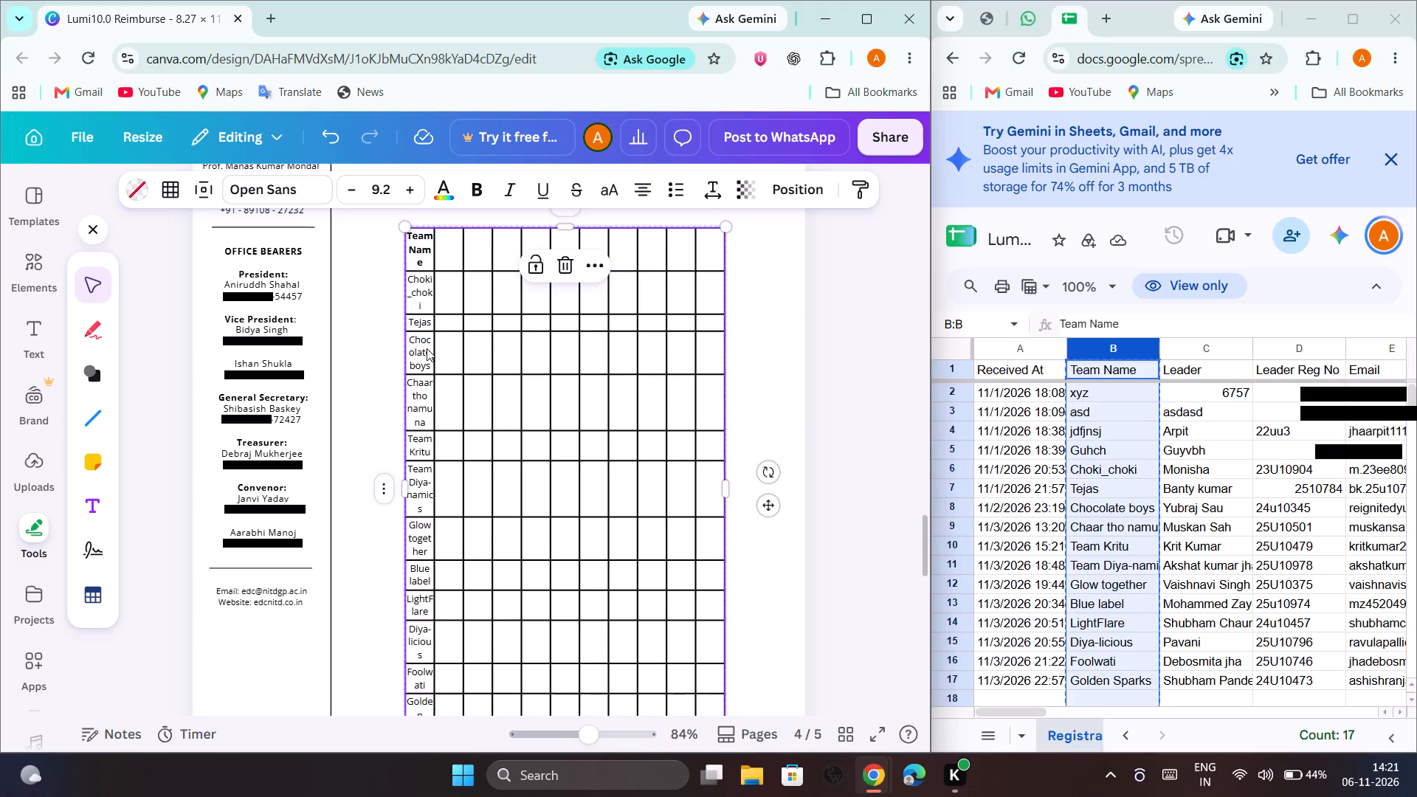
Widen the Team Name column of the participant table to about 83.5, shifting the adjacent column border to make room.
left_click(441, 282)
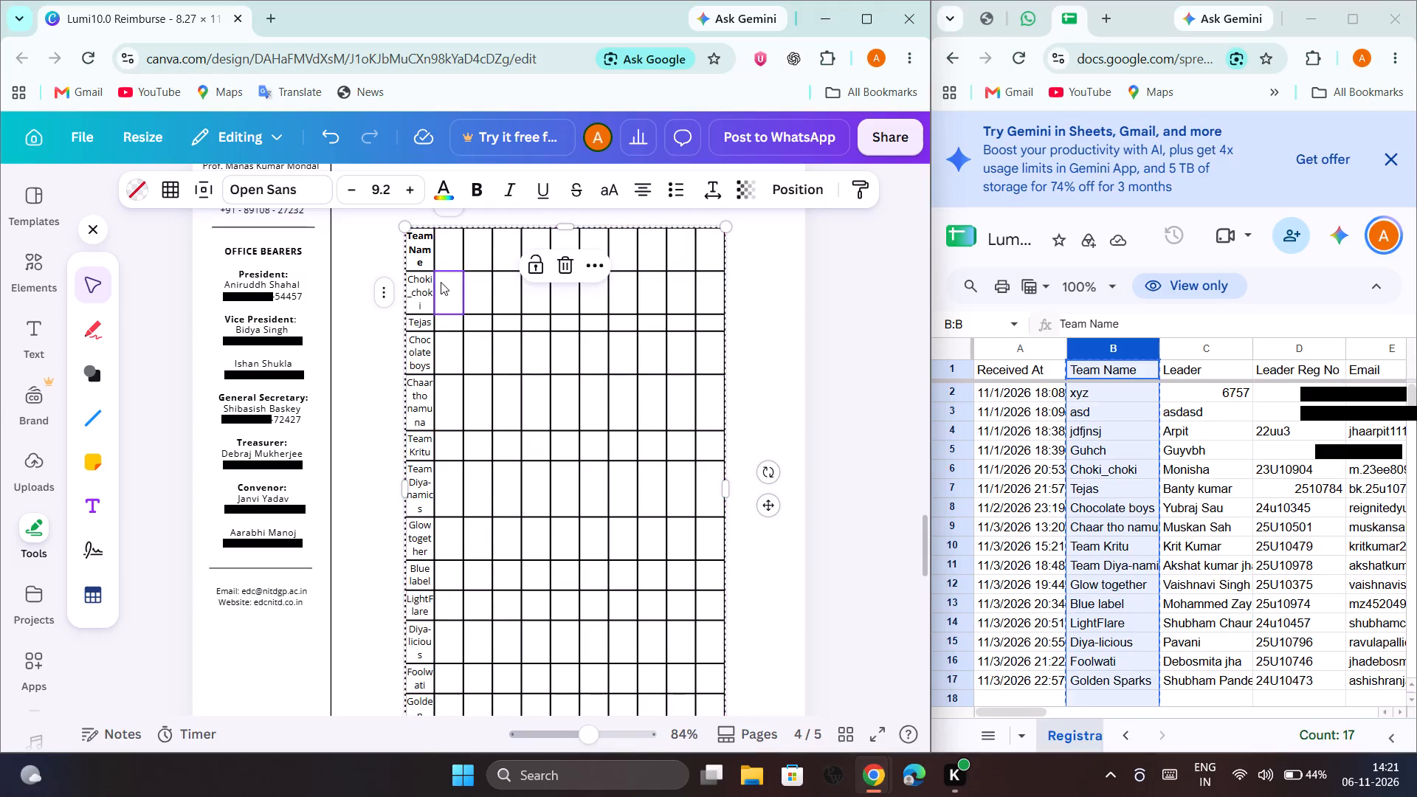
left_click(434, 265)
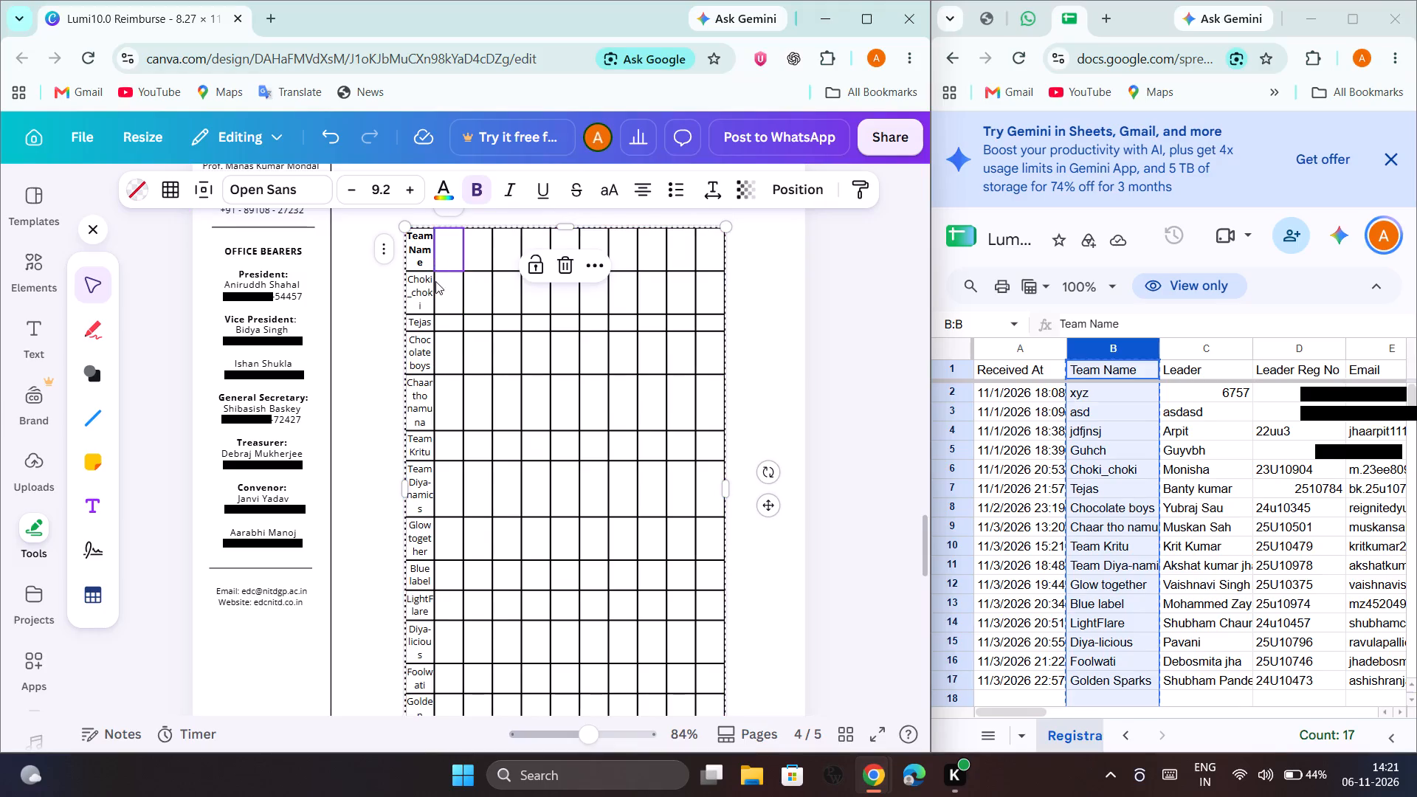
left_click(433, 304)
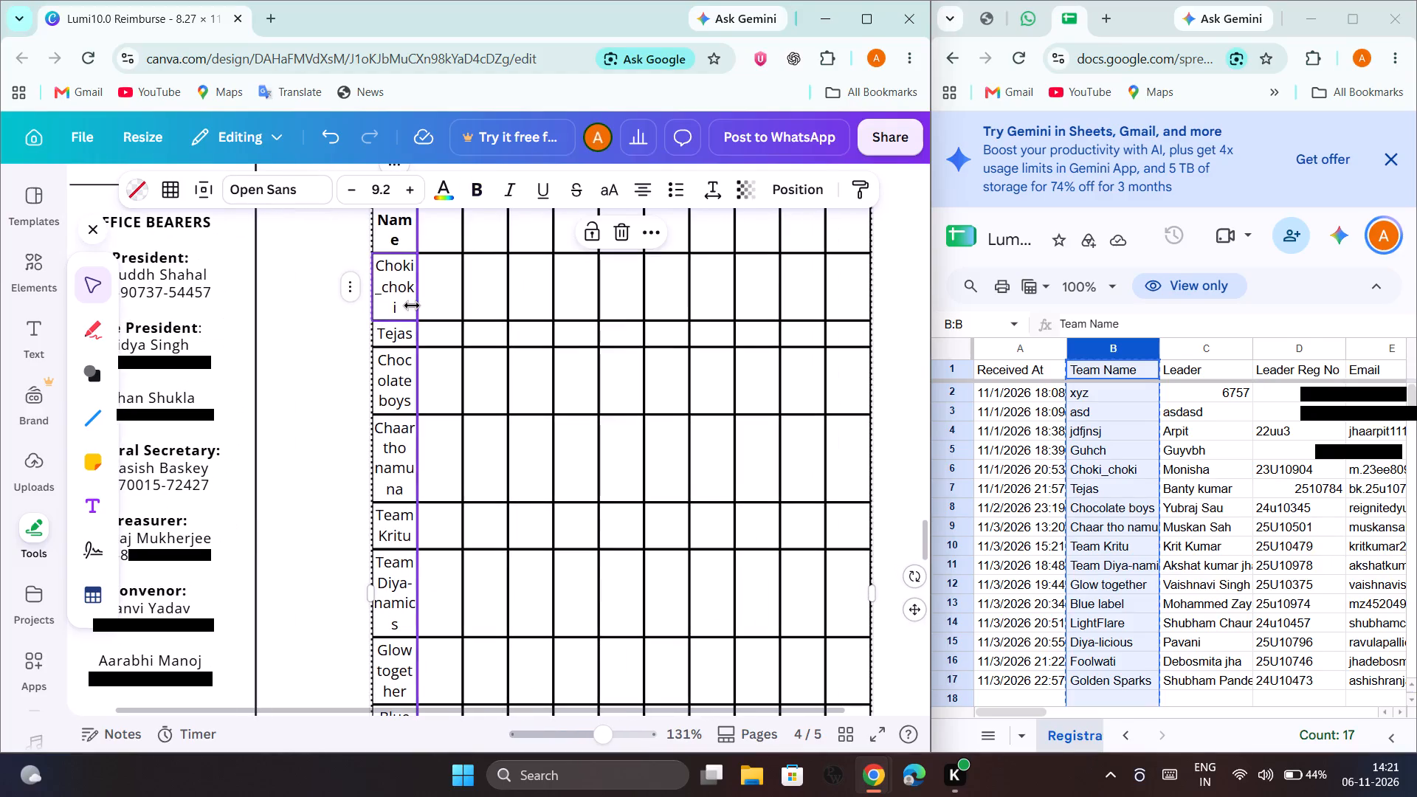
left_click_drag(413, 306, 447, 307)
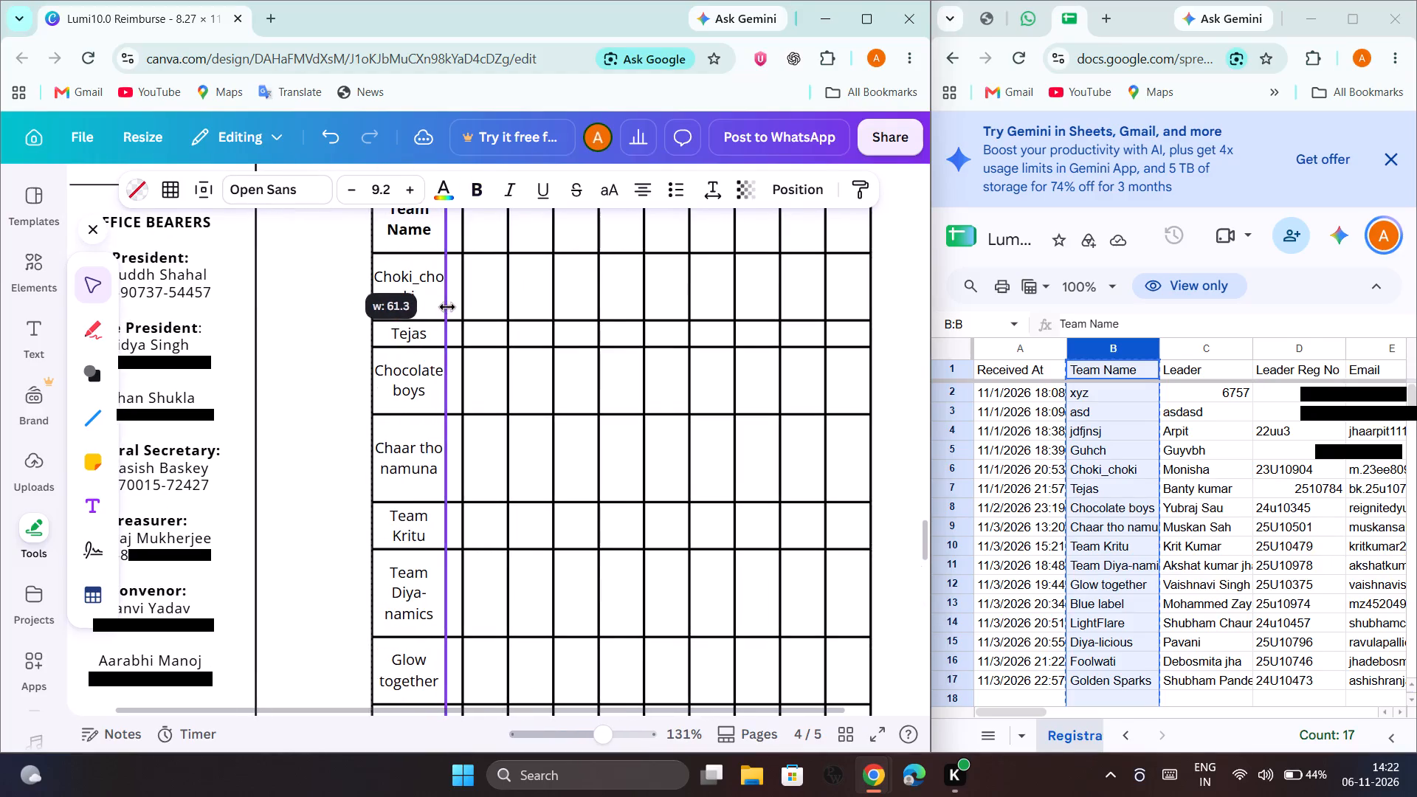
left_click_drag(447, 307, 493, 311)
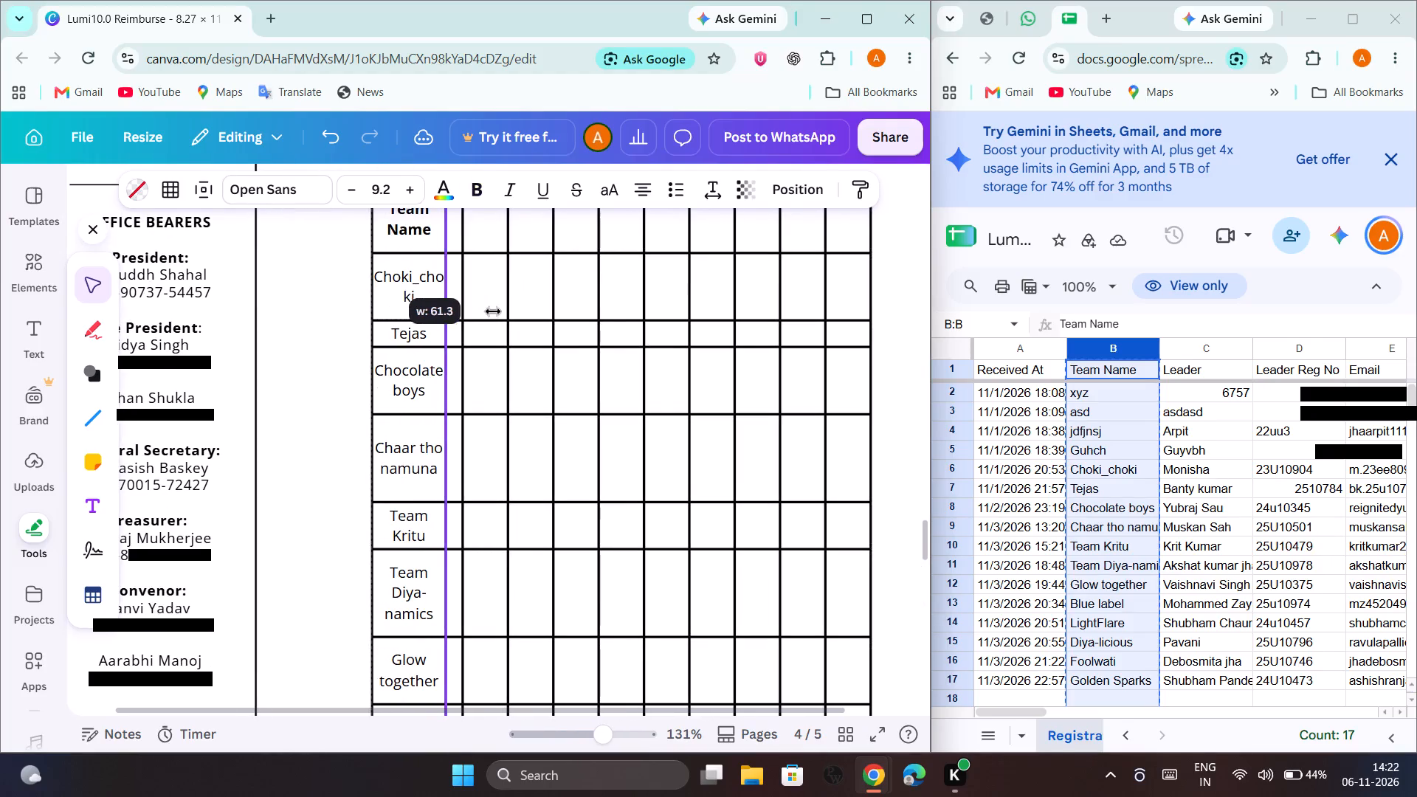
left_click_drag(493, 311, 525, 310)
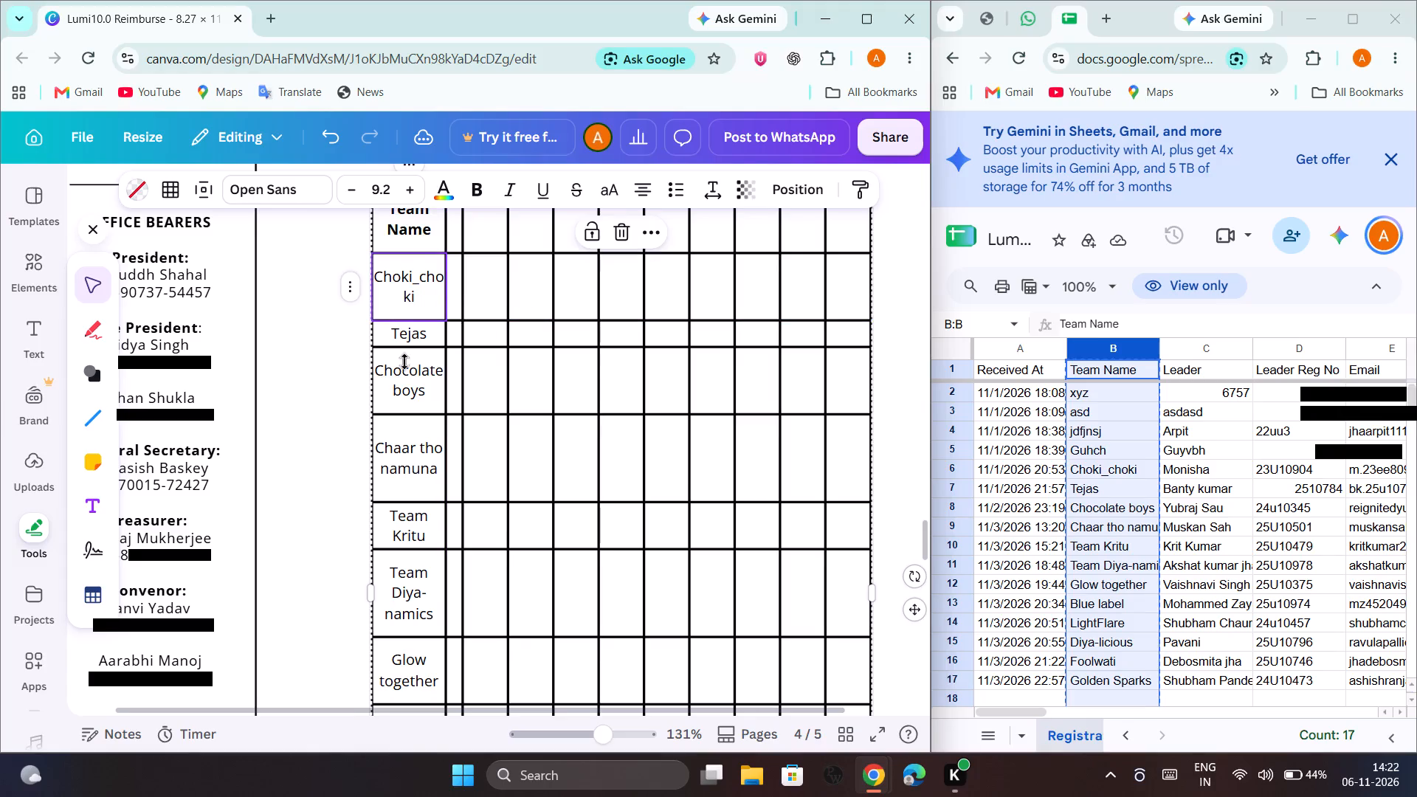
scroll(389, 365, "up", 1)
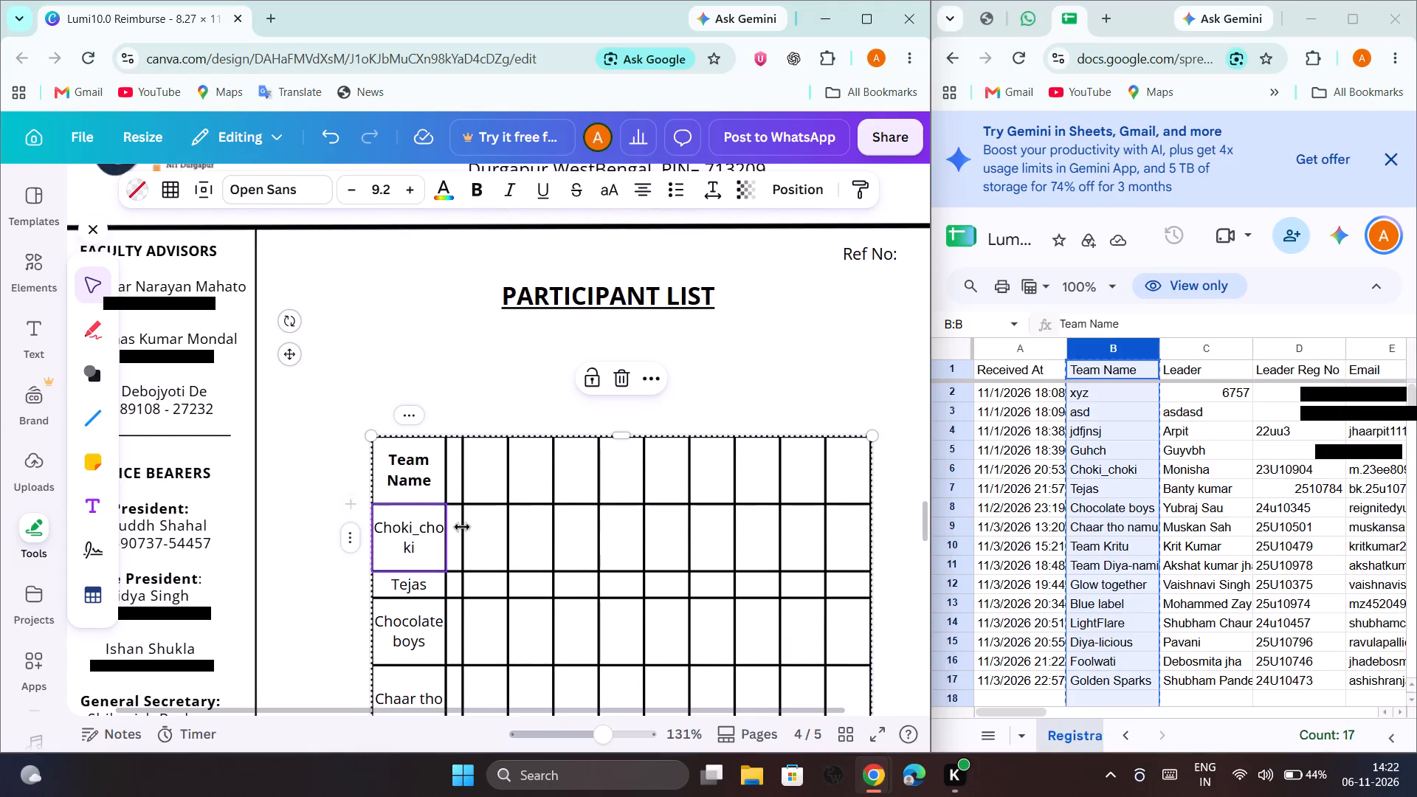
left_click_drag(467, 536, 498, 536)
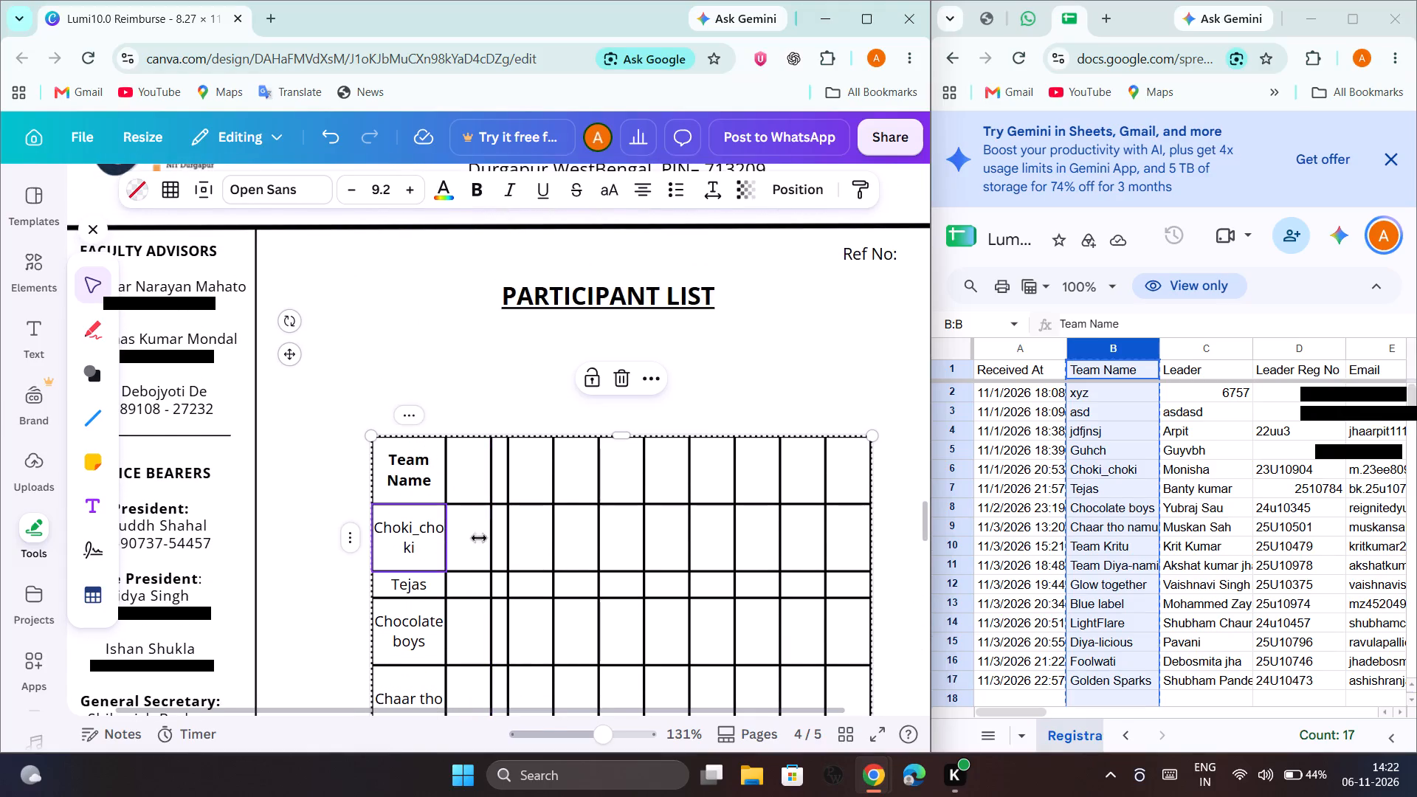
left_click_drag(452, 541, 470, 541)
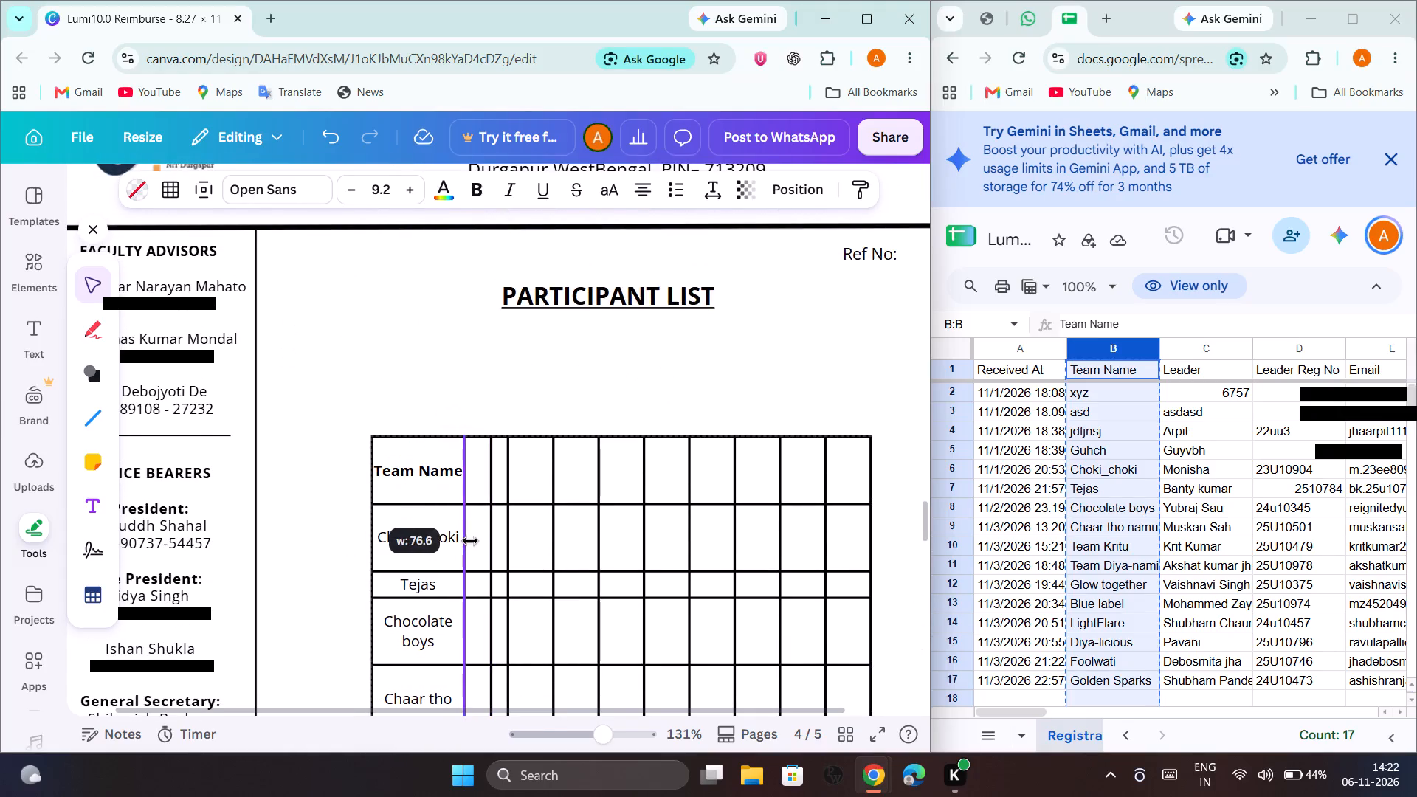
left_click_drag(470, 541, 478, 541)
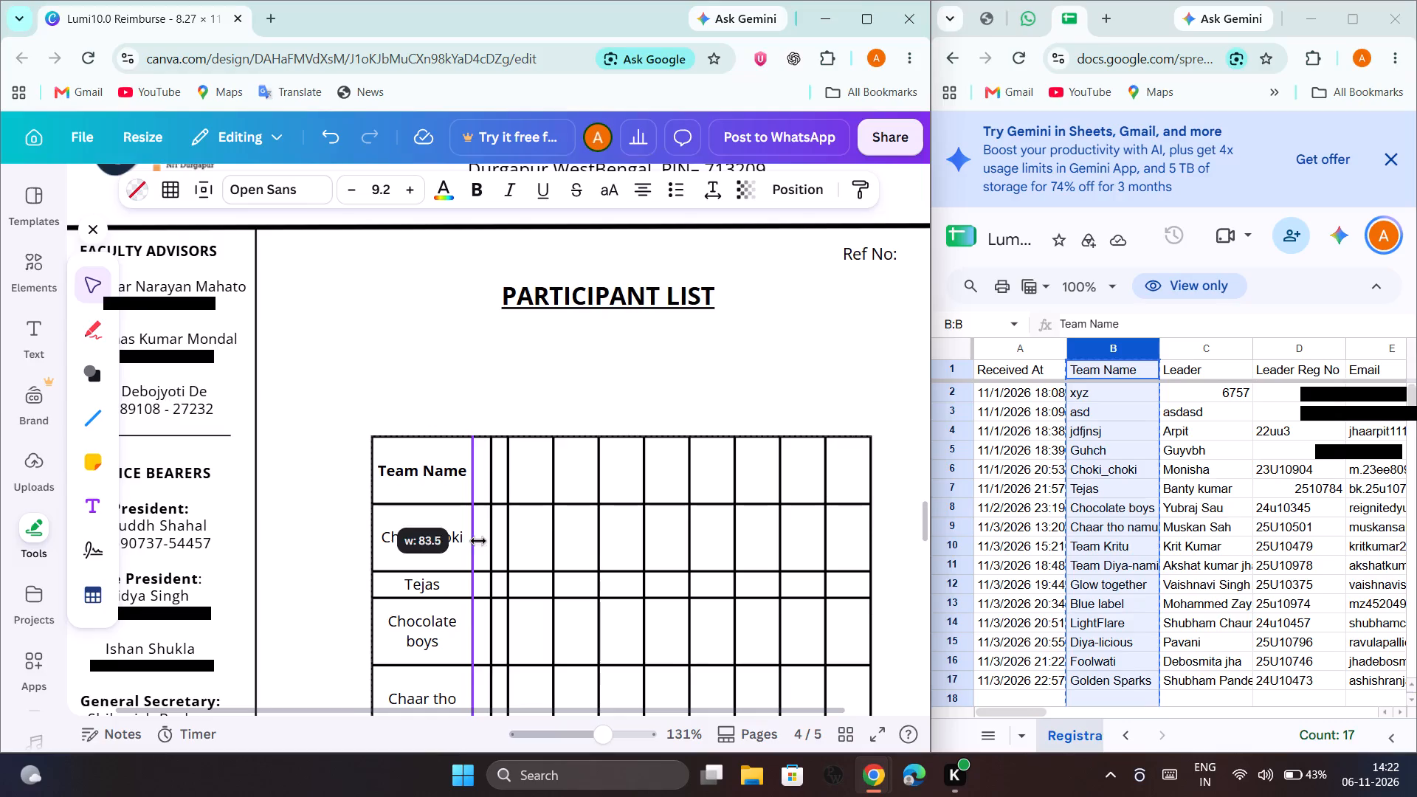
Enlarge the participant table from its upper corners so it spans from the page's vertical divider to near the right page edge.
scroll(478, 541, "down", 1)
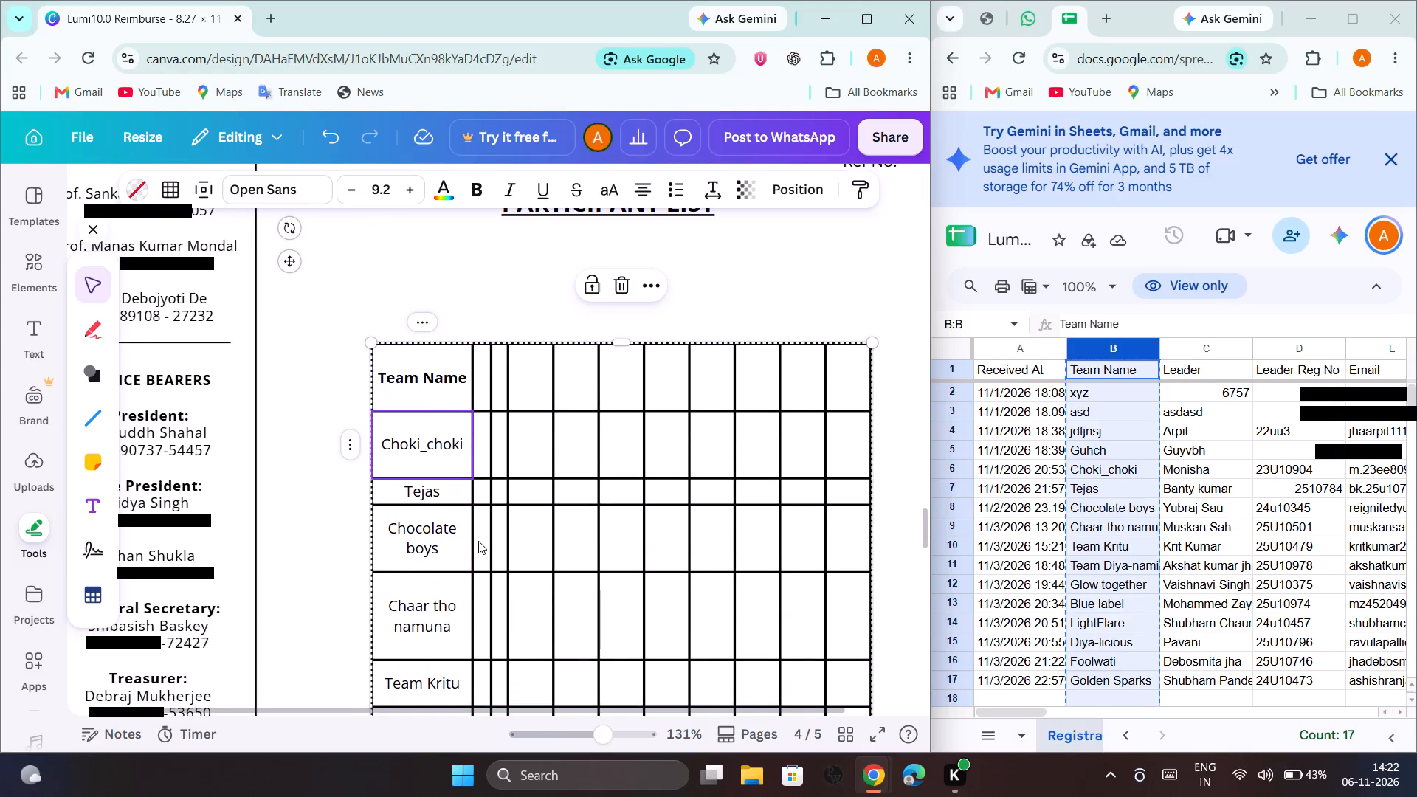
left_click_drag(370, 345, 369, 343)
left_click_drag(369, 343, 266, 309)
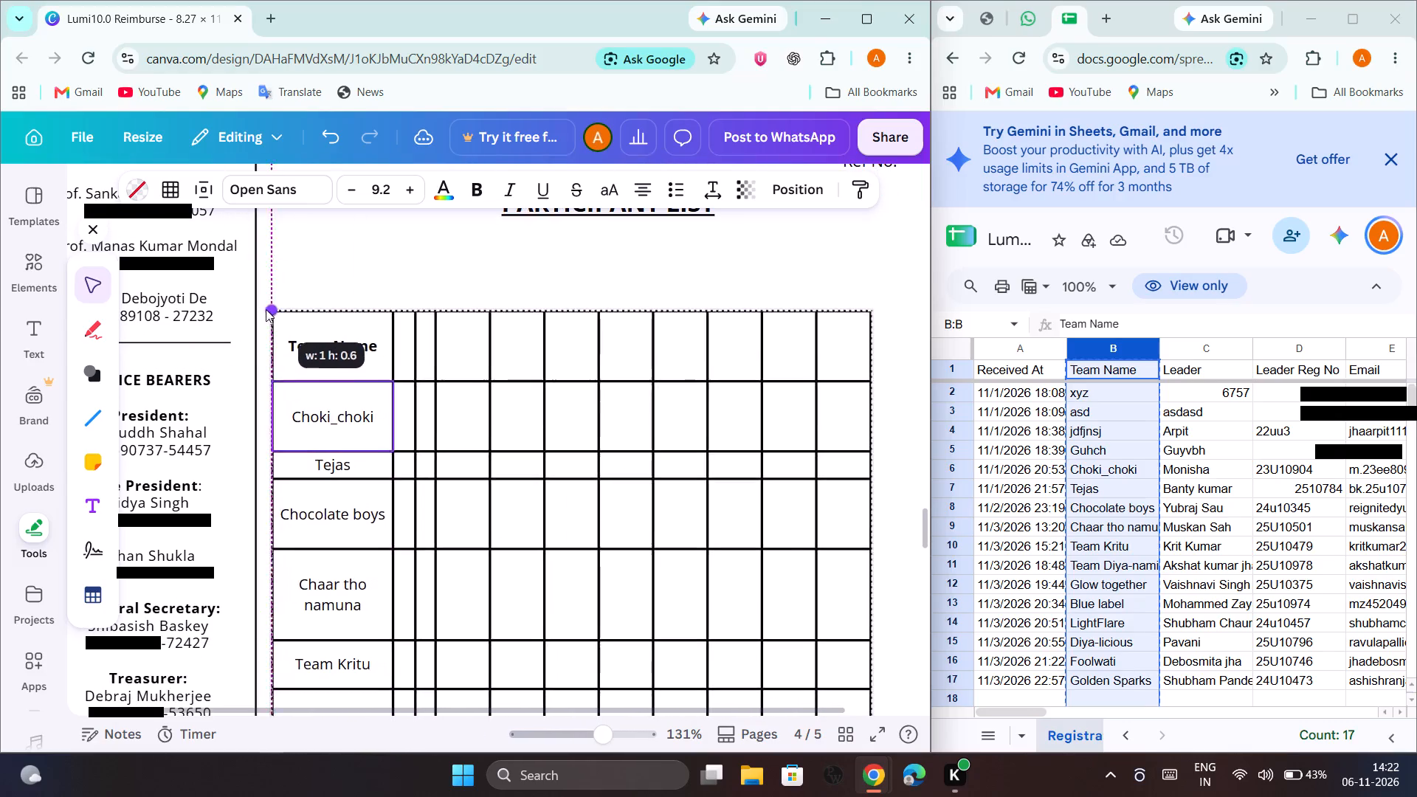
left_click_drag(266, 309, 264, 307)
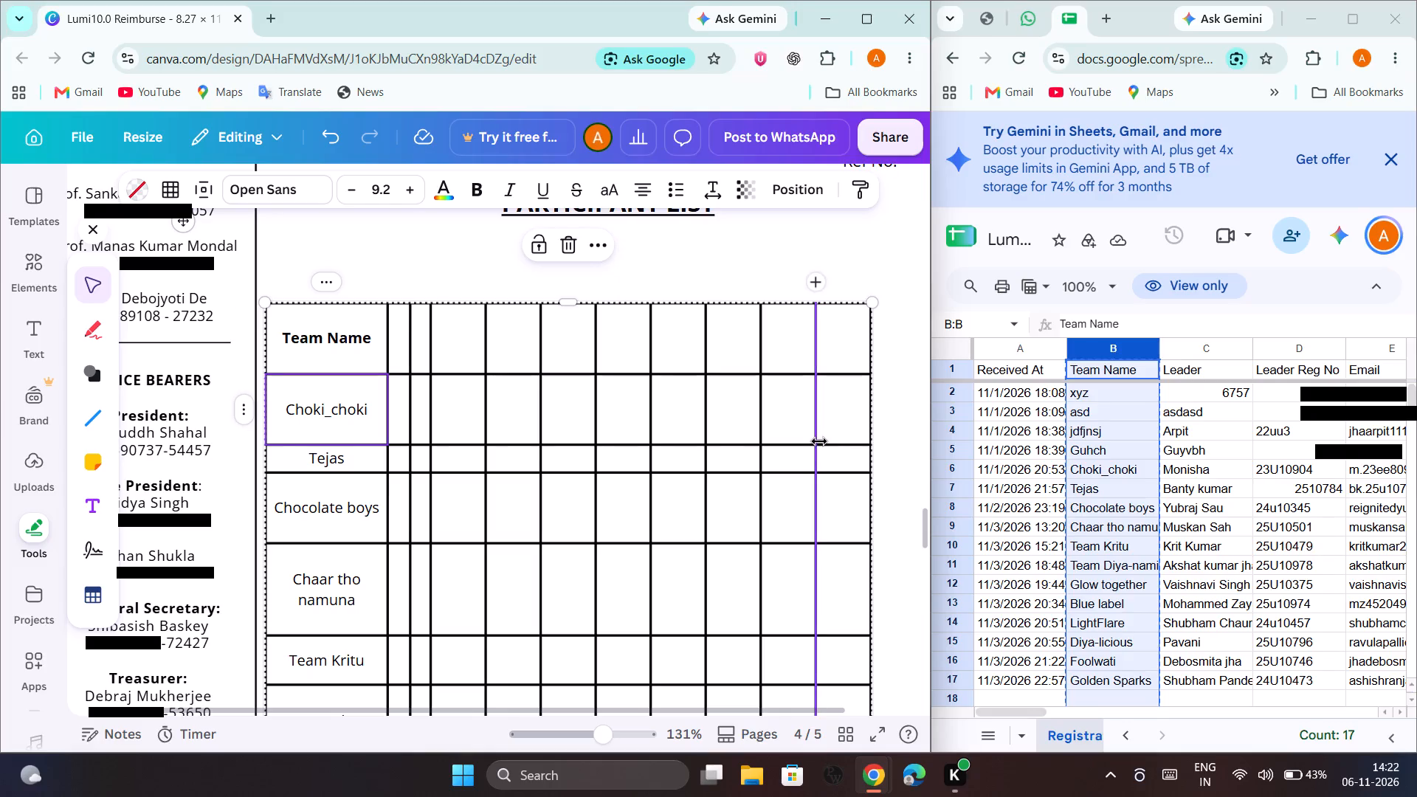
scroll(819, 441, "left", 2)
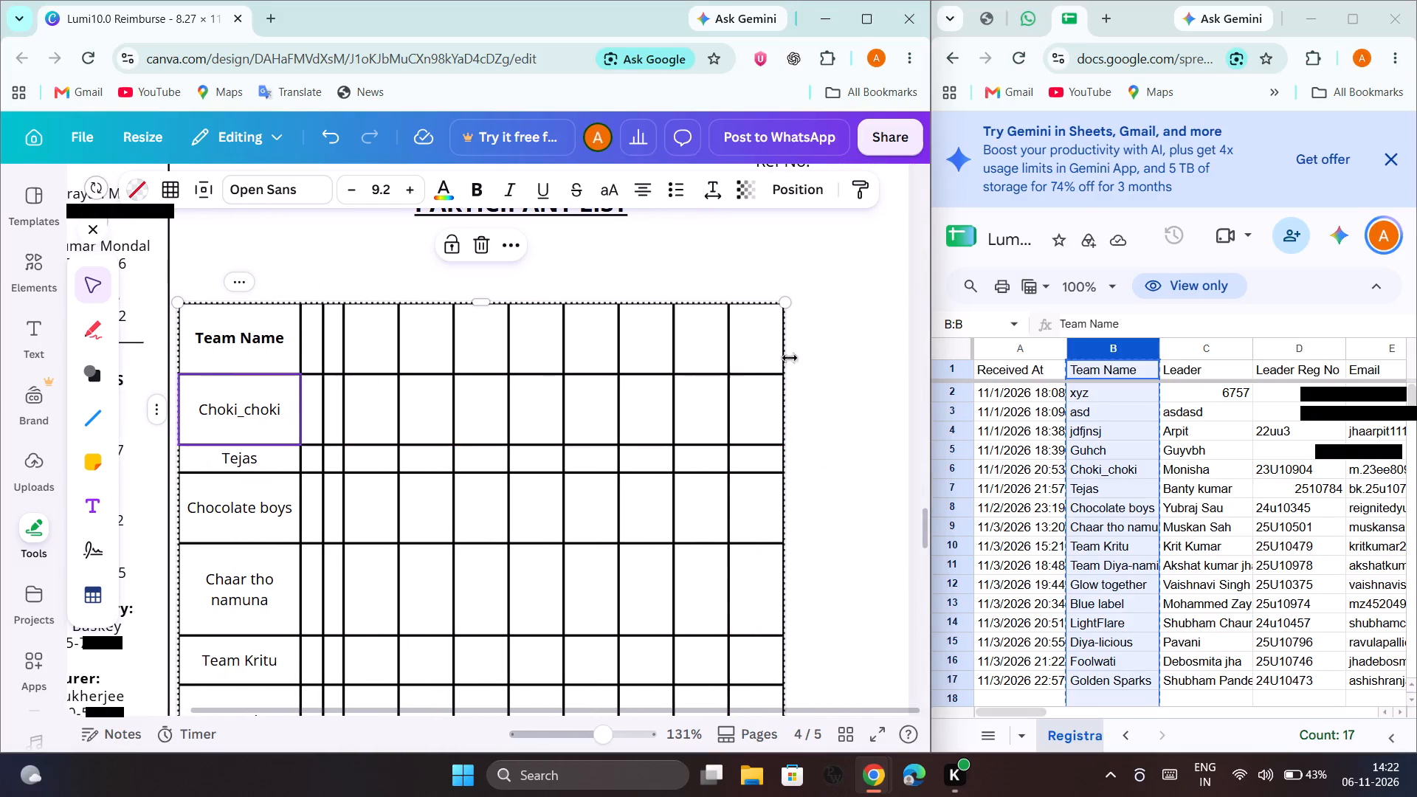
left_click_drag(782, 308, 863, 292)
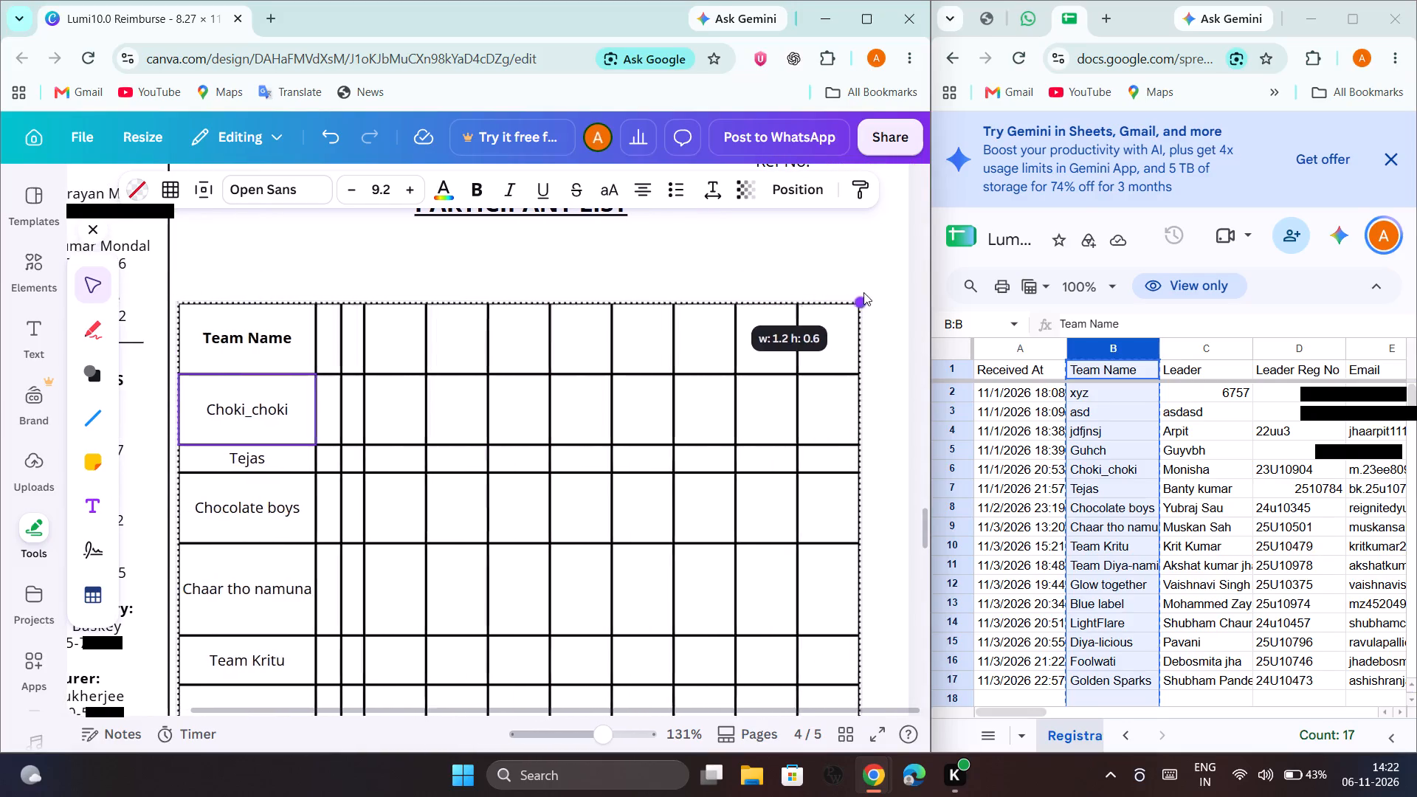
left_click_drag(863, 292, 899, 292)
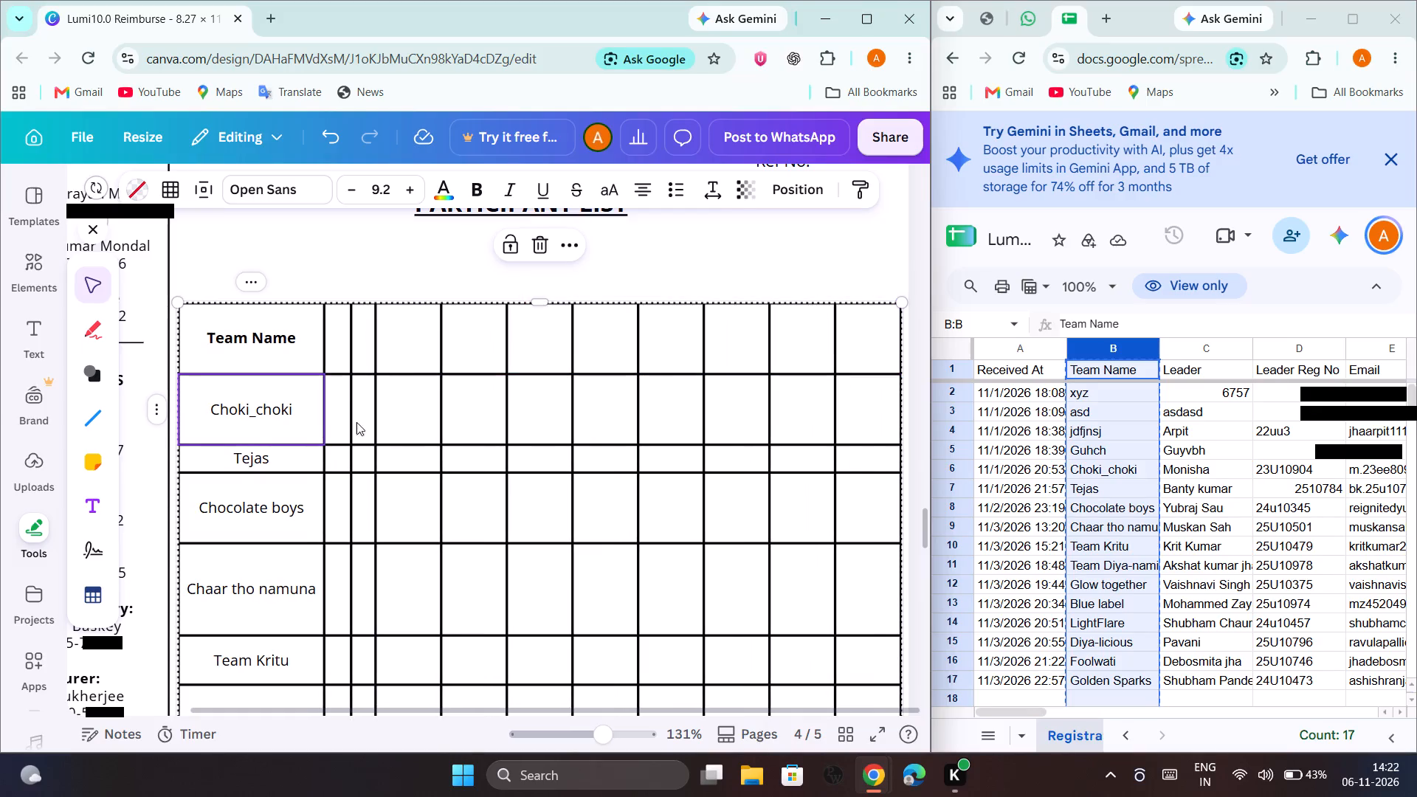
Select the ten empty columns beside Team Name and size the participant table's rows equally.
left_click(347, 339)
key("ctrl+shift+Down")
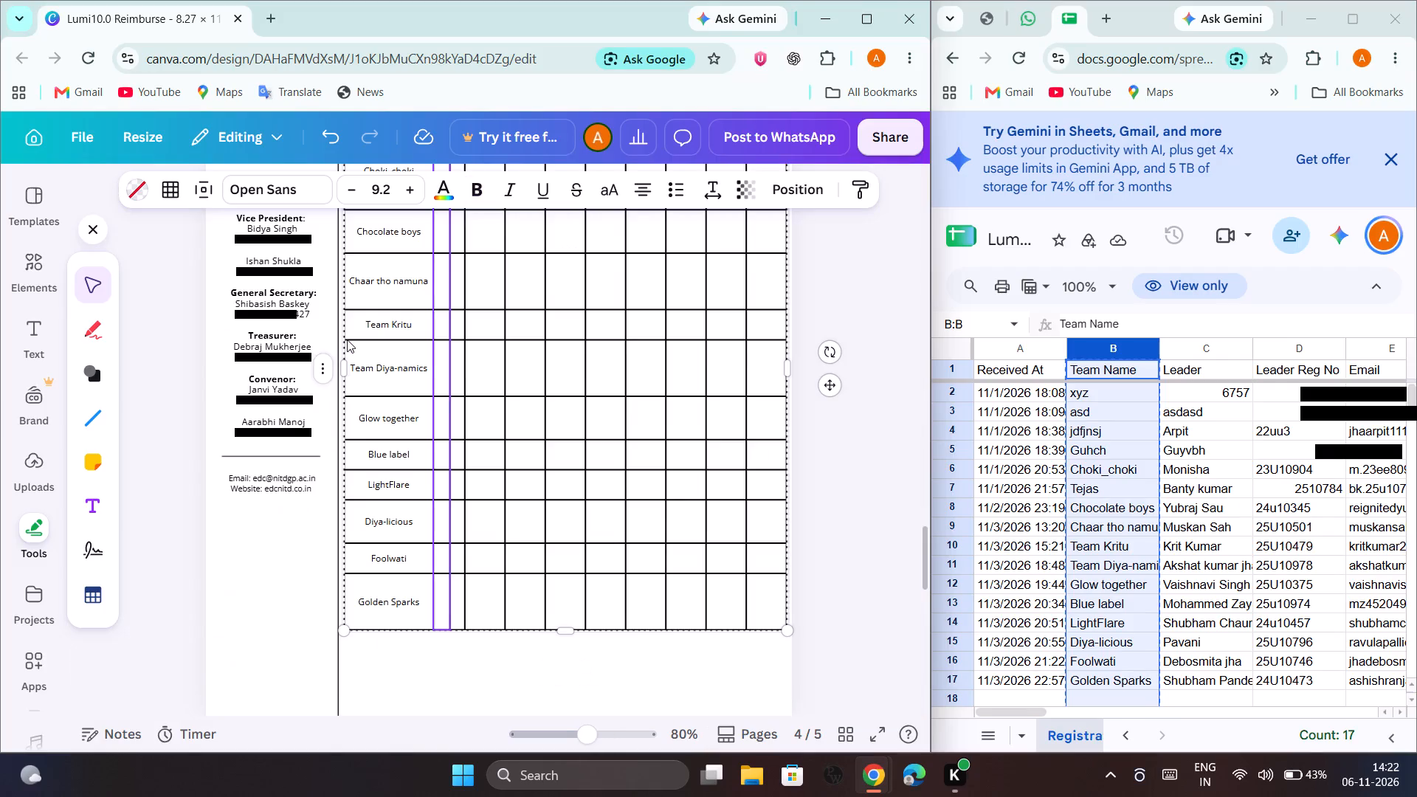
key("ctrl+shift+Right")
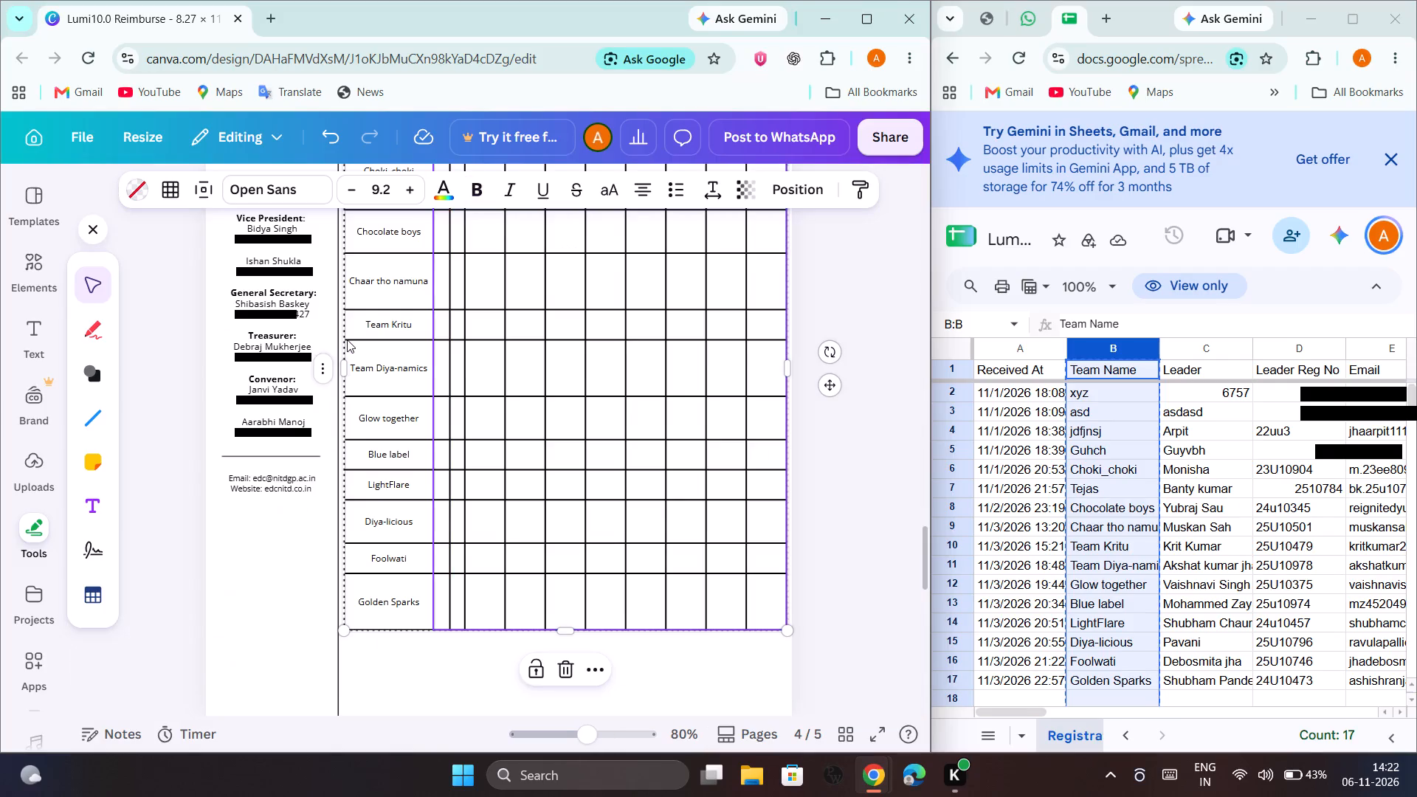
scroll(574, 478, "up", 3)
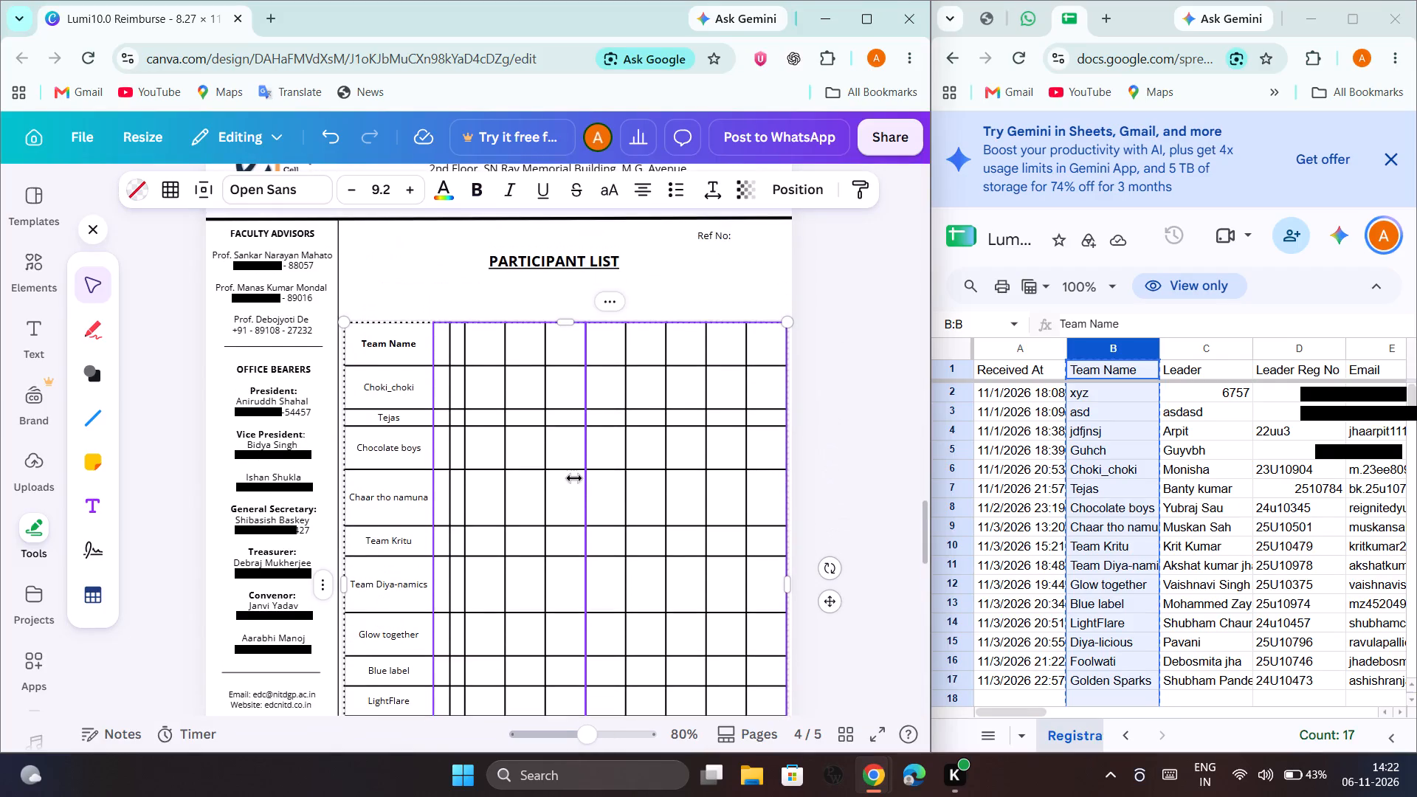
left_click(610, 300)
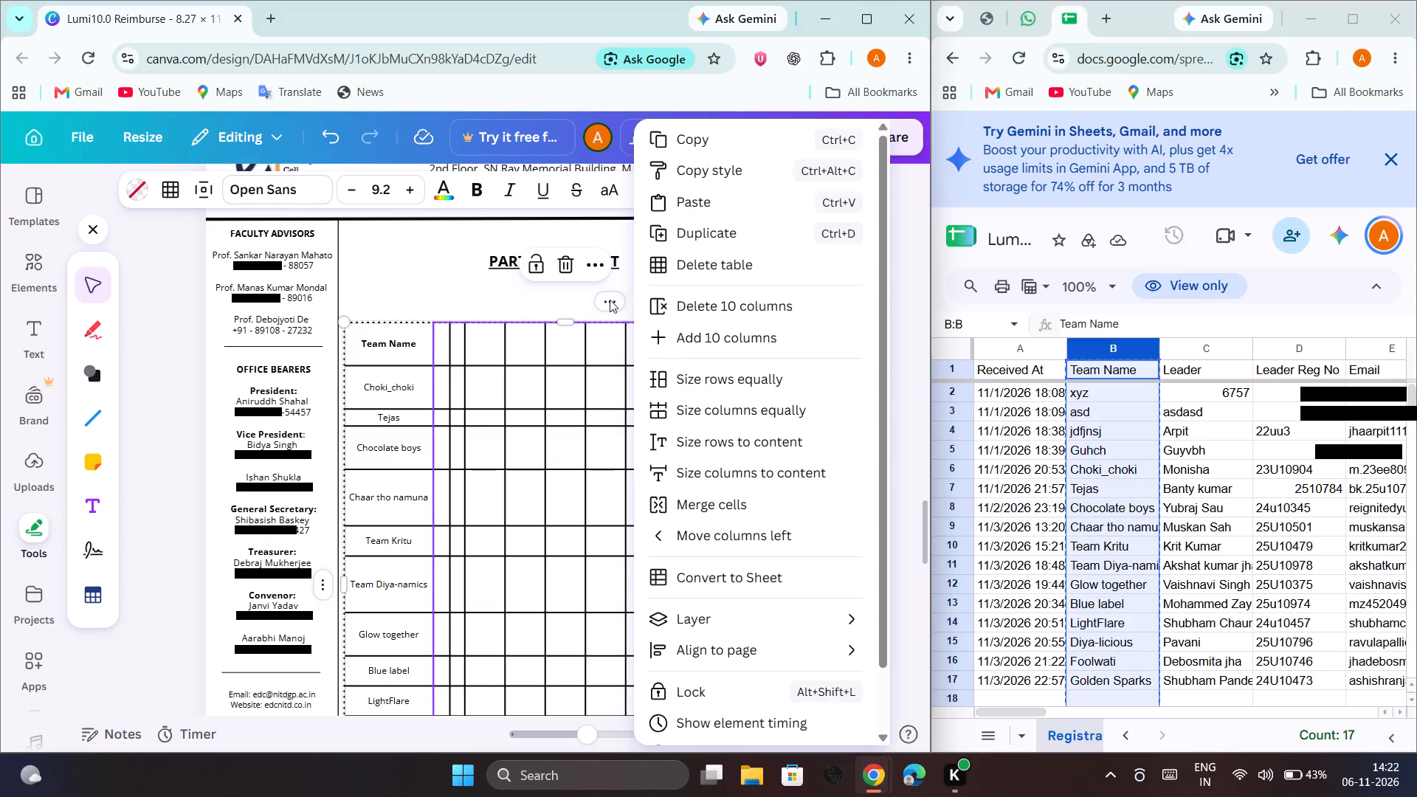
left_click(714, 388)
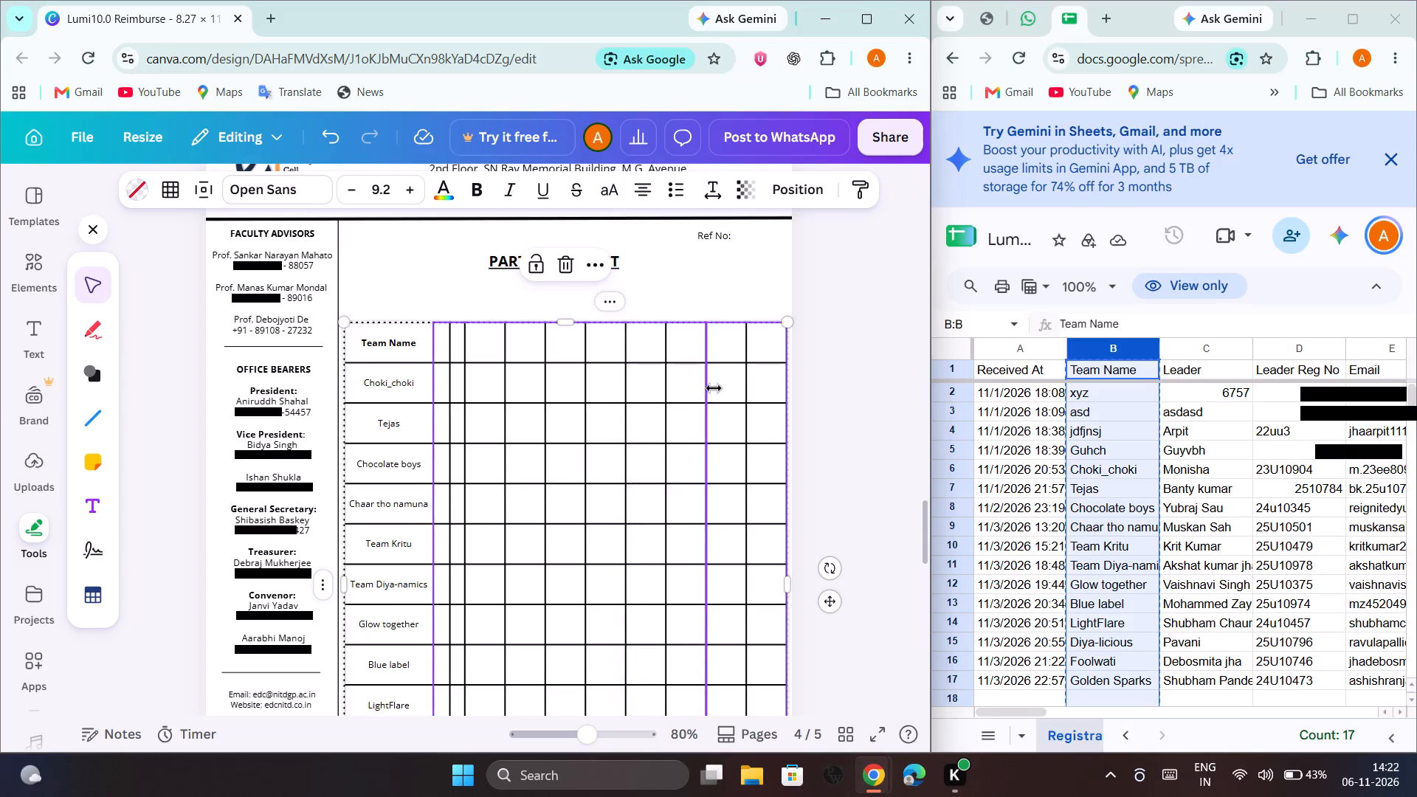
Size the ten empty columns beside Team Name equally.
left_click(602, 302)
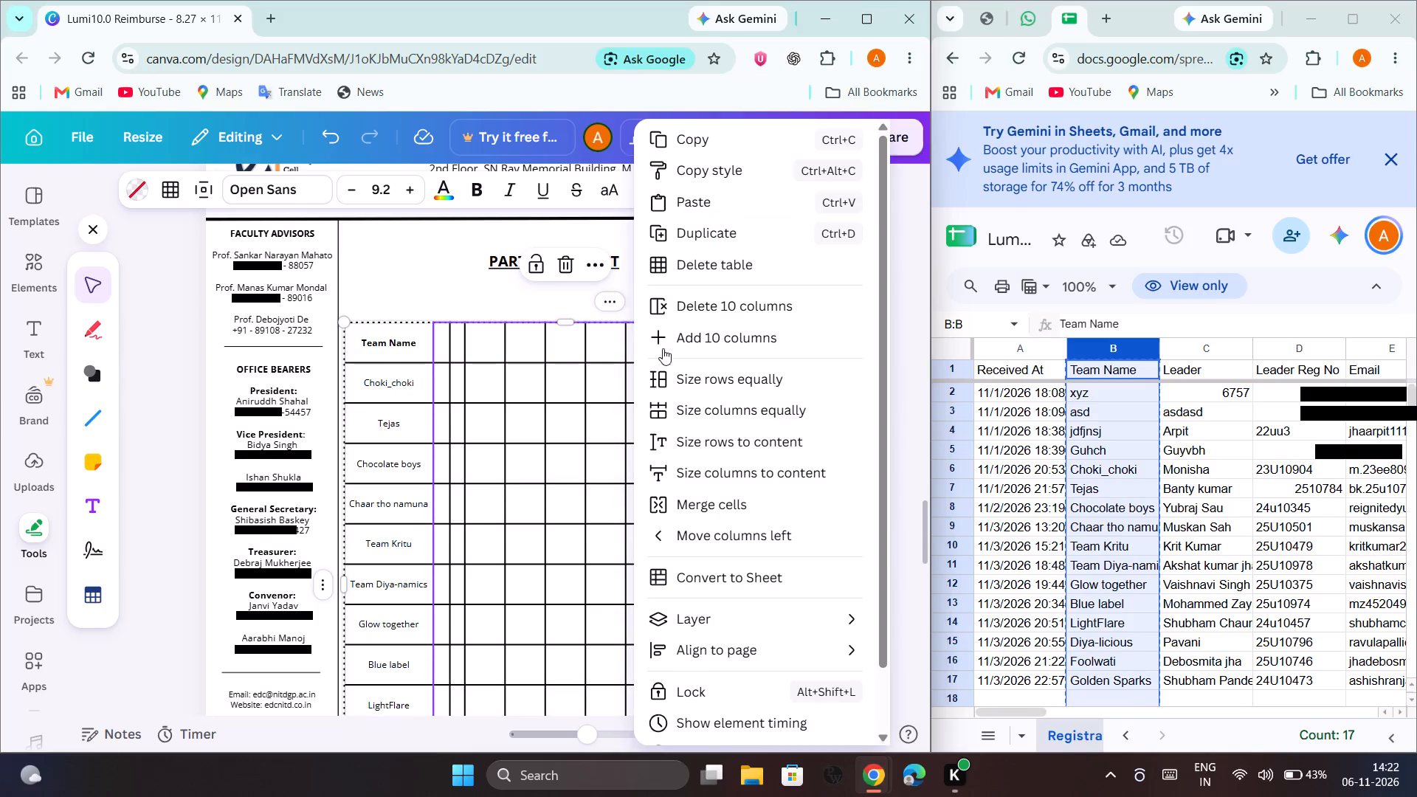
left_click(706, 404)
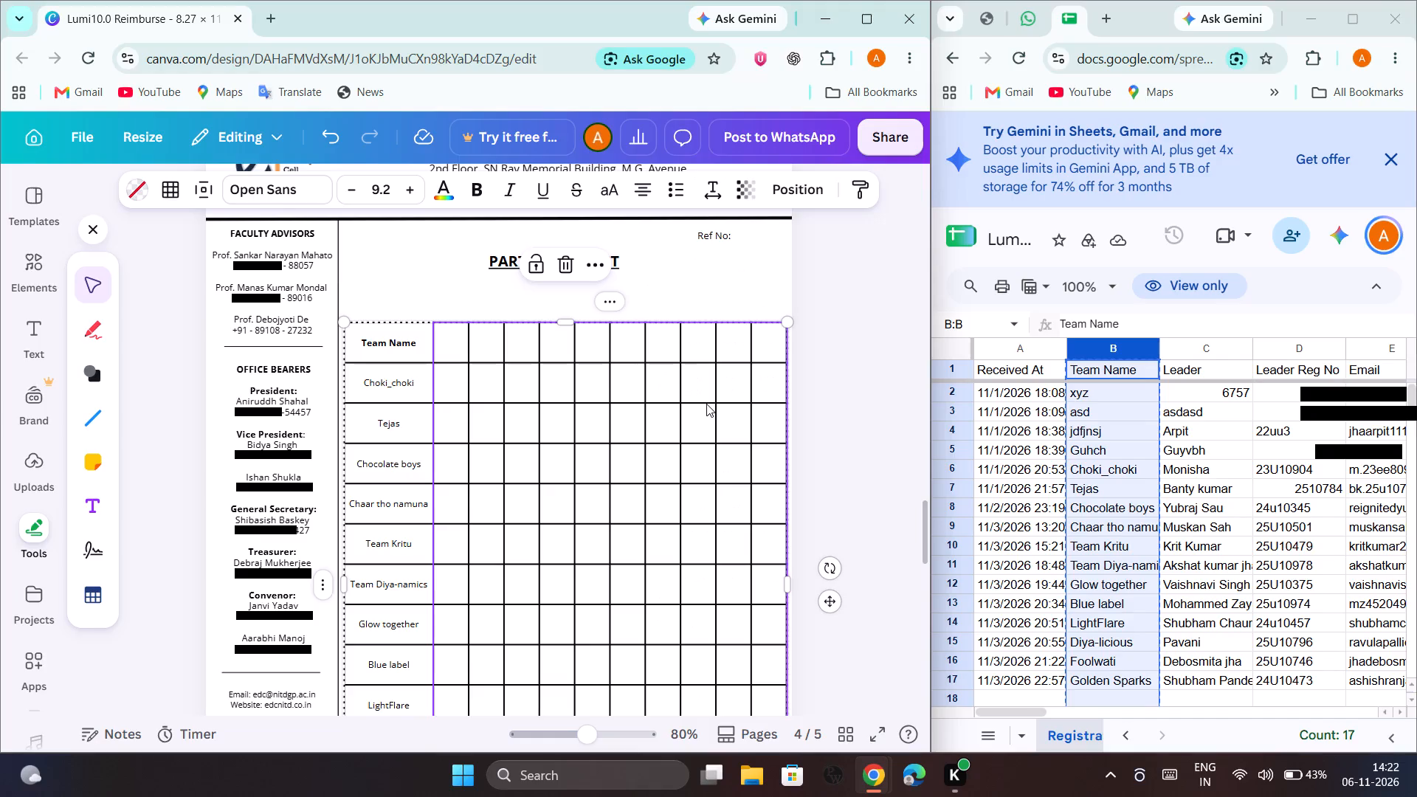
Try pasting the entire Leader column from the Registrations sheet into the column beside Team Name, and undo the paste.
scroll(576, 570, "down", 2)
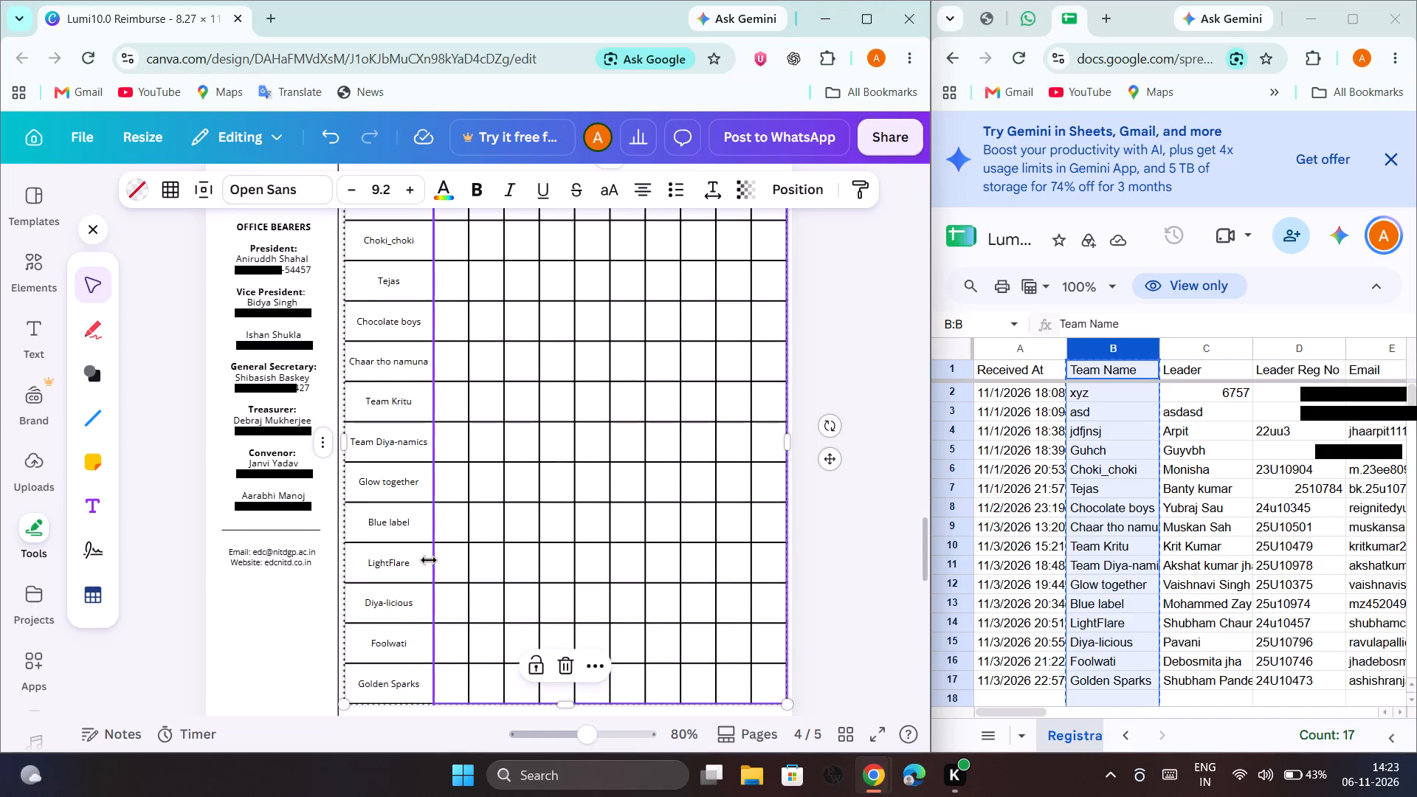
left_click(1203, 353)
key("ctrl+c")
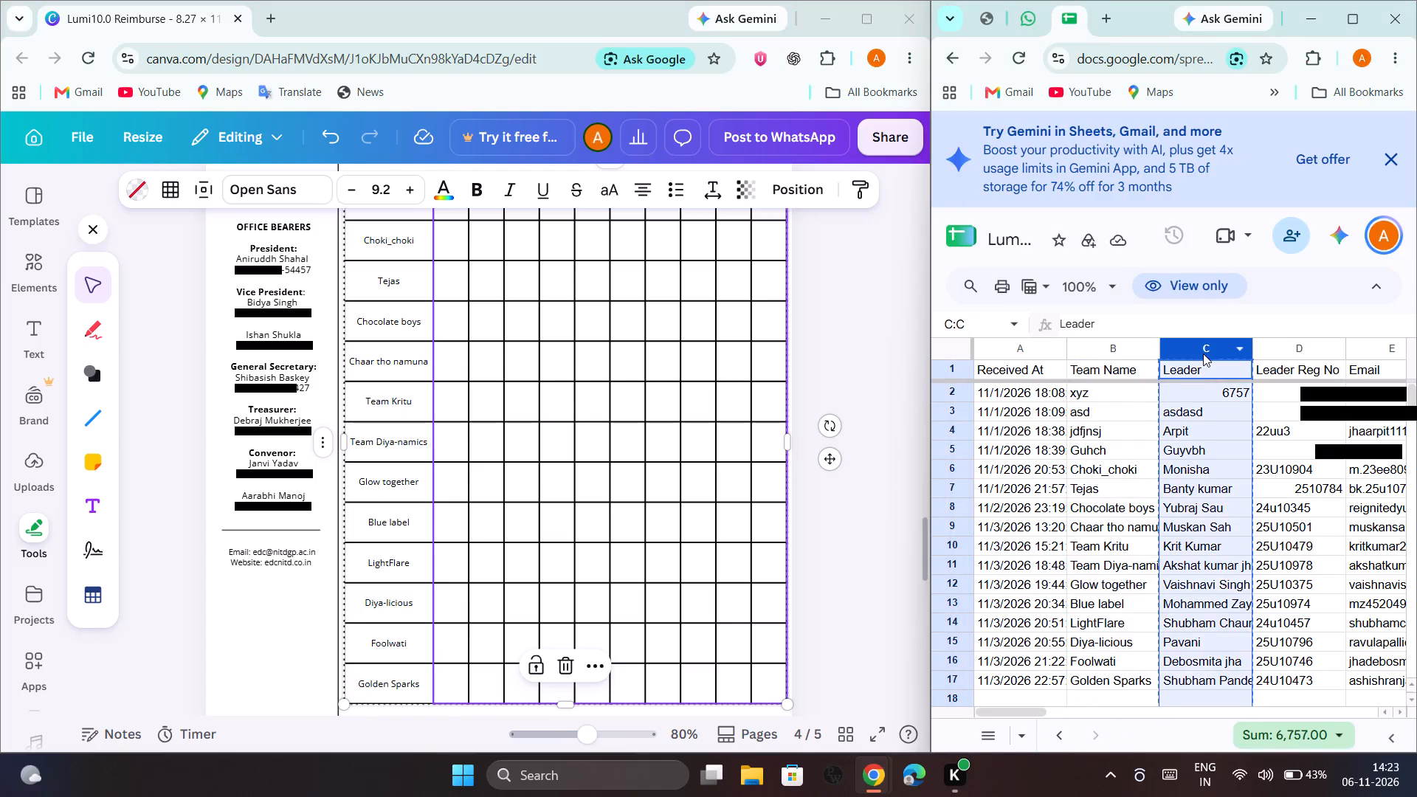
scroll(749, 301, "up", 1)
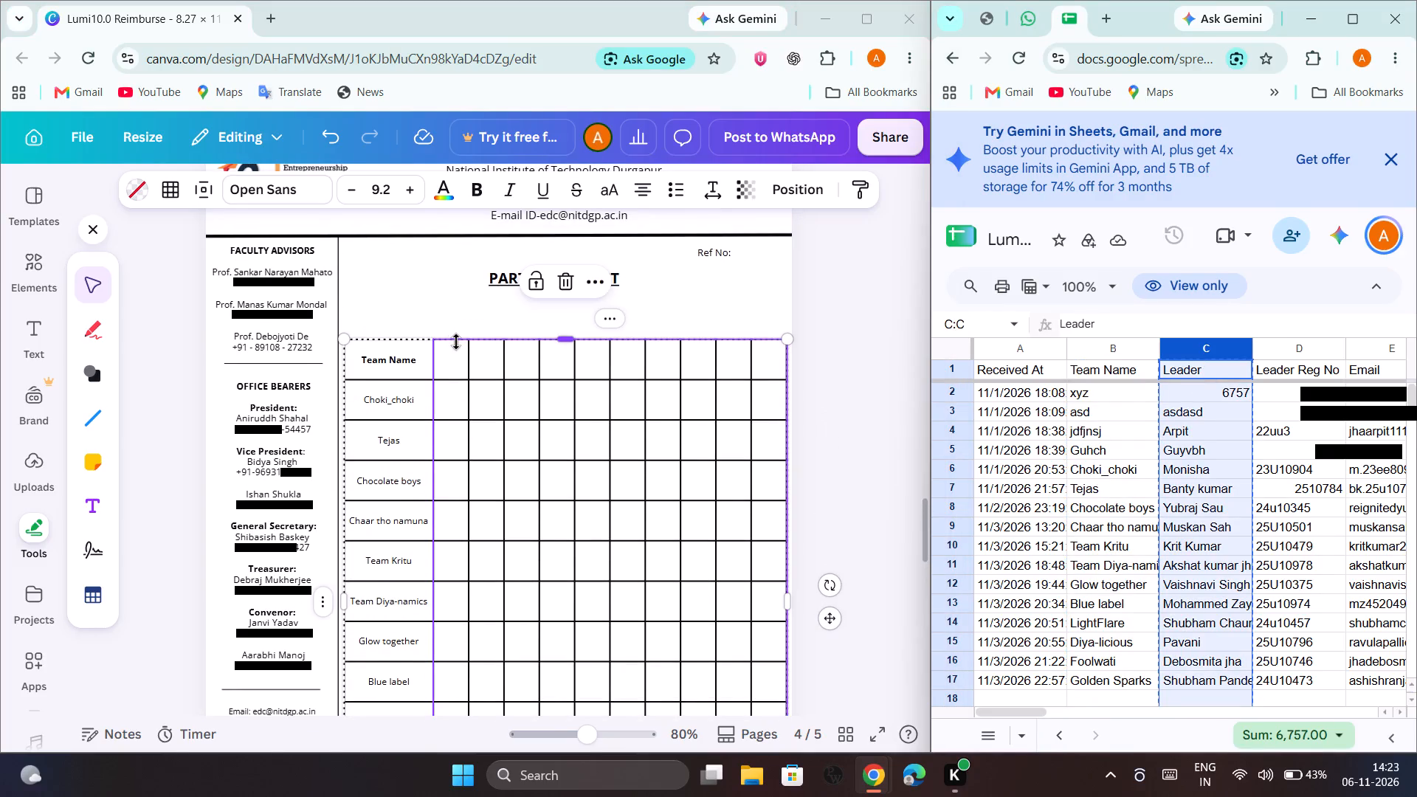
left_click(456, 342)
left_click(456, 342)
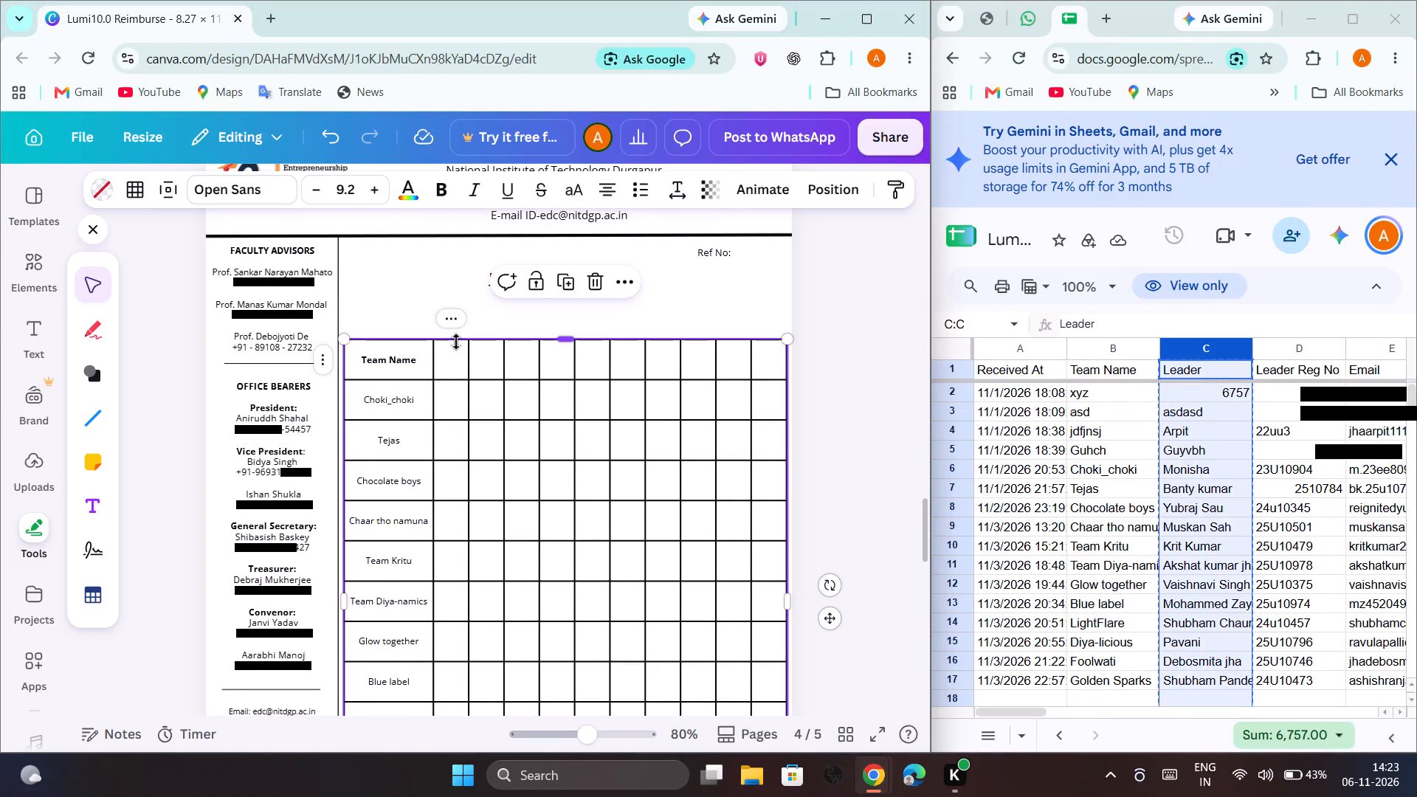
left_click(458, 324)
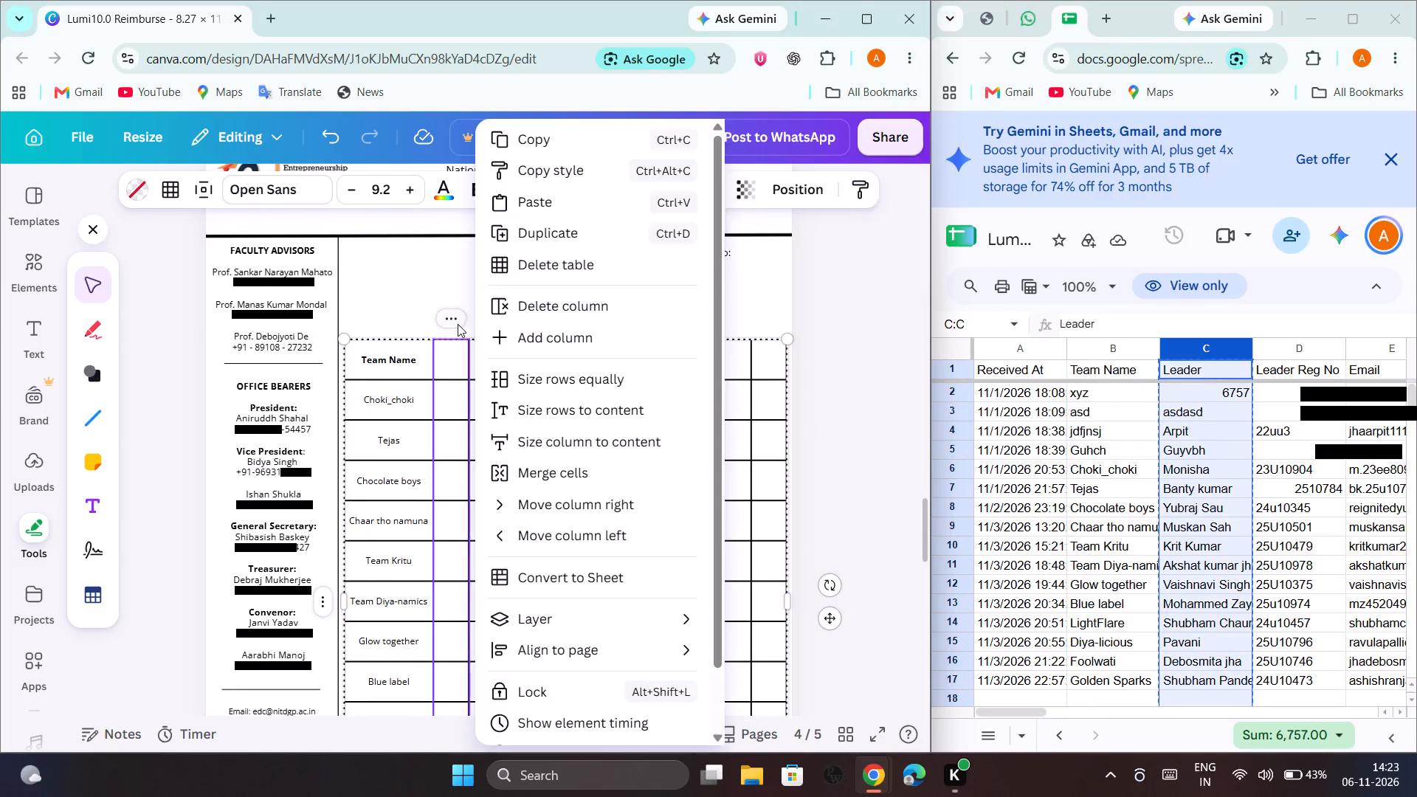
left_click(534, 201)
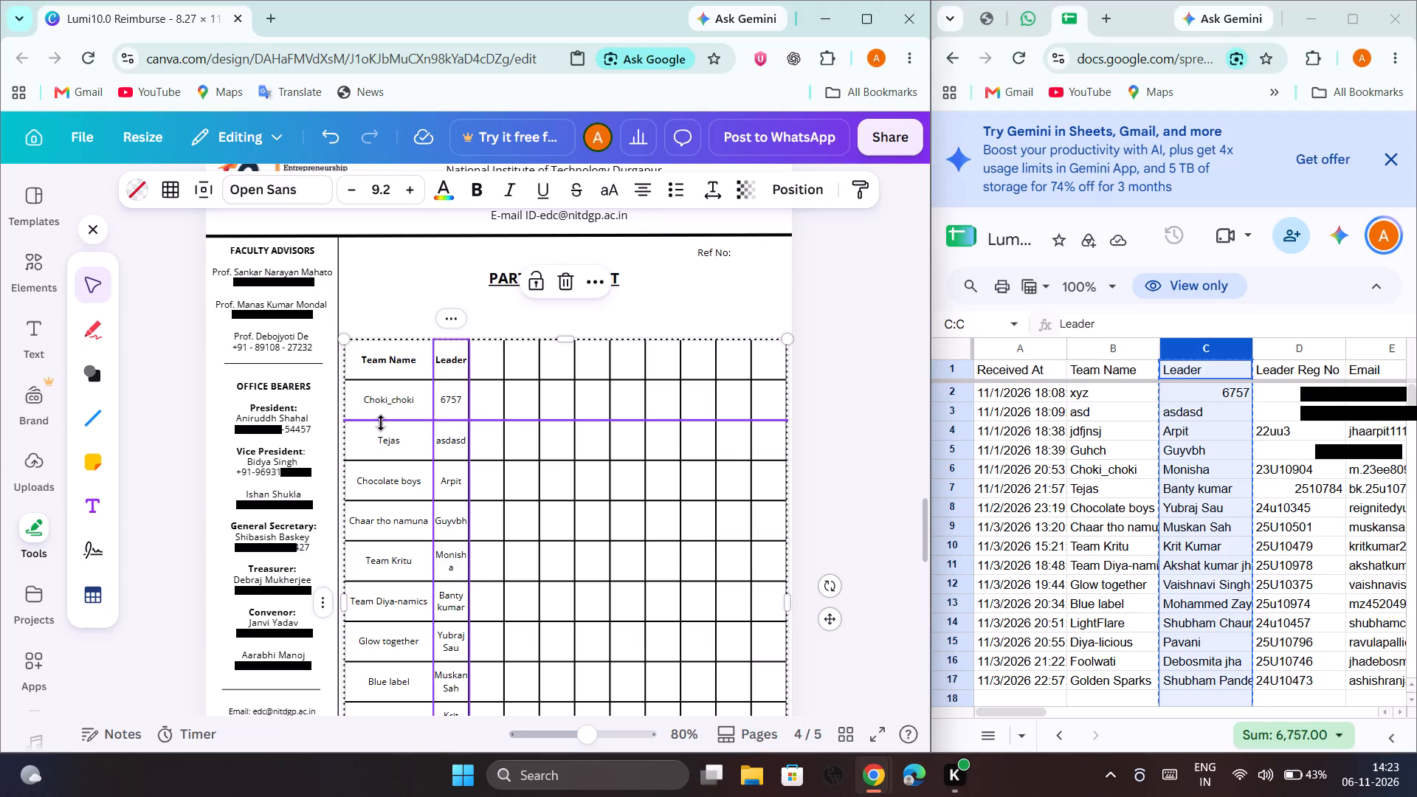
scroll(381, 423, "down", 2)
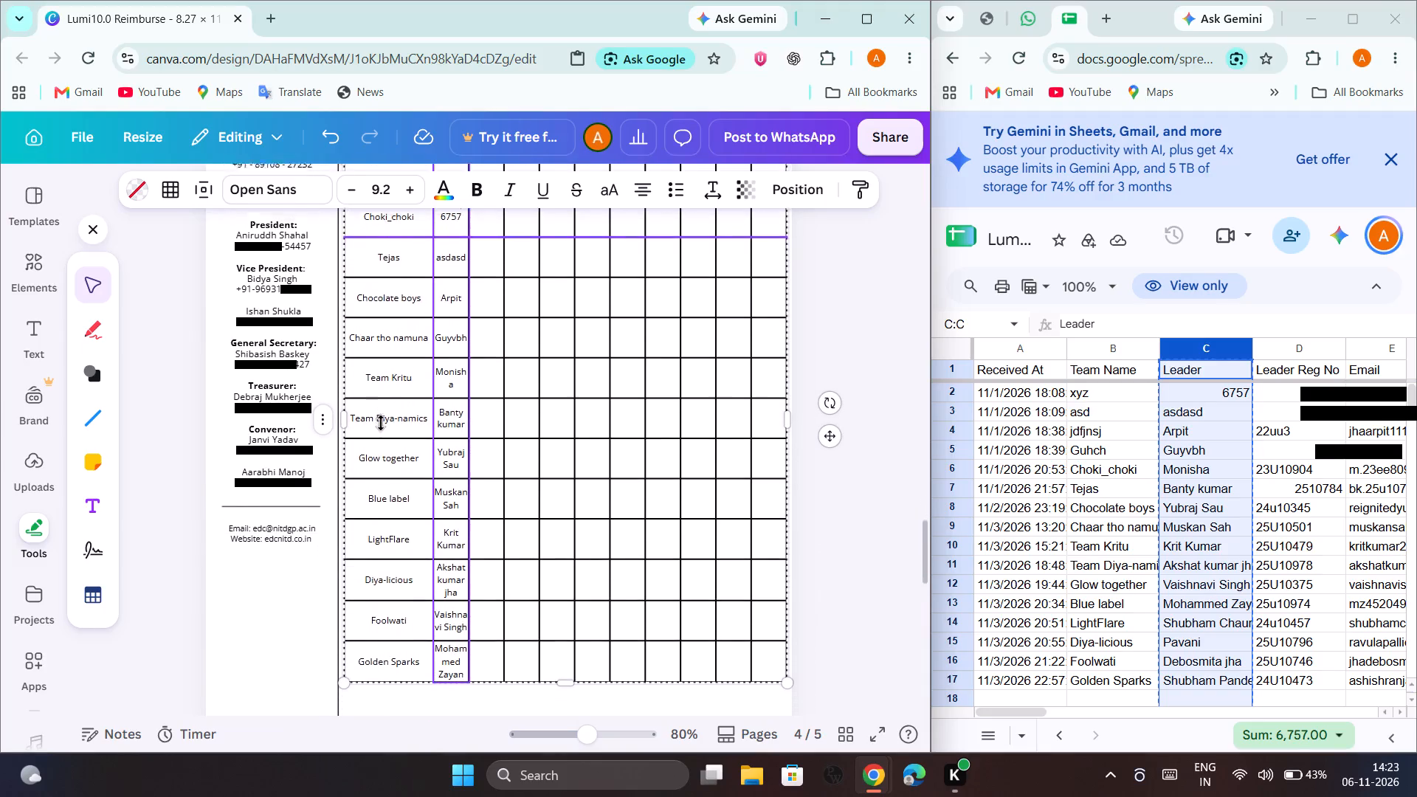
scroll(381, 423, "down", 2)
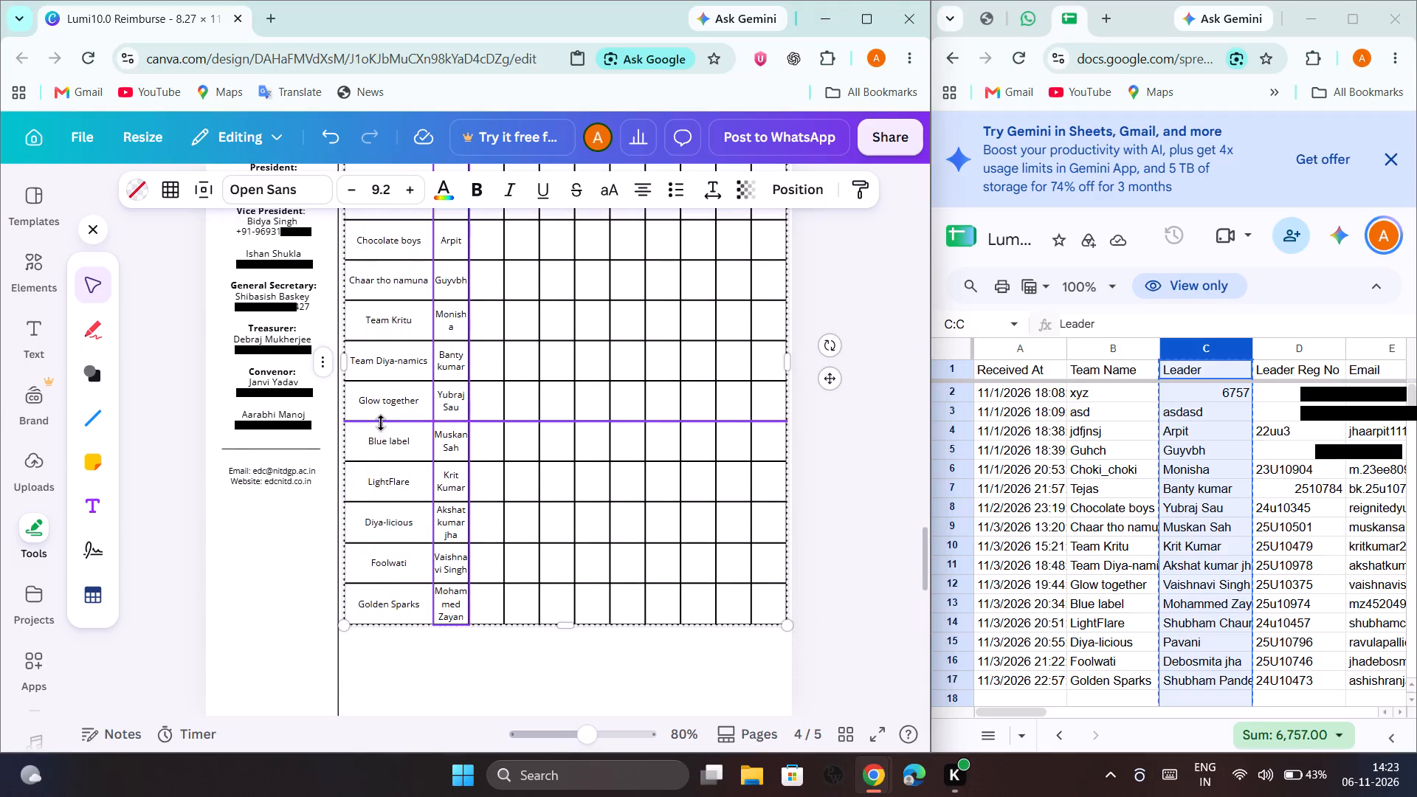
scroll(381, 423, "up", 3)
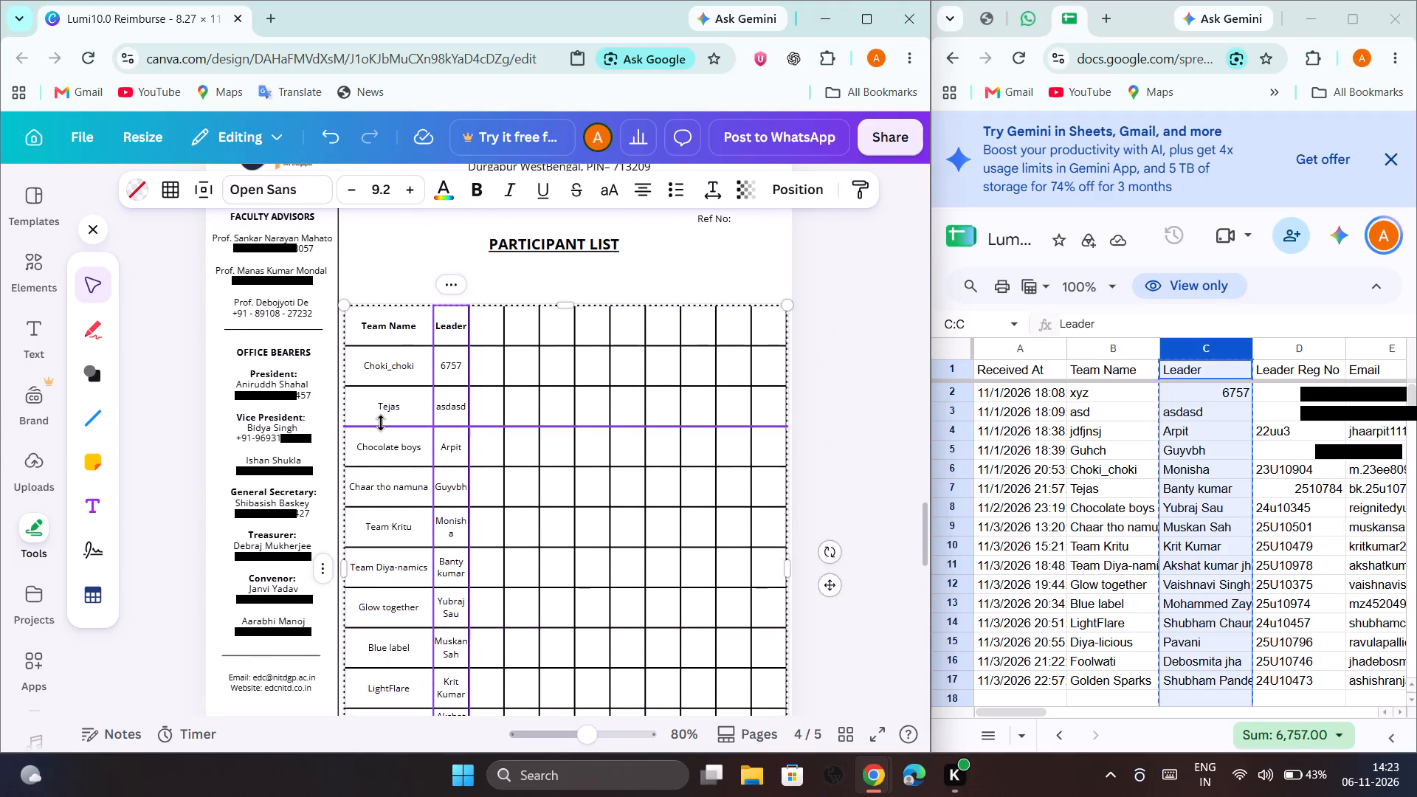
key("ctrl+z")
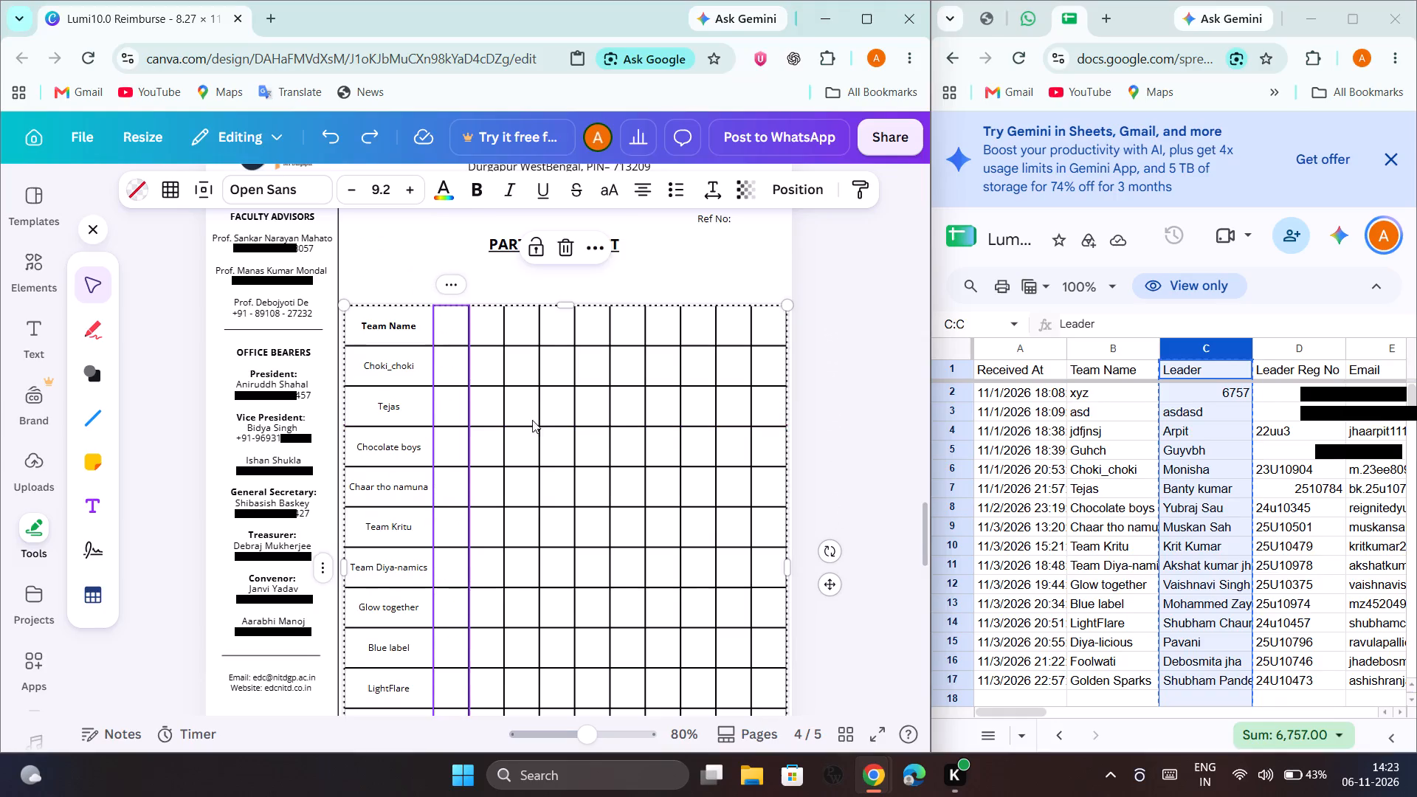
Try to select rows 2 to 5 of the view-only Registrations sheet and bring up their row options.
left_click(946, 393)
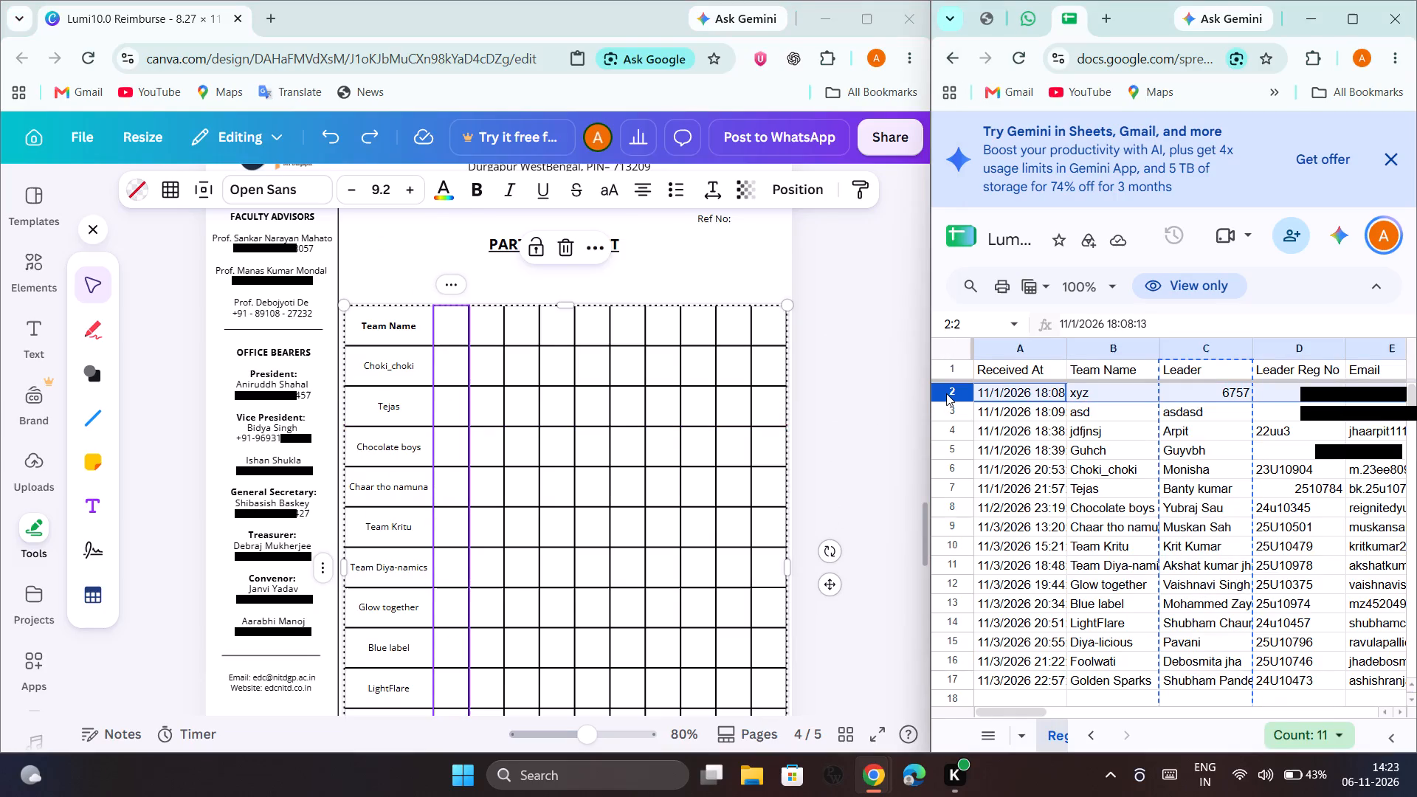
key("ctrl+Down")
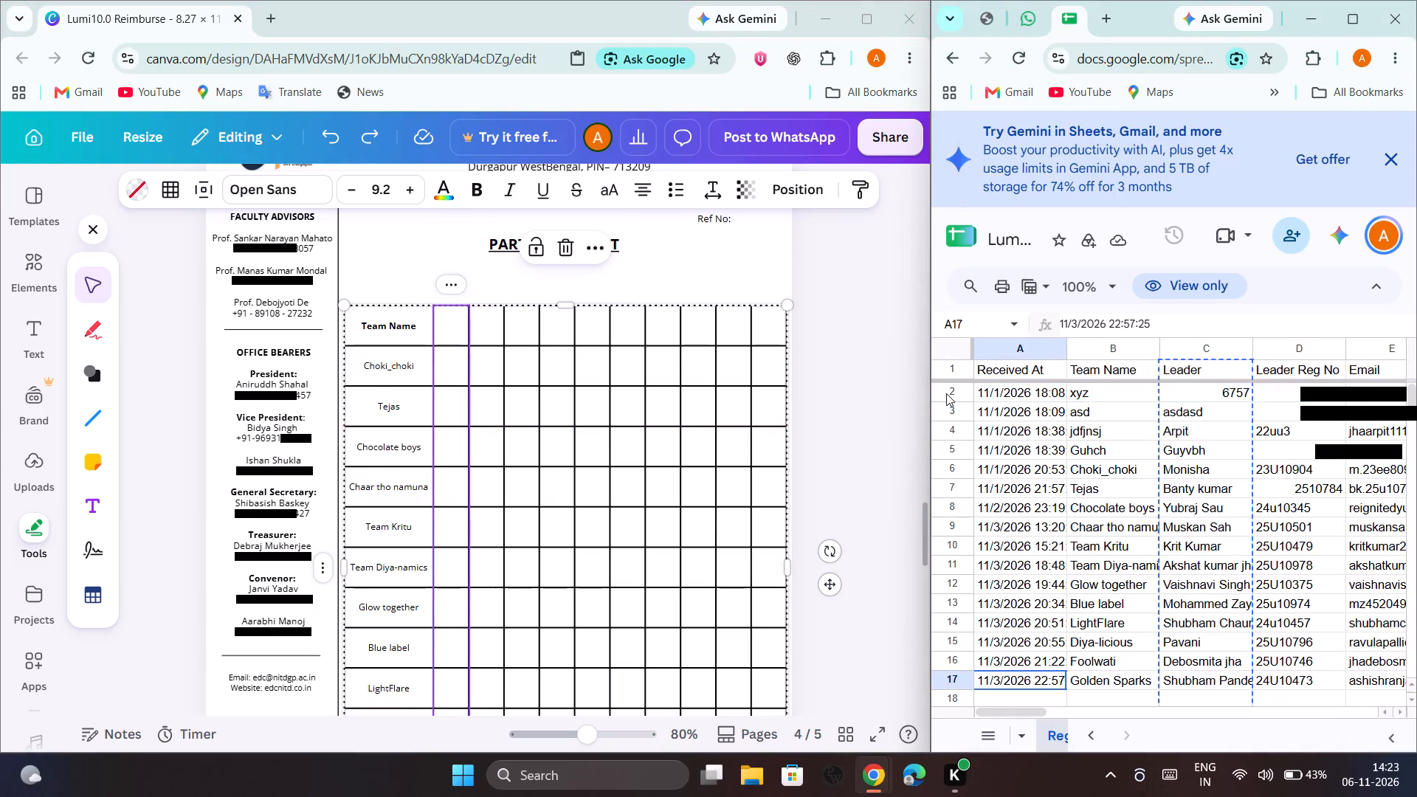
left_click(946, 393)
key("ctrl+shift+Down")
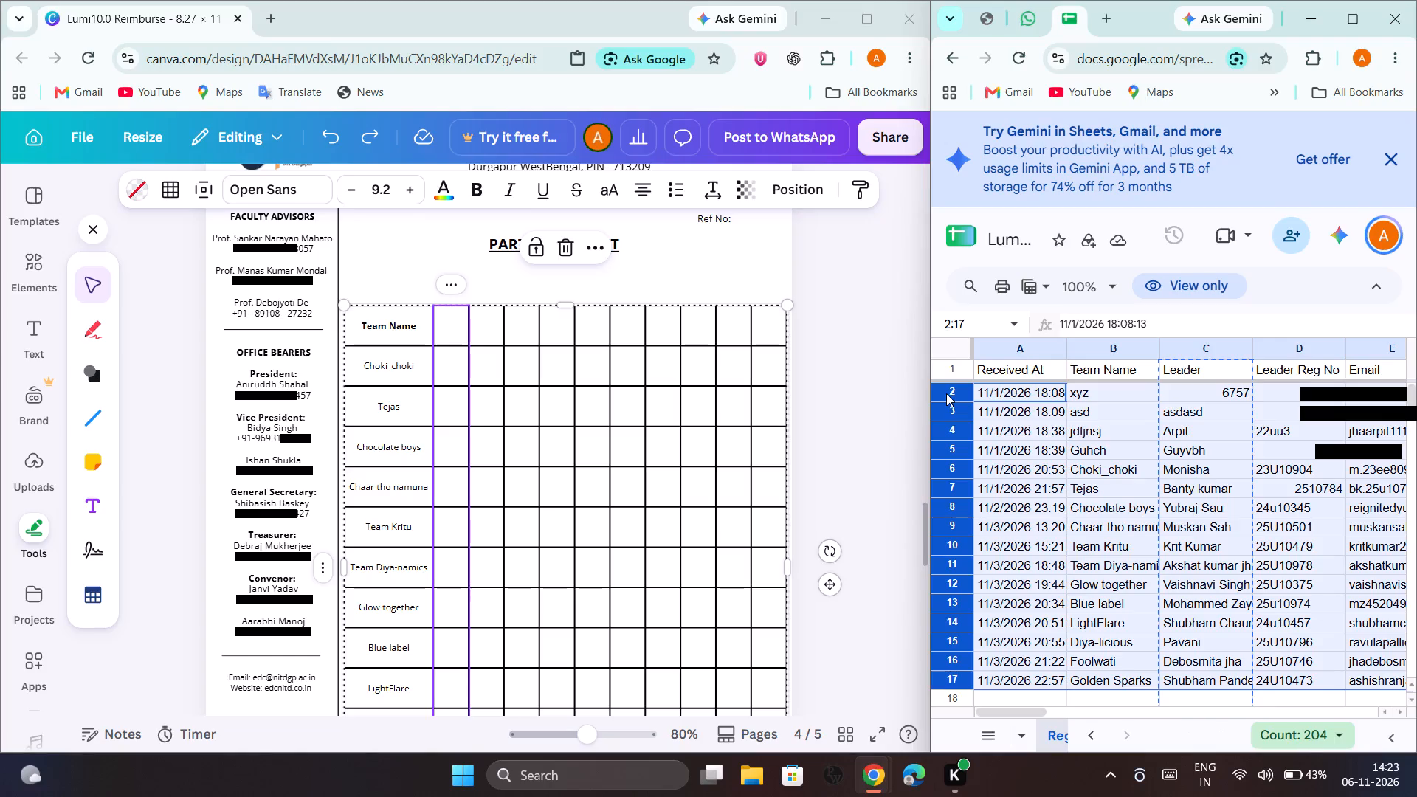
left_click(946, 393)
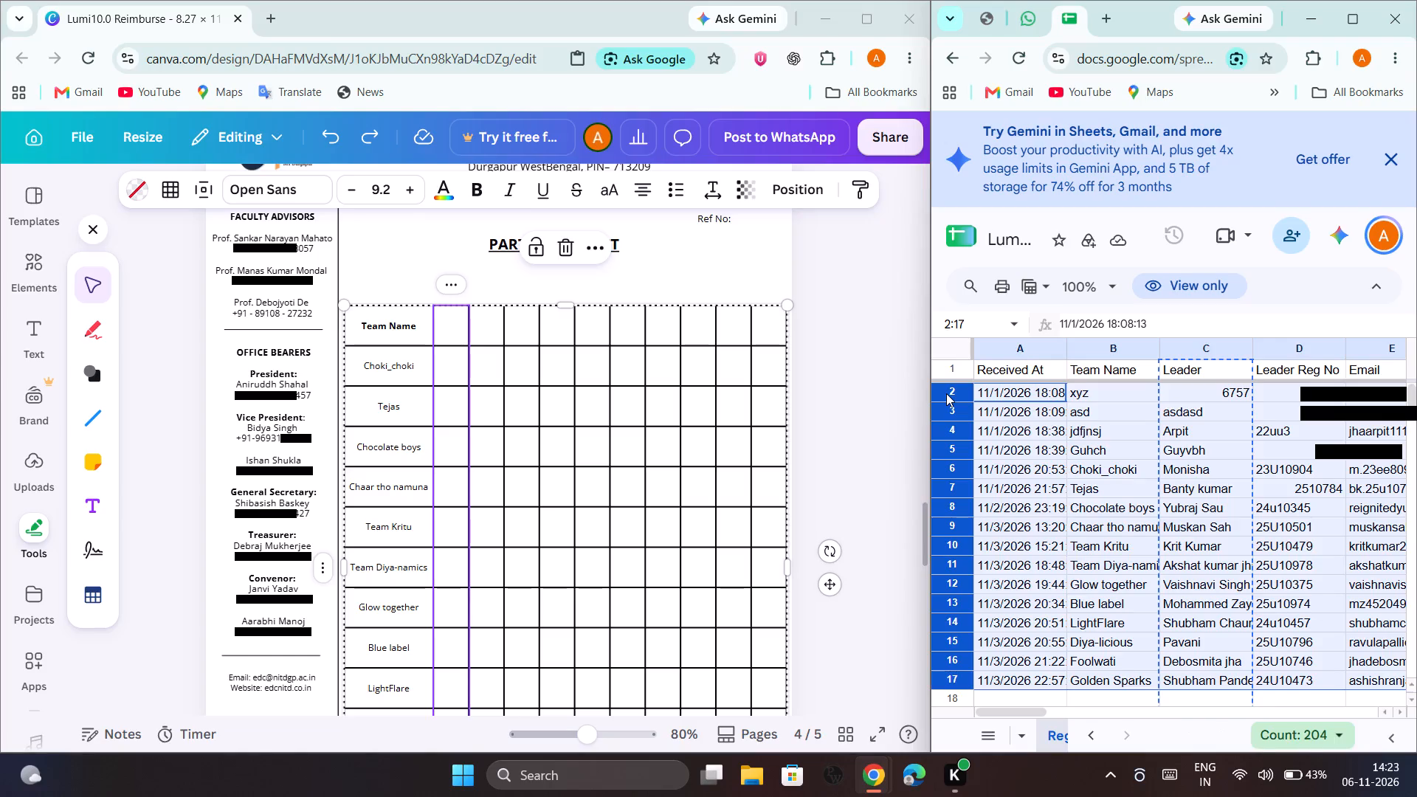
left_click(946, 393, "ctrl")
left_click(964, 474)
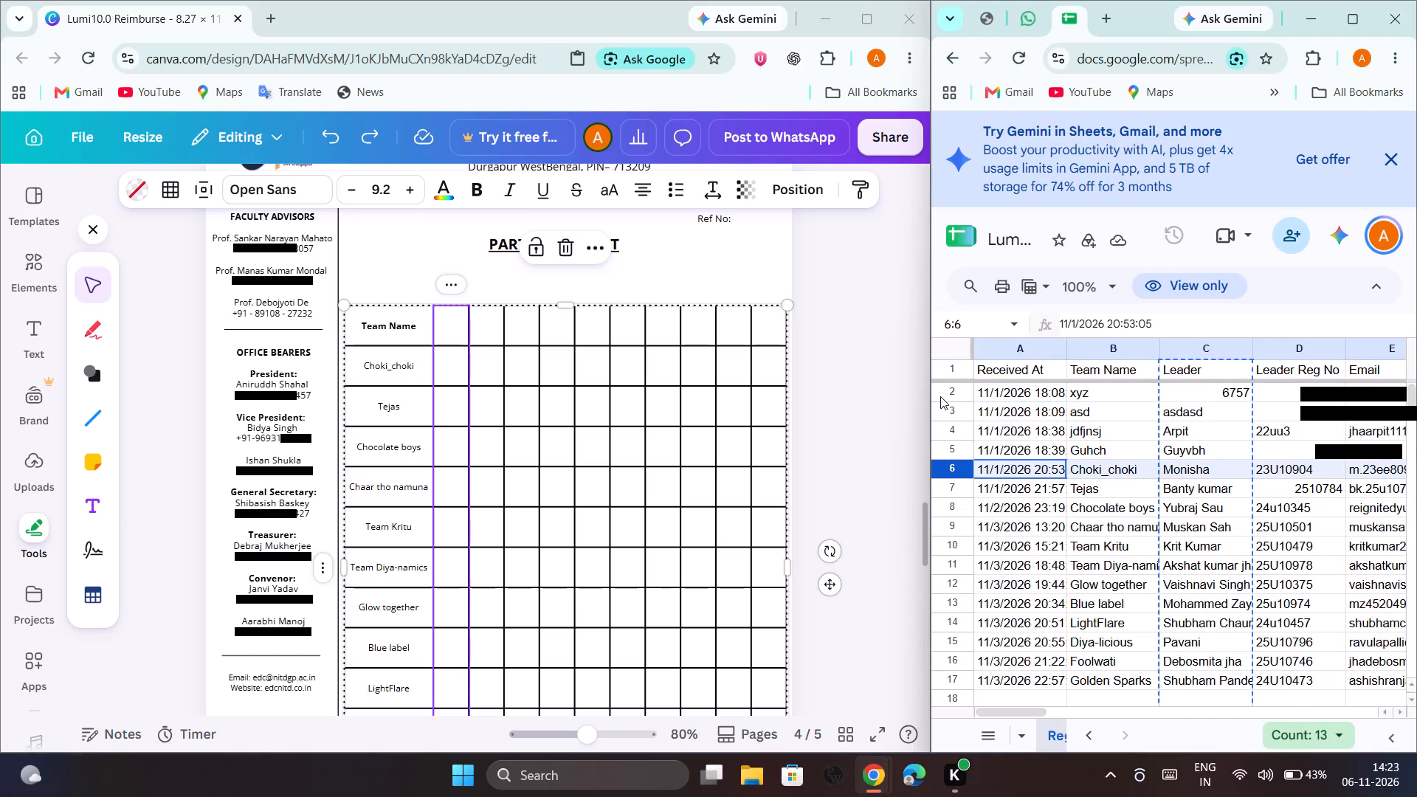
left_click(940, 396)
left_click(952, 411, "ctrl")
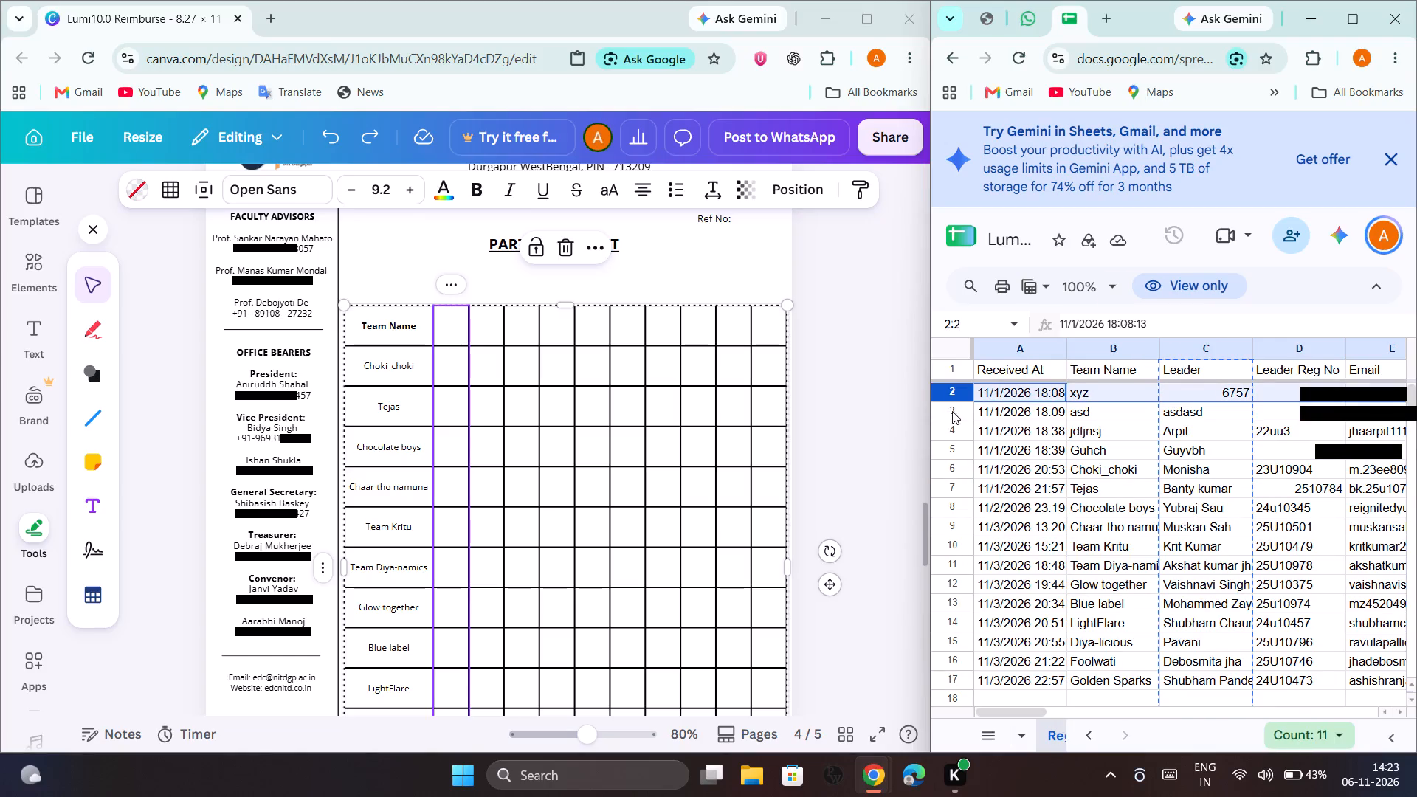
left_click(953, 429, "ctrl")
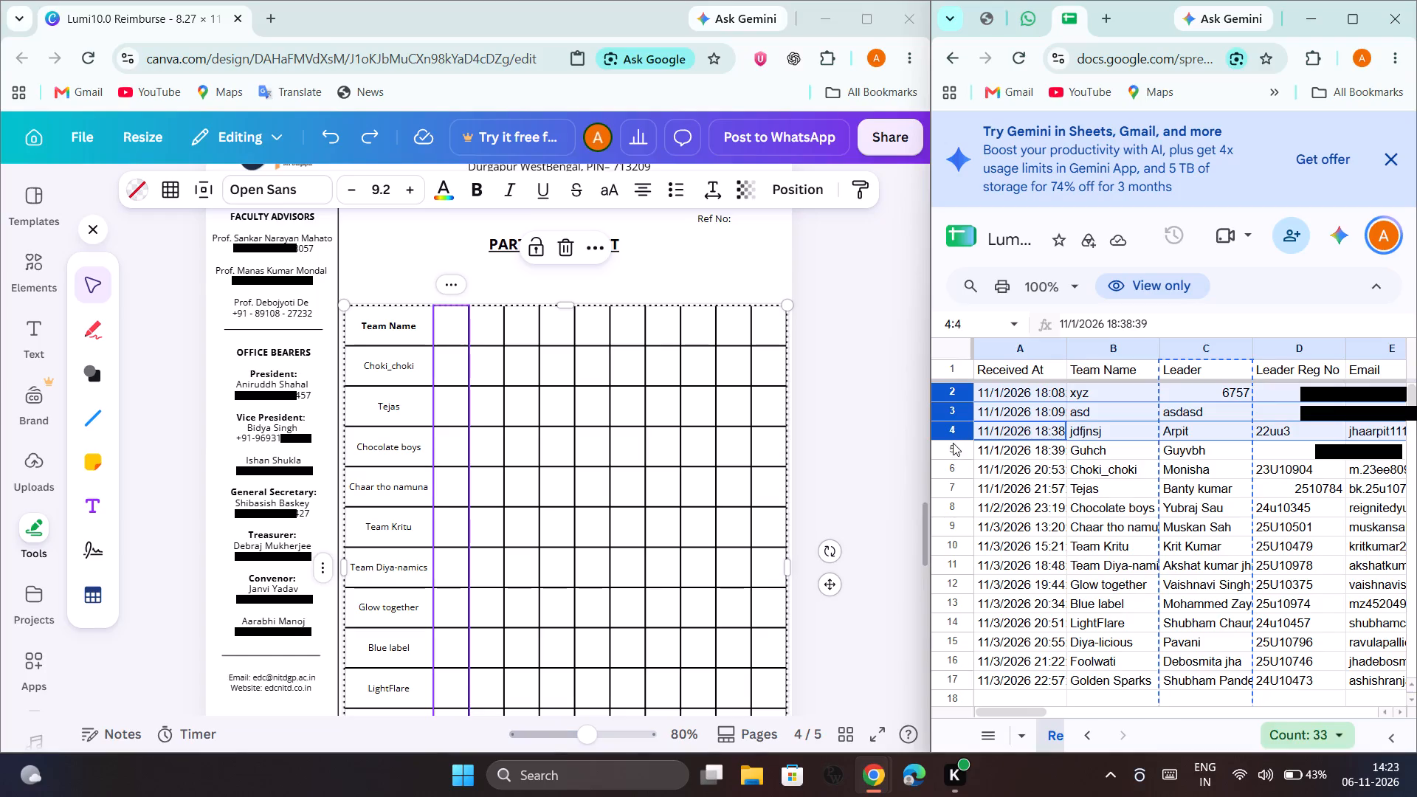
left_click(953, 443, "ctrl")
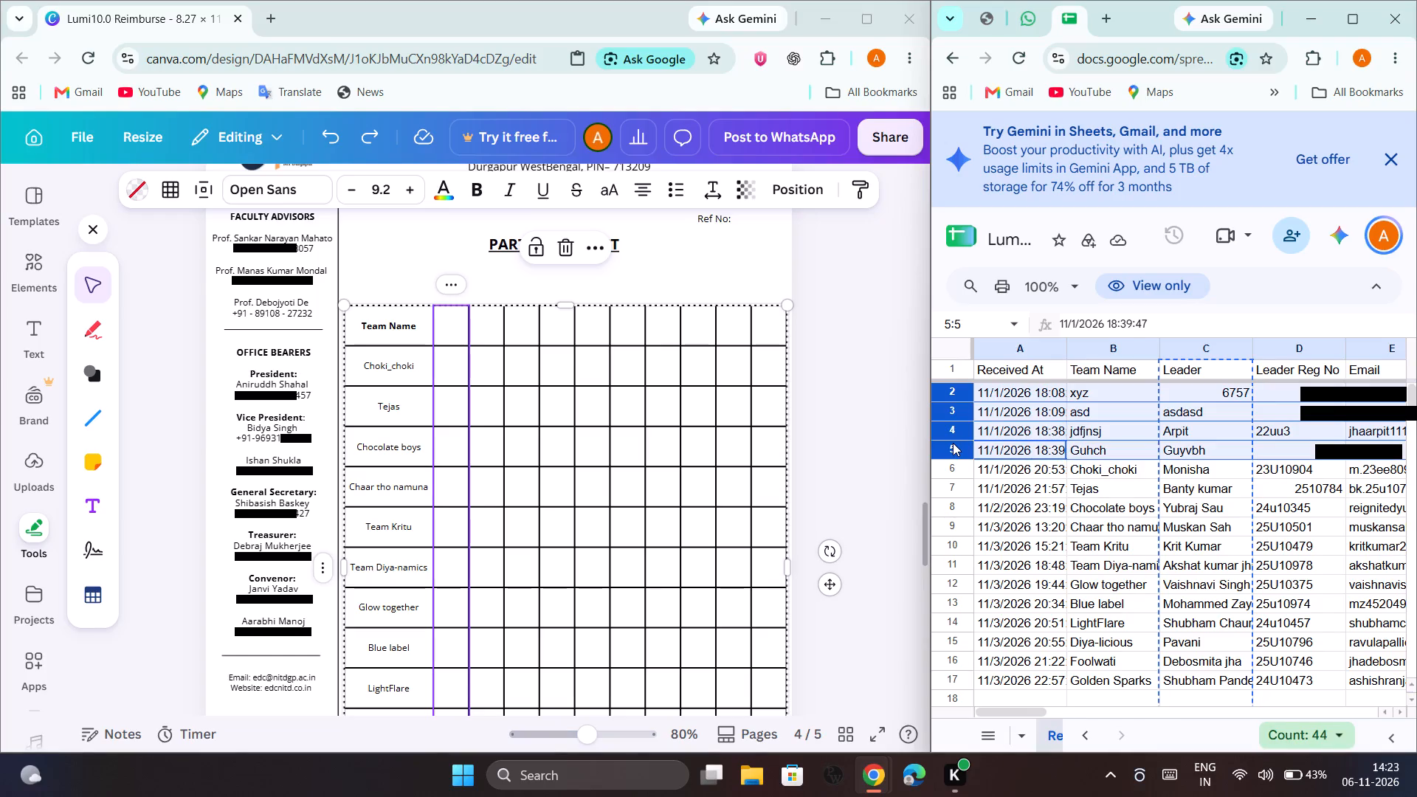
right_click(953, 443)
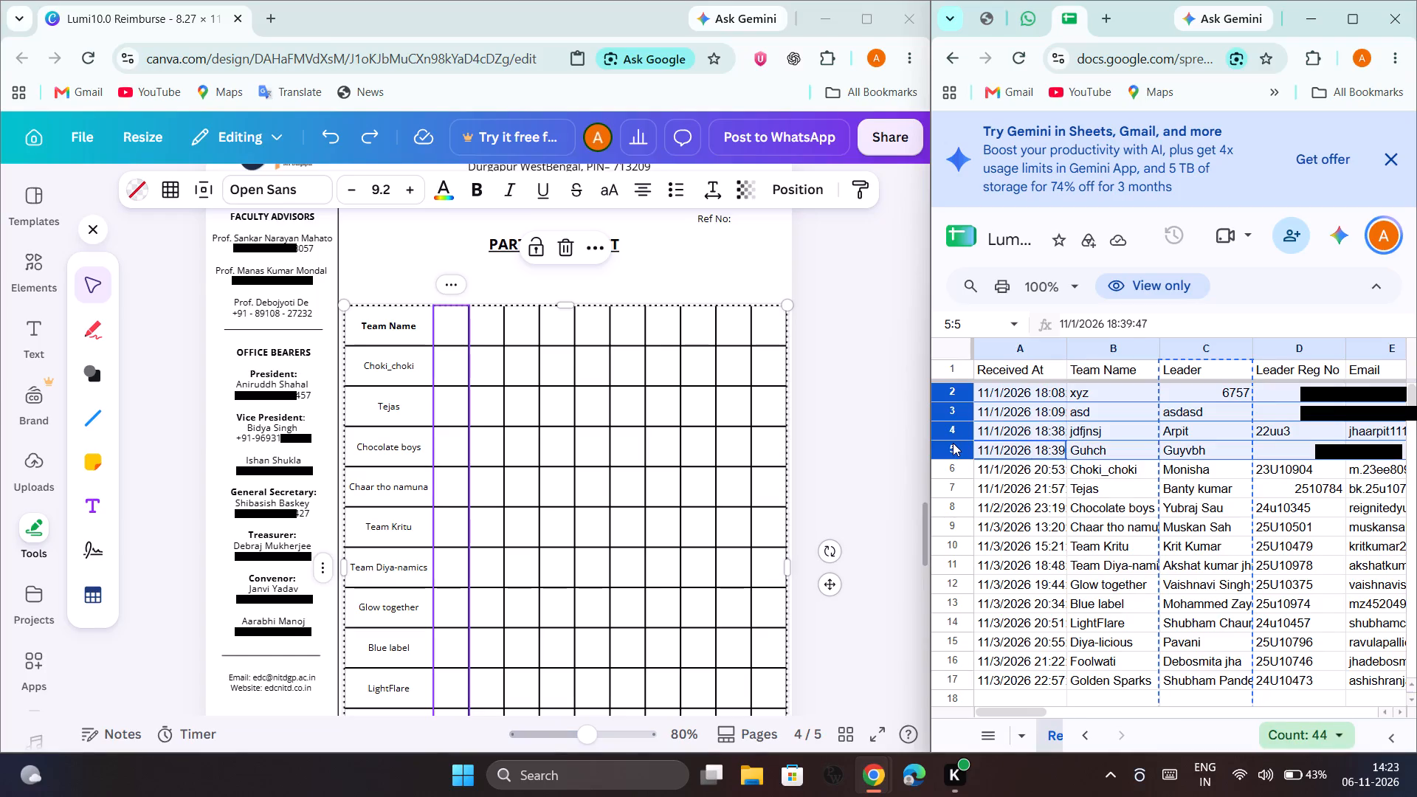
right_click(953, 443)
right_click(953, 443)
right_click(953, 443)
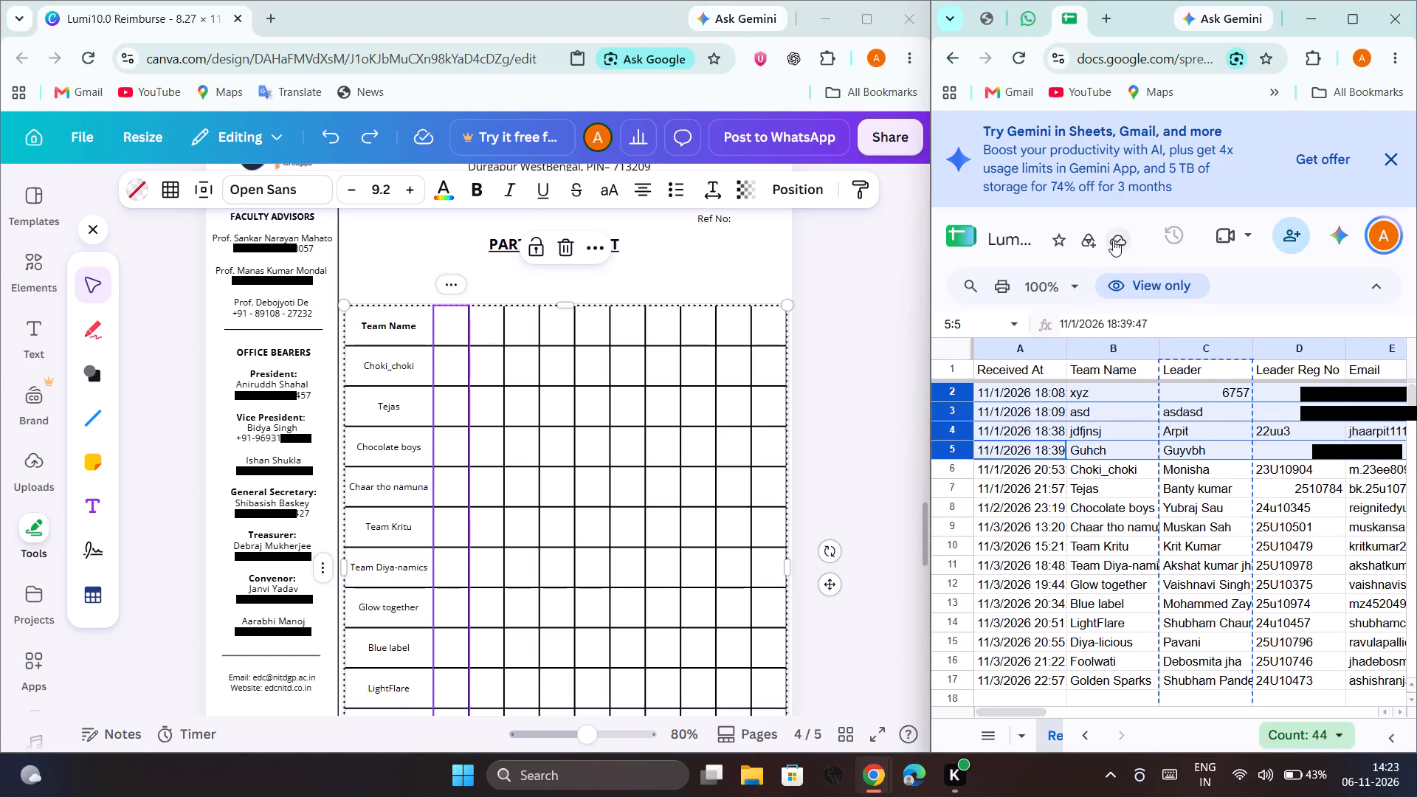
Widen the spreadsheet window, make a copy of Luminous_Registration in My Drive under the default name, and close the original and the table suggestions.
left_click(1379, 291)
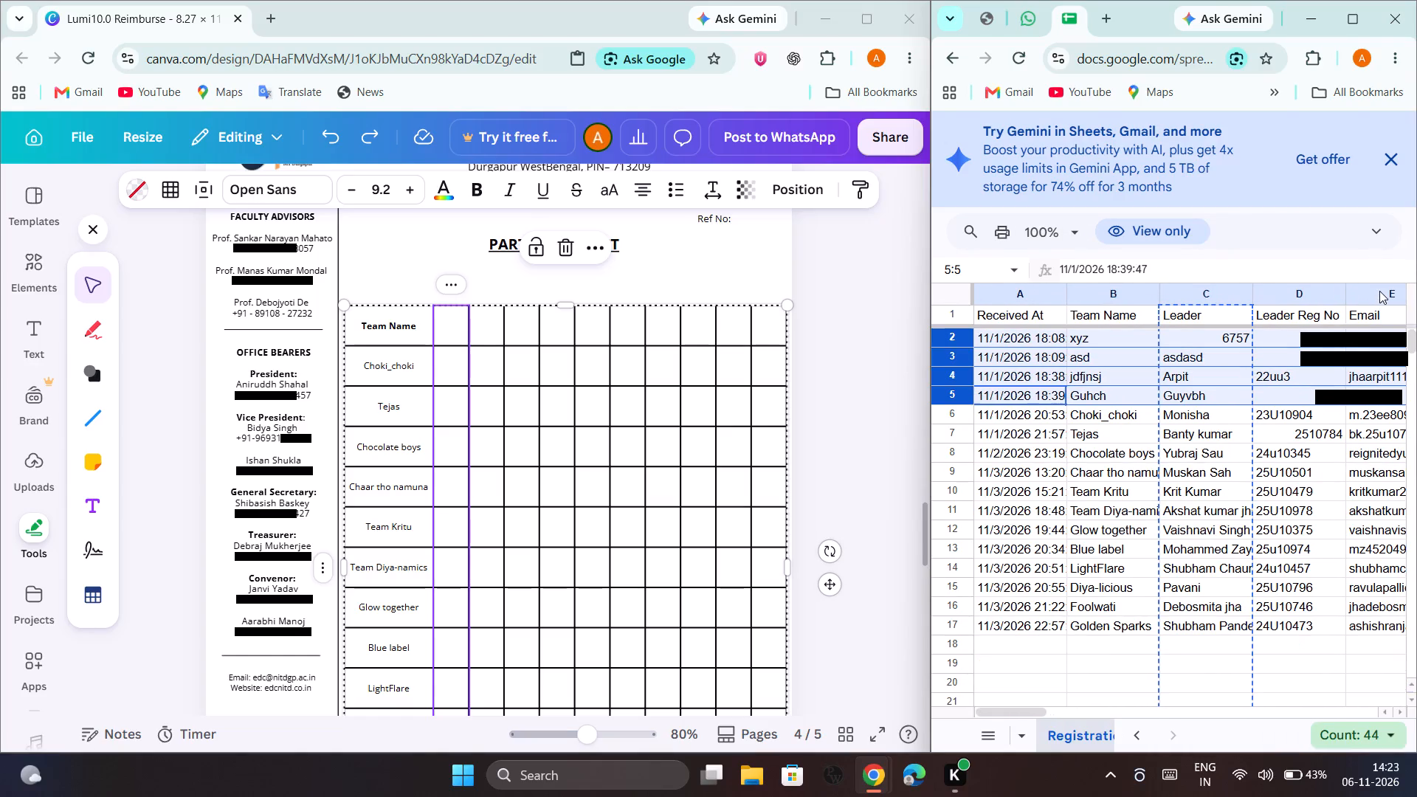
left_click(1380, 228)
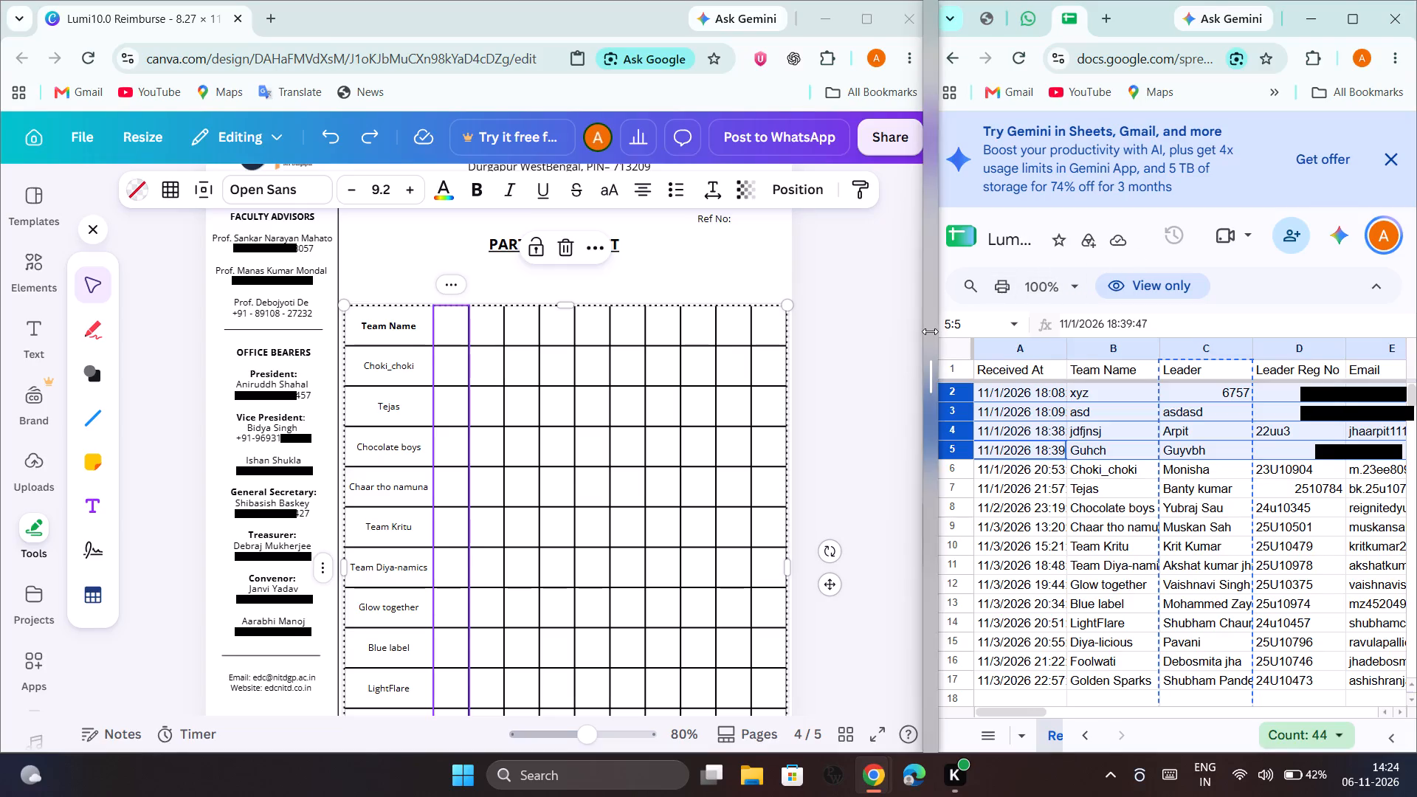
left_click_drag(930, 331, 561, 303)
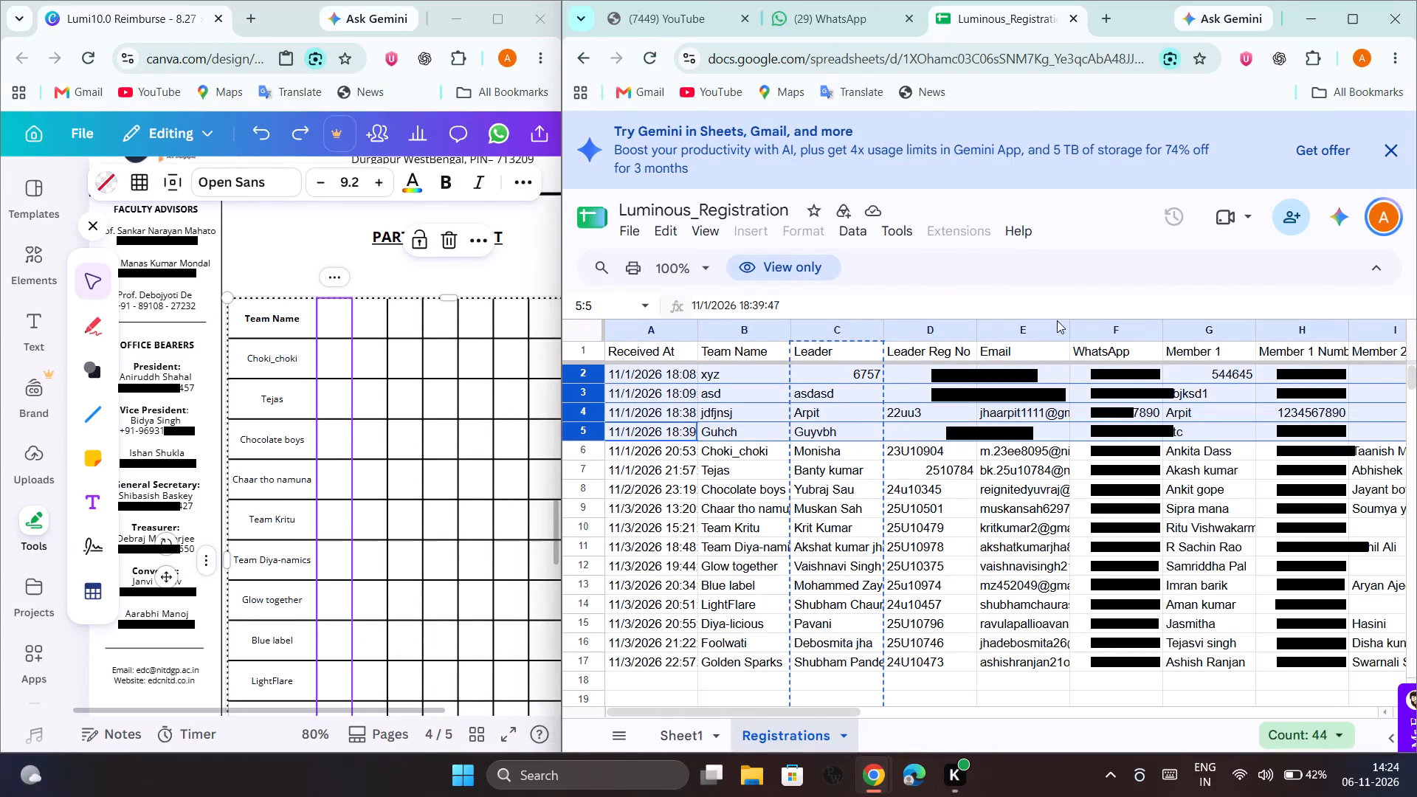
left_click(639, 227)
left_click(676, 354)
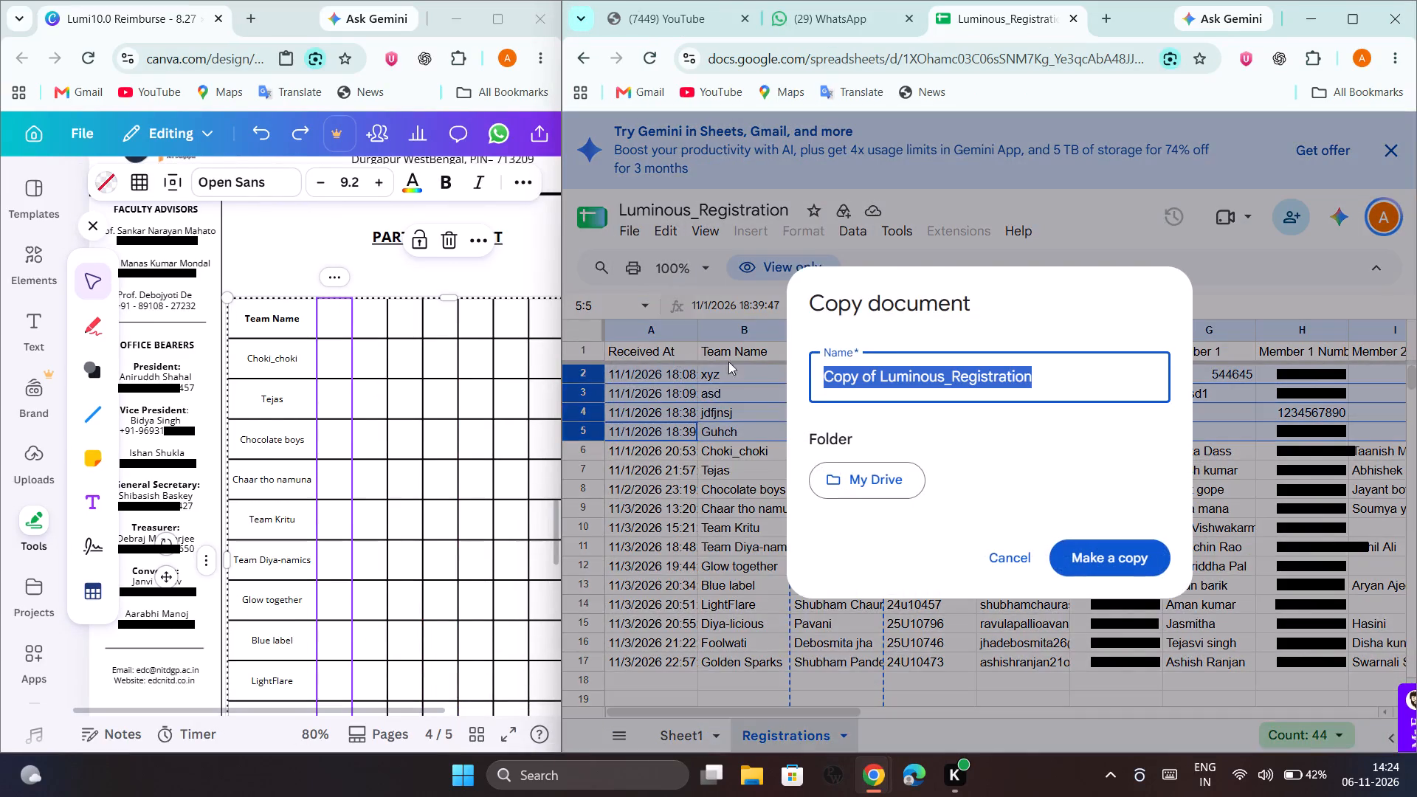
left_click(1105, 624)
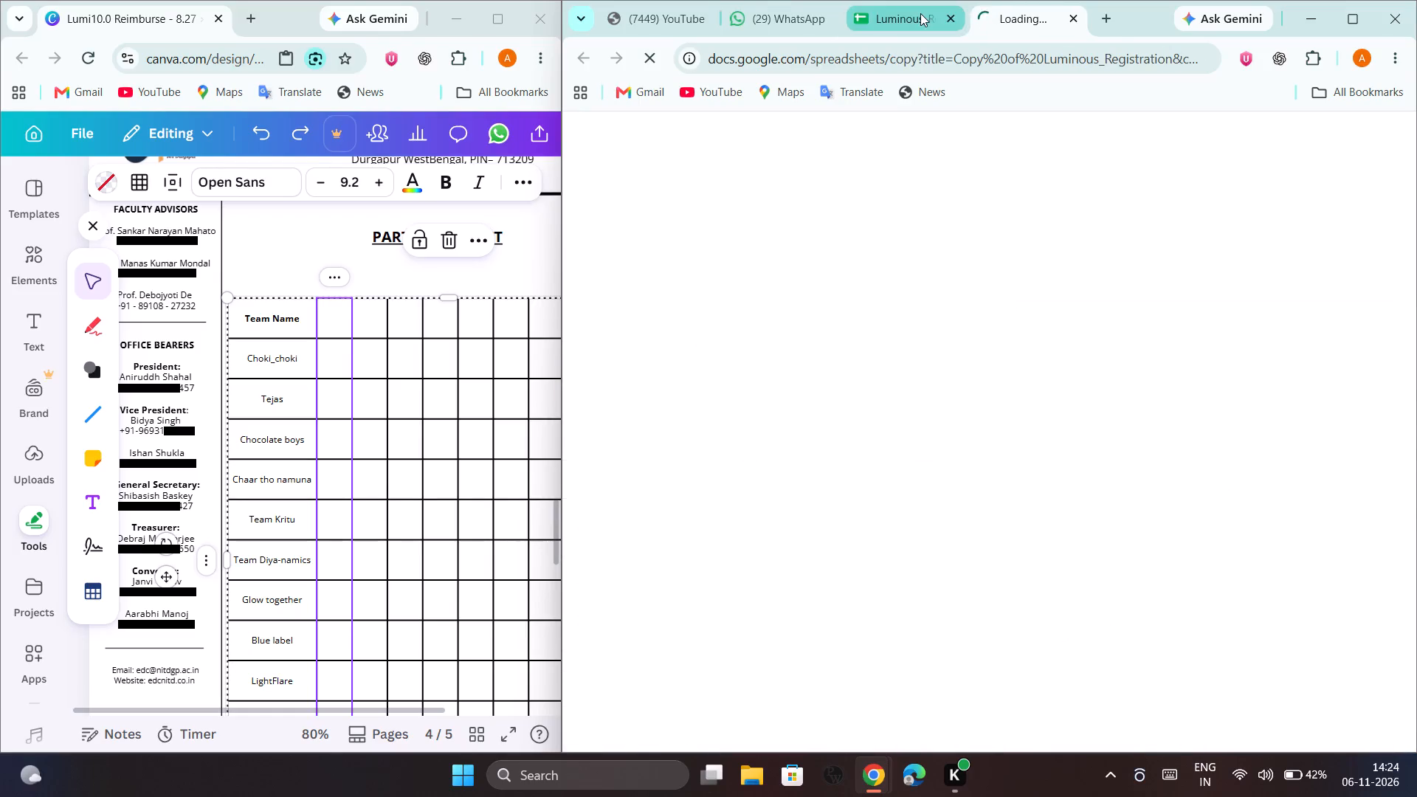
left_click(920, 13)
left_click(947, 23)
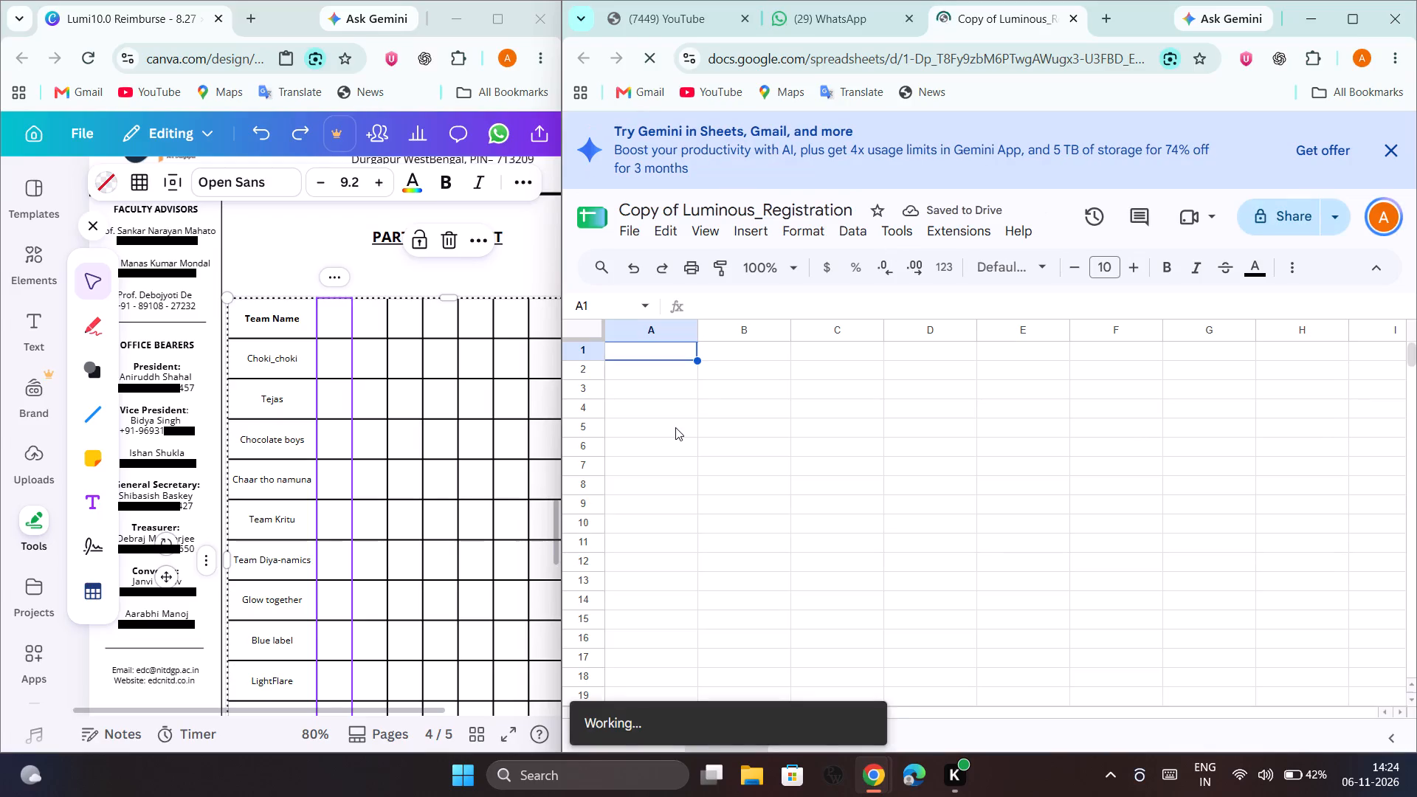
left_click(861, 663)
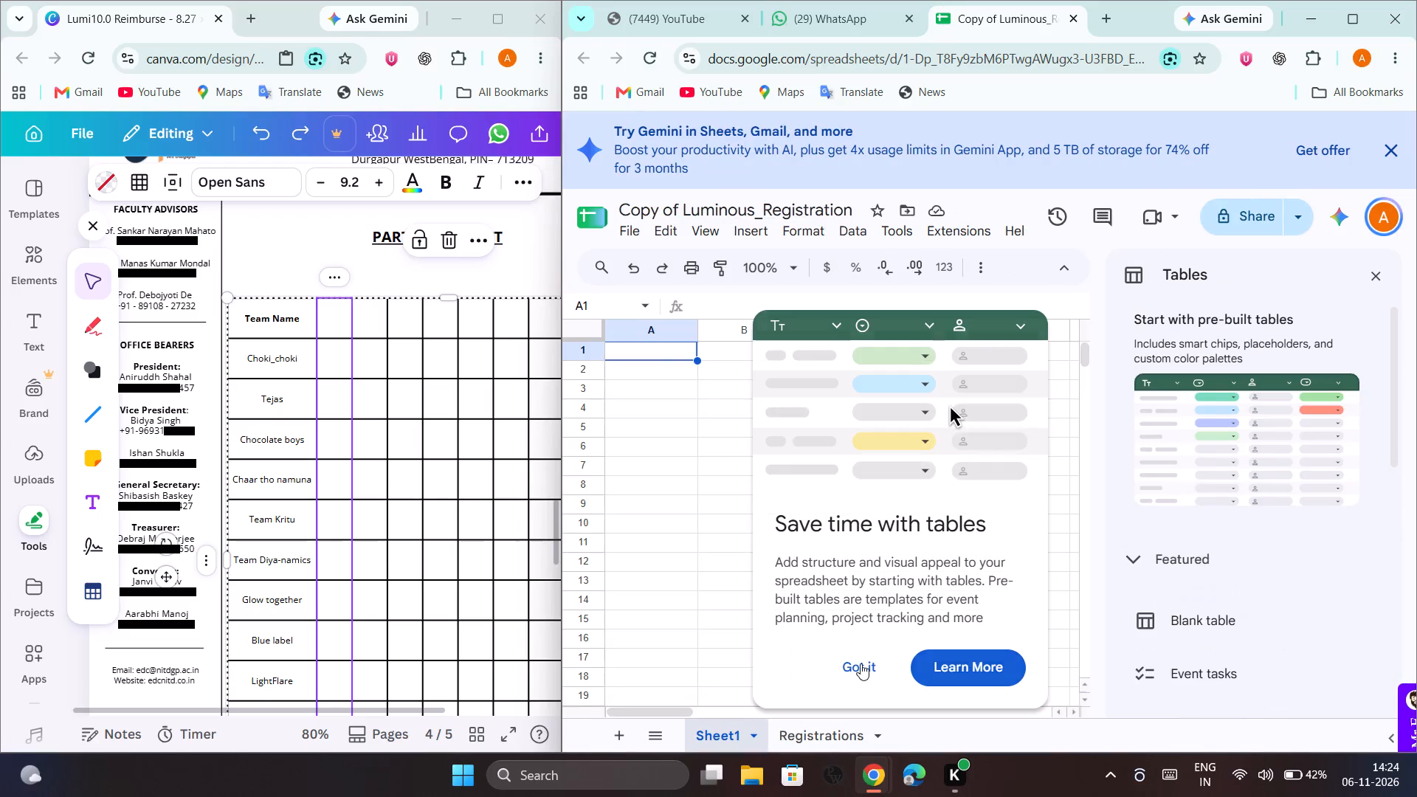
left_click(1385, 273)
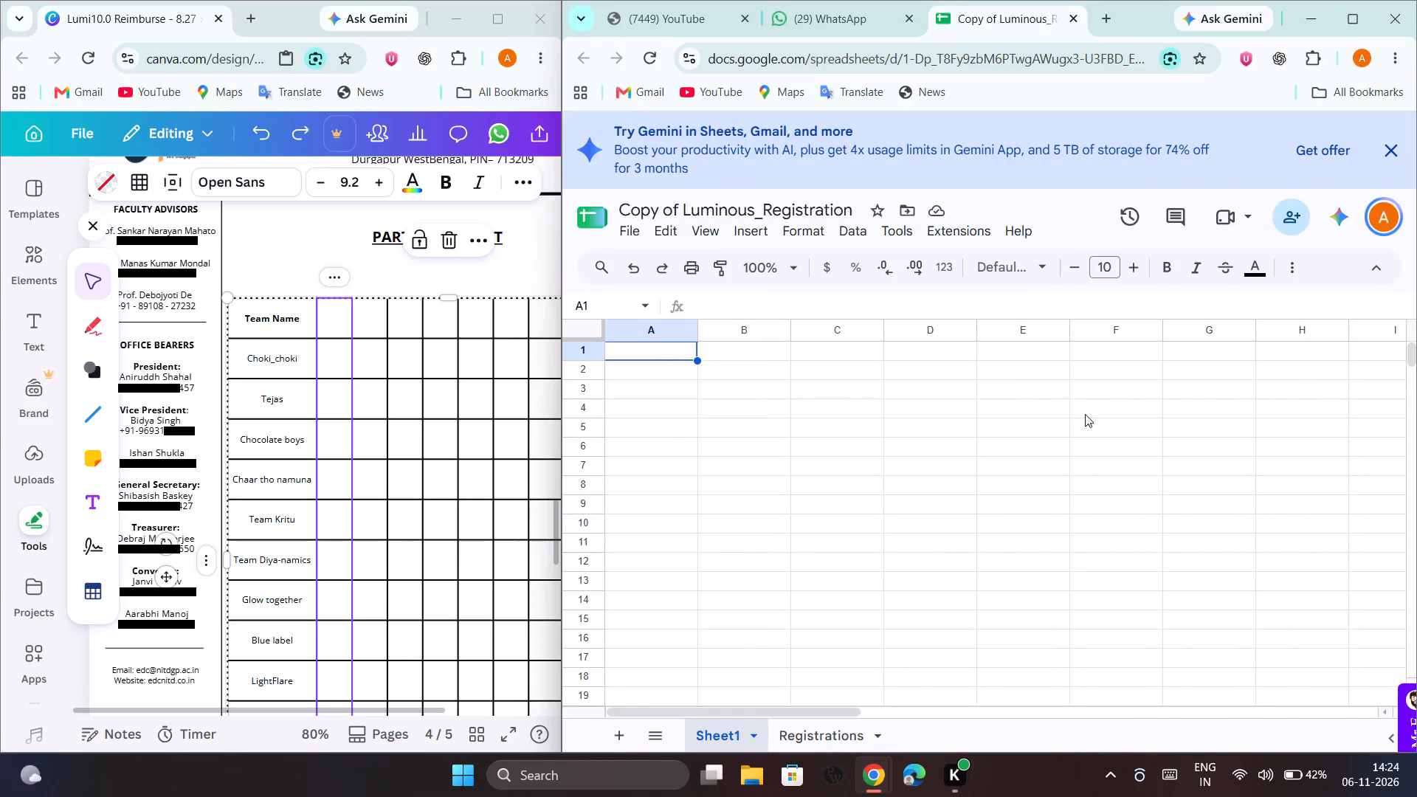
Delete rows 2 to 5, the test entries from xyz to Guhch, from the copy's Registrations sheet.
left_click(833, 724)
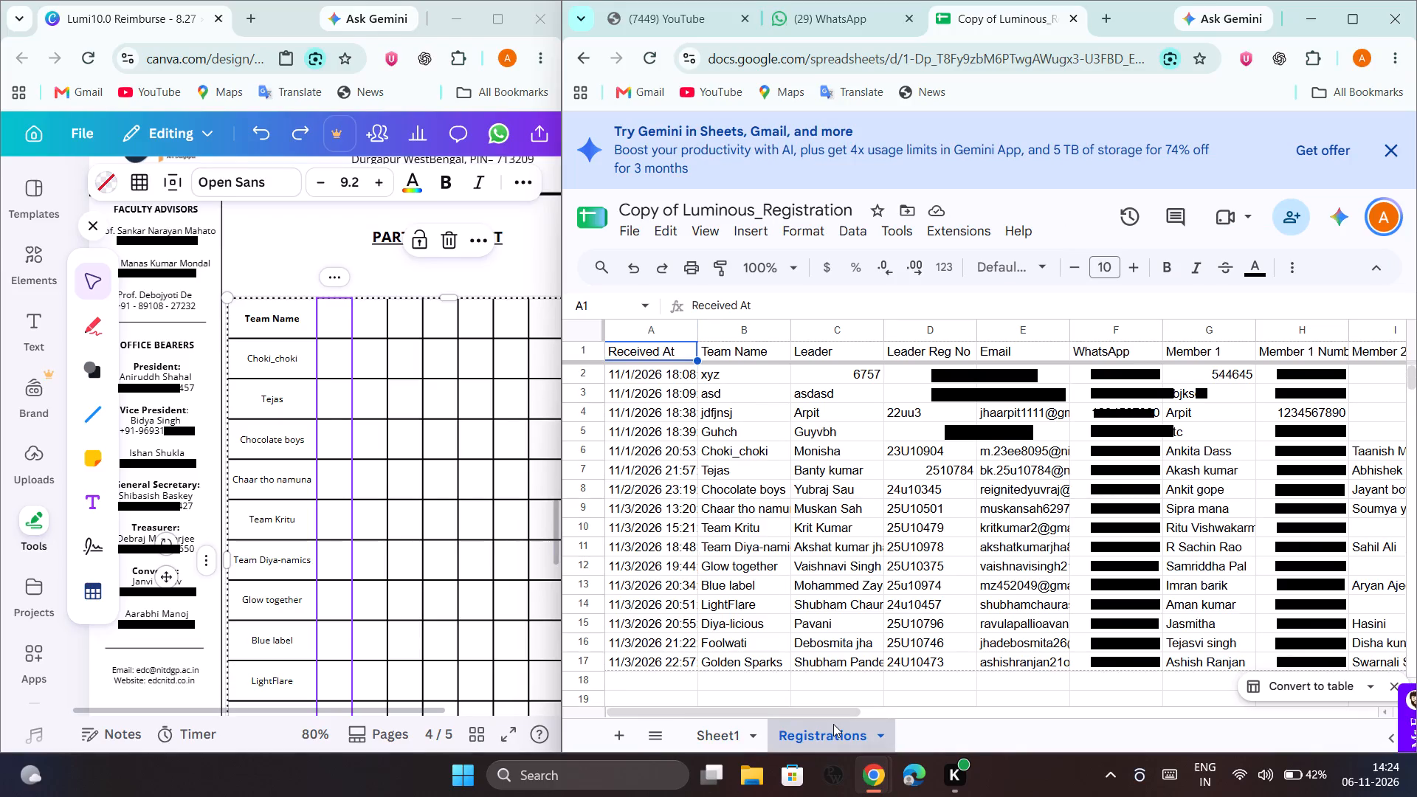
left_click(585, 380)
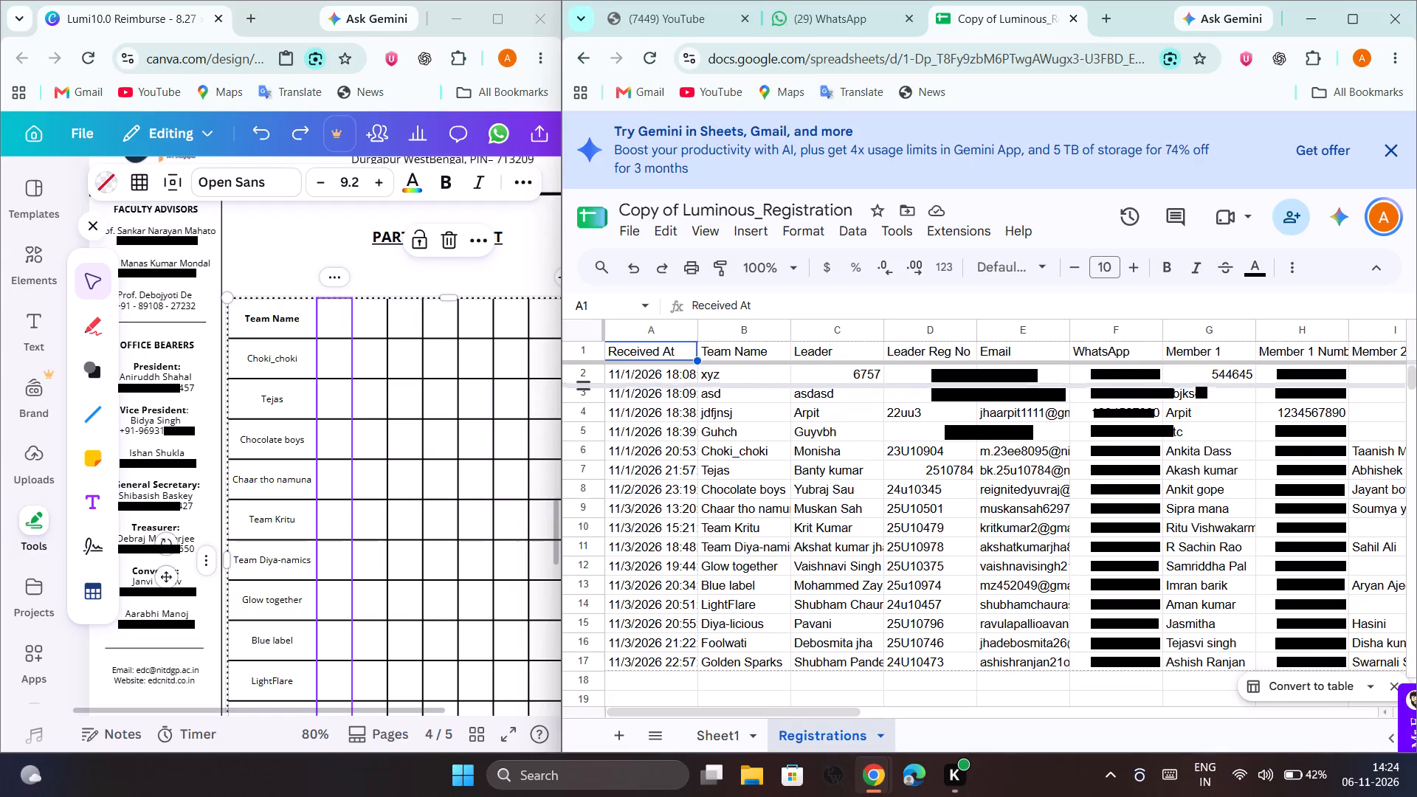
left_click(582, 378)
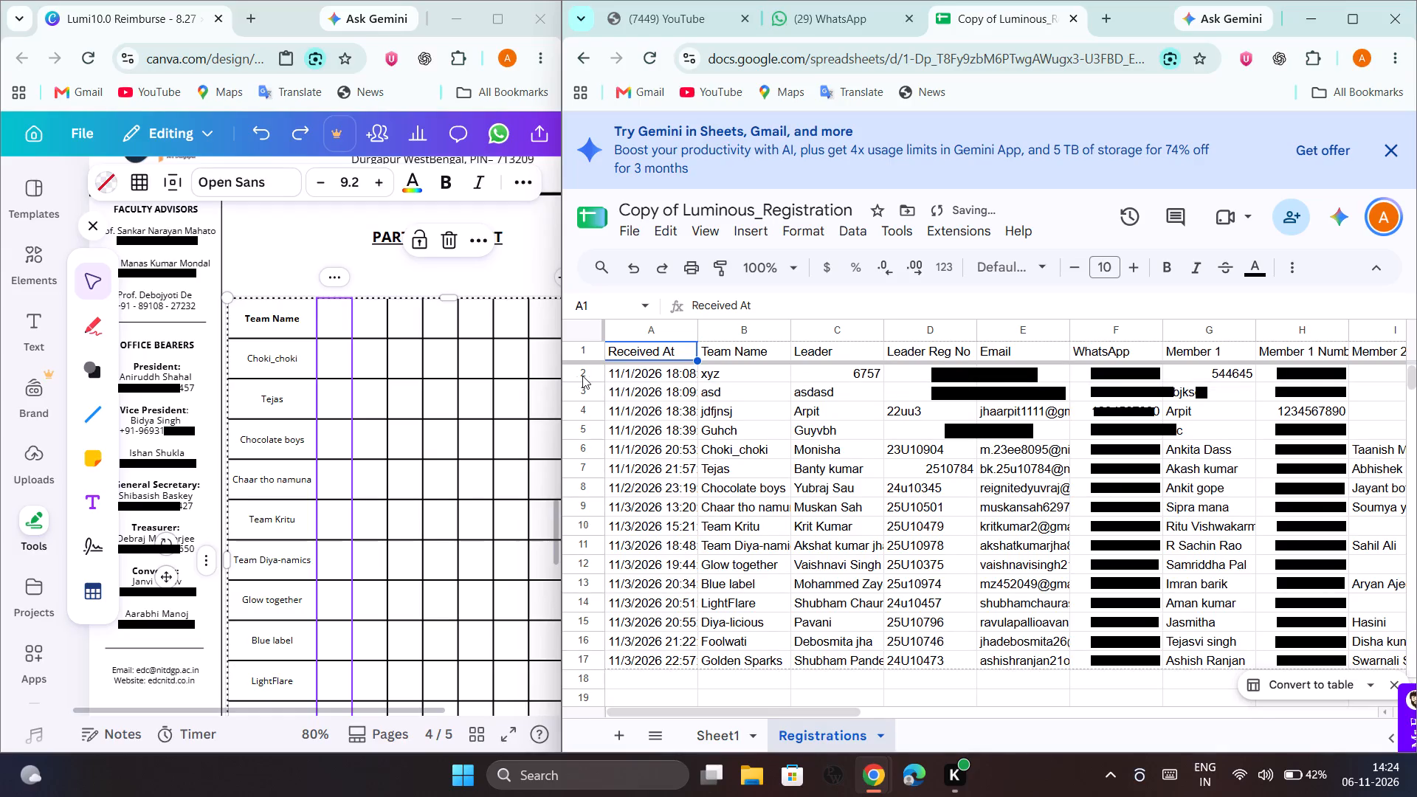
left_click_drag(585, 374, 585, 379)
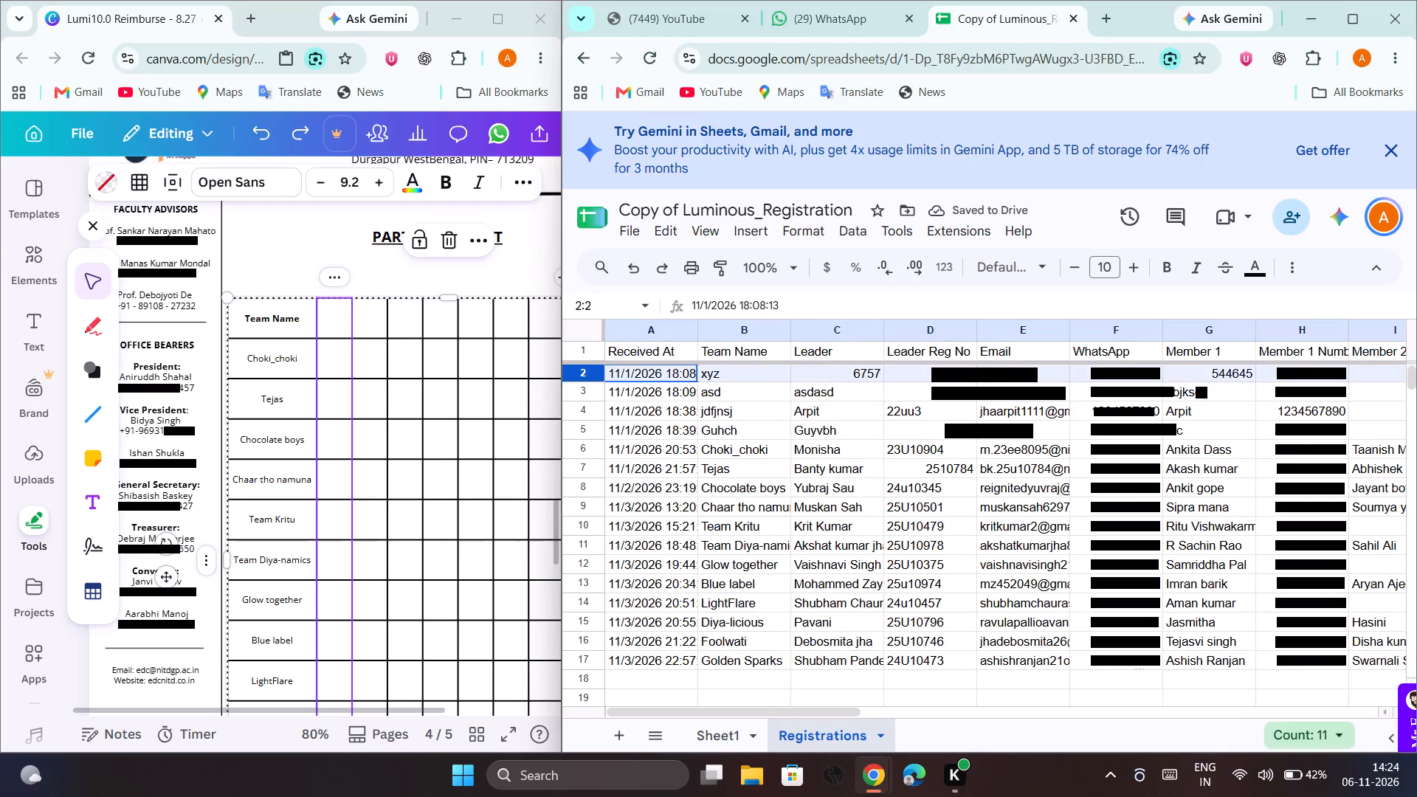
left_click_drag(585, 379, 598, 435)
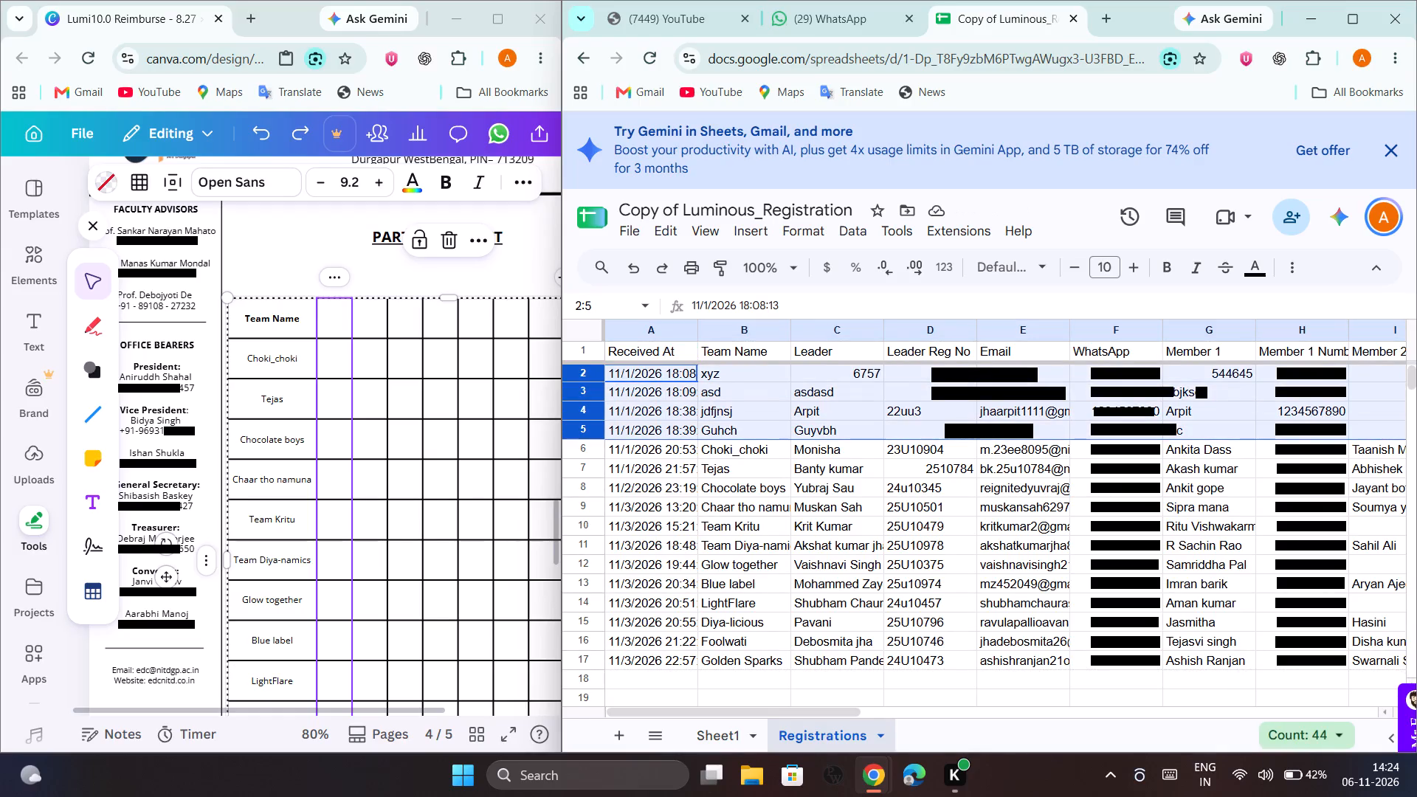
key("Delete")
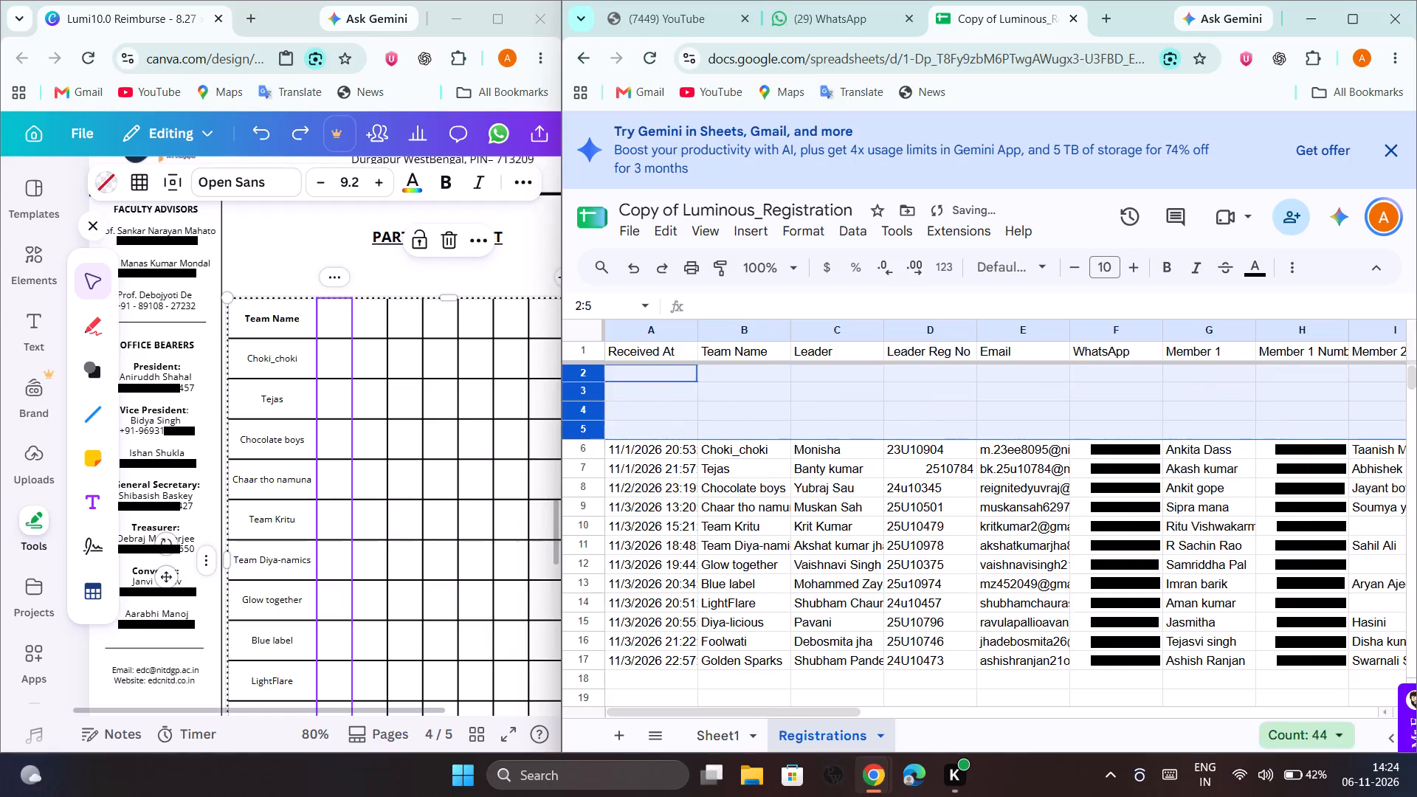
key("Delete")
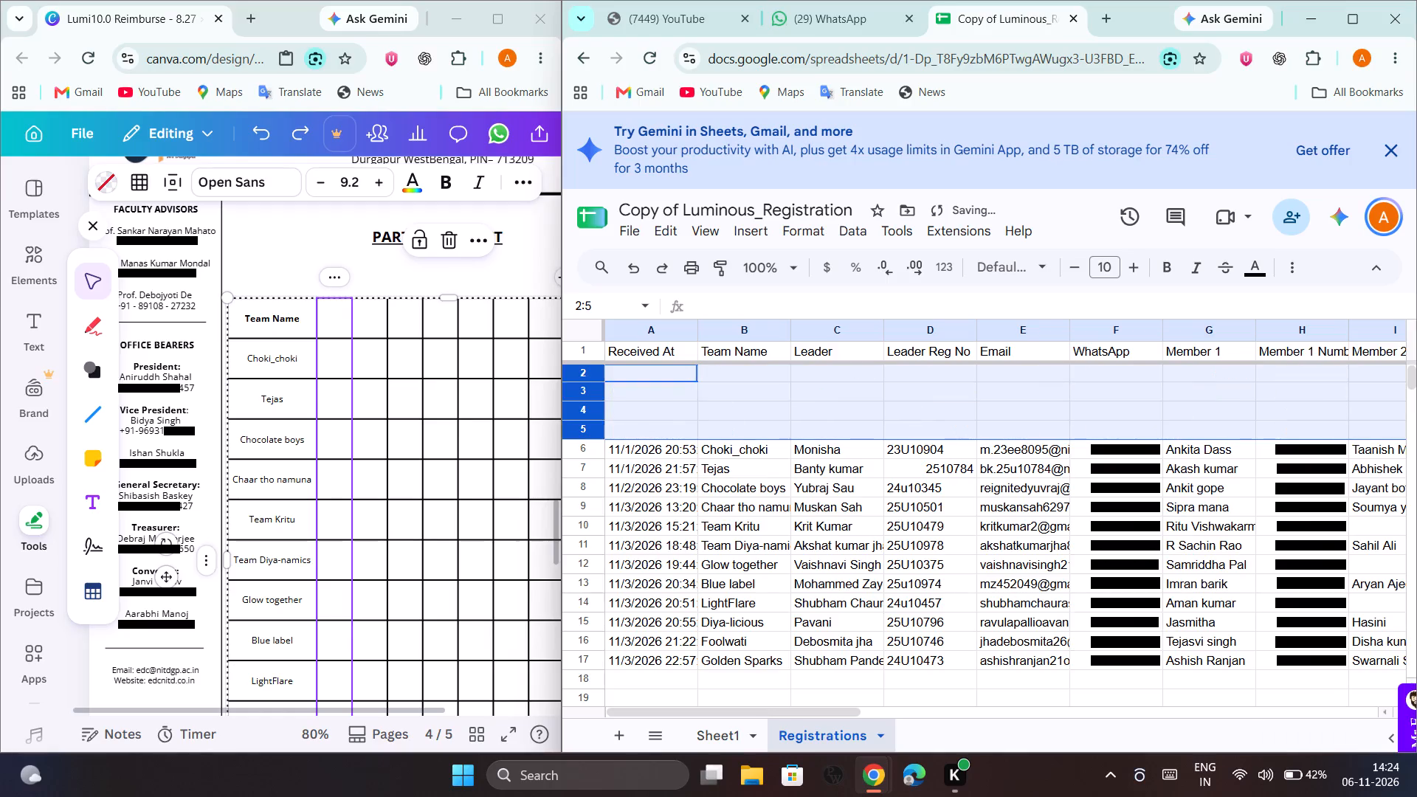
right_click(585, 400)
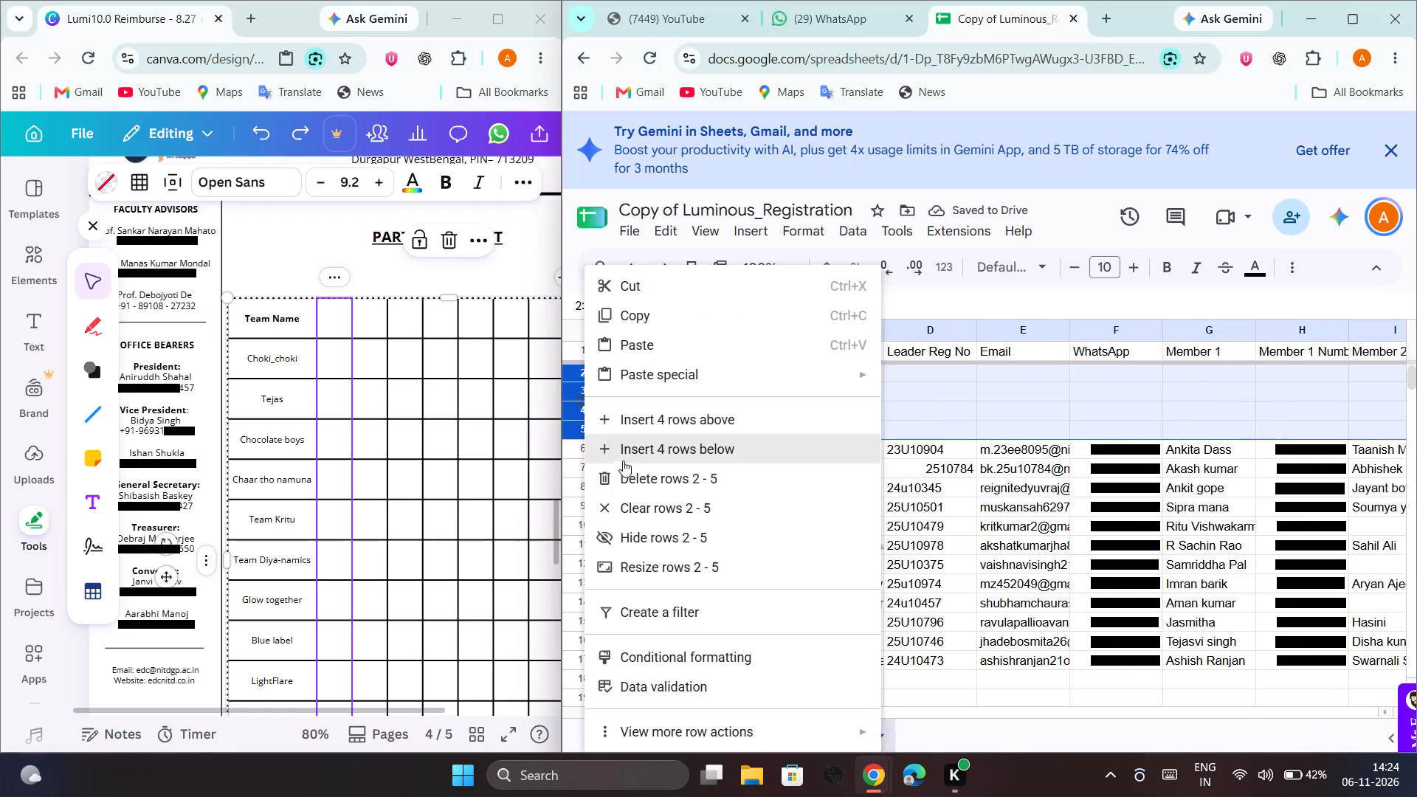
left_click(630, 469)
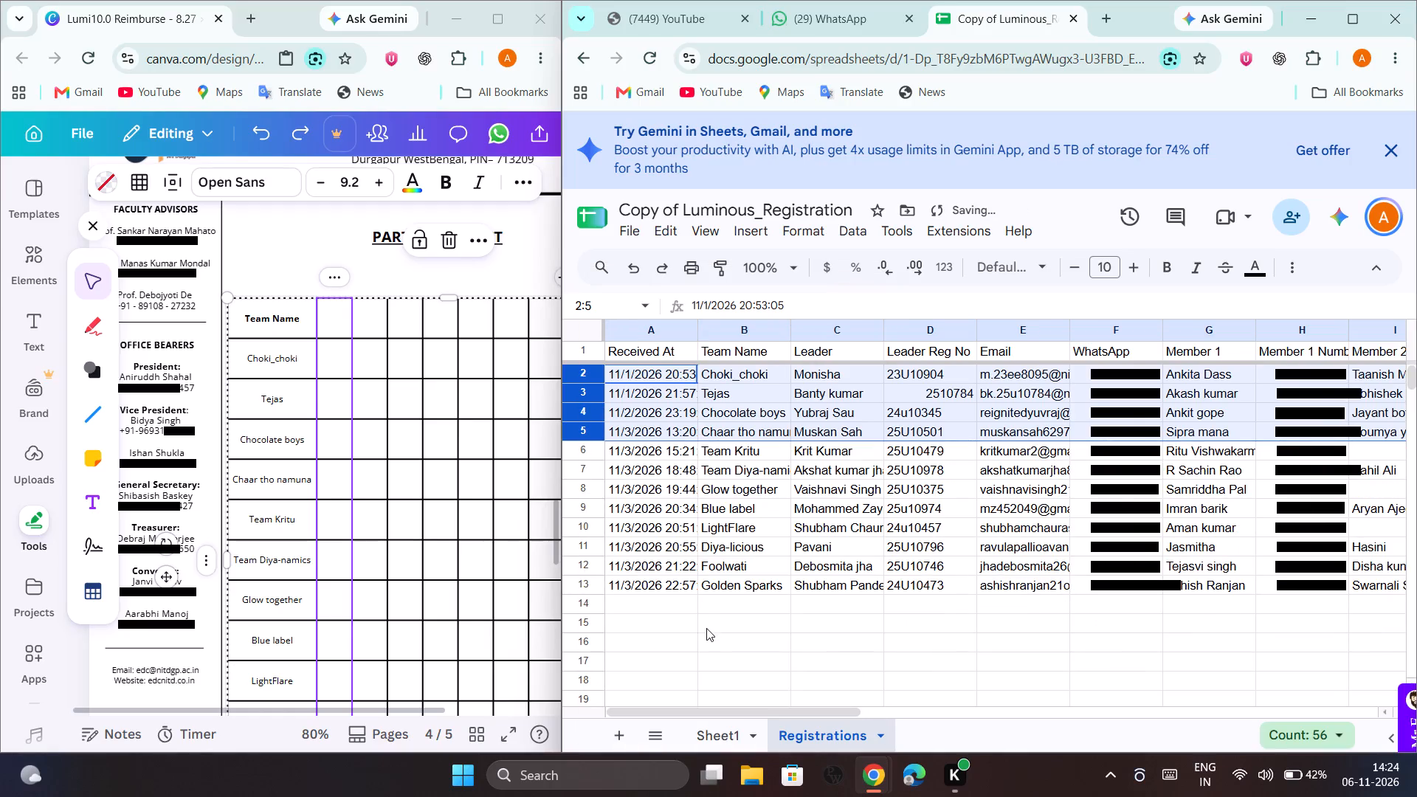
left_click(706, 629)
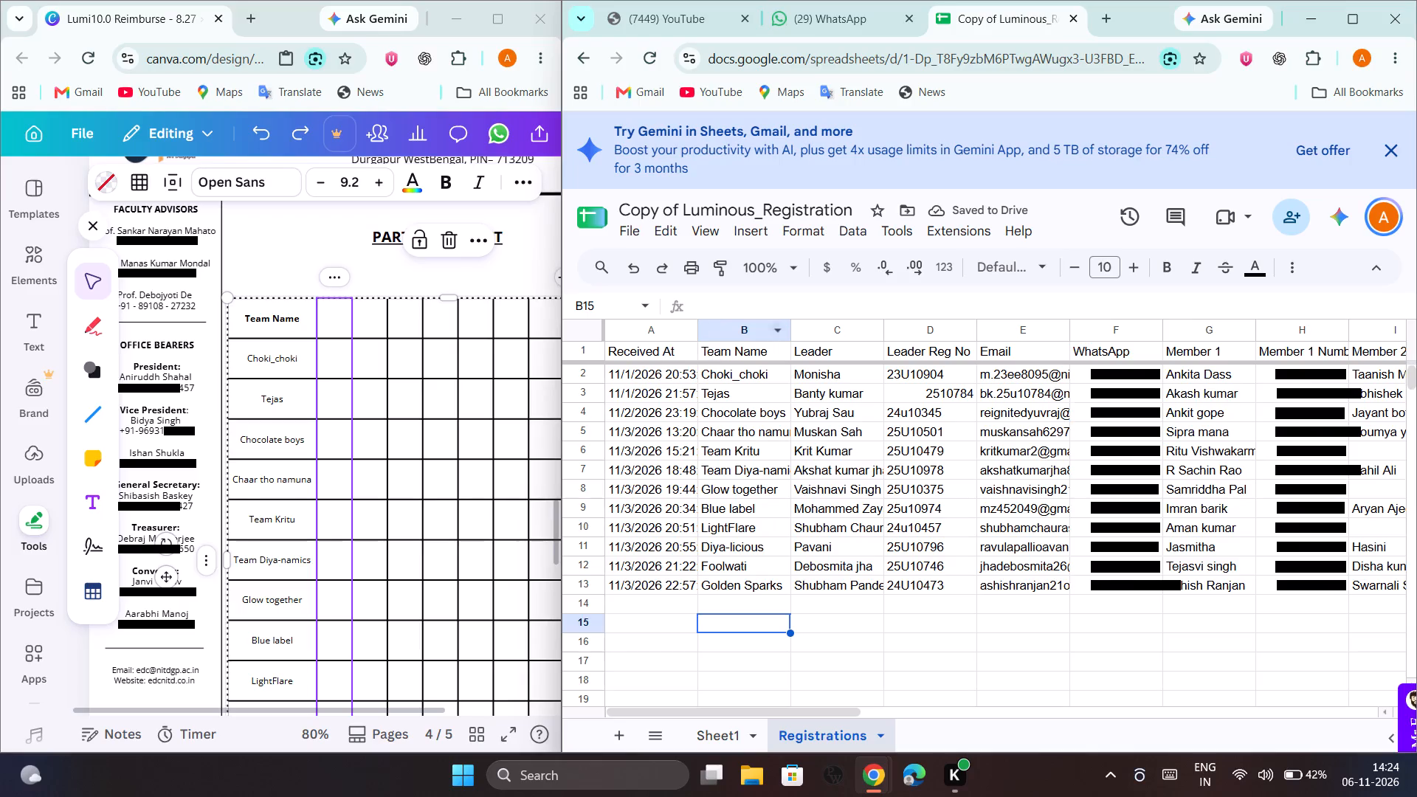
Copy the entire Leader column from the copied sheet into the participant table's column beside Team Name.
left_click(824, 331)
key("ctrl+c")
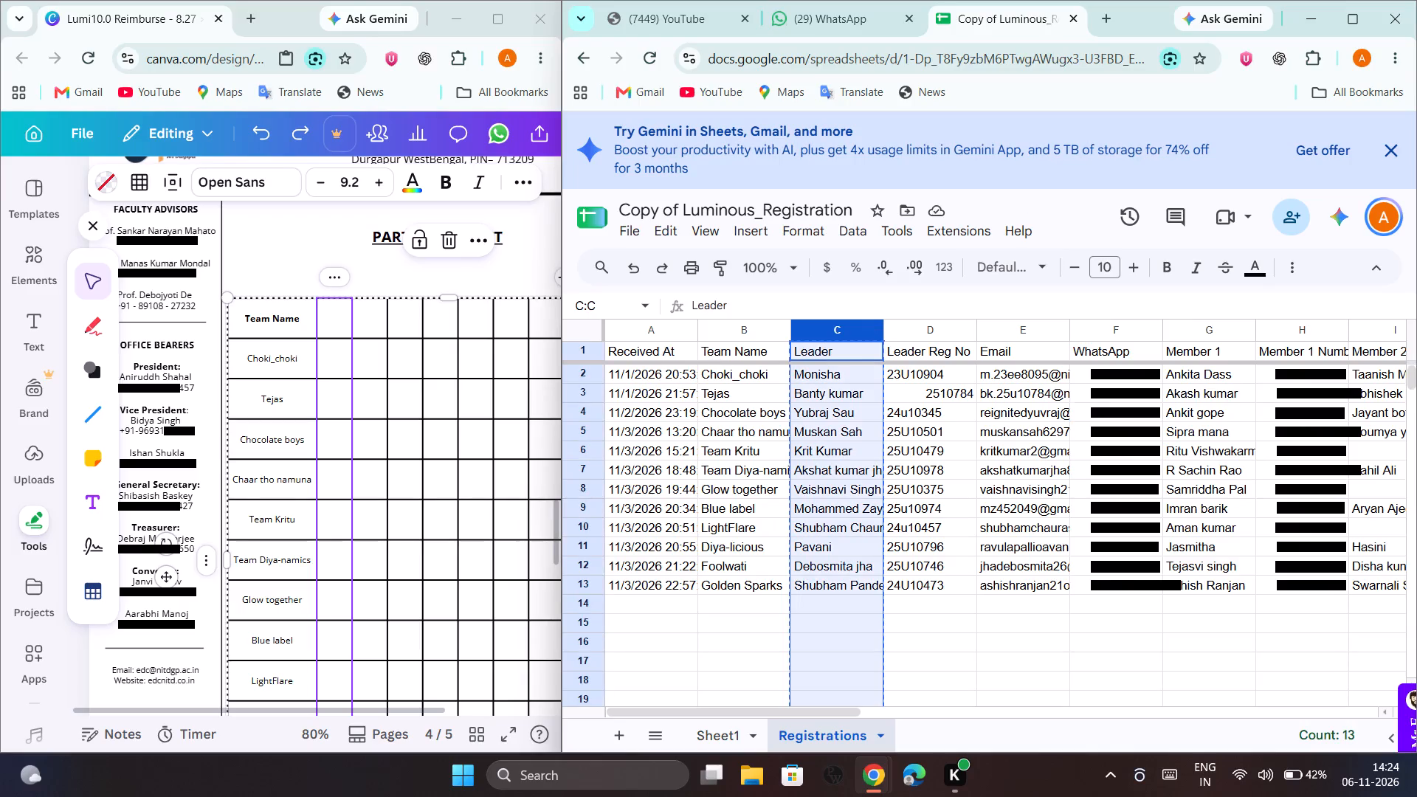
left_click(338, 277)
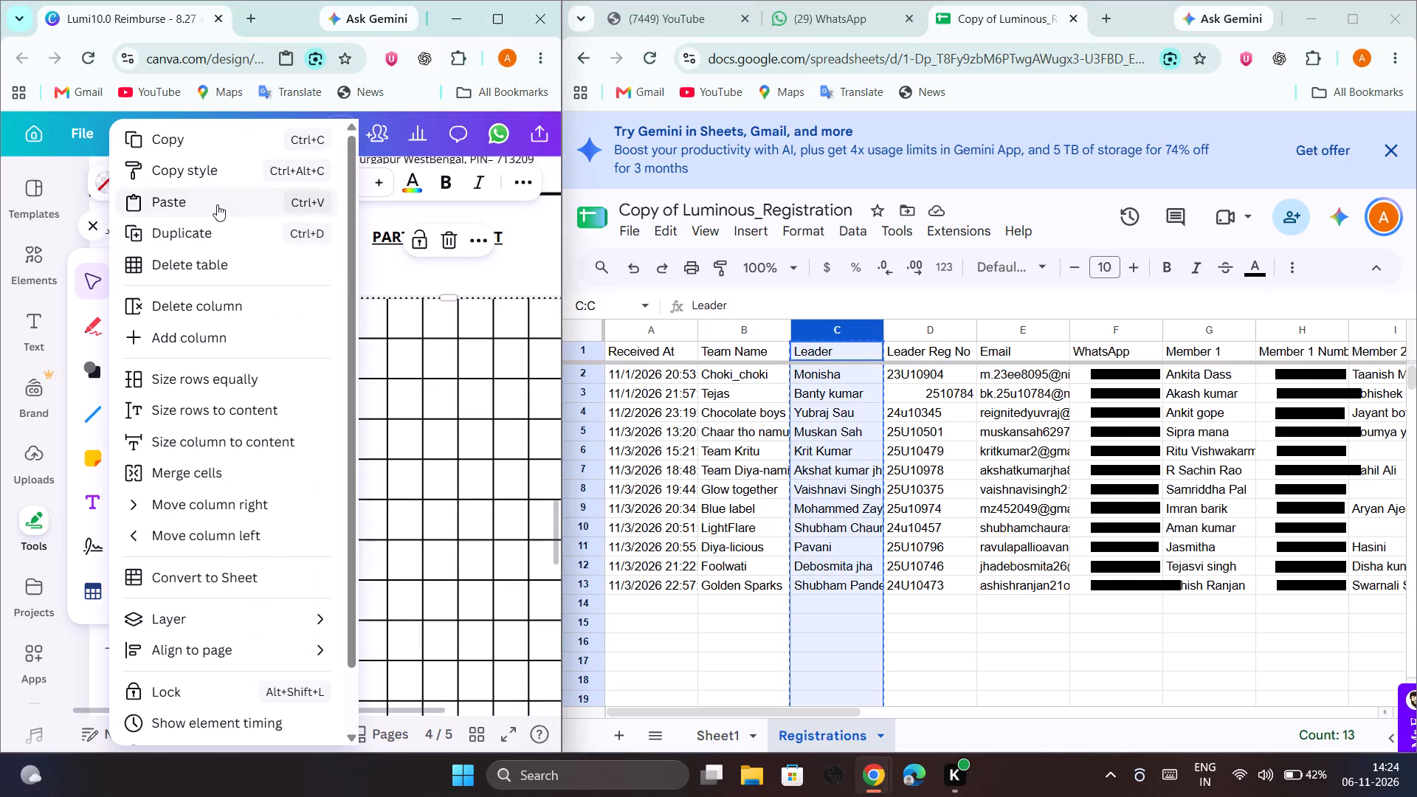
left_click(217, 204)
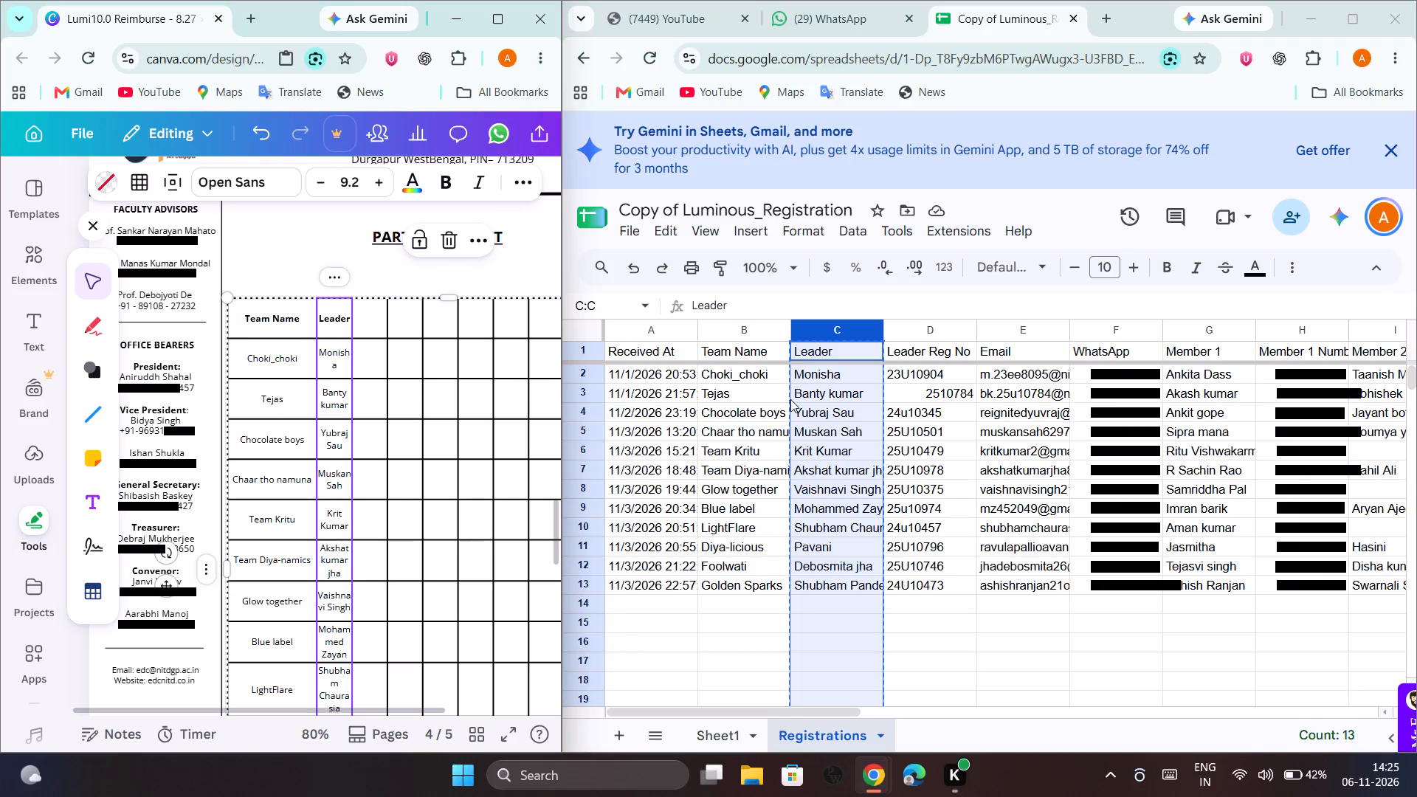
Copy the entire Leader Reg No column into the participant table's empty column beside Leader.
left_click(921, 328)
key("ctrl+c")
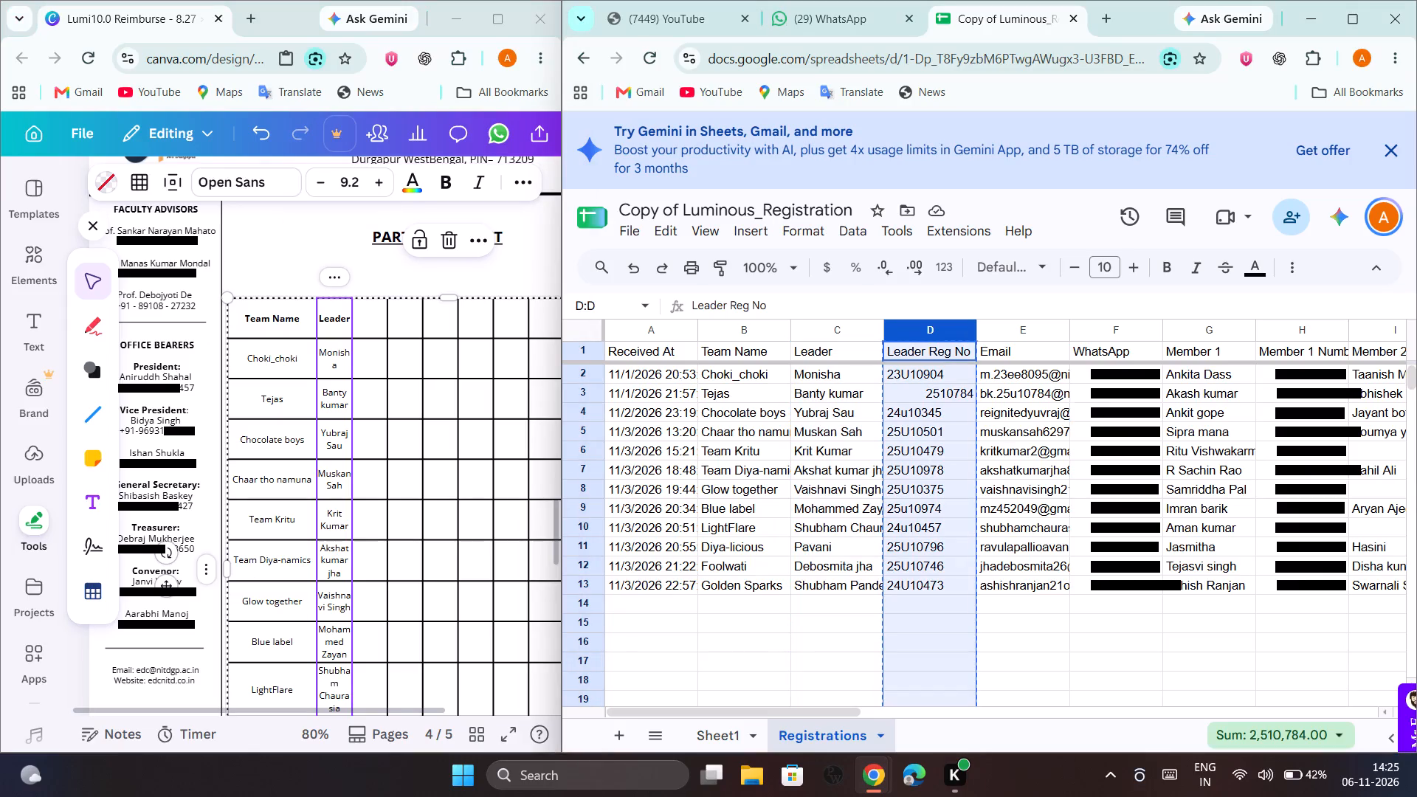
left_click(366, 296)
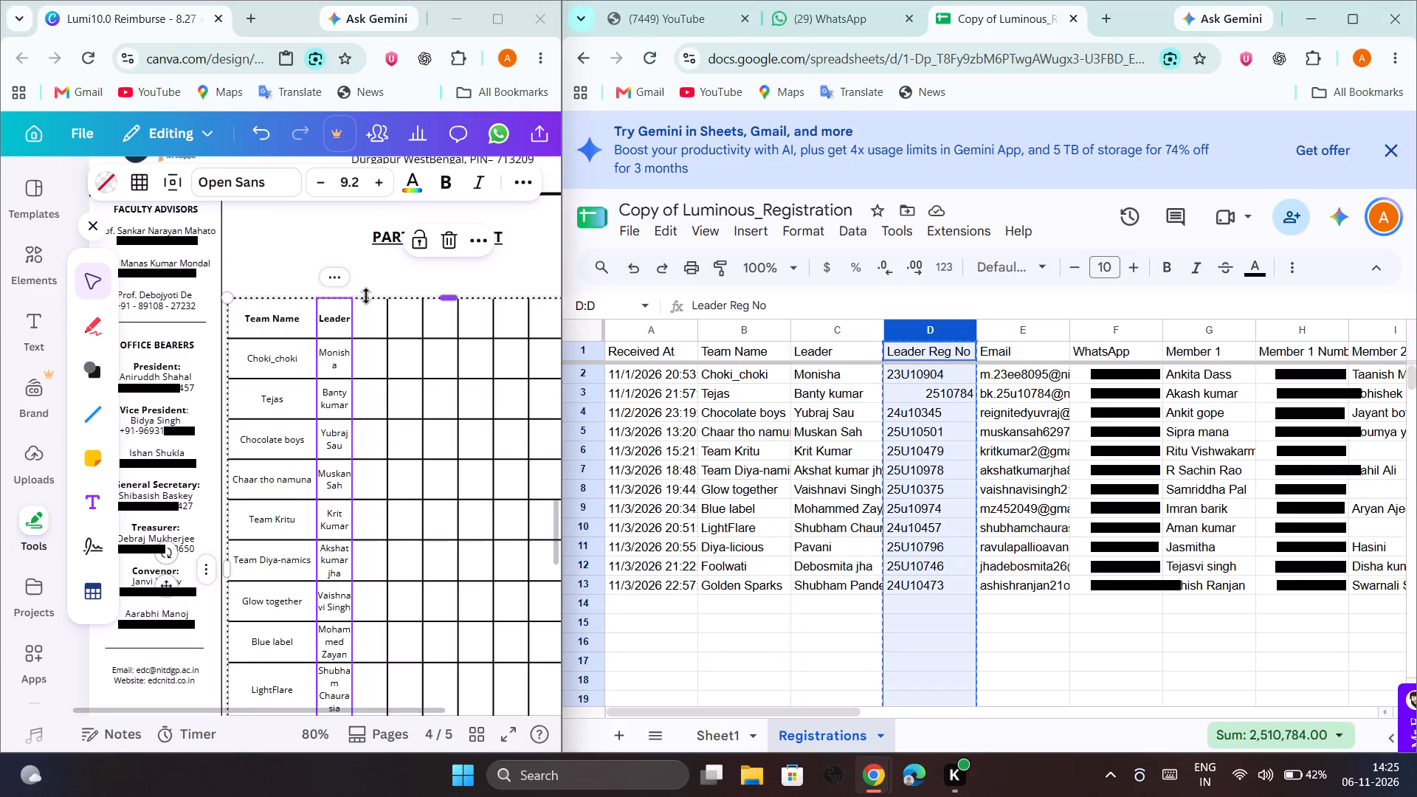
left_click(370, 275)
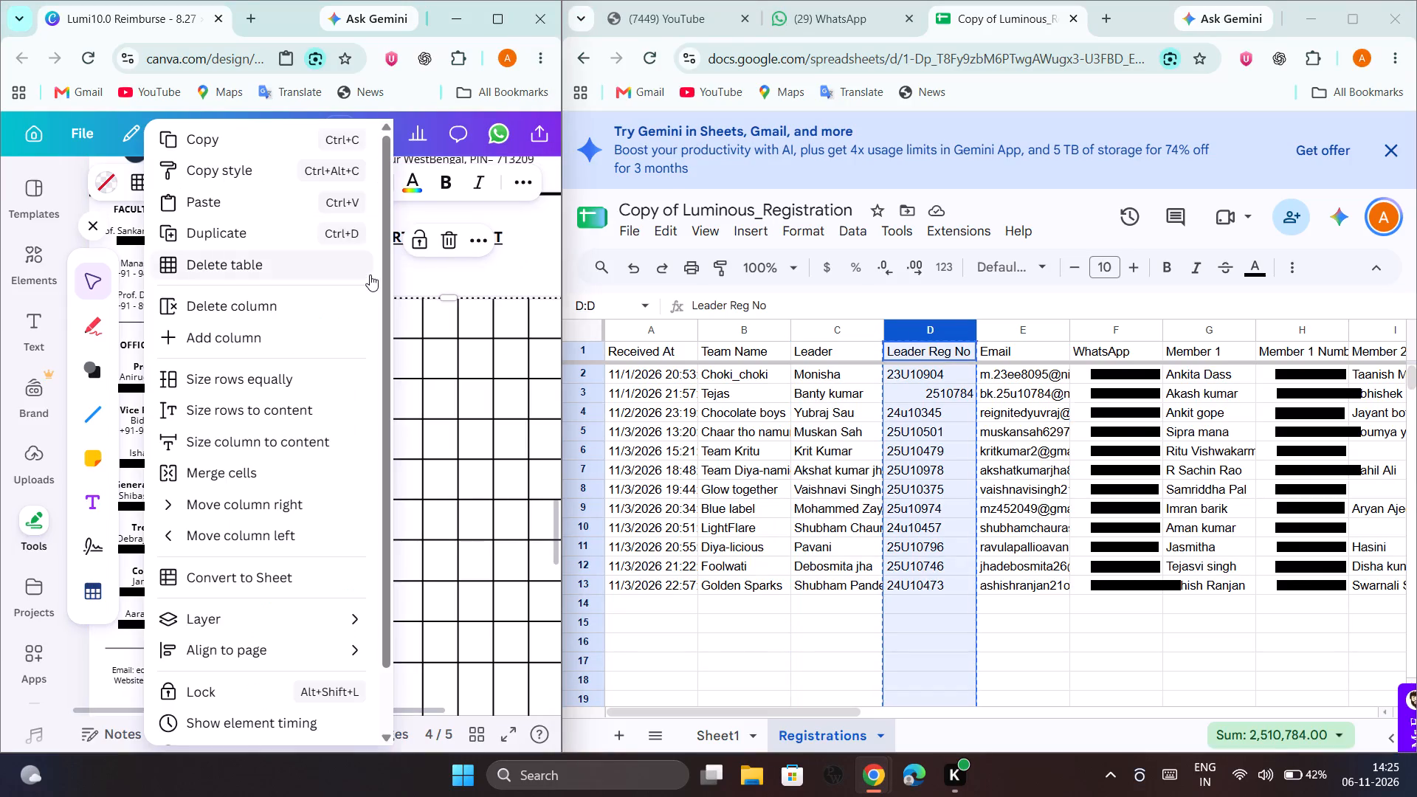
left_click(220, 203)
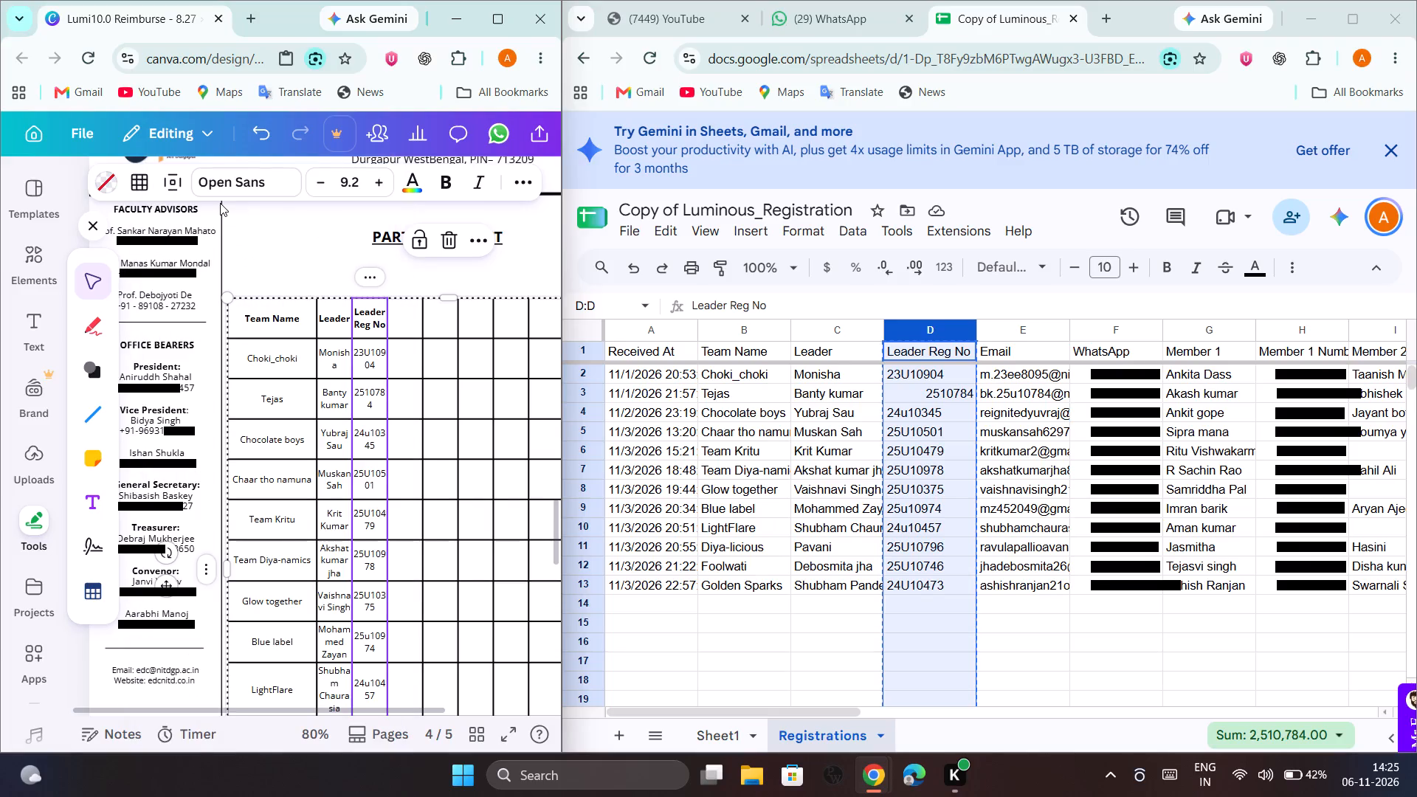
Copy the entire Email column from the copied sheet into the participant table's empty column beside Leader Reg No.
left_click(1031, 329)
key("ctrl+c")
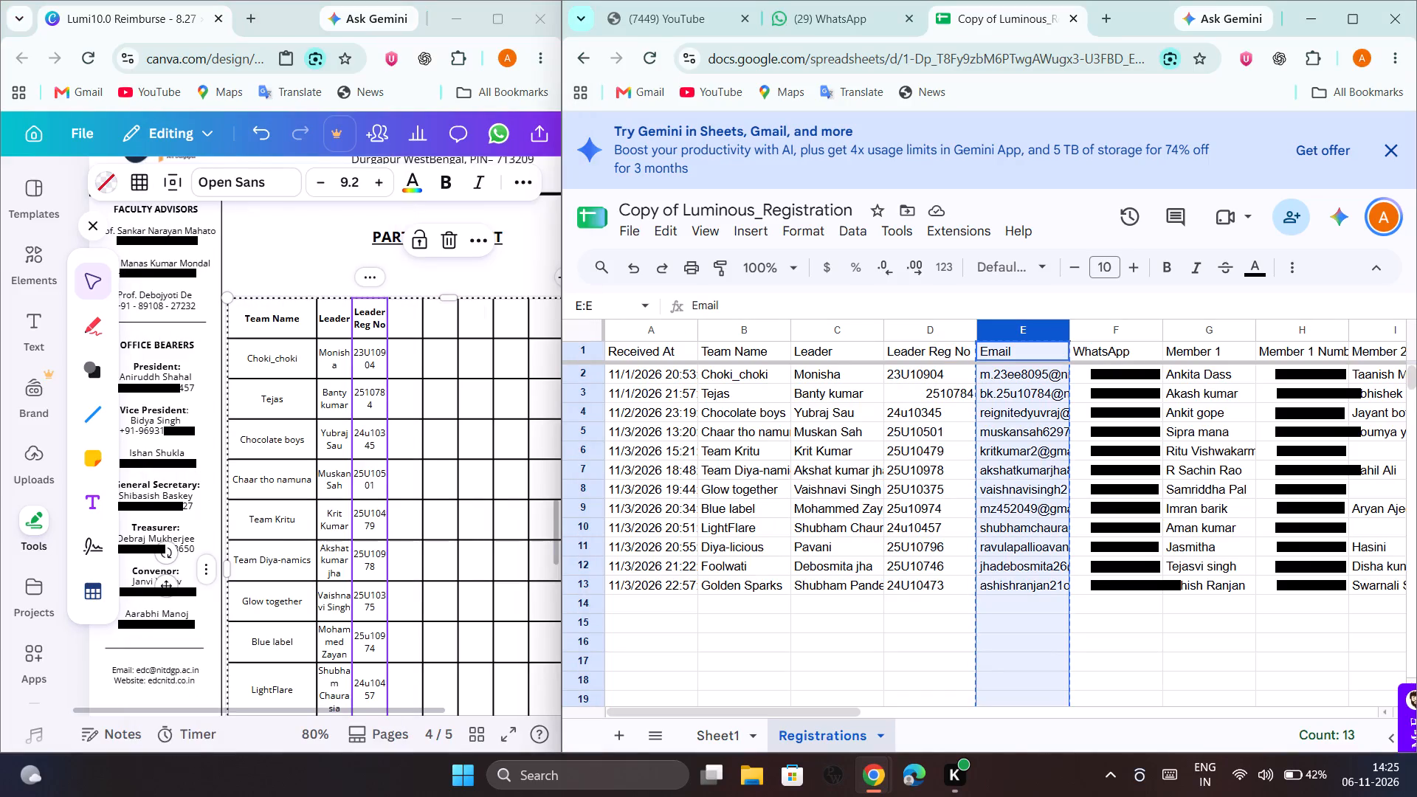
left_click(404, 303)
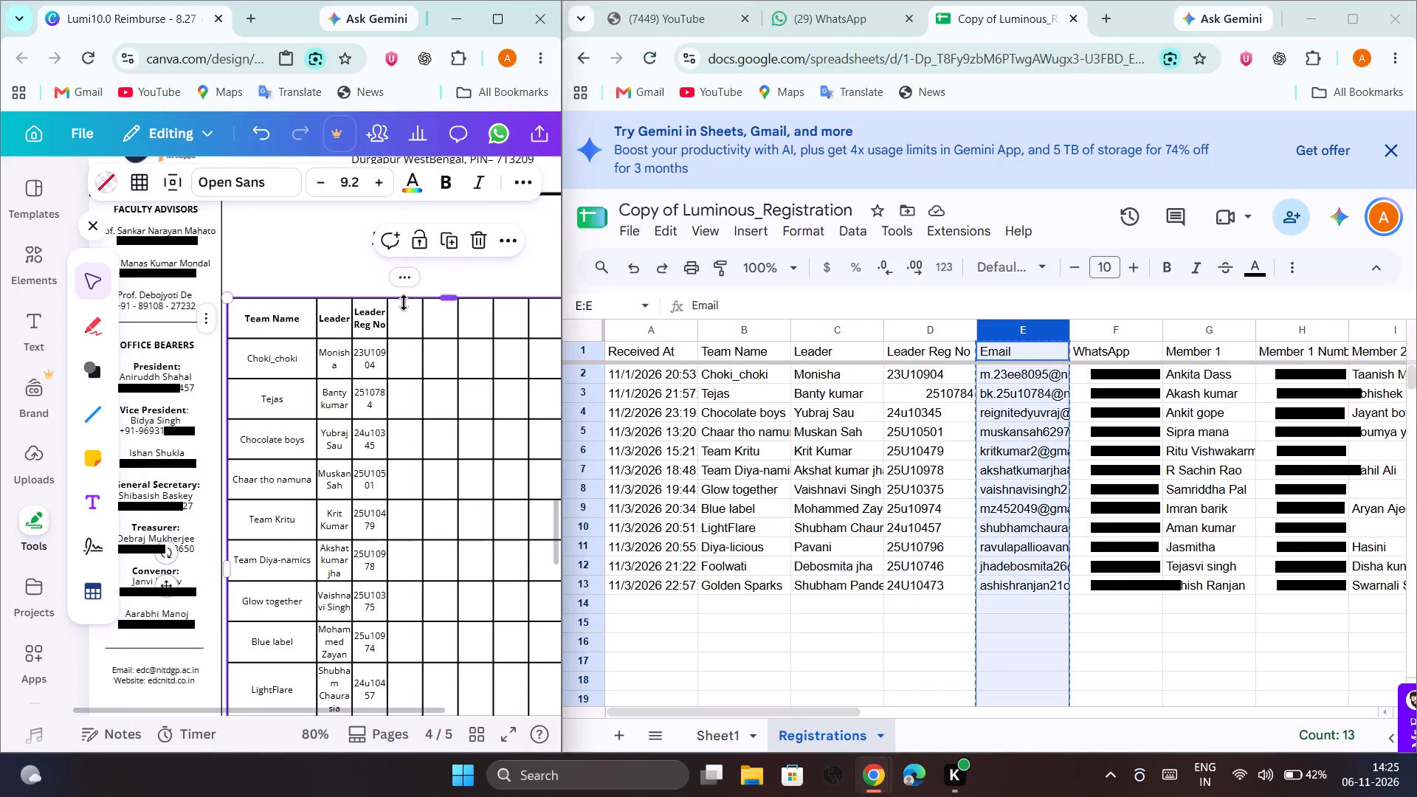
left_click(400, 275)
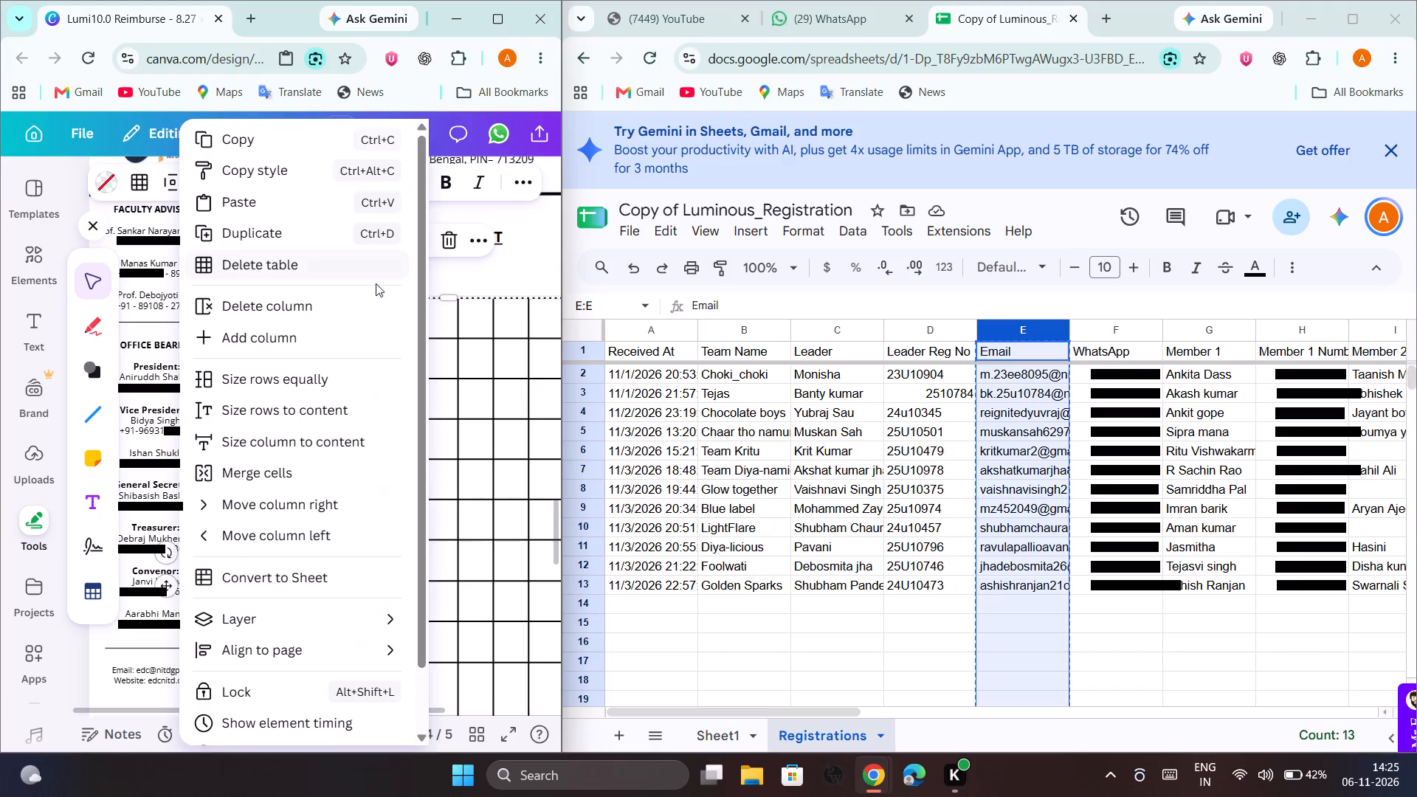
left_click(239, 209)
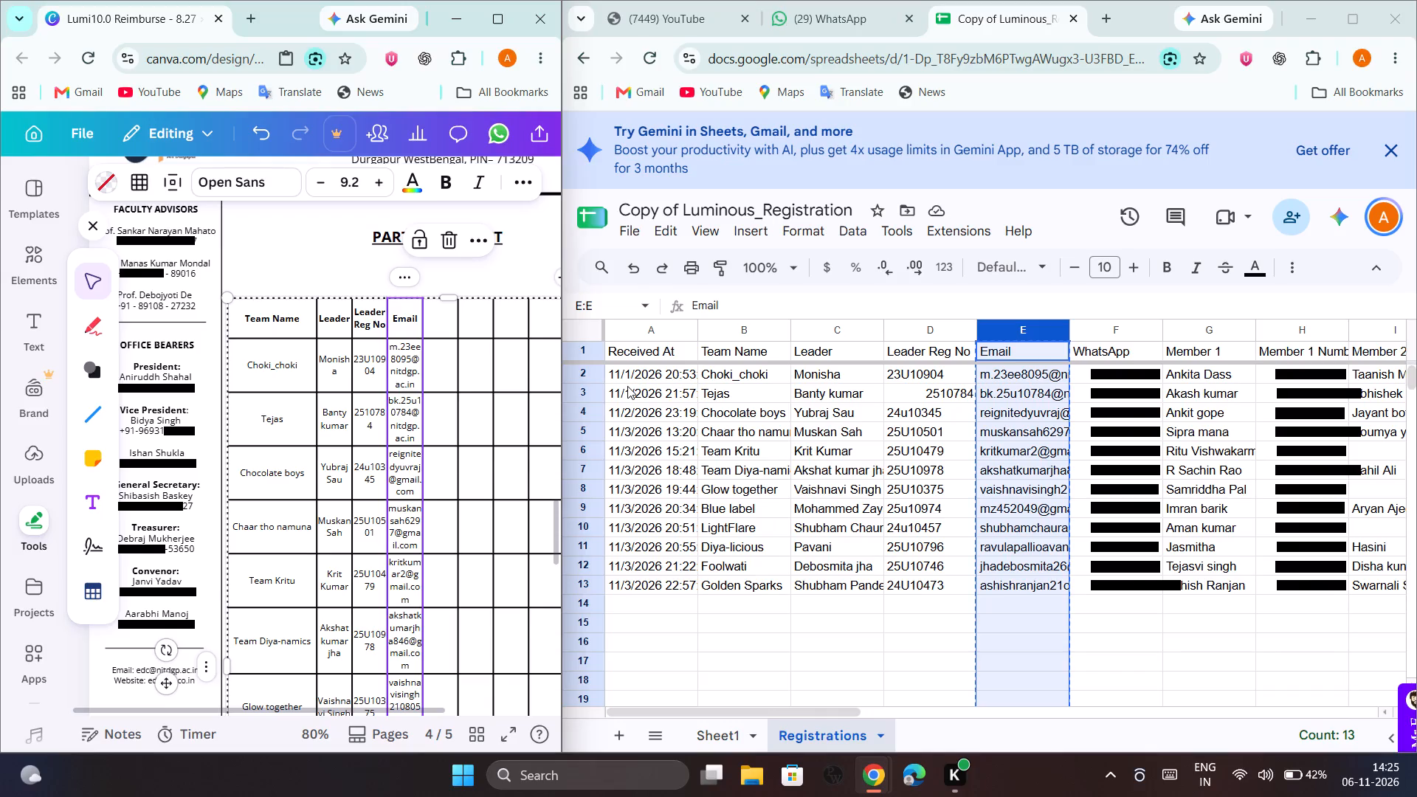
Undo the last paste of the Email column in the participant table.
key("ctrl+z")
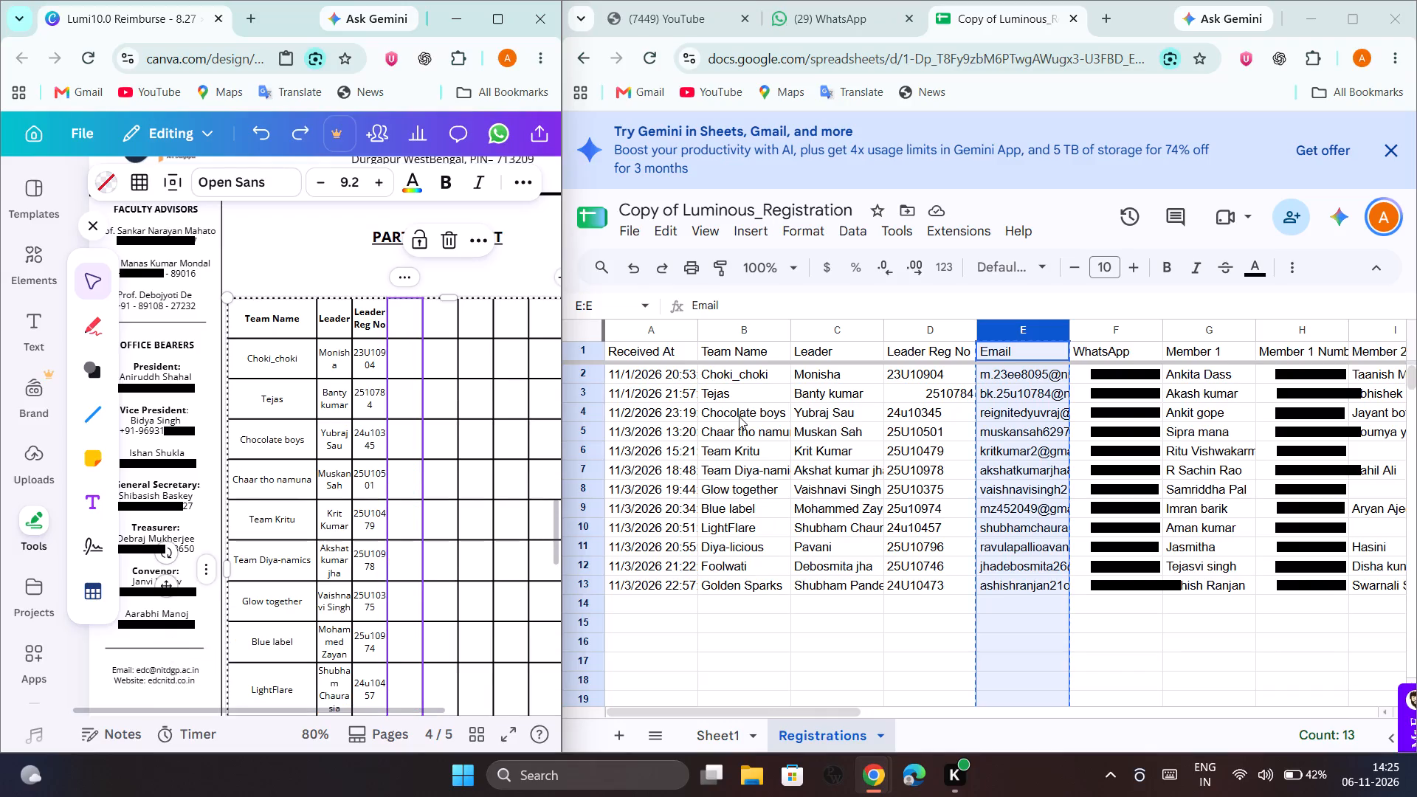
Copy the entire WhatsApp column from the copied sheet into the participant table's empty column beside Leader Reg No.
scroll(887, 426, "left", 1)
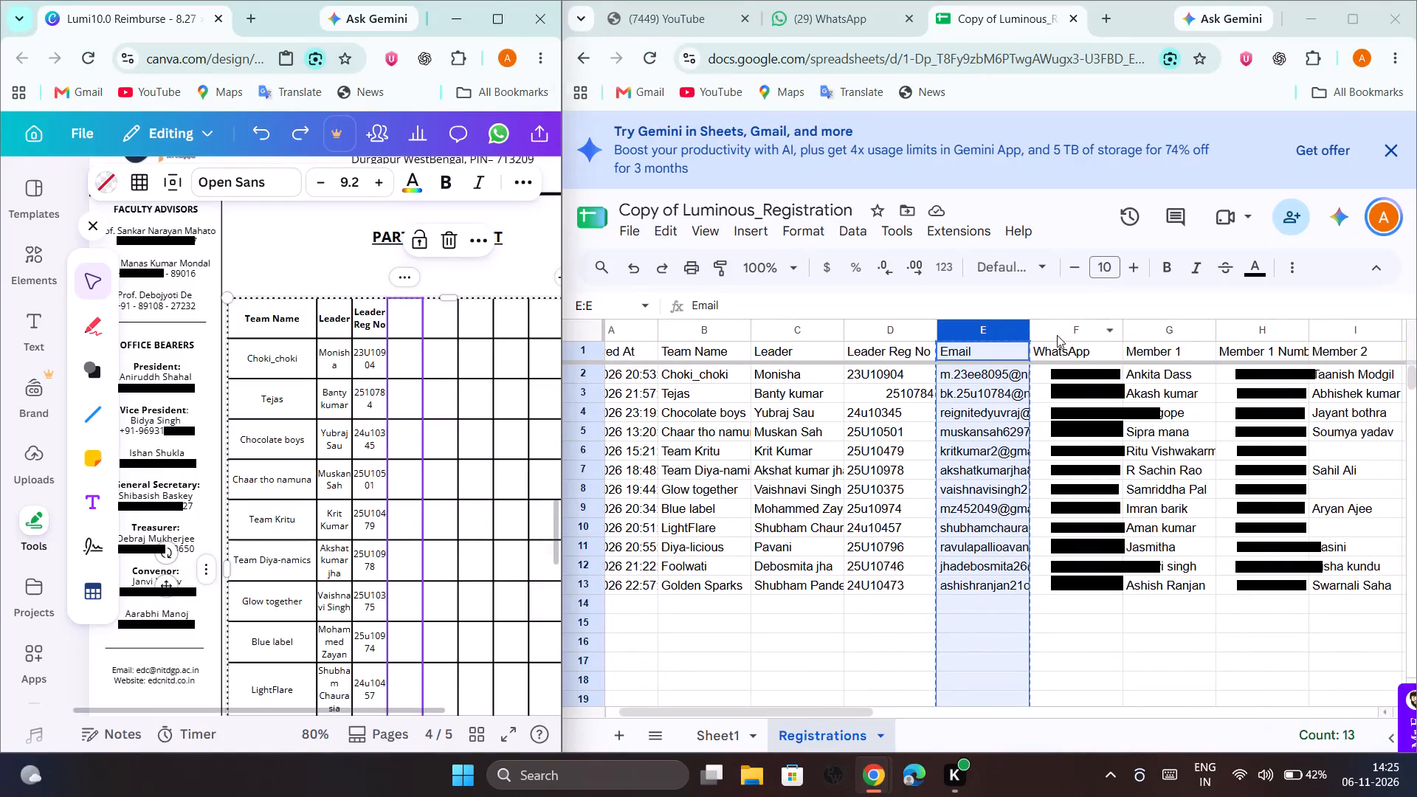
left_click(1057, 335)
key("ctrl+c")
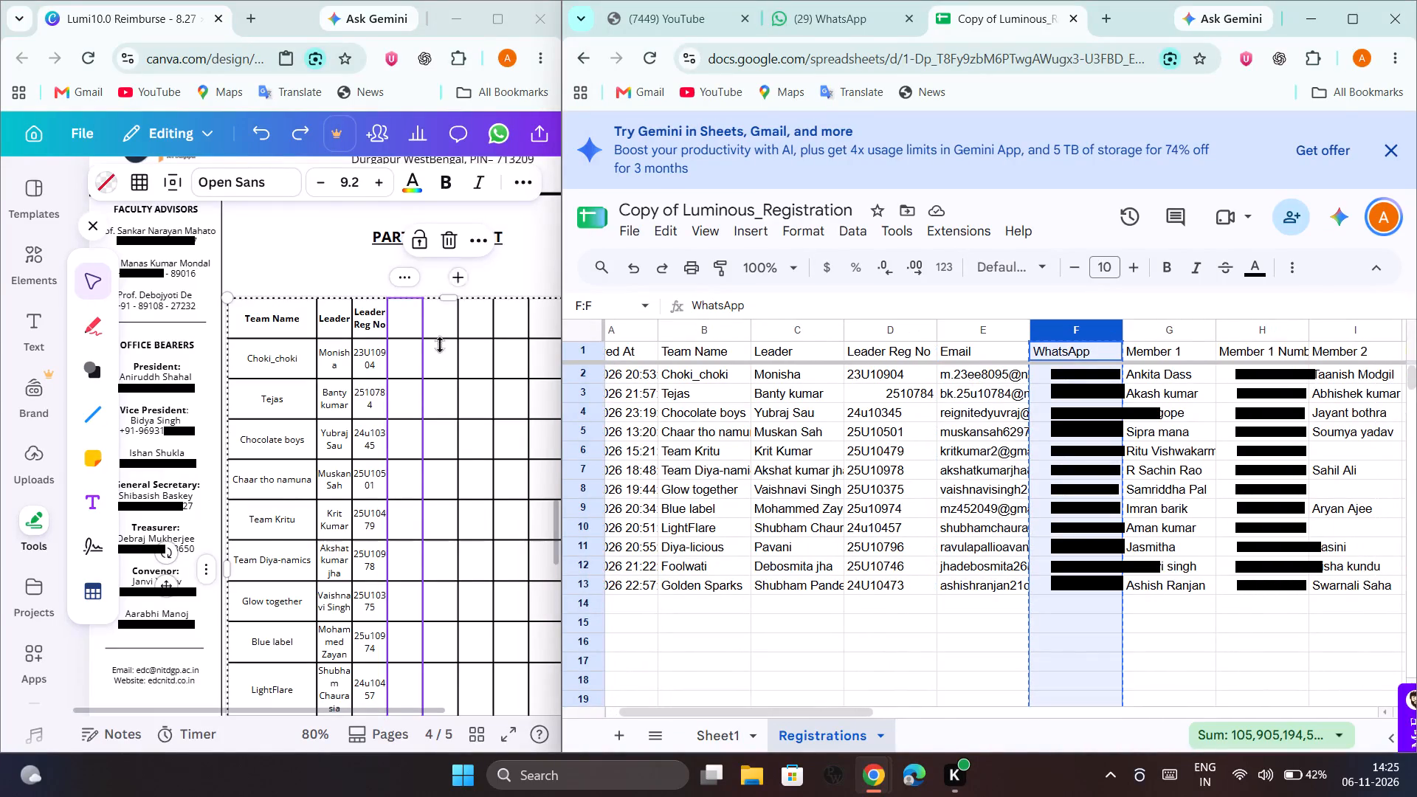
right_click(401, 321)
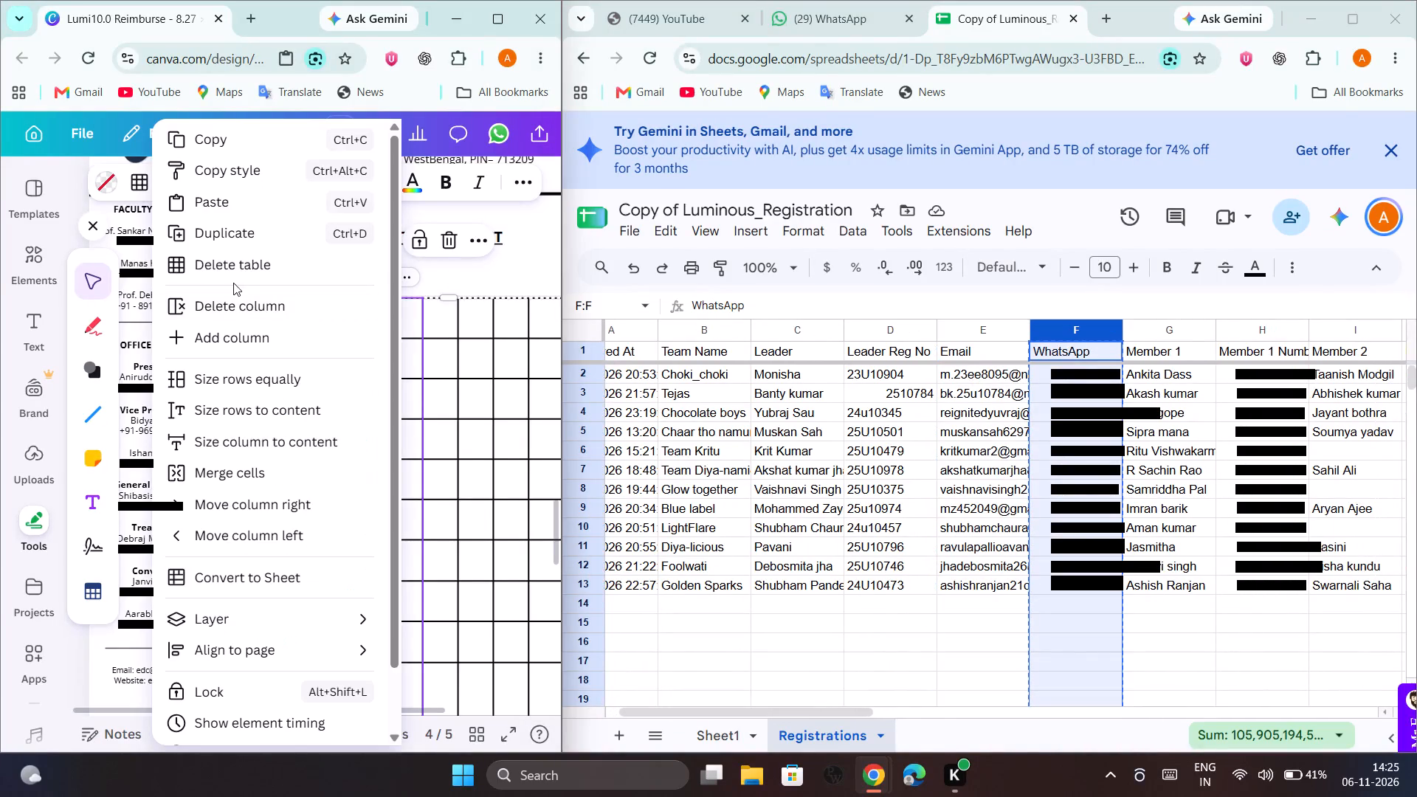
left_click(196, 210)
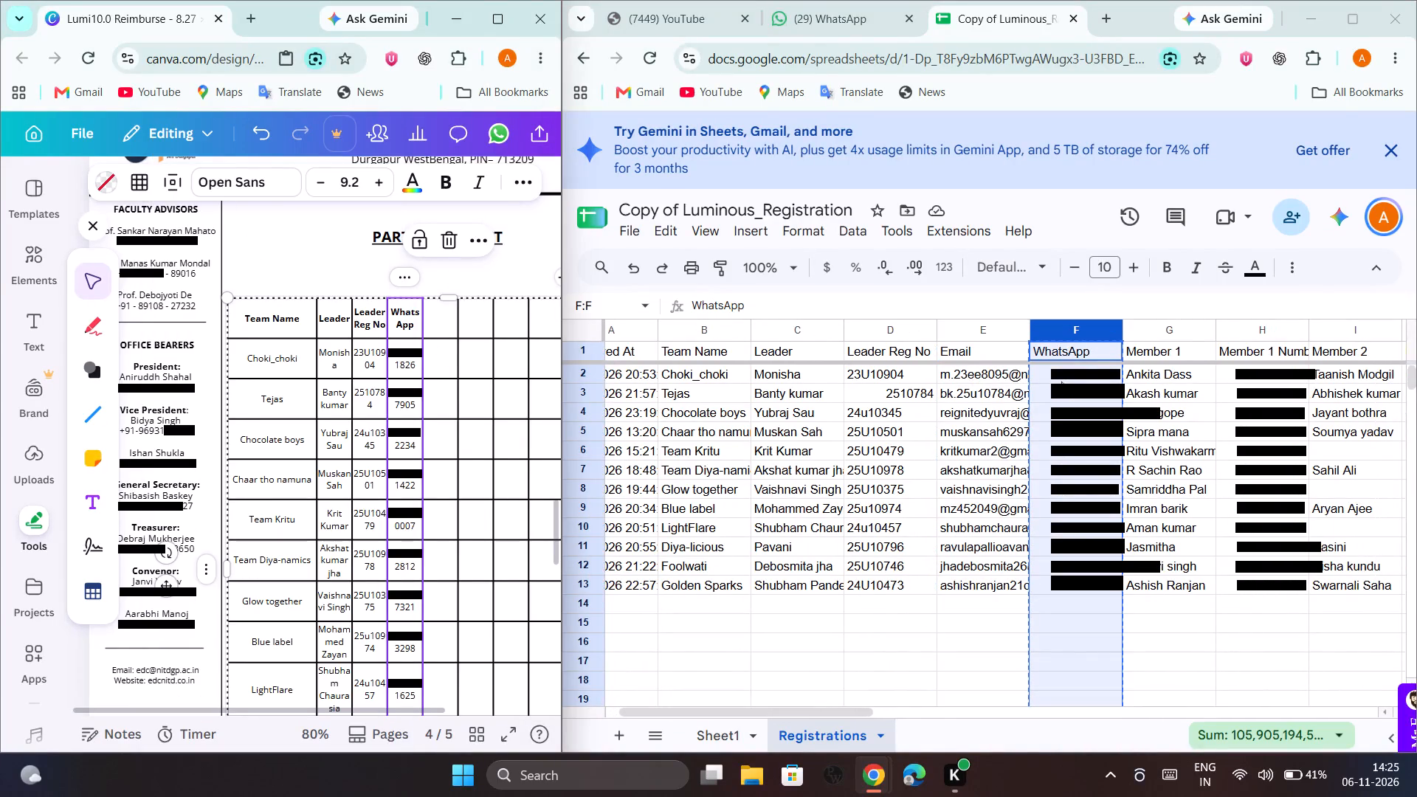
Copy the entire Member 1 column from the copied sheet into the participant table's empty column beside WhatsApp.
left_click(1154, 331)
key("ctrl+c")
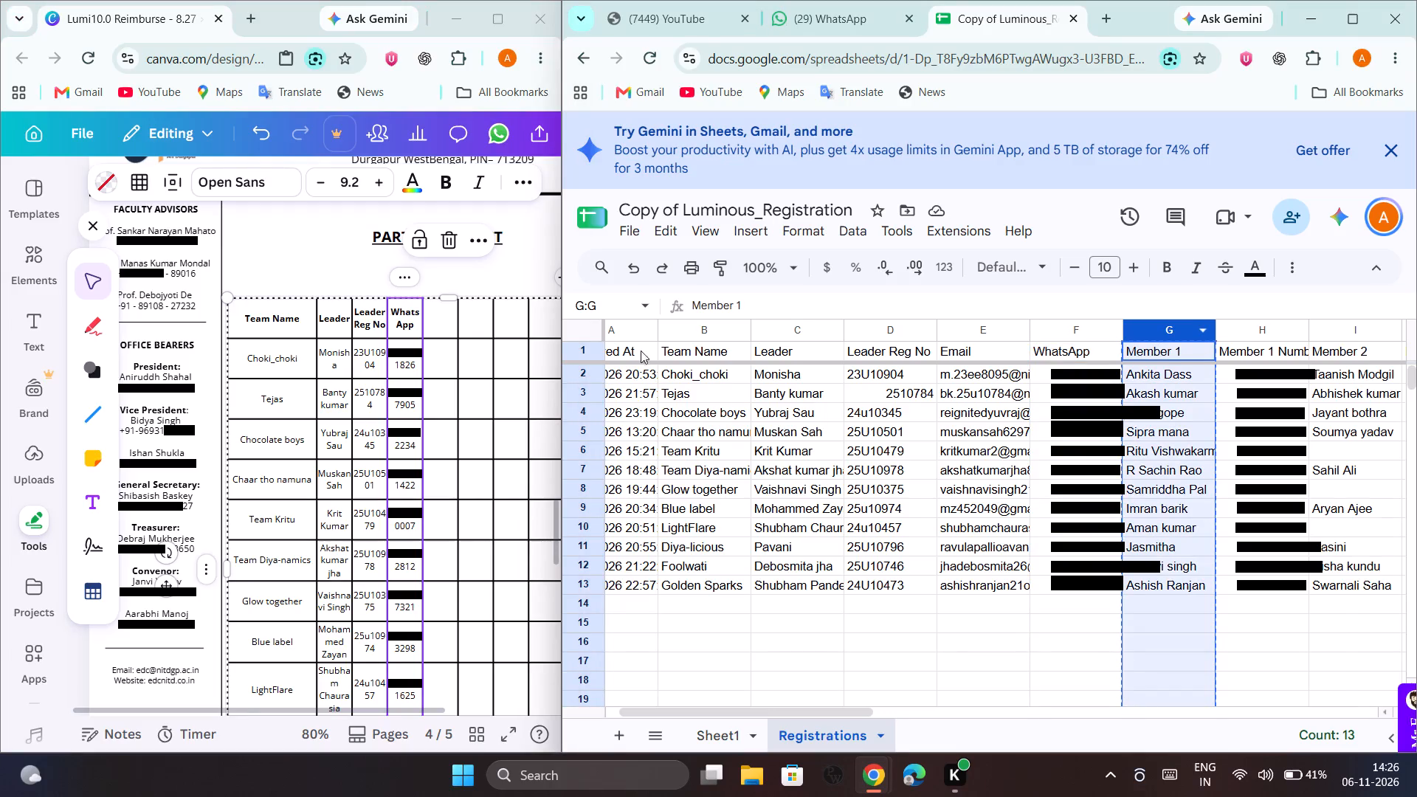
left_click(438, 304)
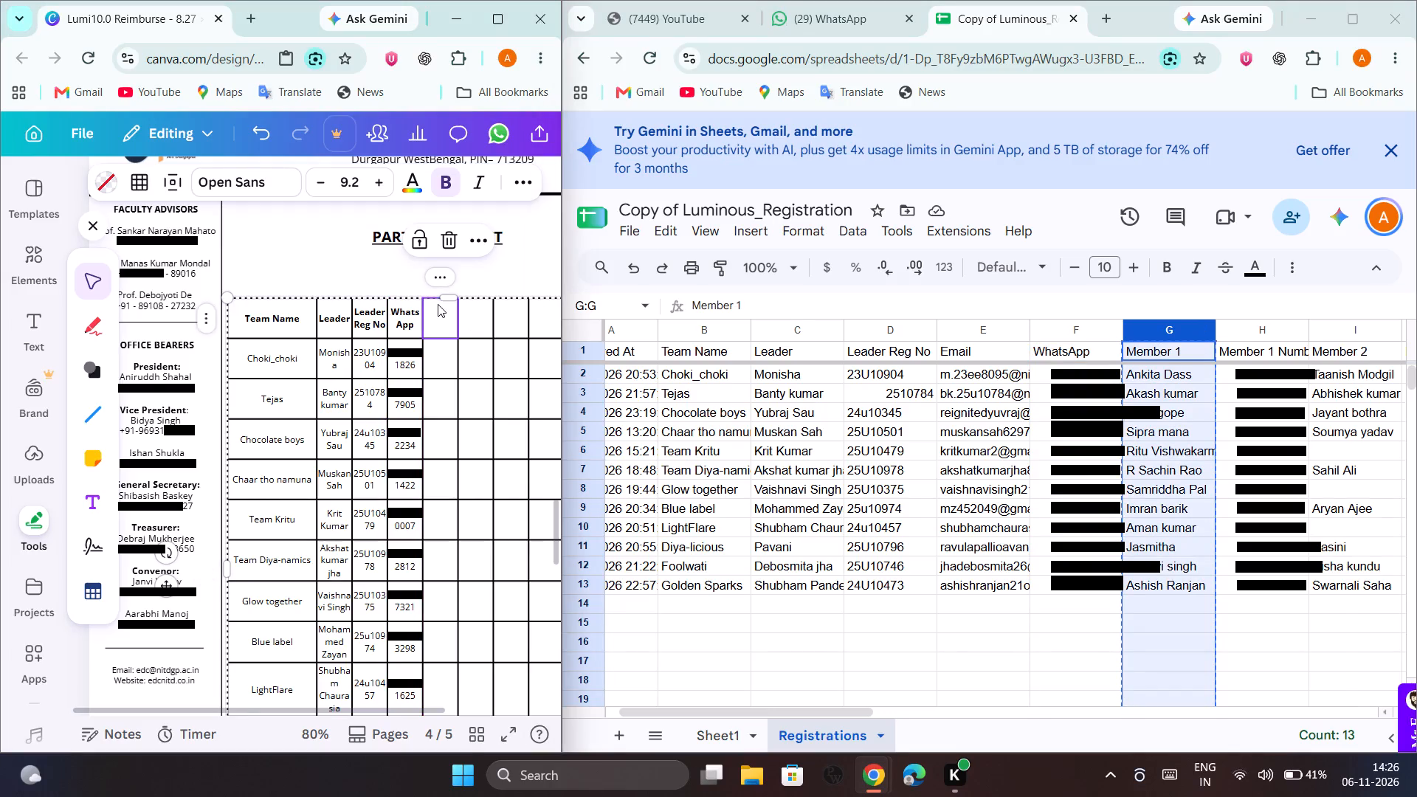
key("ctrl+v")
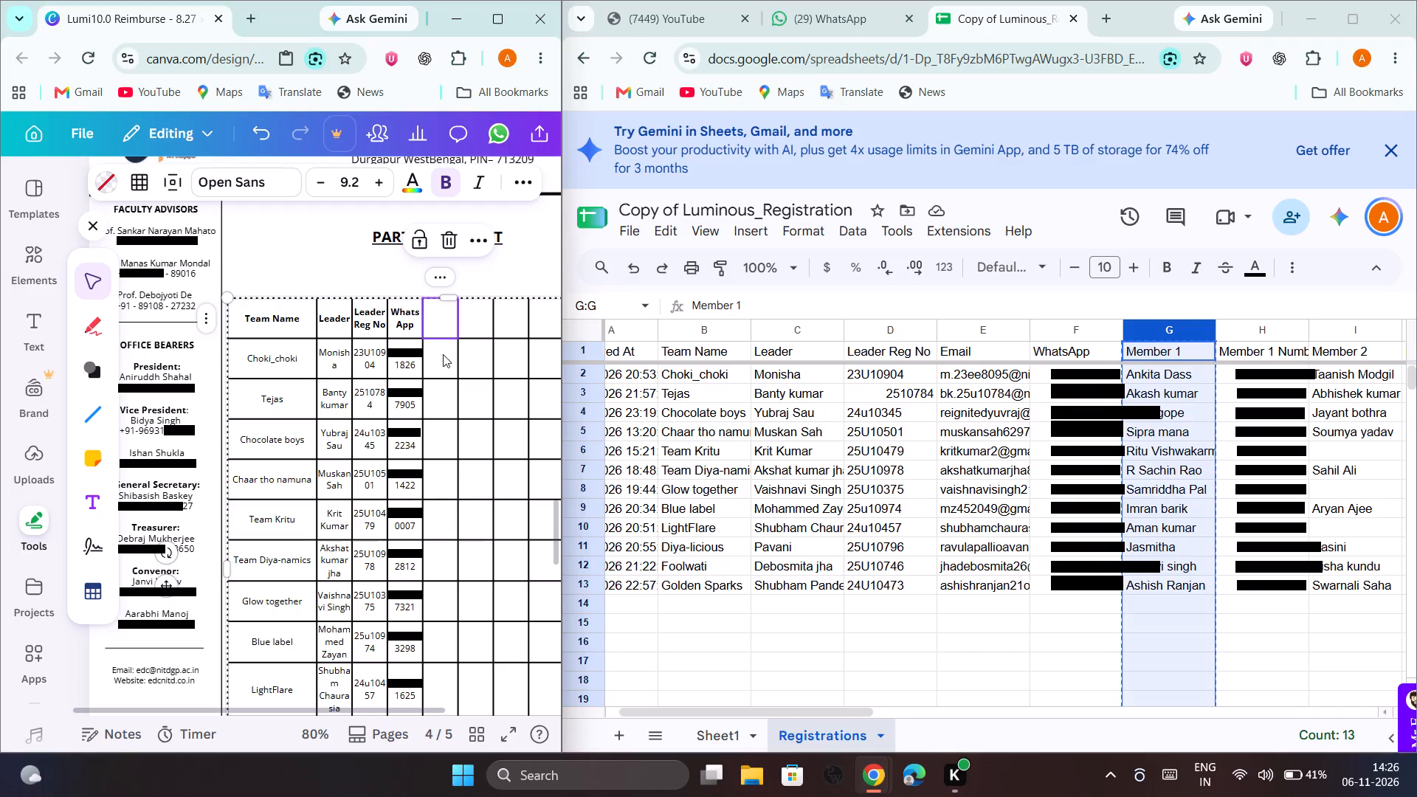
left_click(438, 280)
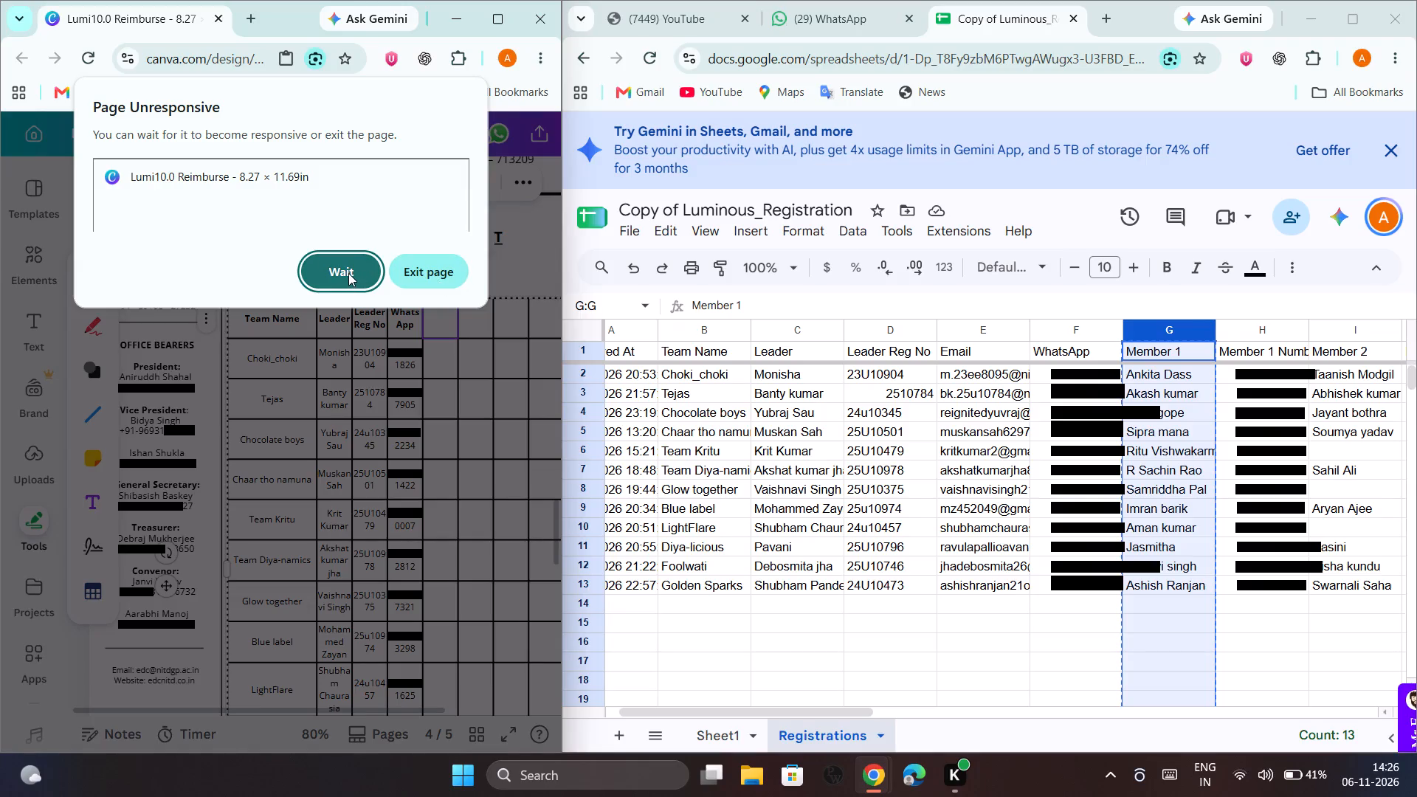
Keep the unresponsive reimbursement design open until it responds, leaving its page bookmarked in Mobile bookmarks.
left_click(348, 61)
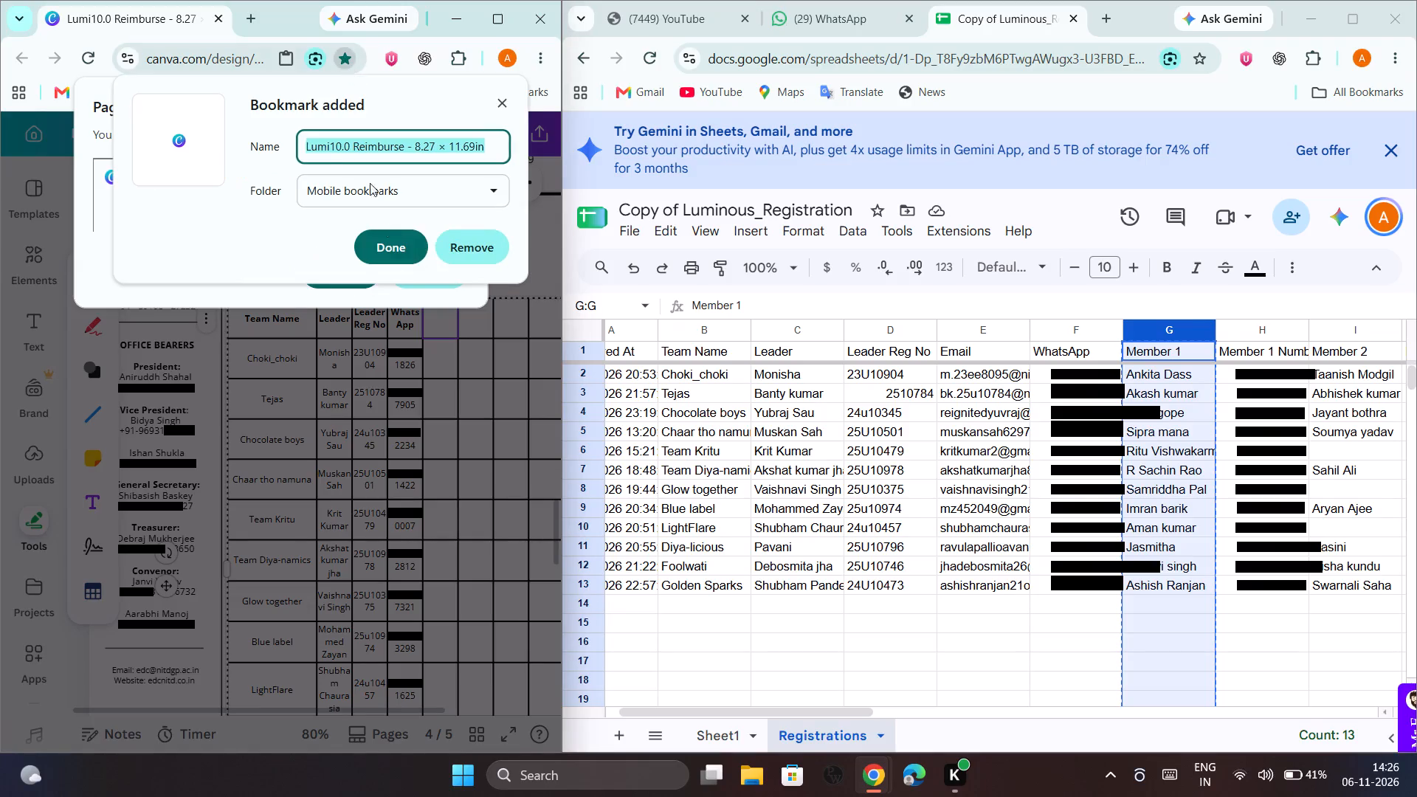
left_click(399, 246)
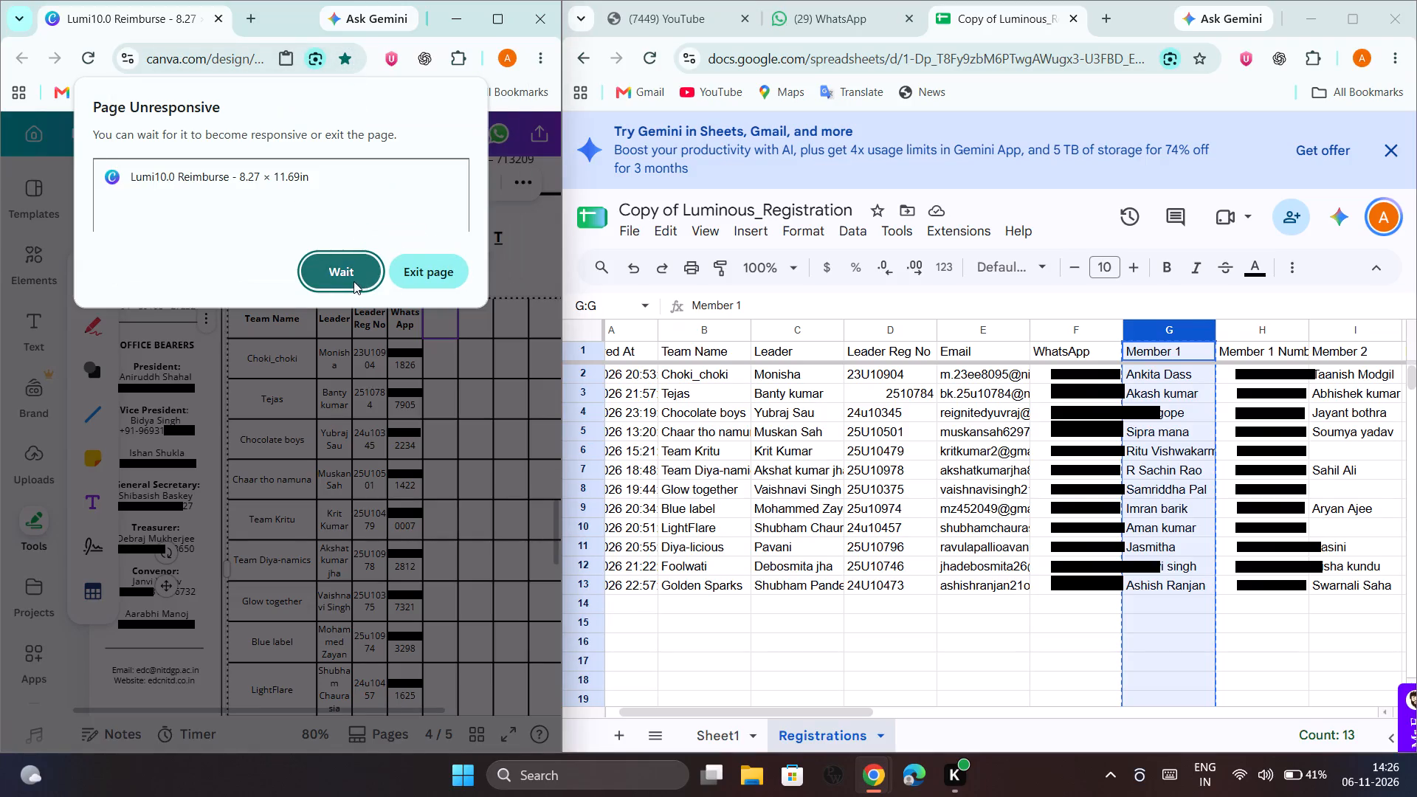
left_click(354, 281)
left_click(427, 308)
left_click(432, 345)
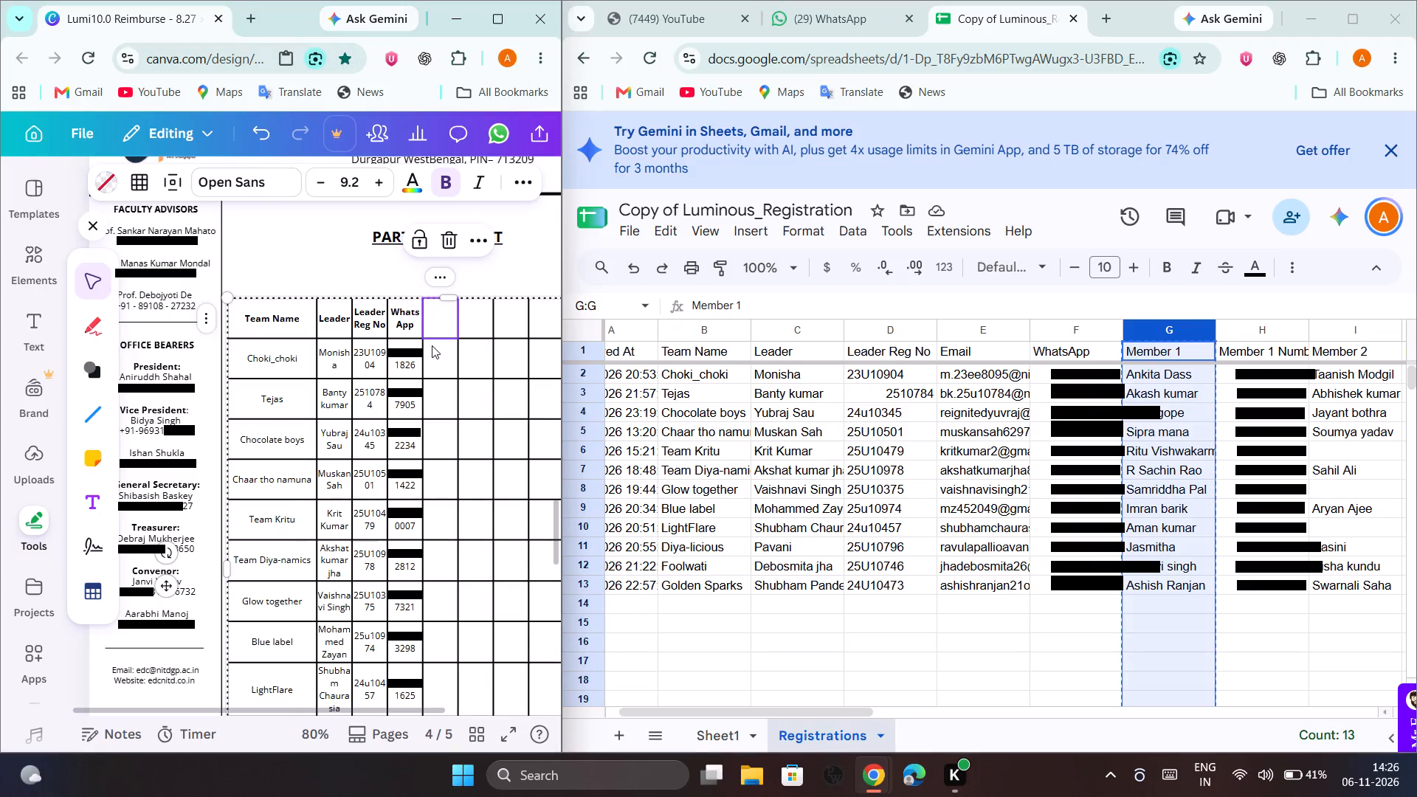
scroll(432, 345, "left", 2)
scroll(432, 345, "right", 2)
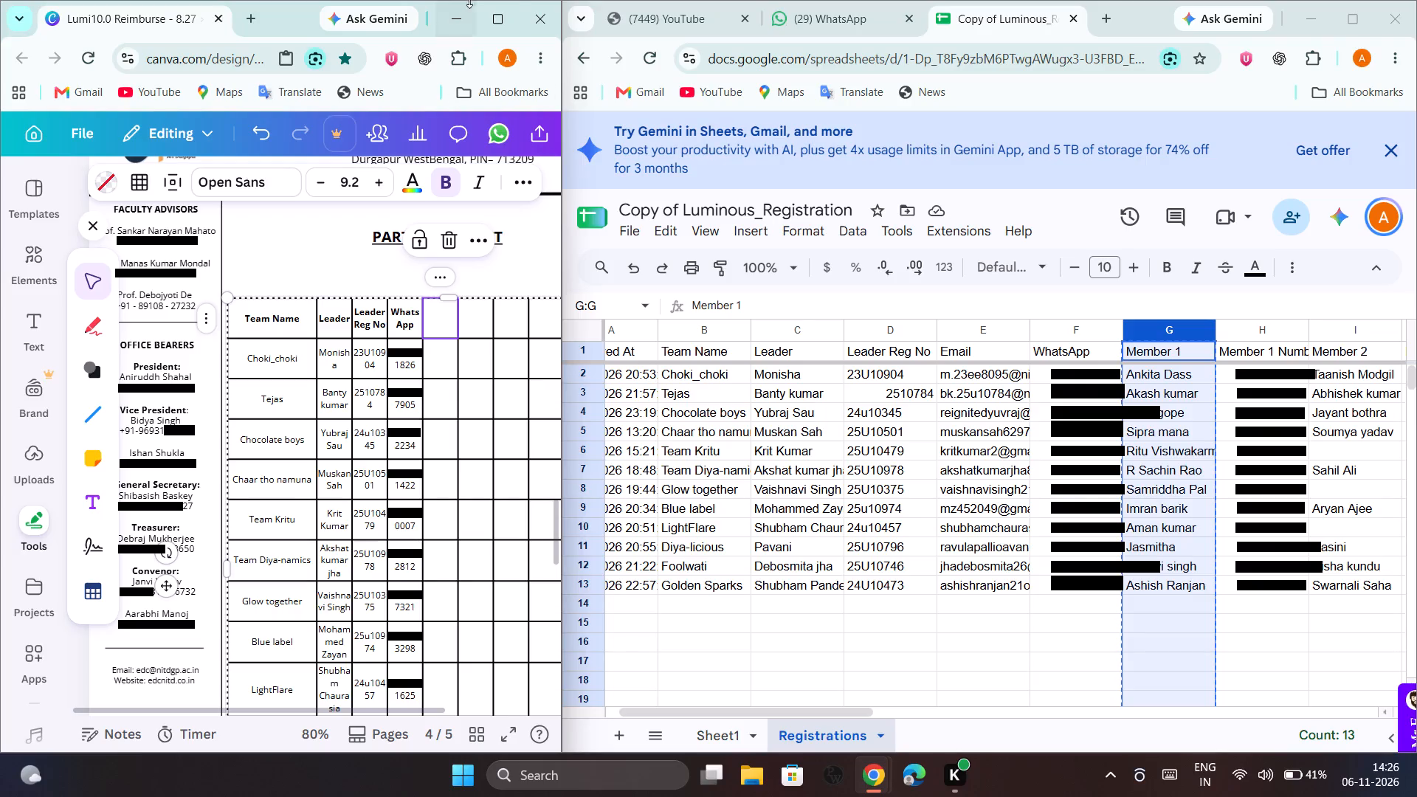
Maximize the reimbursement design's window and keep waiting for the page to respond.
left_click(494, 21)
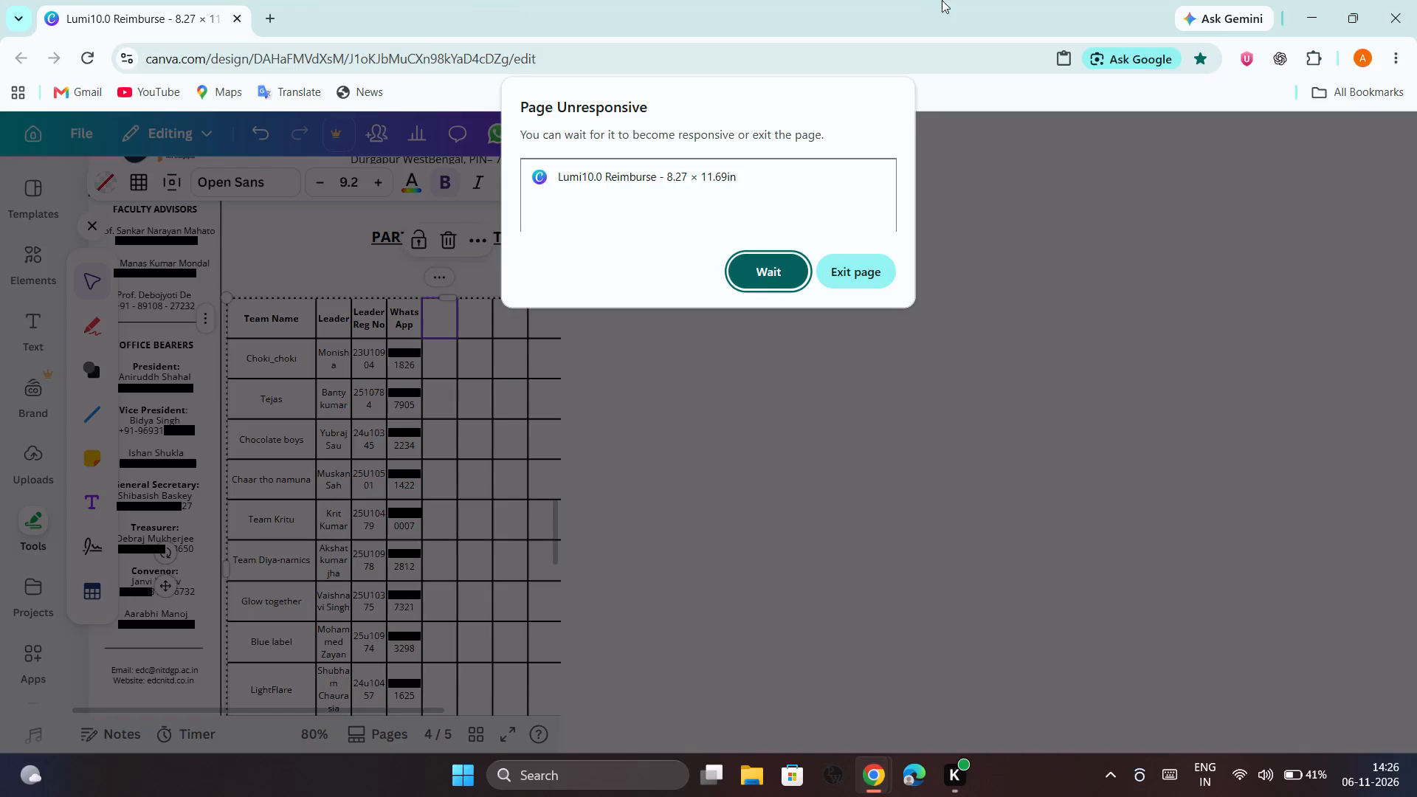
left_click(756, 280)
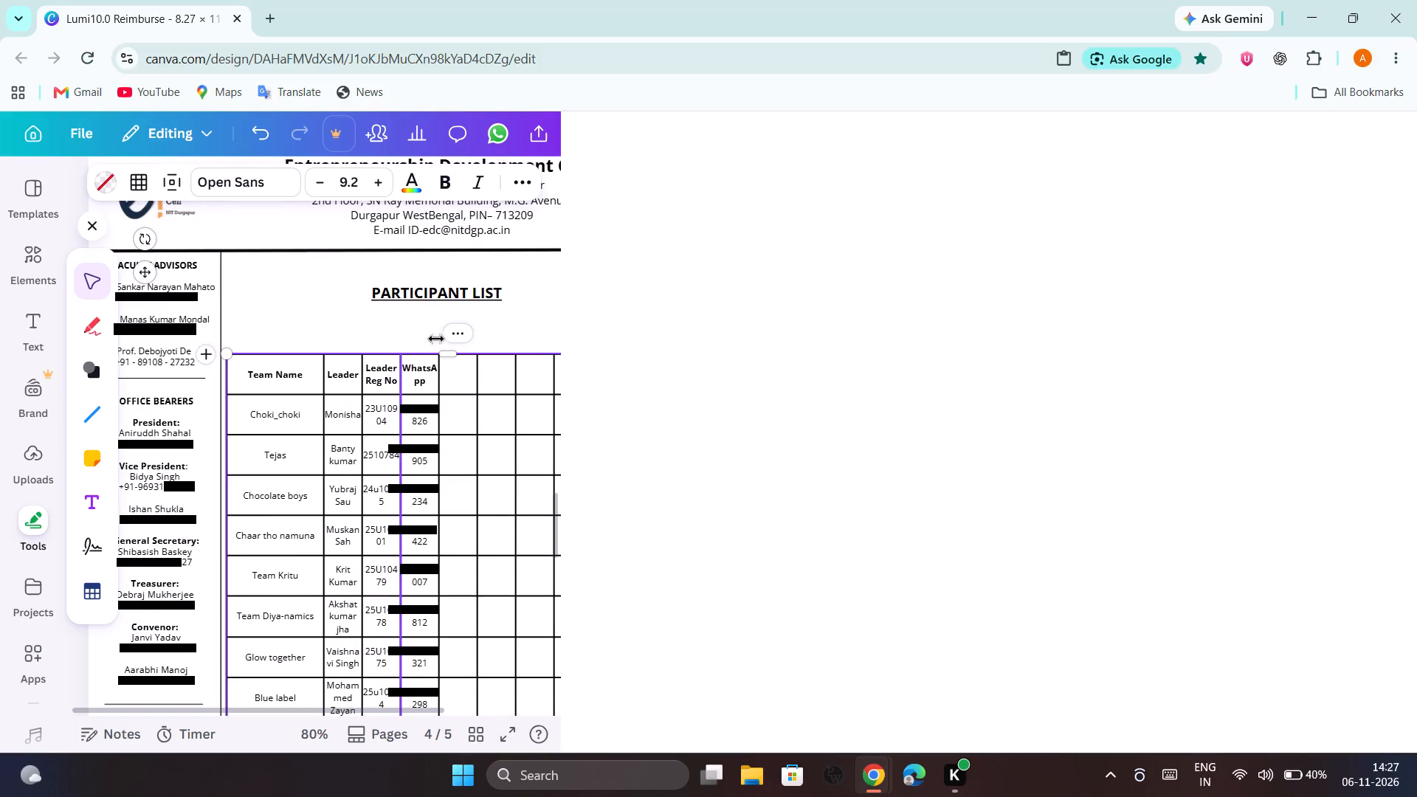
scroll(452, 382, "down", 2)
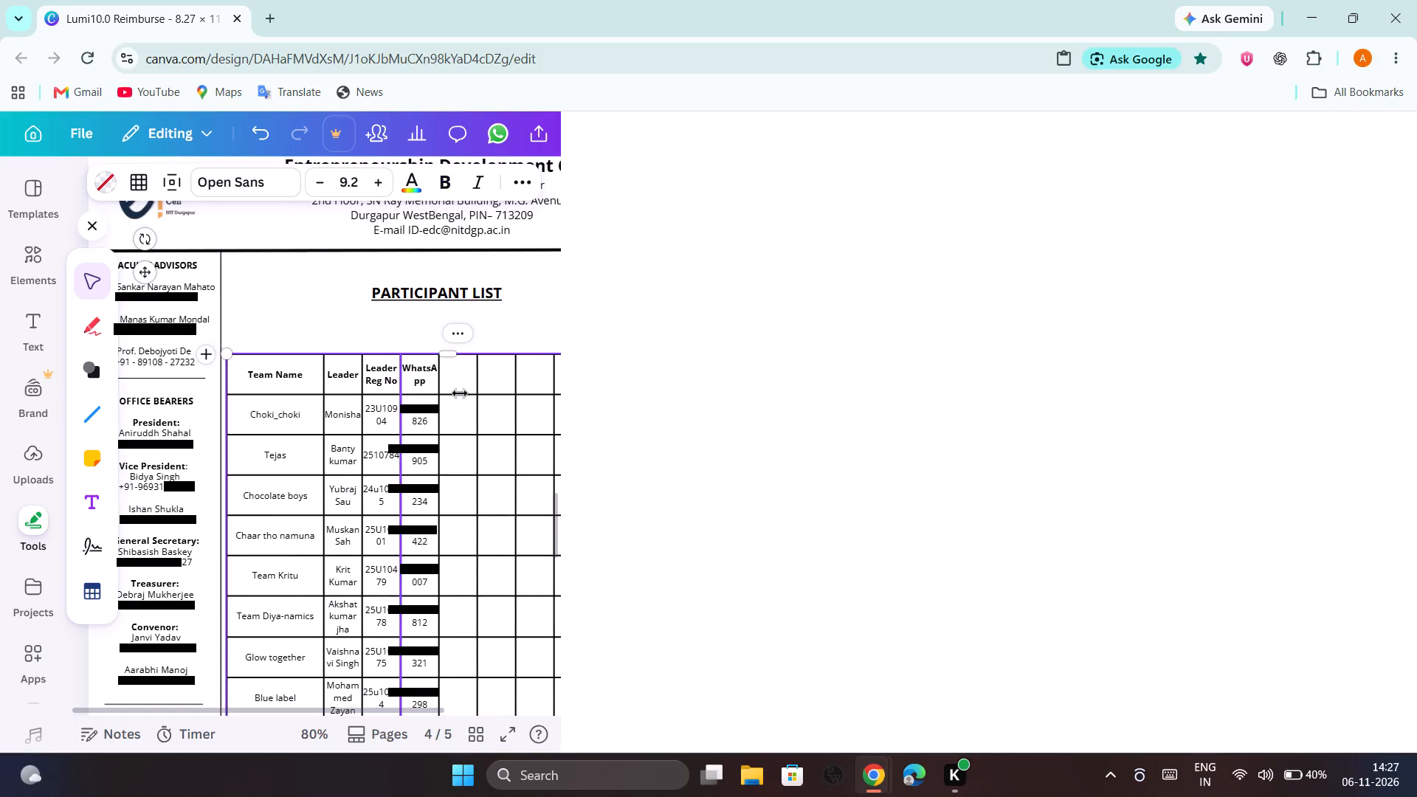
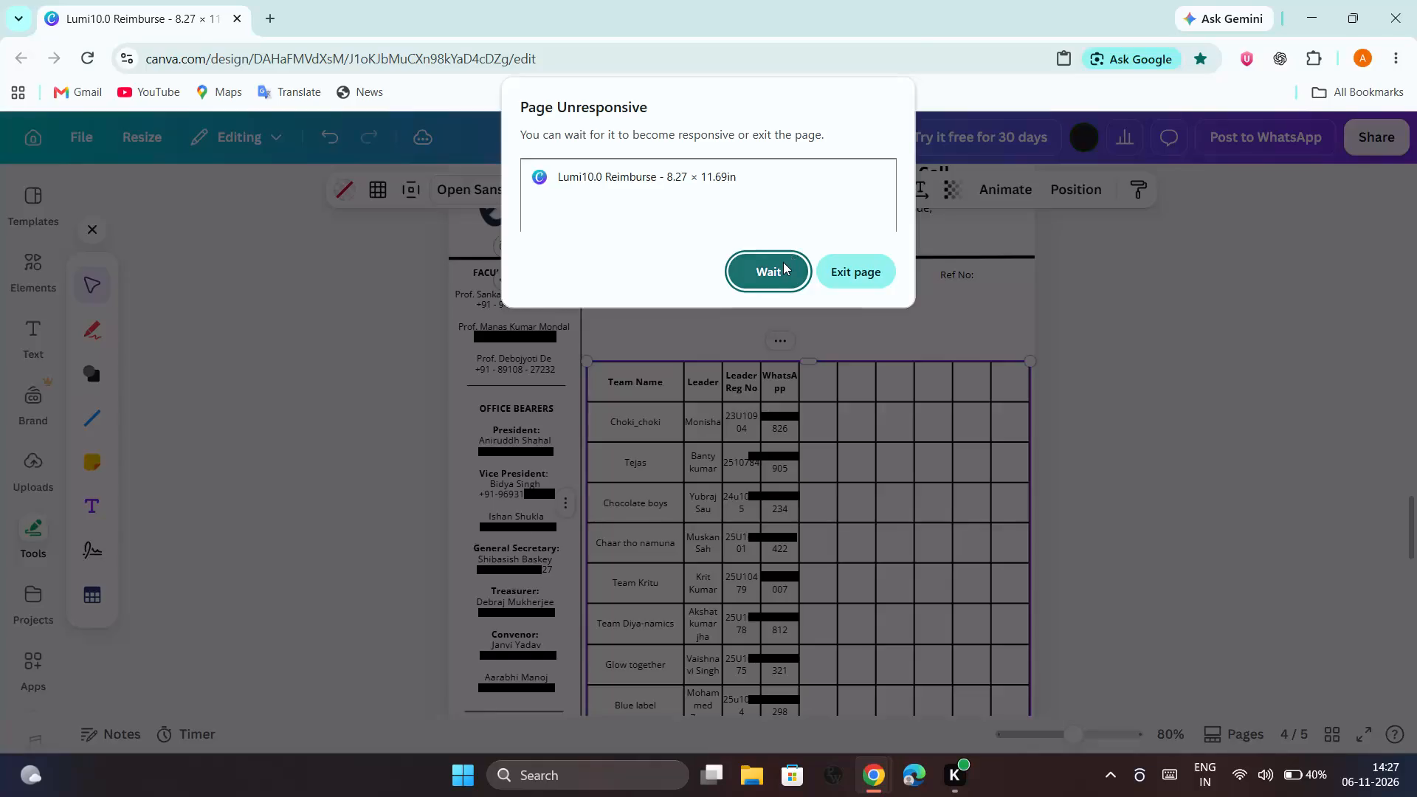
Keep the unresponsive reimbursement design open and choose to continue editing it while it tries to reconnect.
left_click(801, 414)
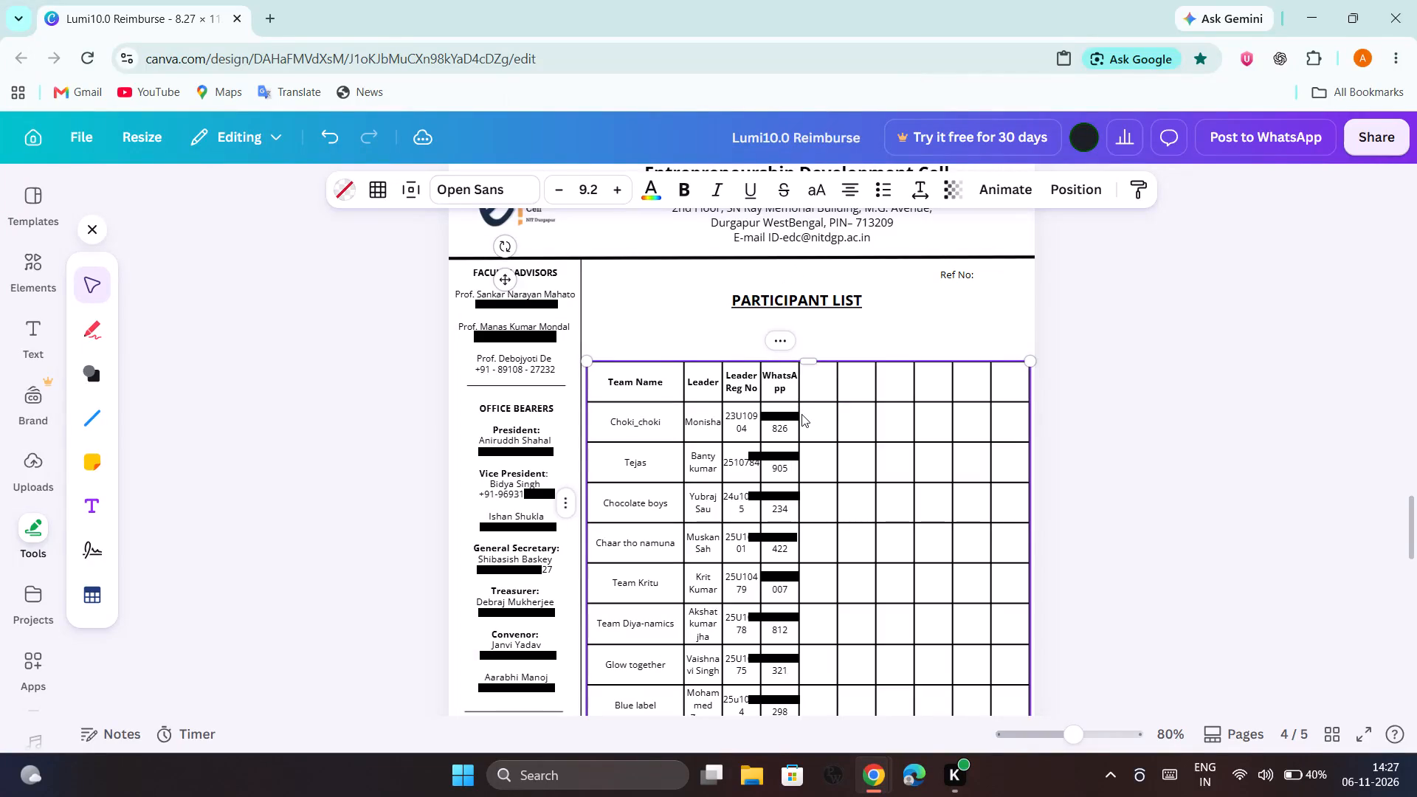
left_click(894, 387)
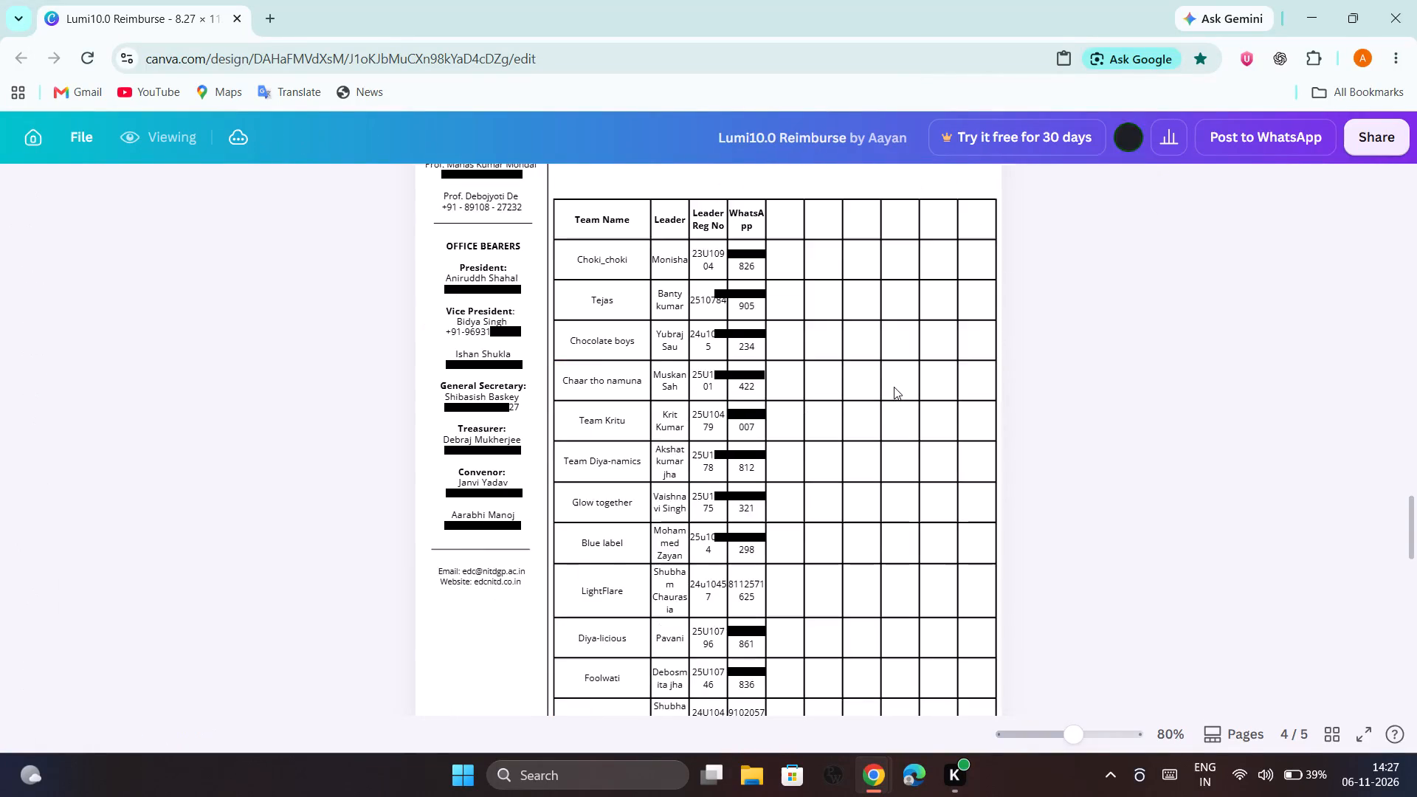
scroll(816, 415, "up", 2)
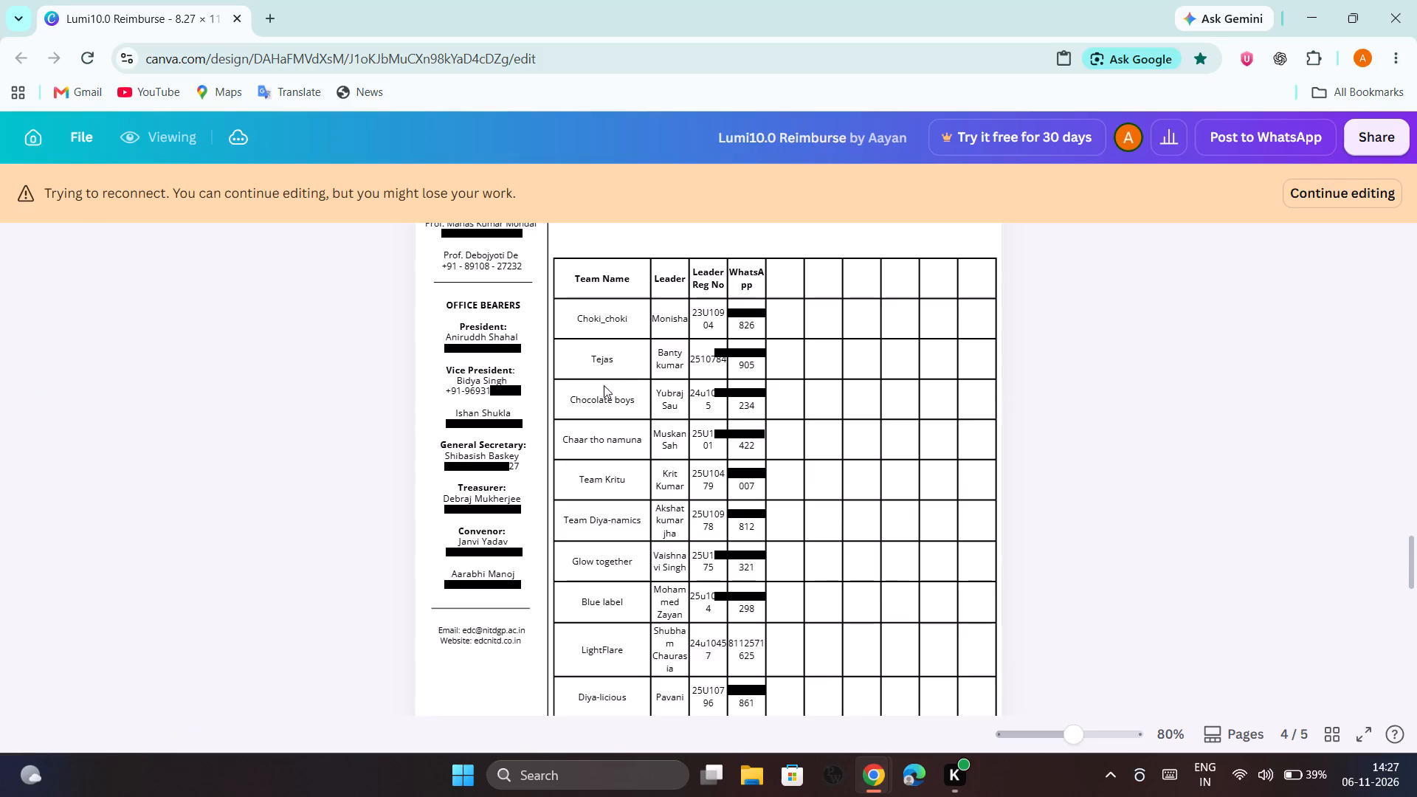
left_click(792, 358)
scroll(792, 358, "up", 2)
scroll(792, 358, "down", 1)
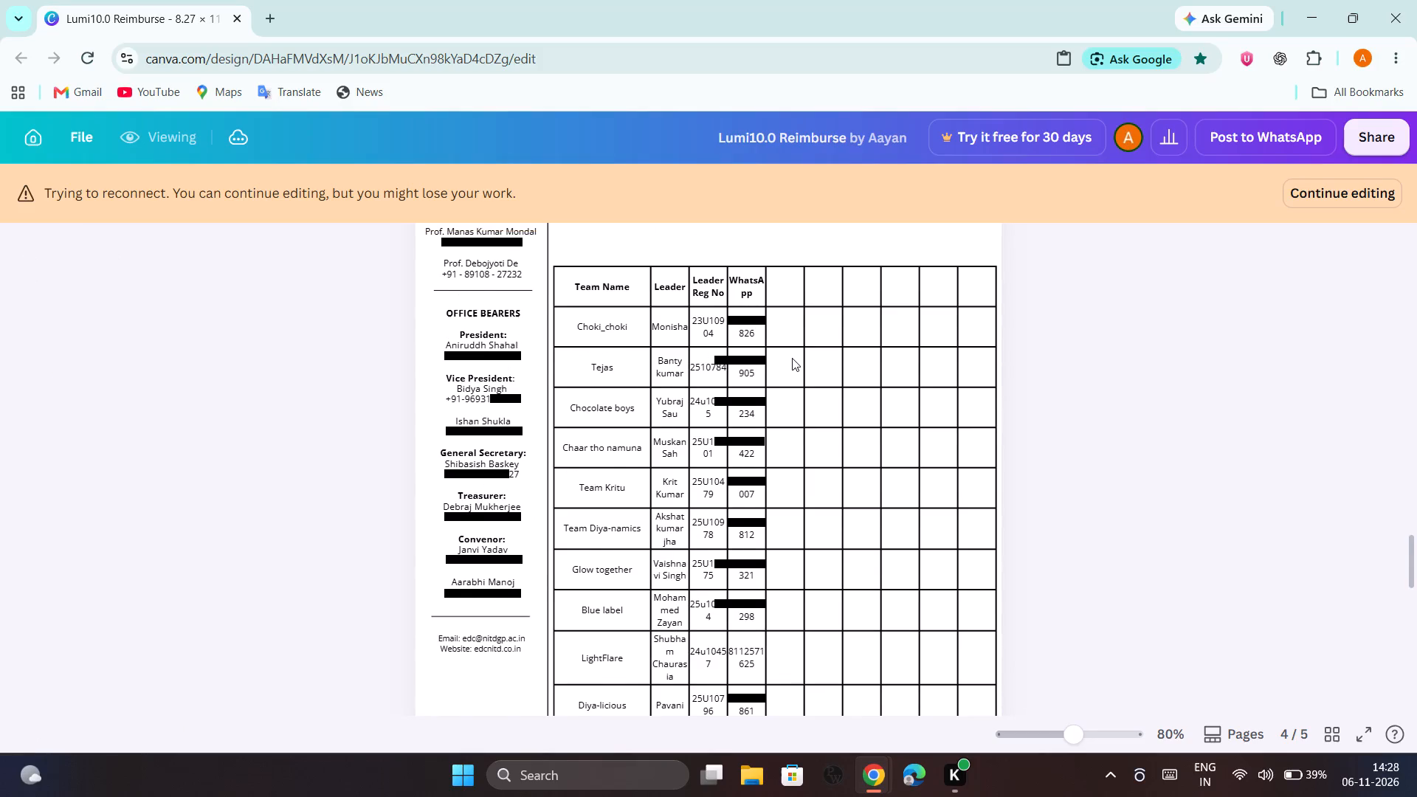
scroll(792, 358, "down", 1)
scroll(792, 358, "up", 2)
scroll(792, 358, "down", 2)
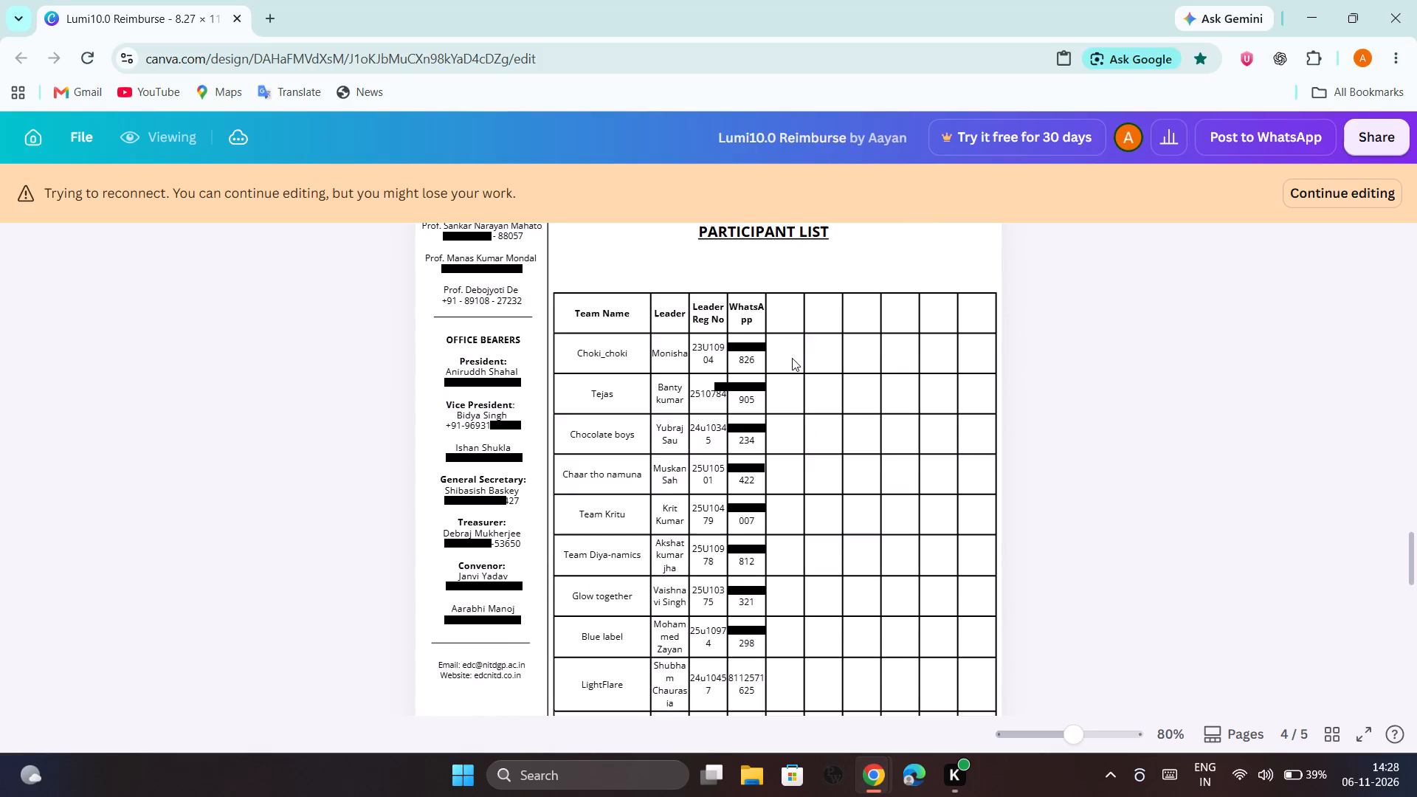
left_click(1306, 197)
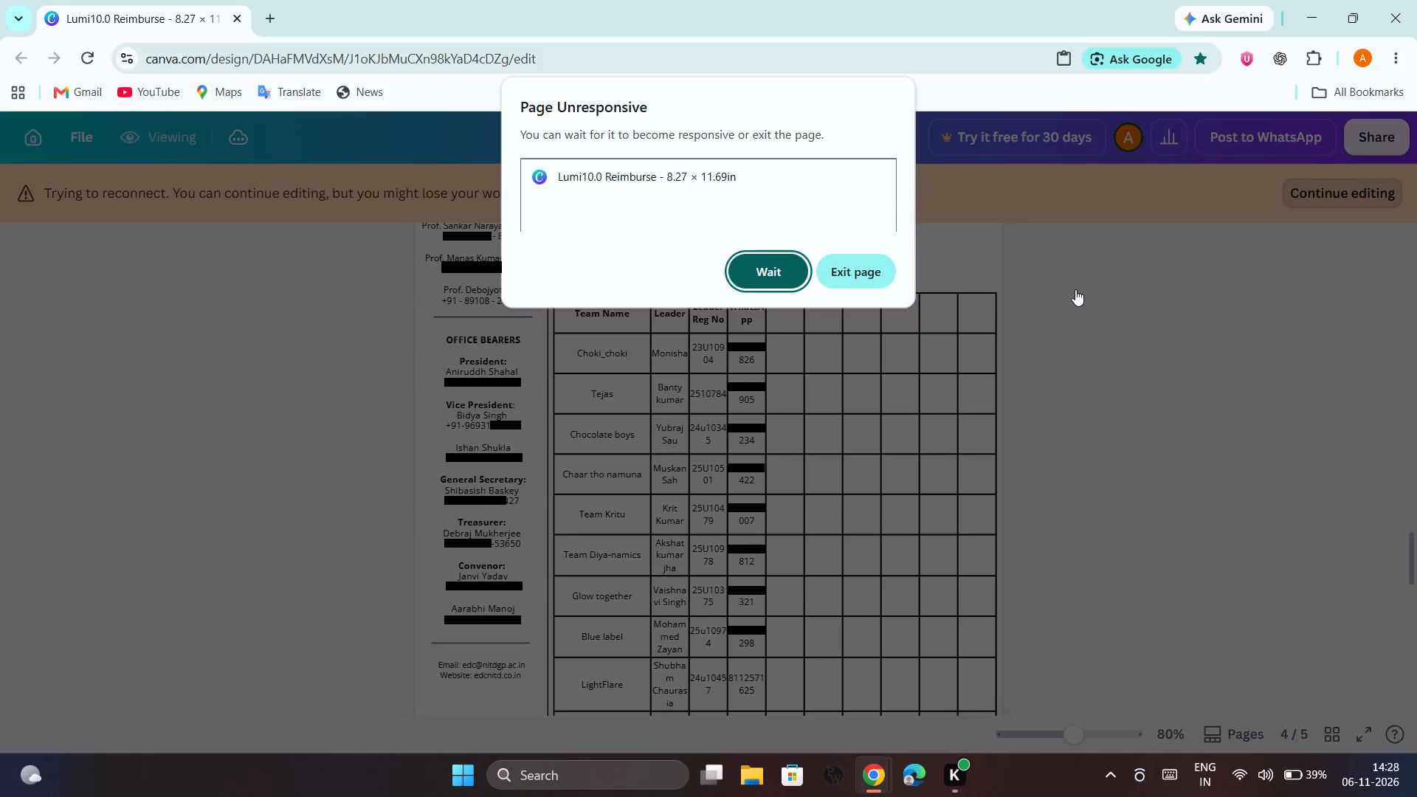
left_click(783, 269)
left_click(779, 374)
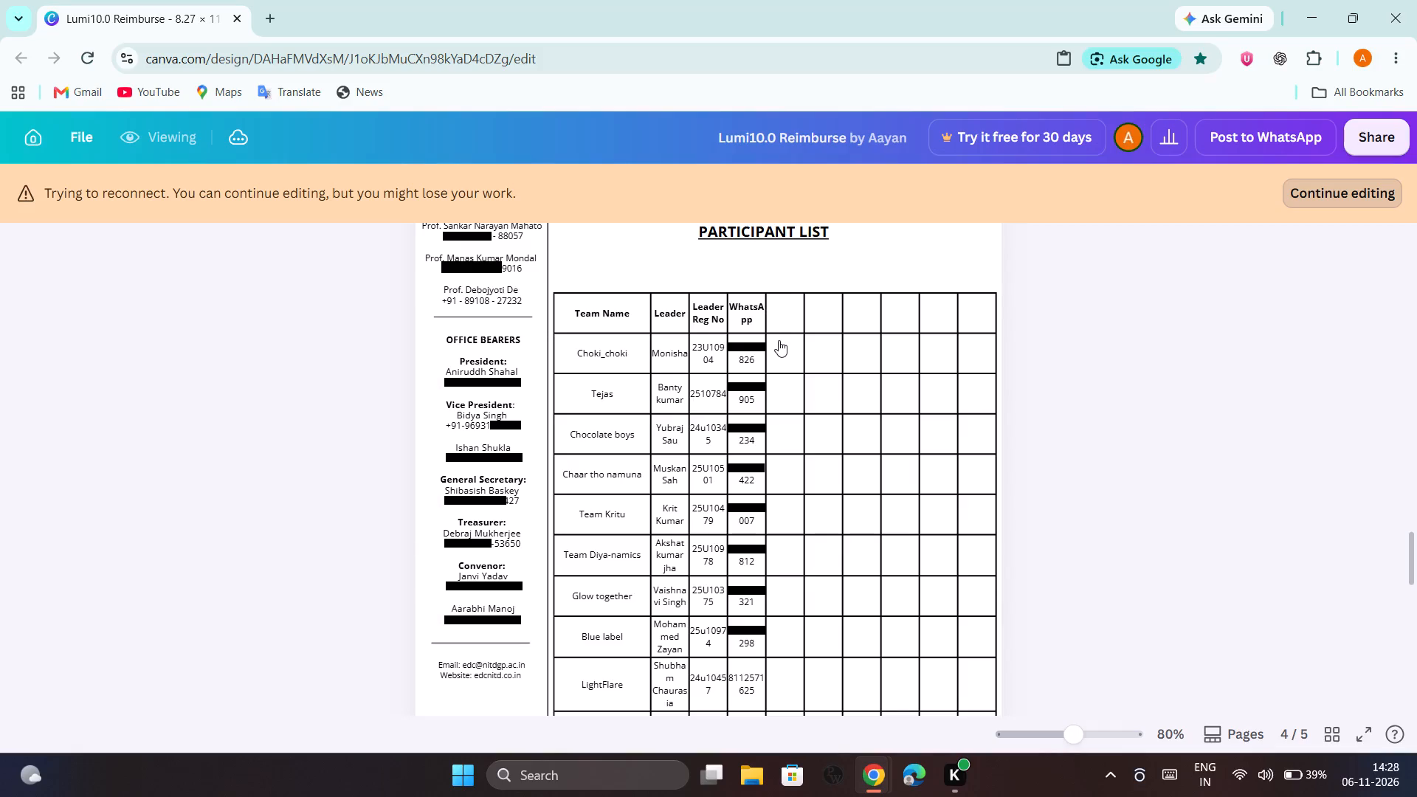
left_click(779, 340)
Open the bookmarked Lumi10.0 Reimburse design from Mobile bookmarks in a new browser tab.
left_click(261, 24)
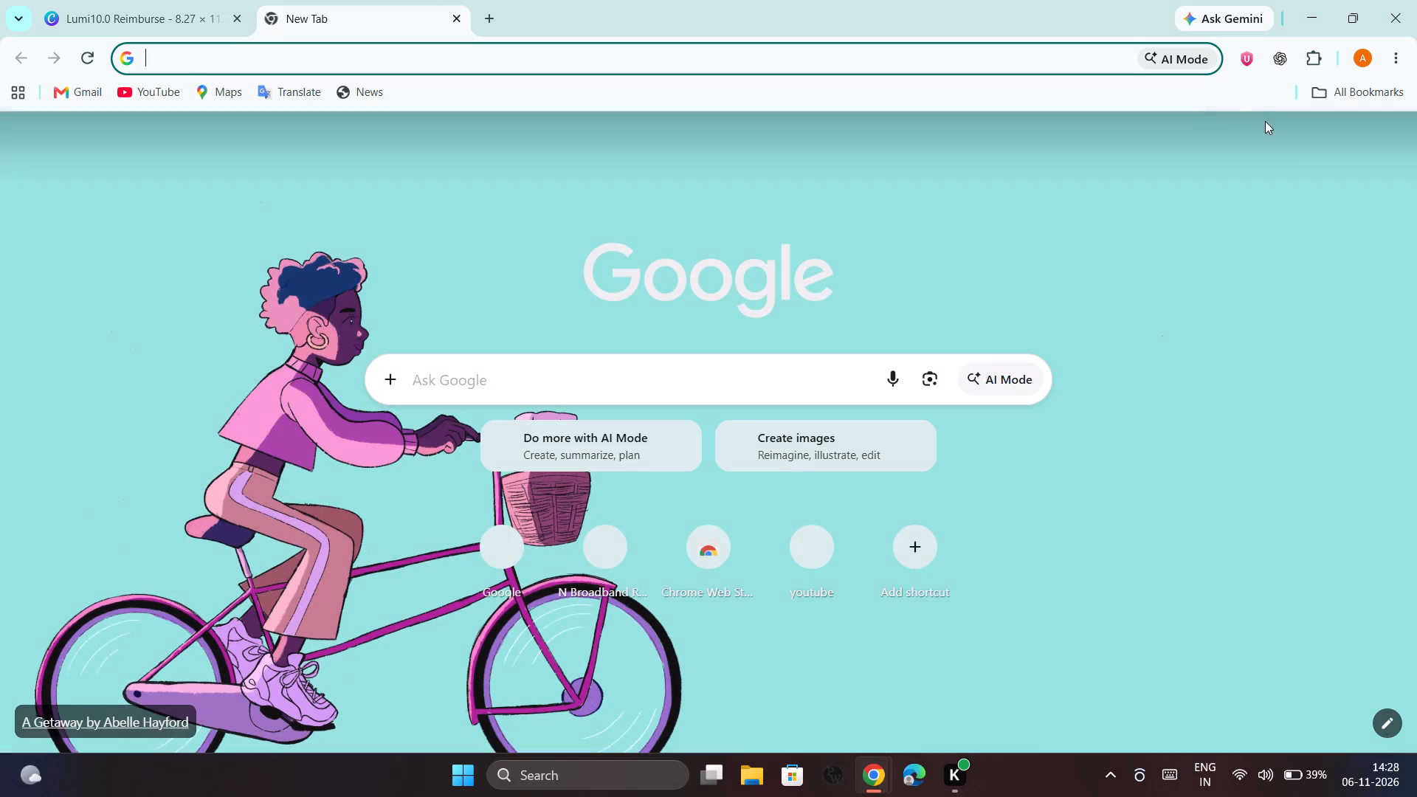
left_click(1400, 57)
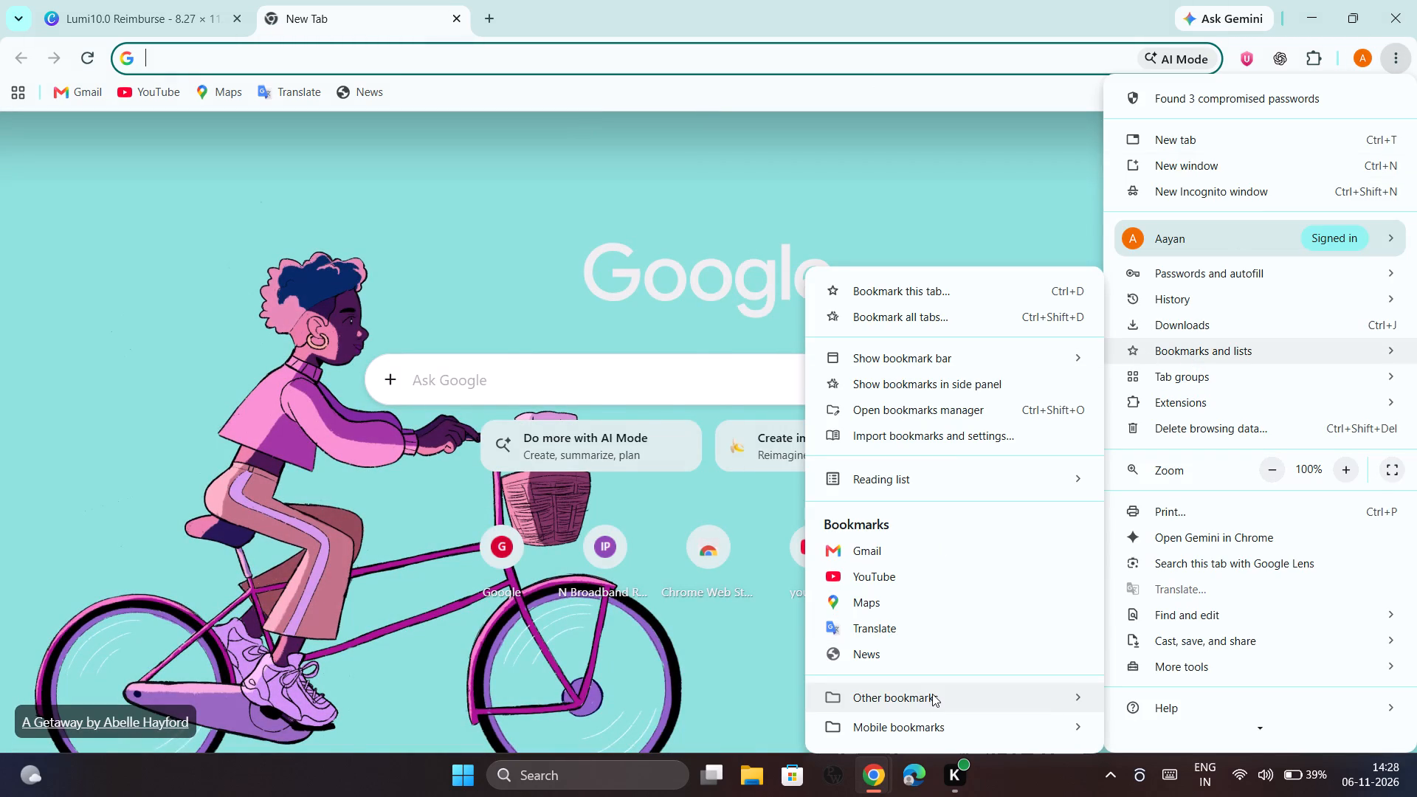
left_click(932, 694)
scroll(610, 457, "up", 1)
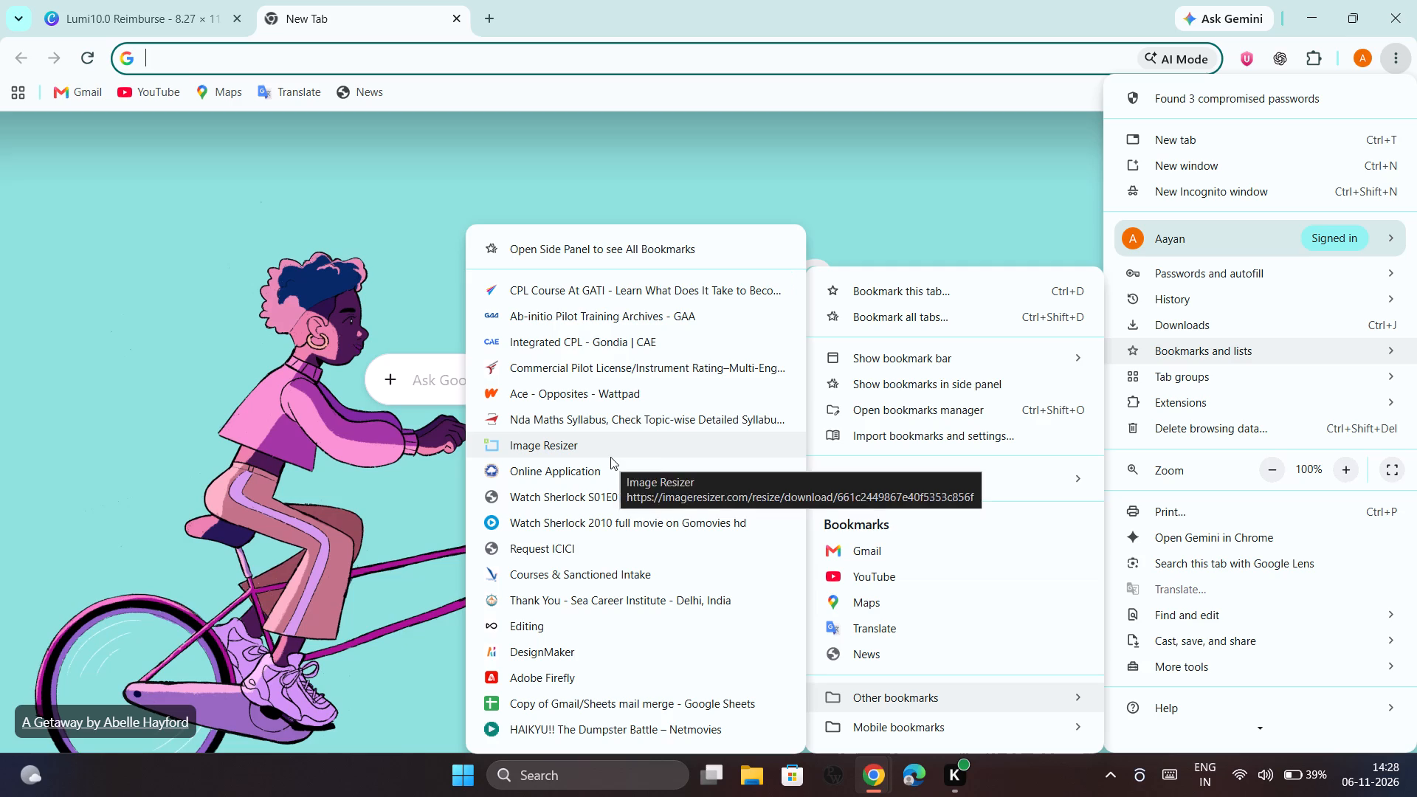
left_click(841, 316)
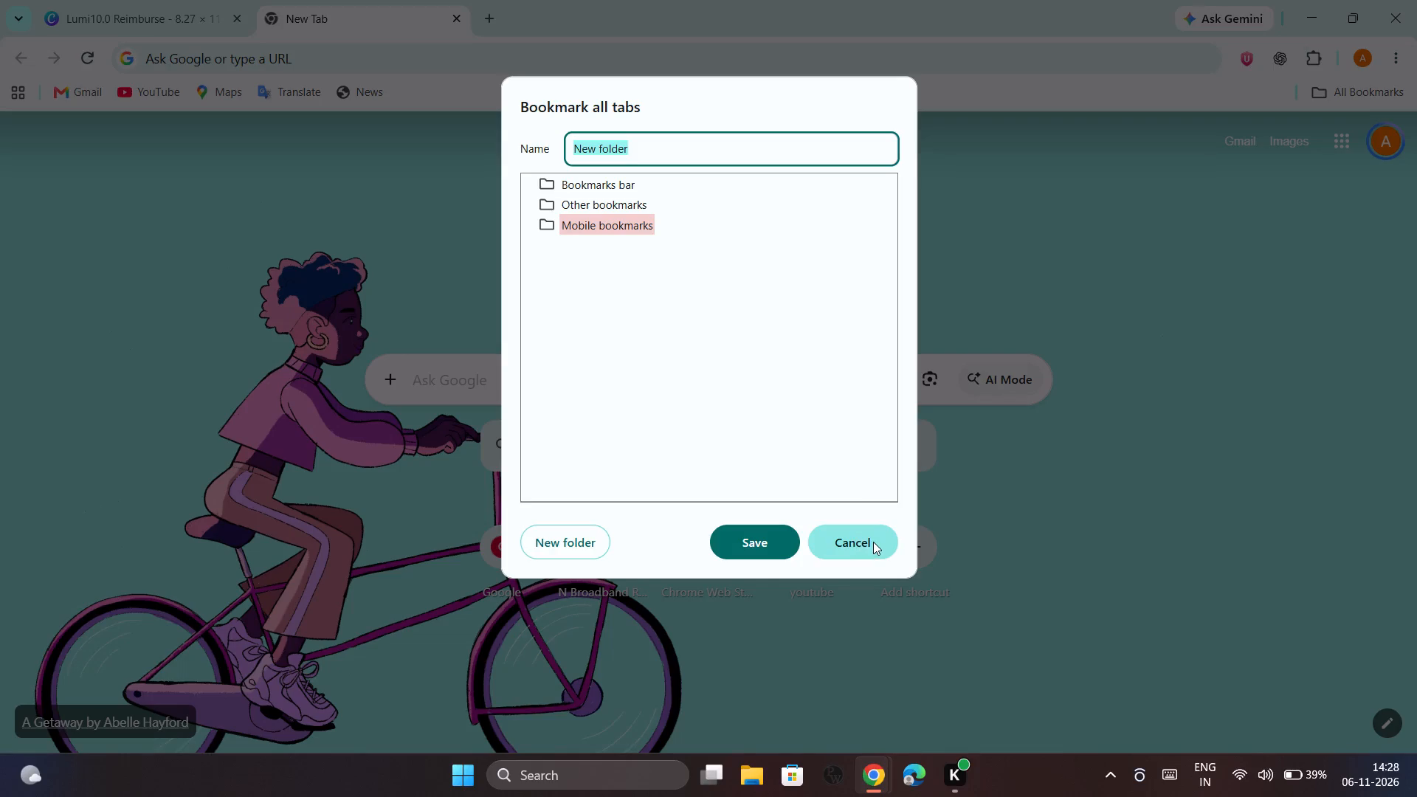
left_click(871, 542)
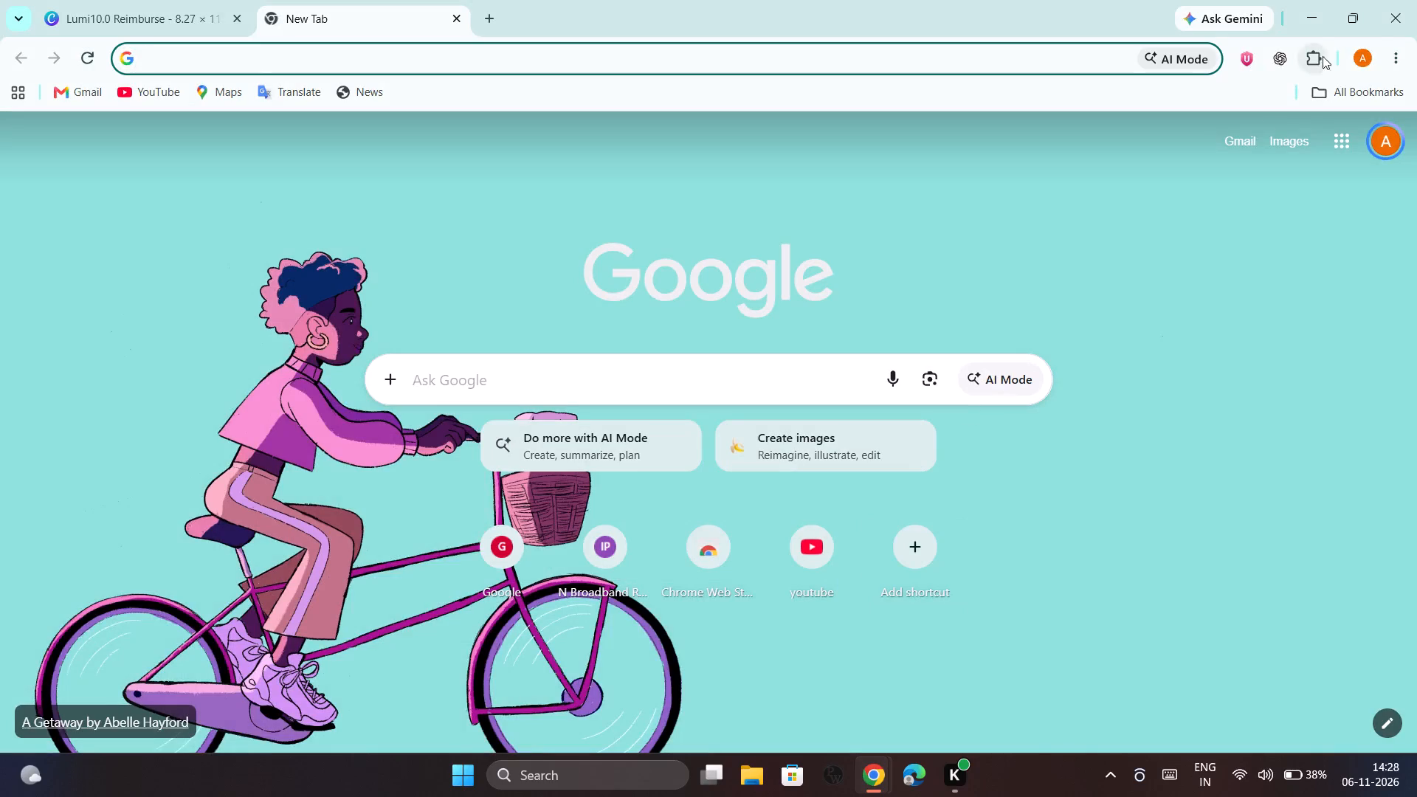
left_click(1396, 61)
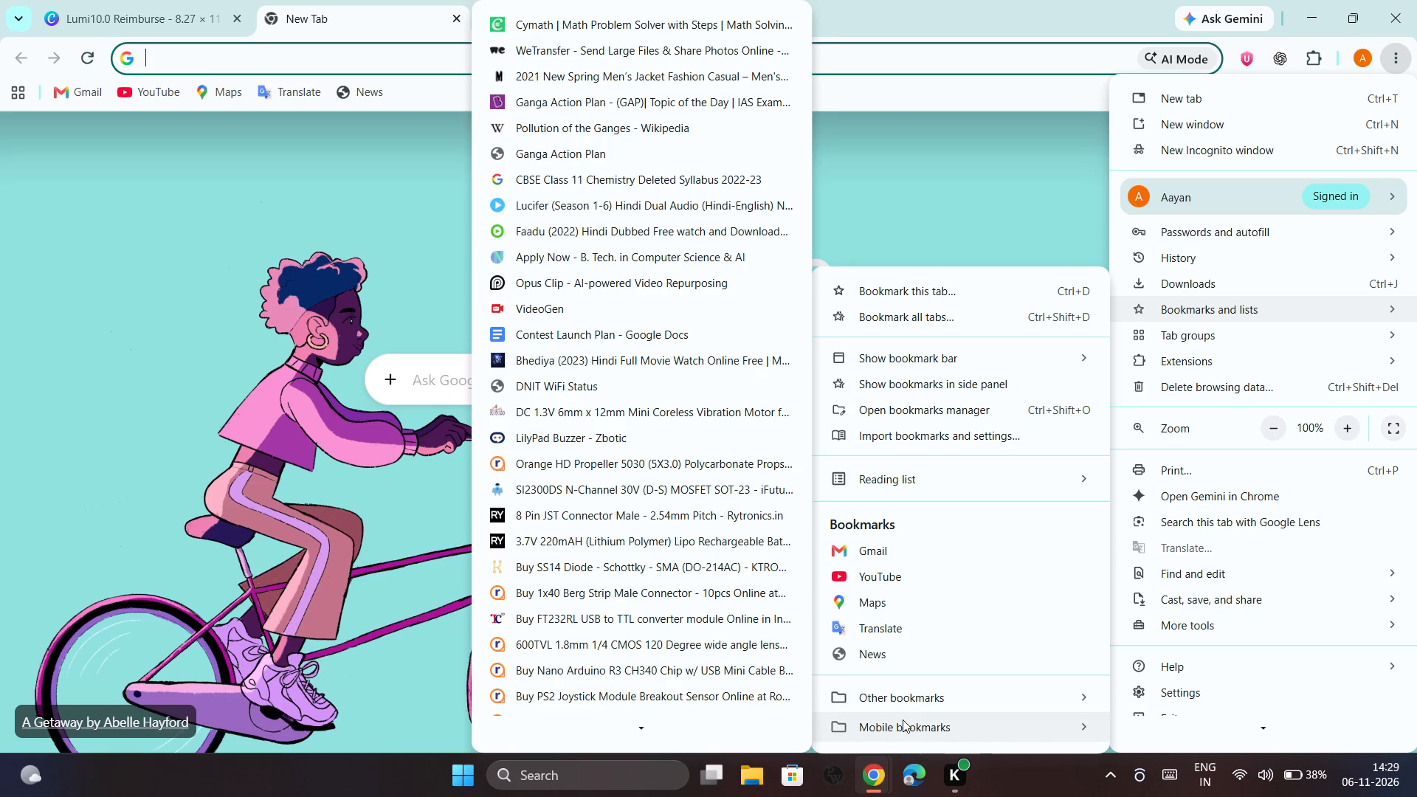
scroll(600, 505, "down", 6)
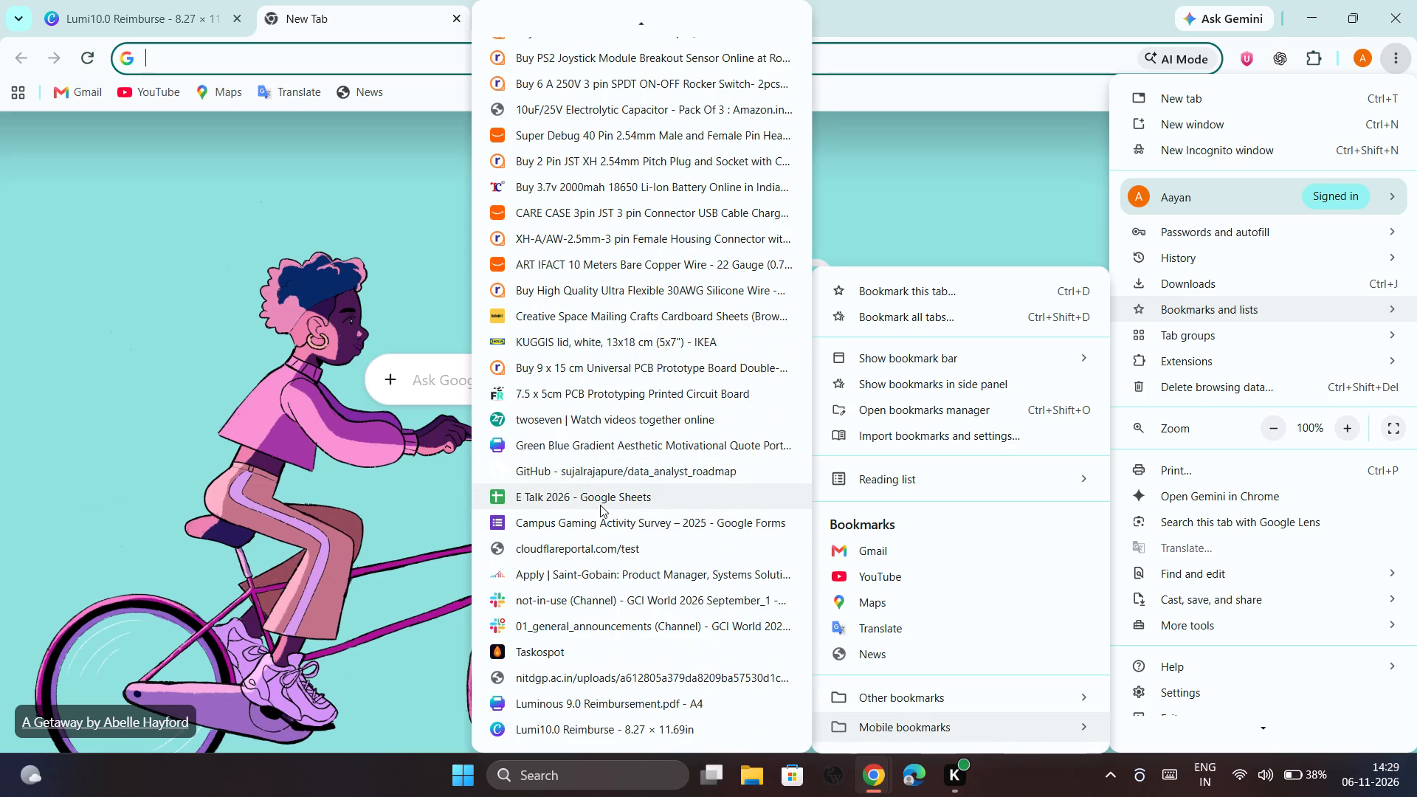
scroll(600, 505, "down", 2)
left_click(623, 730)
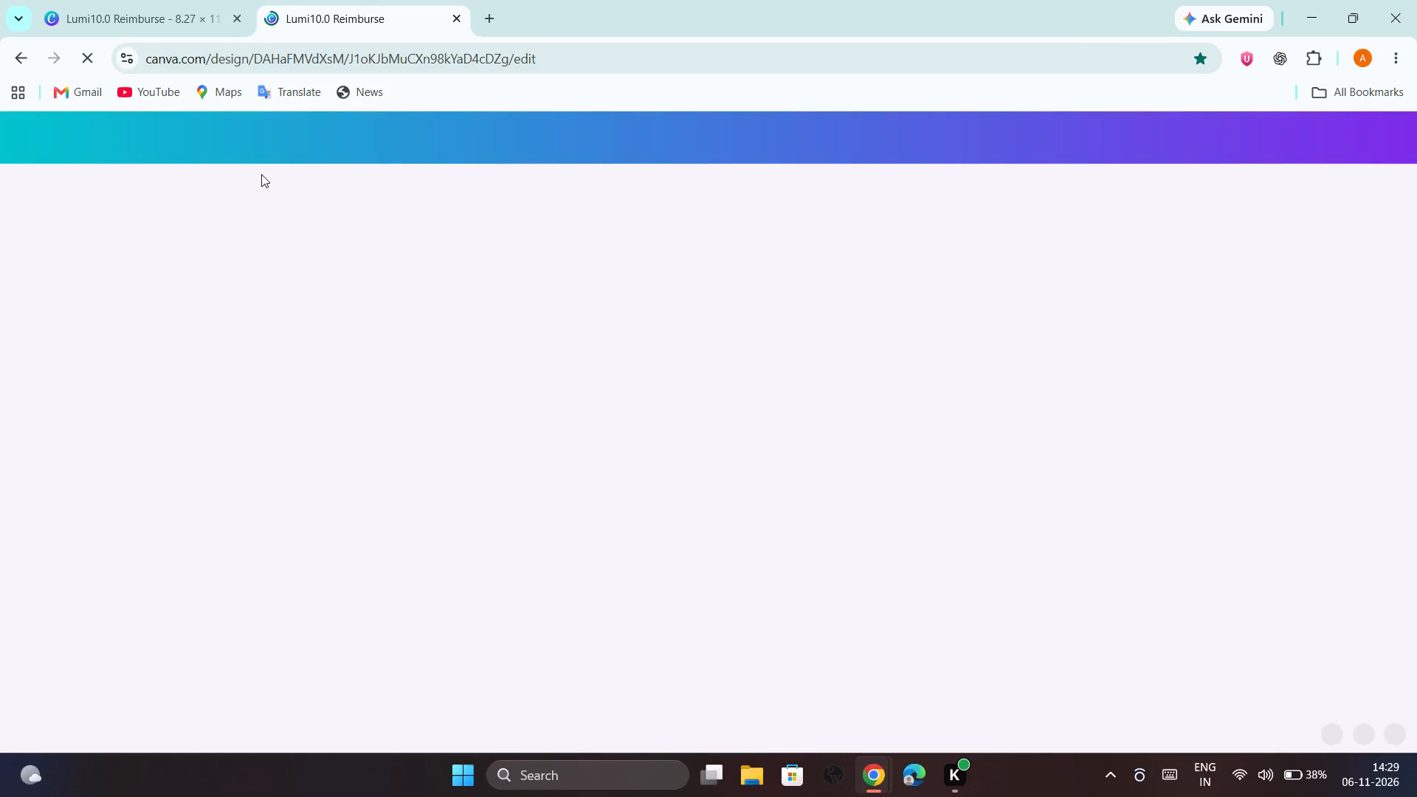
Return to the original design tab and examine page 4's participant table and page 5.
left_click(163, 7)
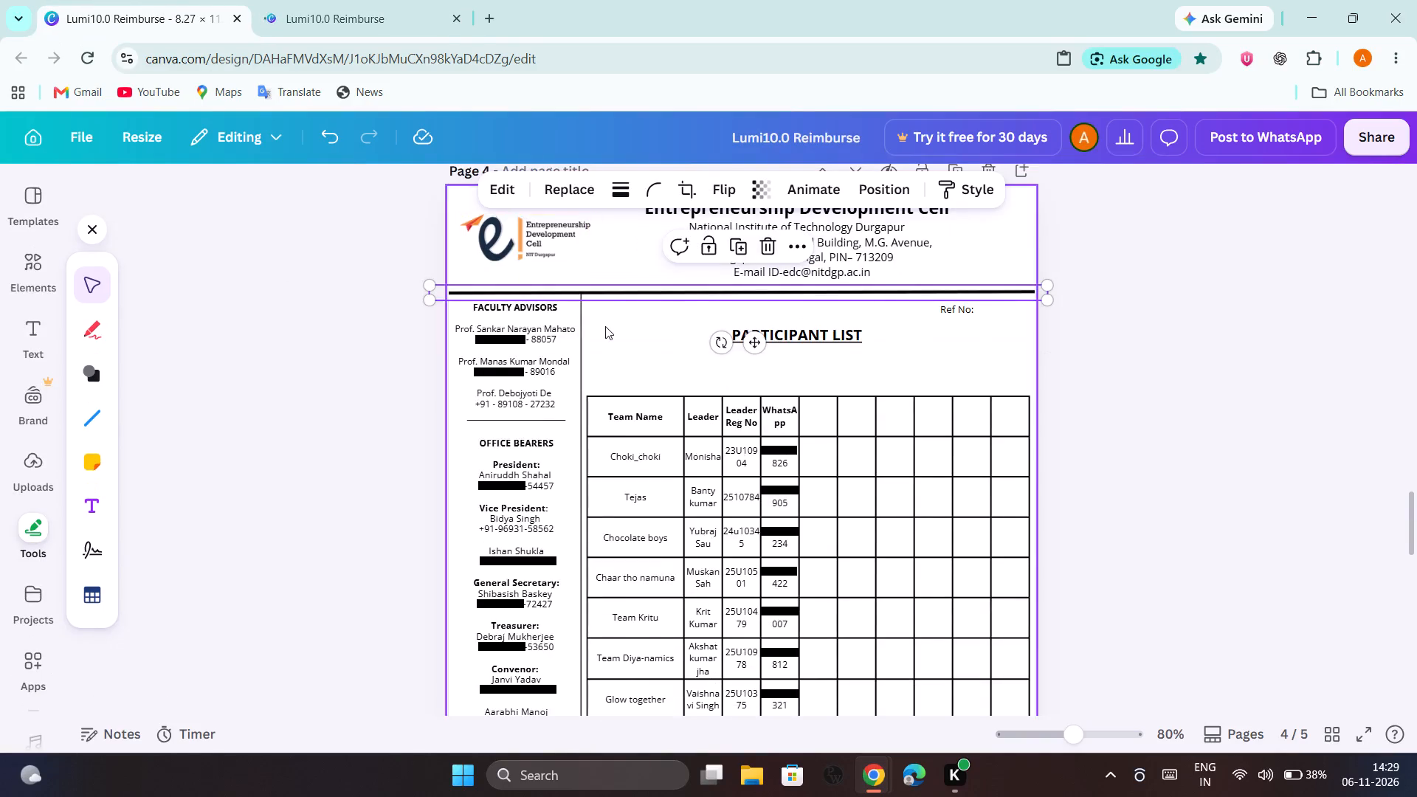
scroll(605, 326, "down", 9)
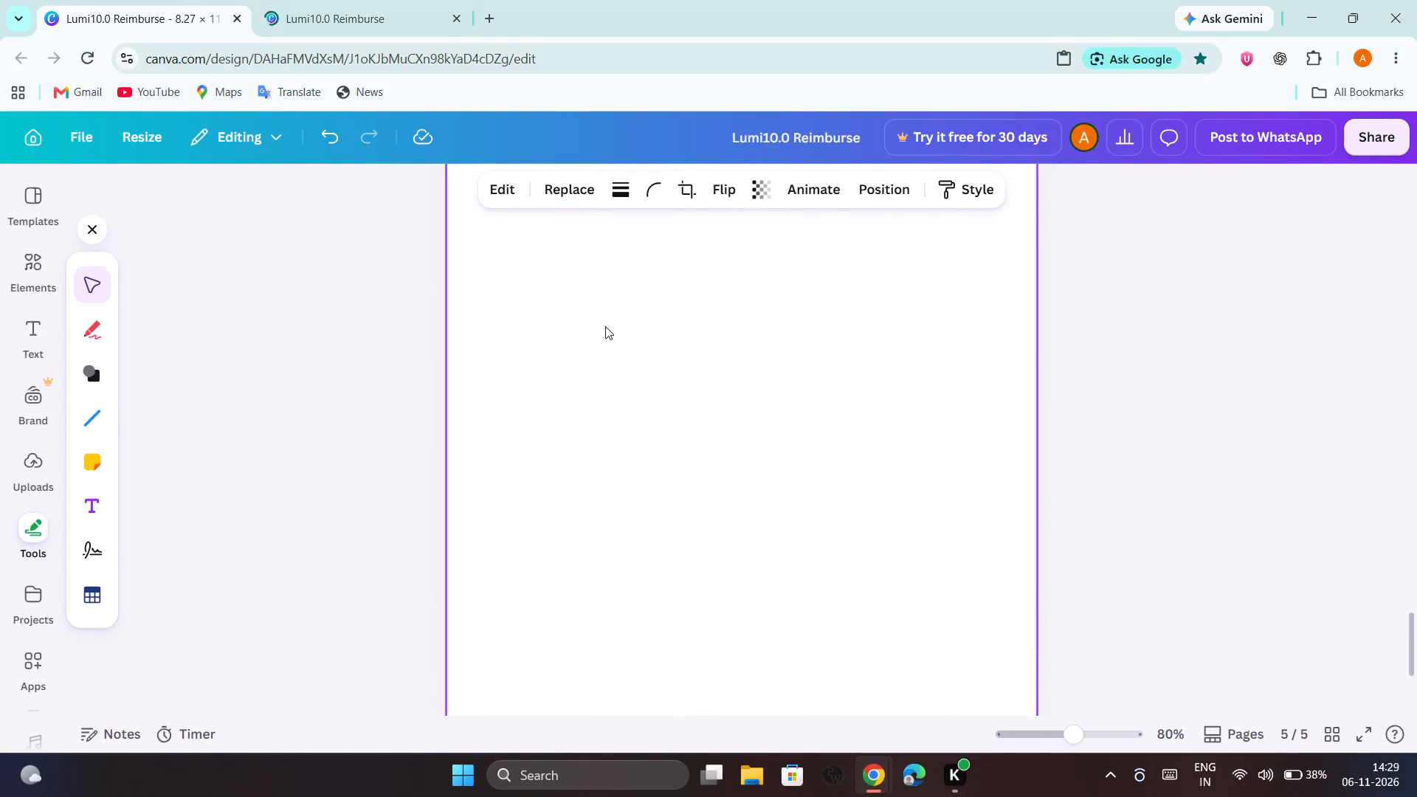
scroll(605, 326, "down", 7)
scroll(605, 326, "up", 5)
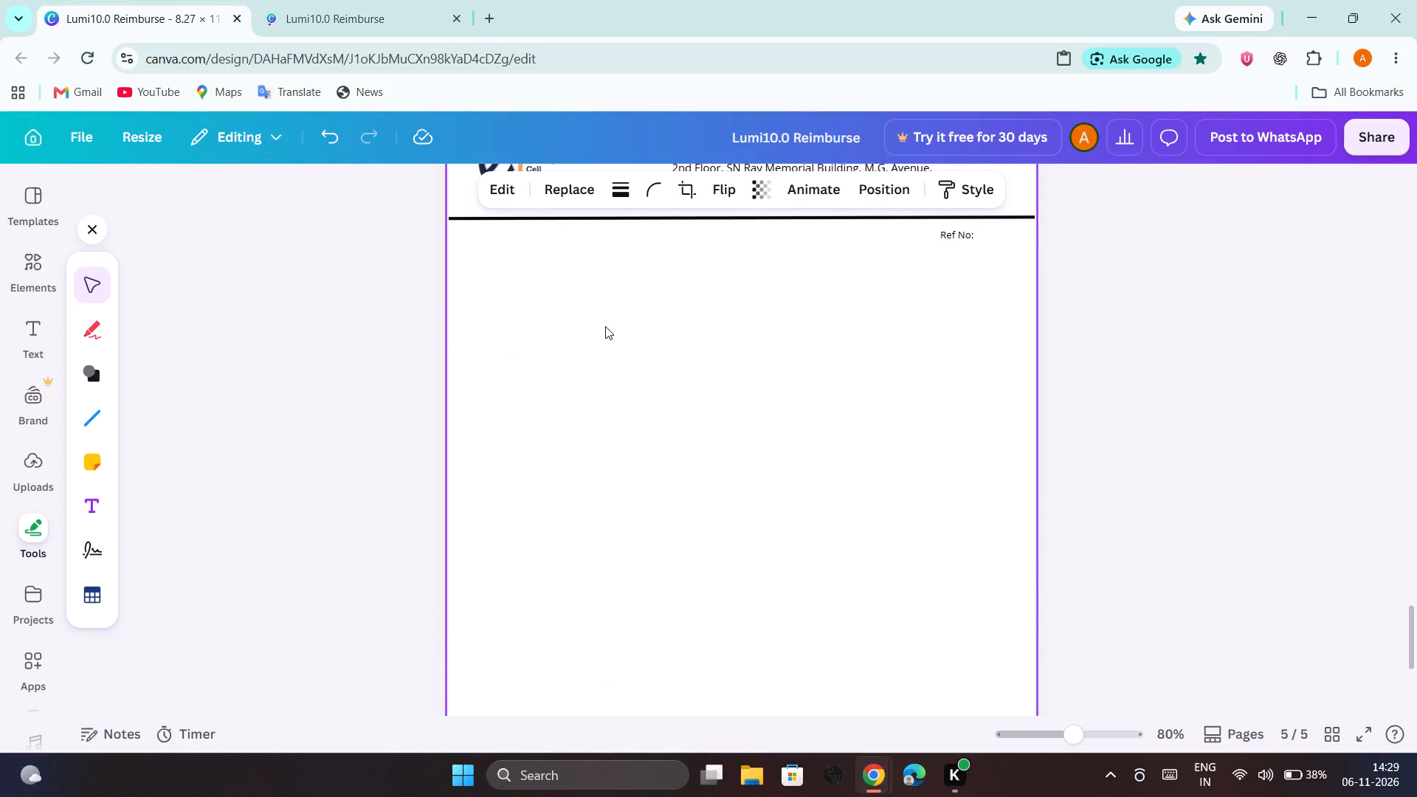
scroll(605, 326, "up", 7)
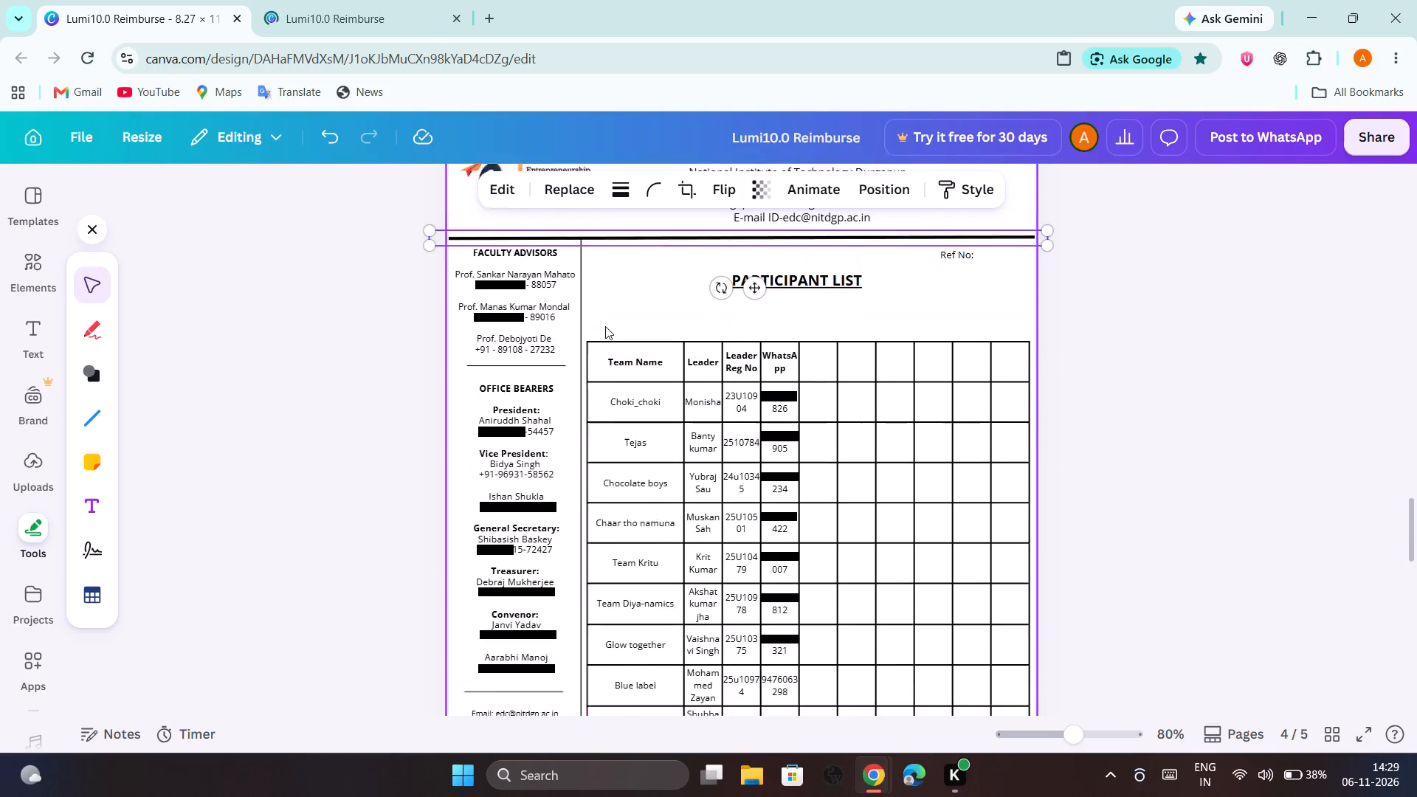
scroll(605, 326, "up", 2)
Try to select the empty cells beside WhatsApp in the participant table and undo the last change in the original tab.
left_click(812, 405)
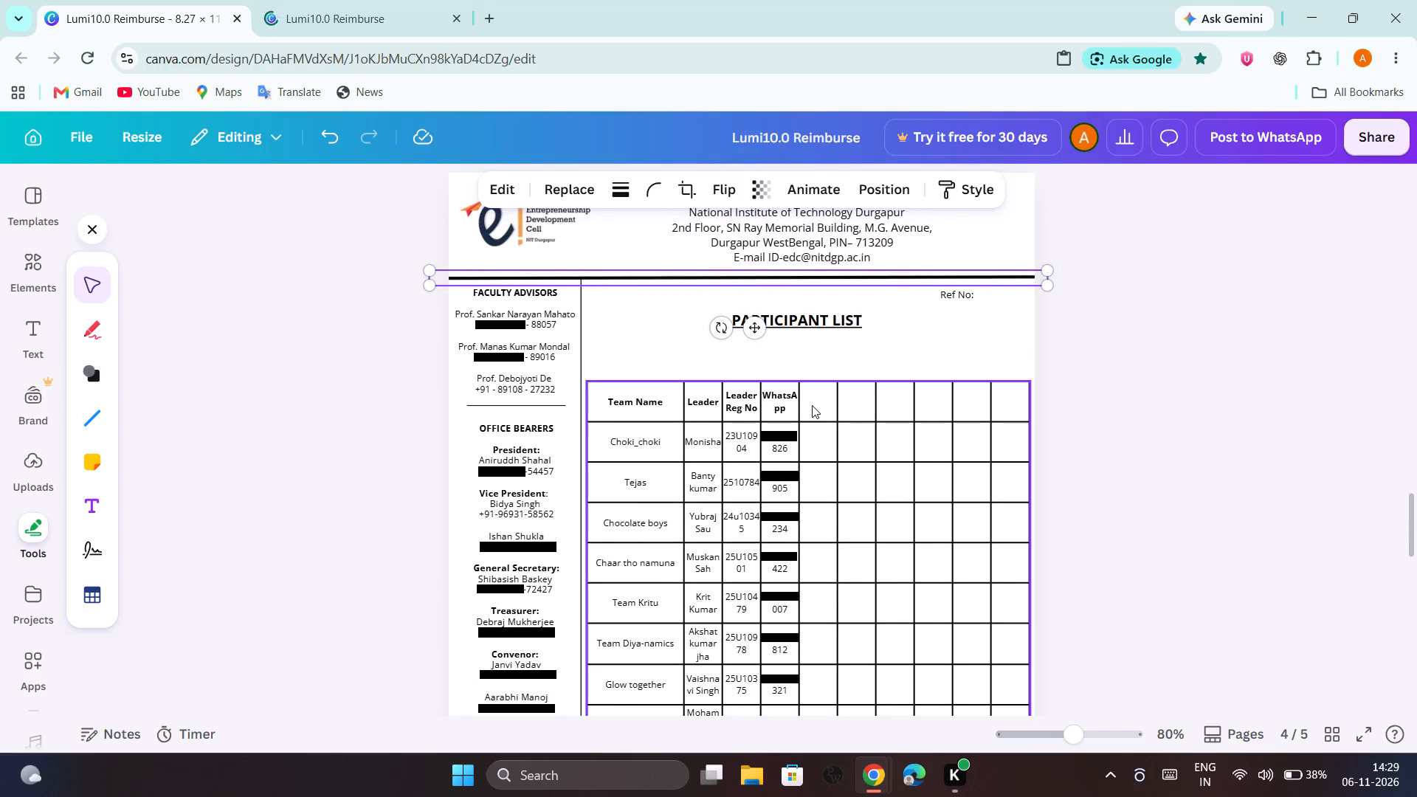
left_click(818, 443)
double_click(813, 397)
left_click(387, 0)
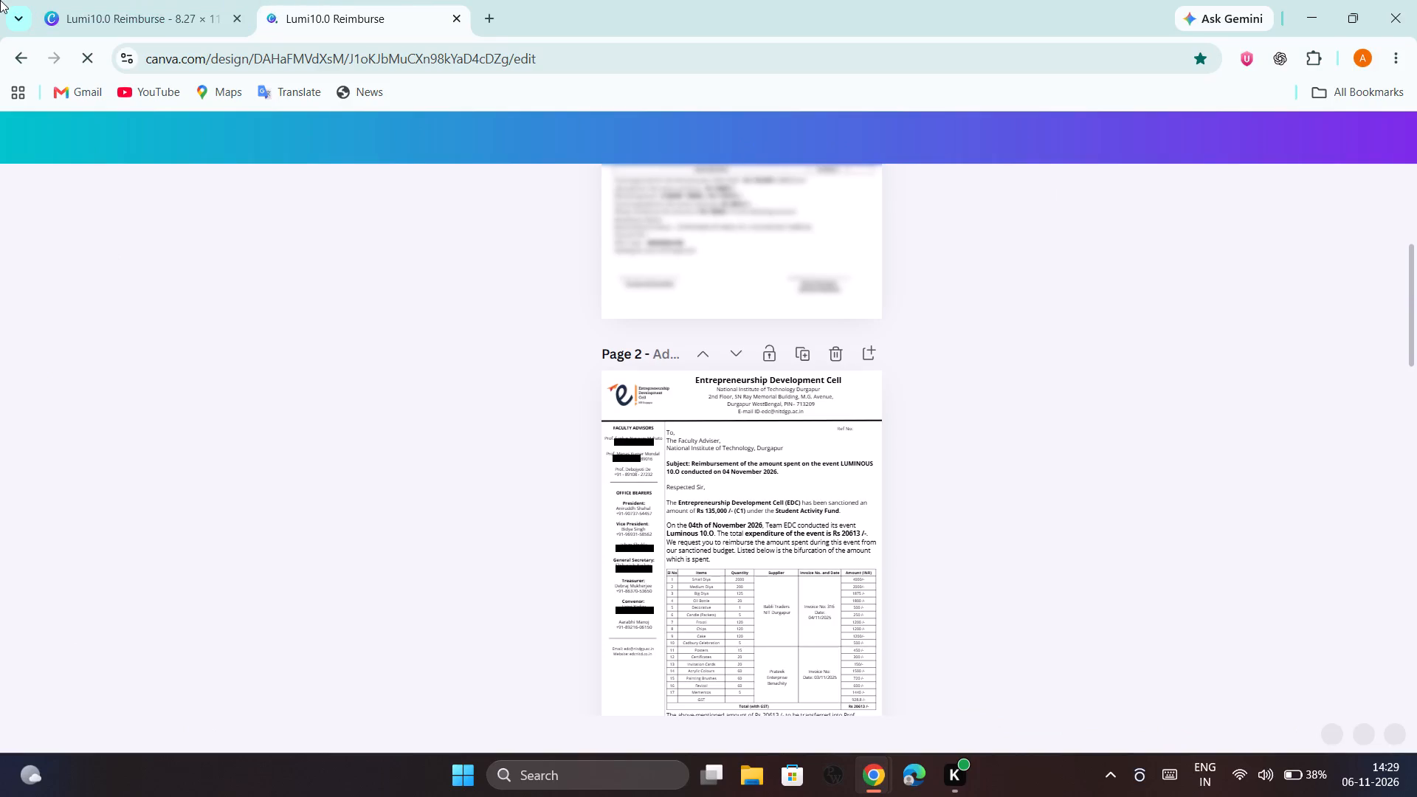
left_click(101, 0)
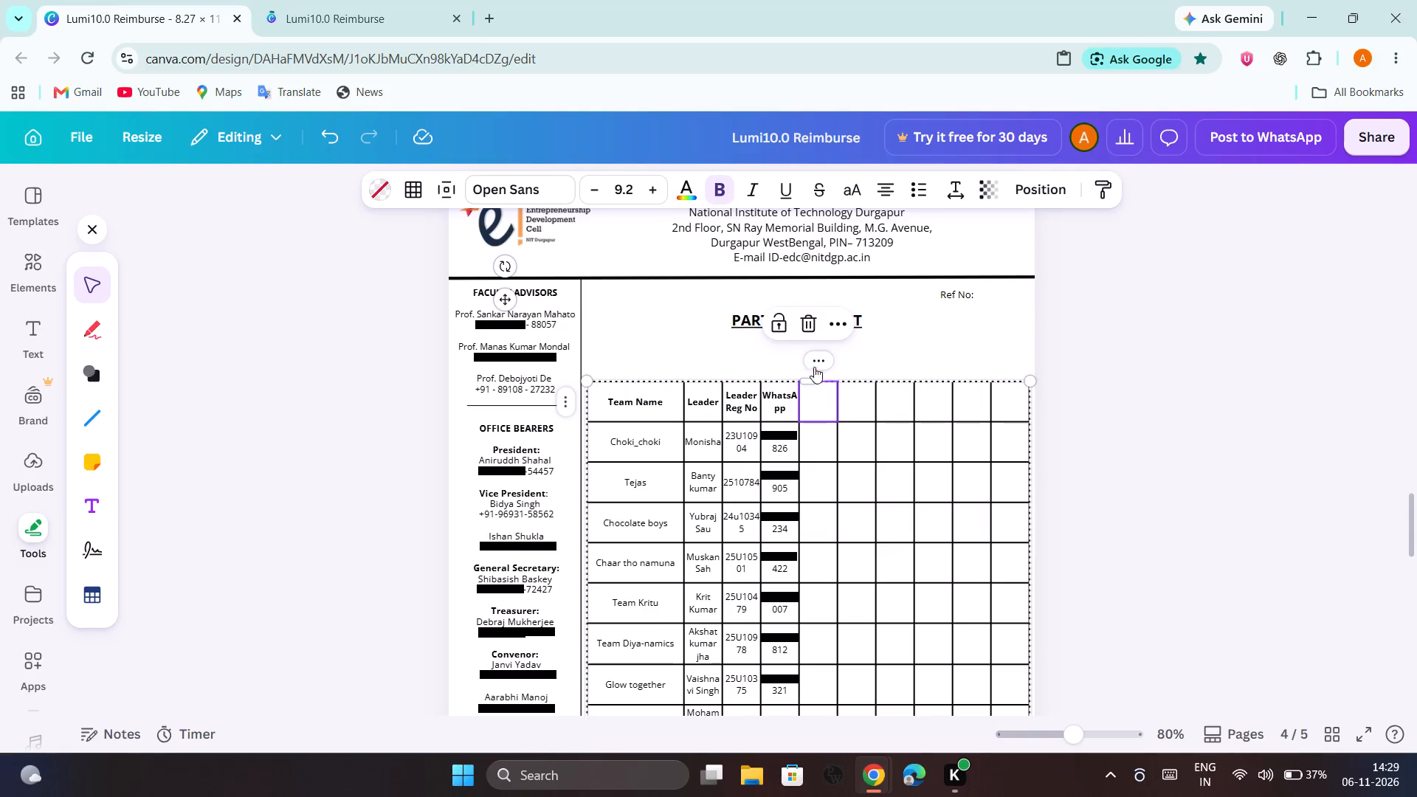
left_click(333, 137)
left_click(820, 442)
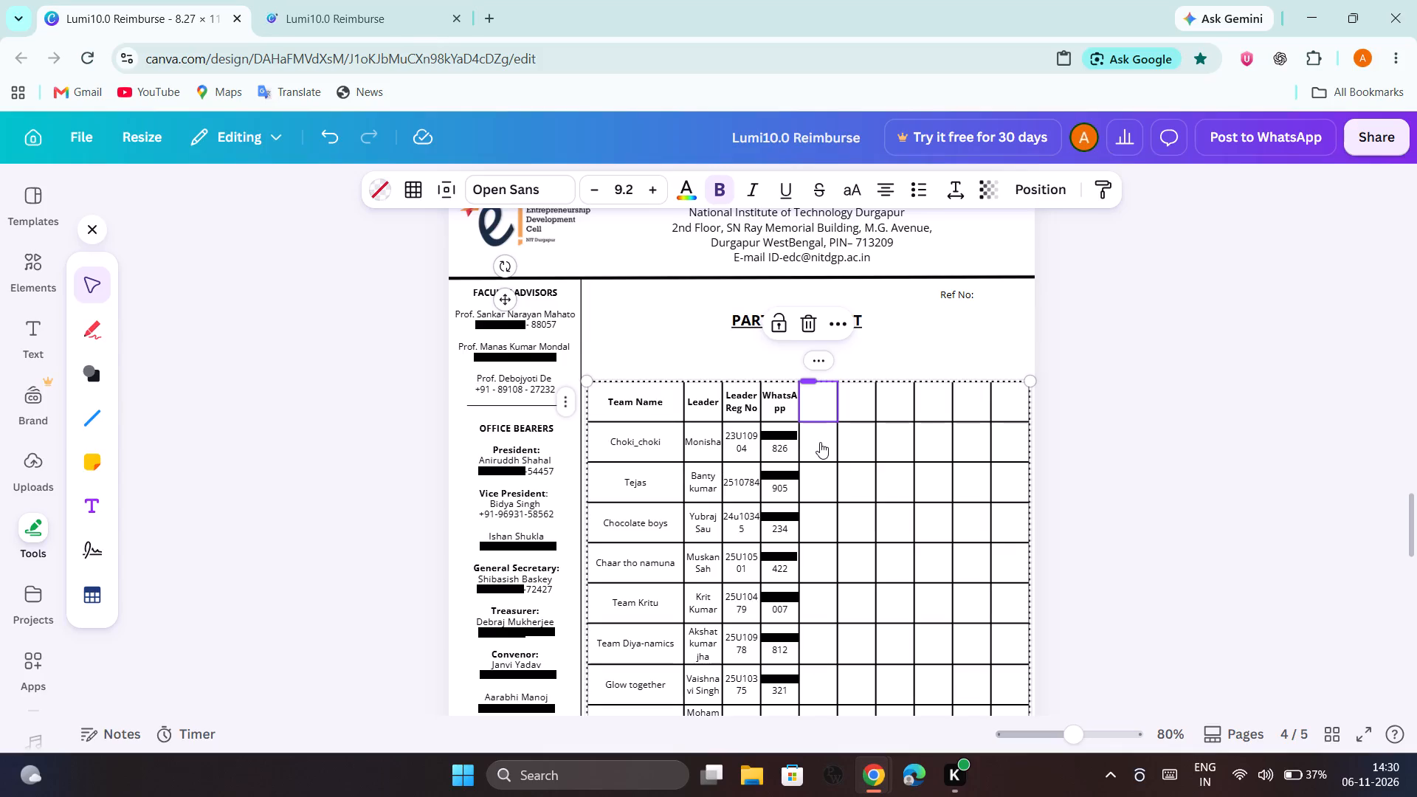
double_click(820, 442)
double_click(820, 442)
Switch to the newly opened copy of the design and look through its pages to the participant list on page 4.
left_click(347, 2)
scroll(740, 452, "down", 1)
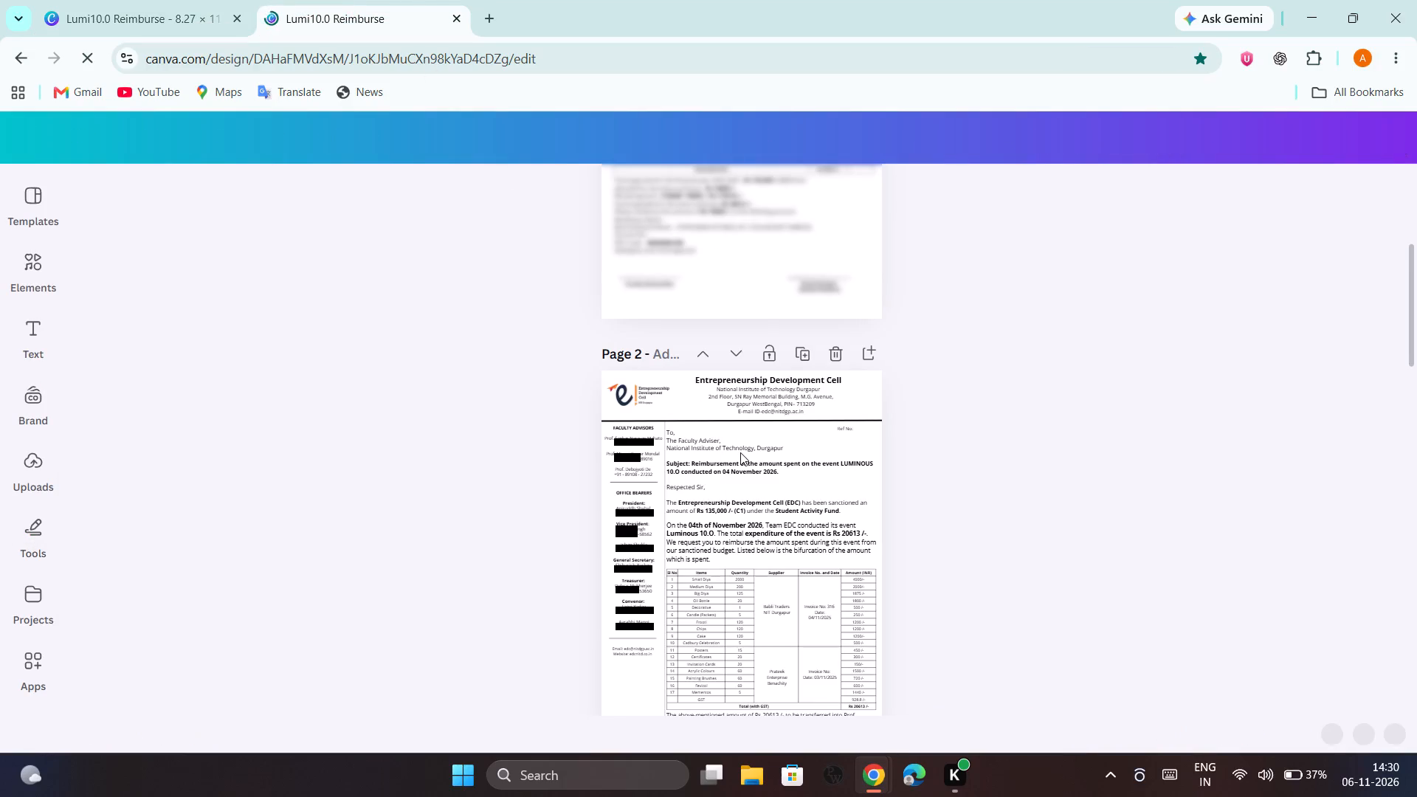
scroll(740, 452, "down", 3)
scroll(740, 452, "up", 4)
scroll(740, 452, "down", 3)
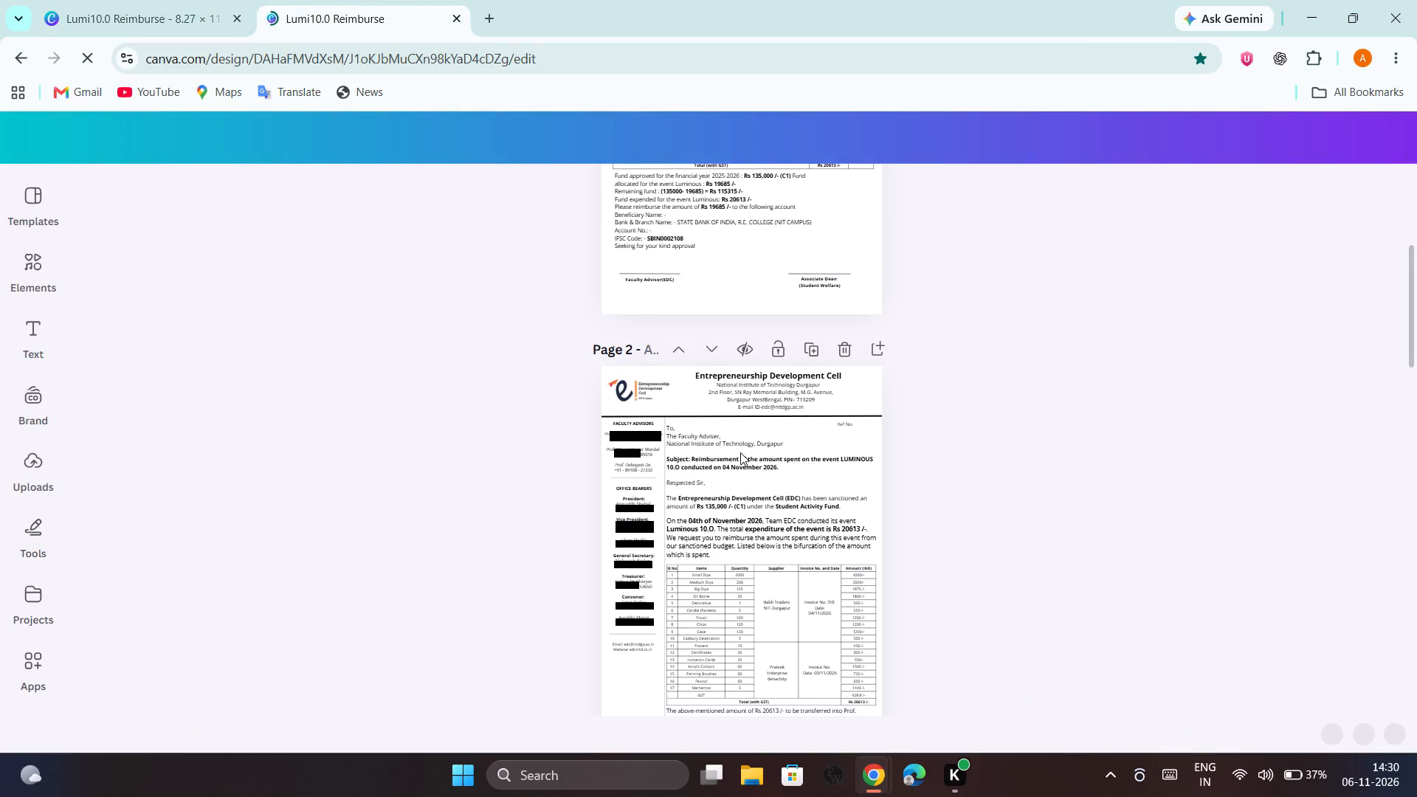
scroll(740, 452, "down", 2)
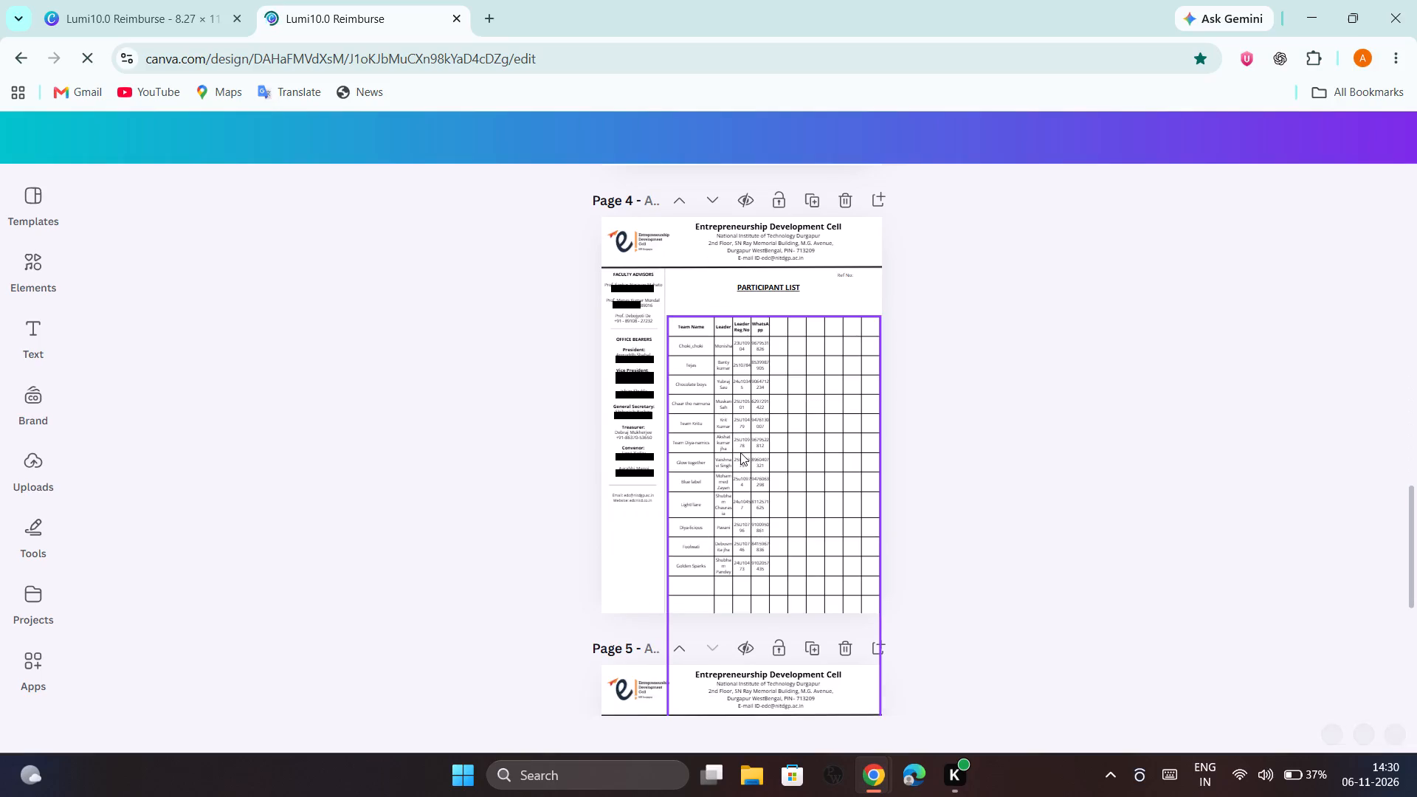
scroll(740, 452, "down", 5)
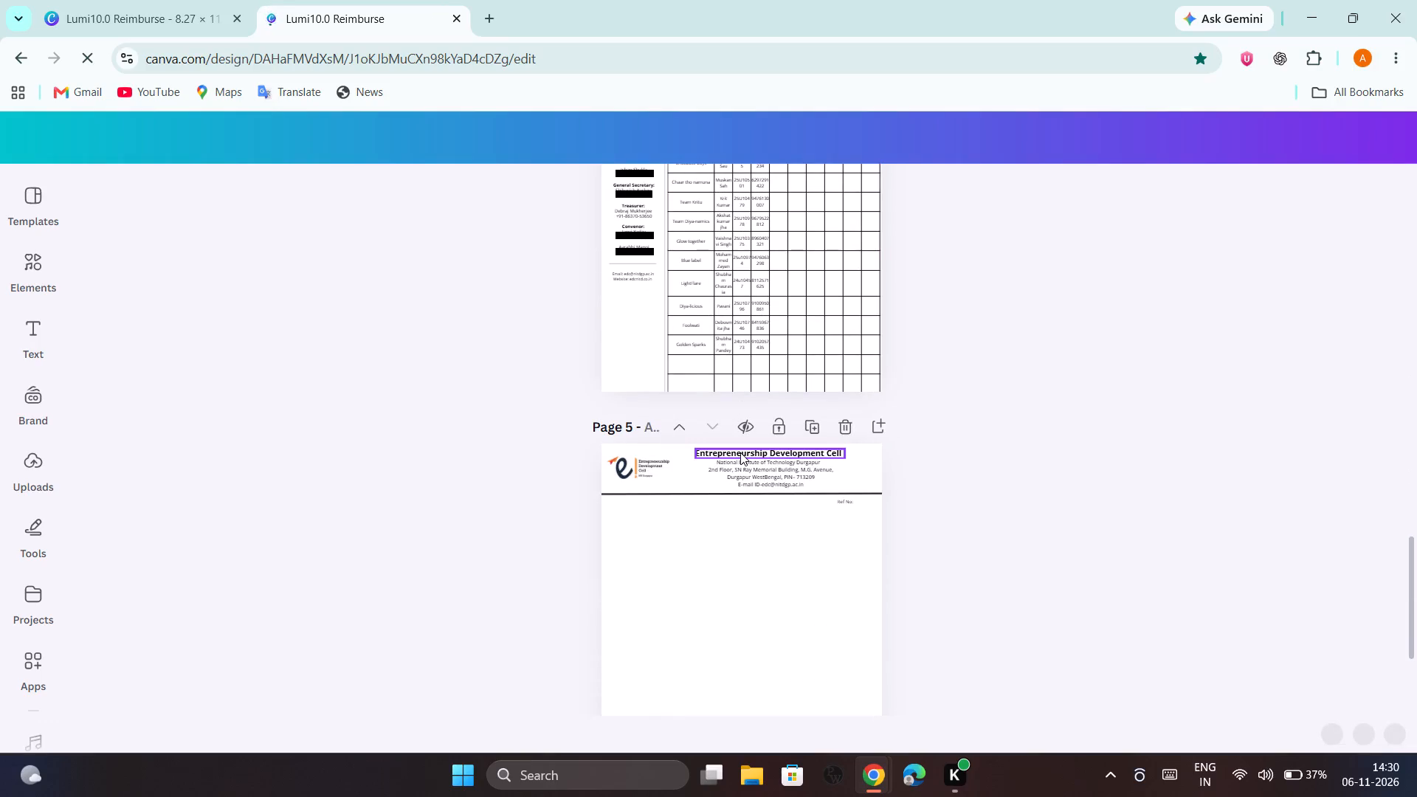
scroll(740, 452, "down", 7)
scroll(740, 452, "up", 2)
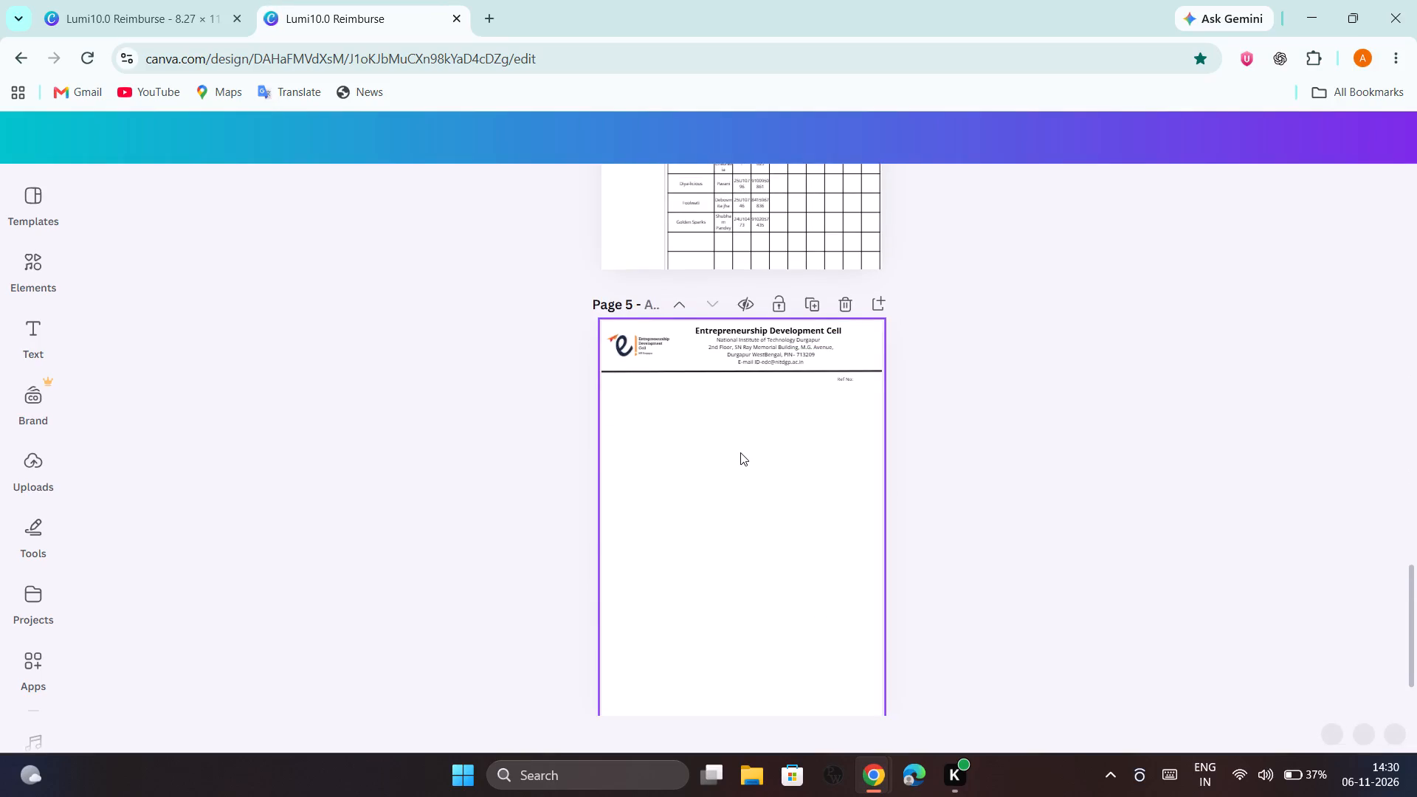
scroll(740, 452, "up", 6)
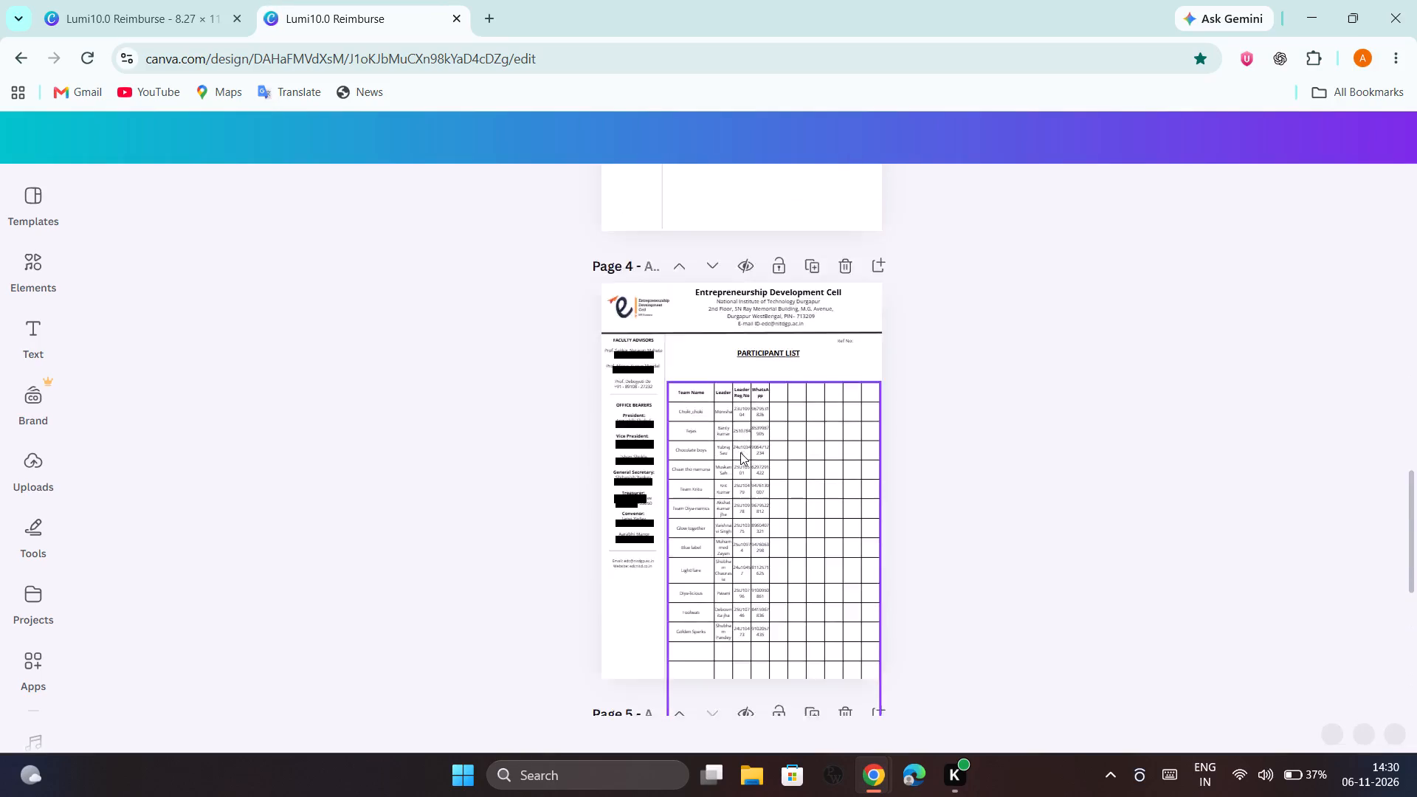
scroll(740, 452, "up", 2)
scroll(740, 452, "down", 2)
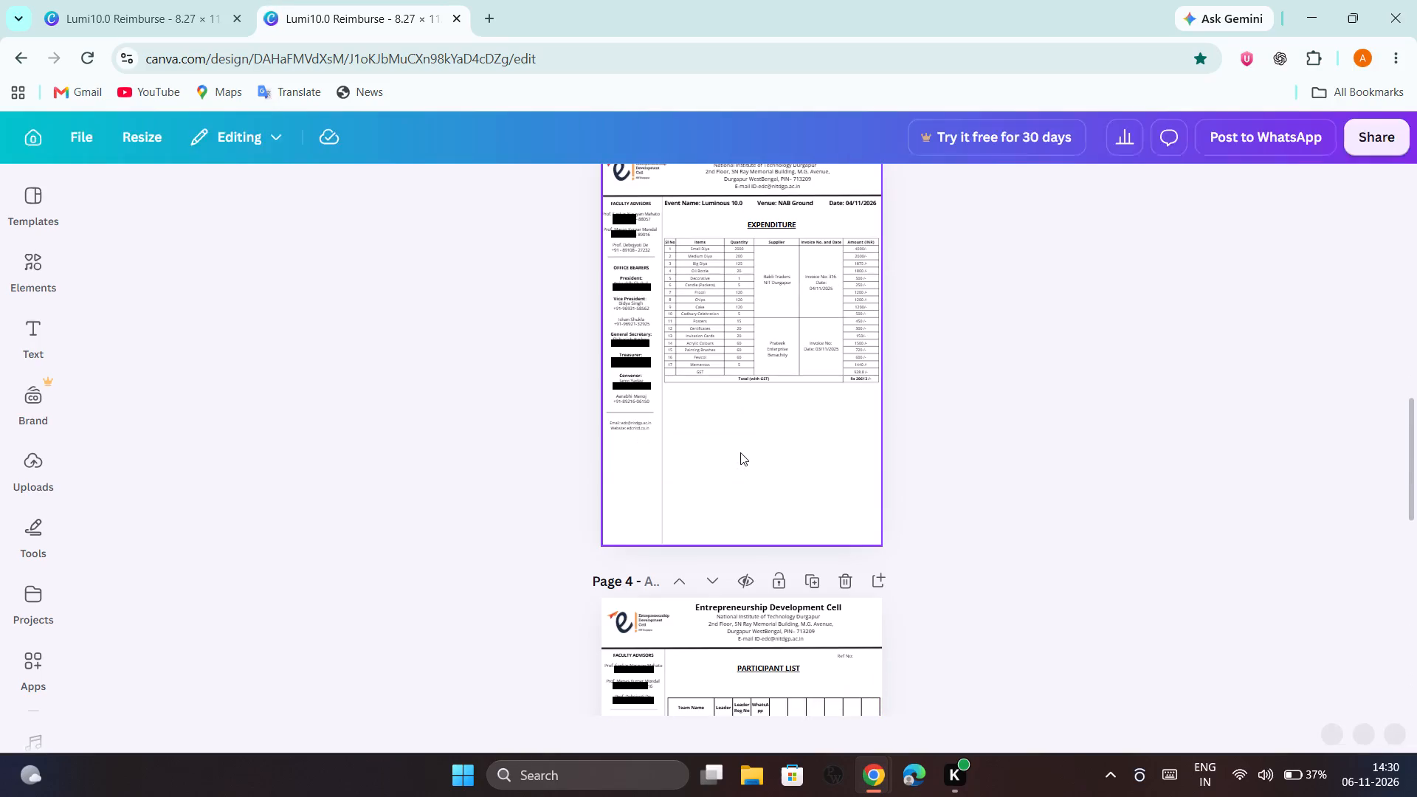
scroll(740, 452, "down", 2)
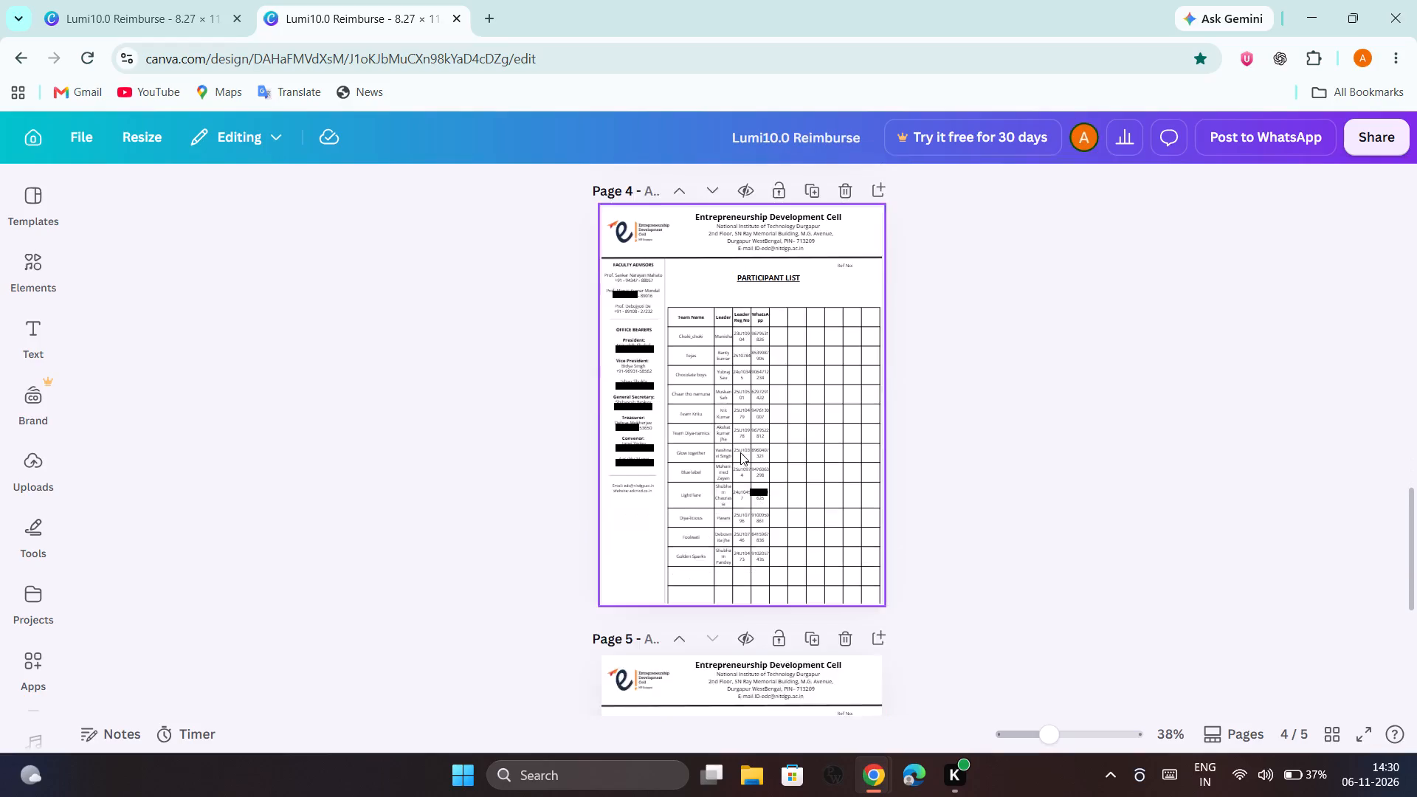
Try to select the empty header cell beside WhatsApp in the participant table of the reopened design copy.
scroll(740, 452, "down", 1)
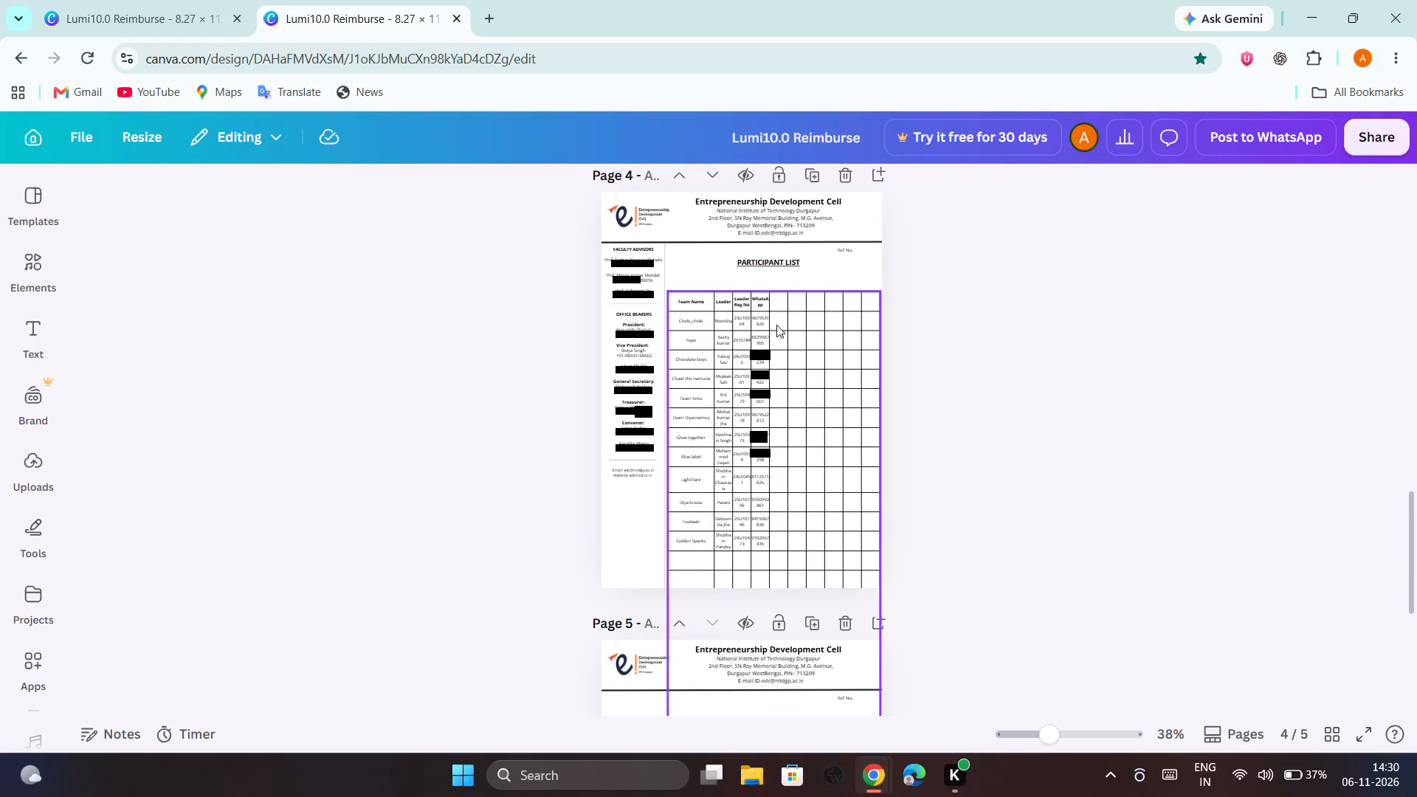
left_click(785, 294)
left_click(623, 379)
Return to the original design tab, keep waiting for the unresponsive page, and select the first empty cell in the Choki_choki row.
left_click(142, 3)
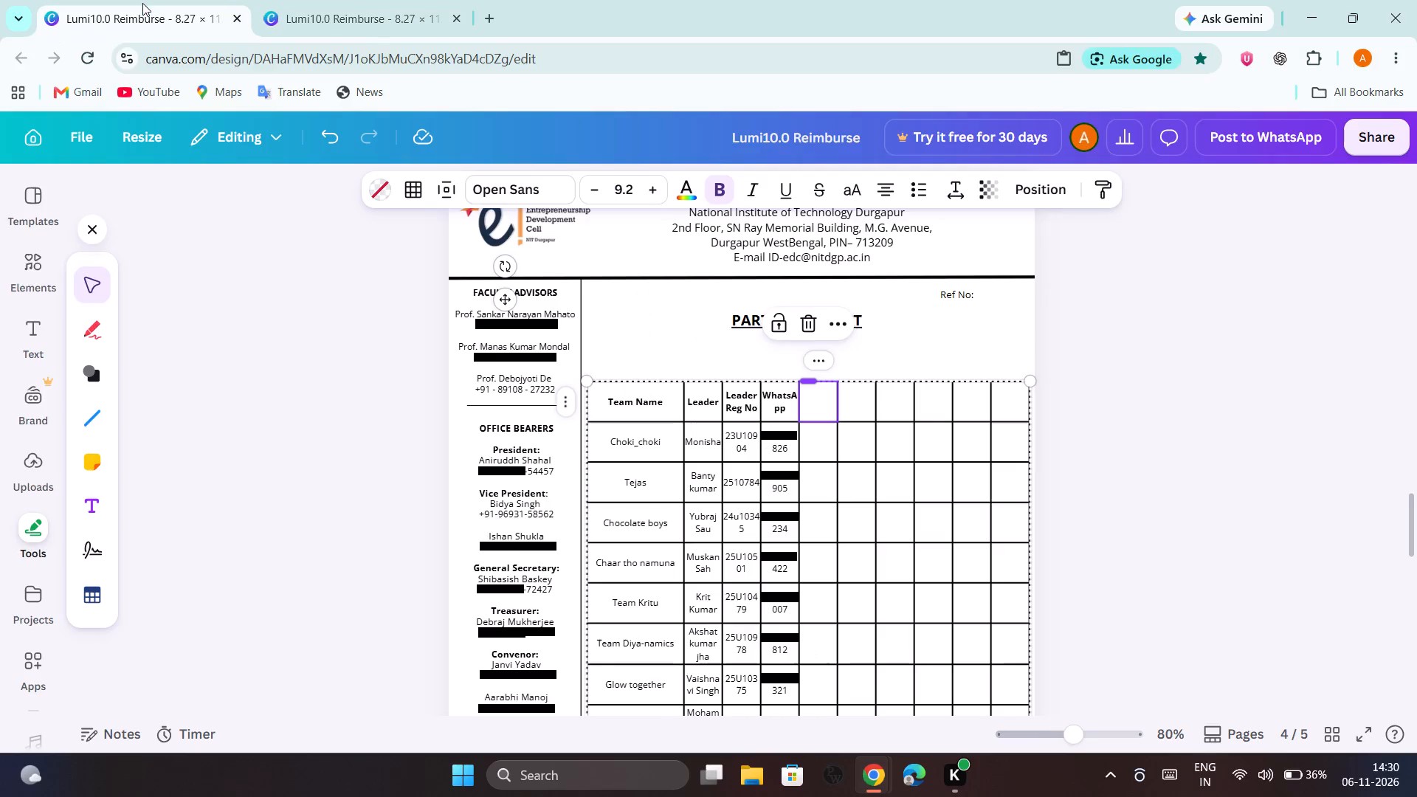
left_click(807, 434)
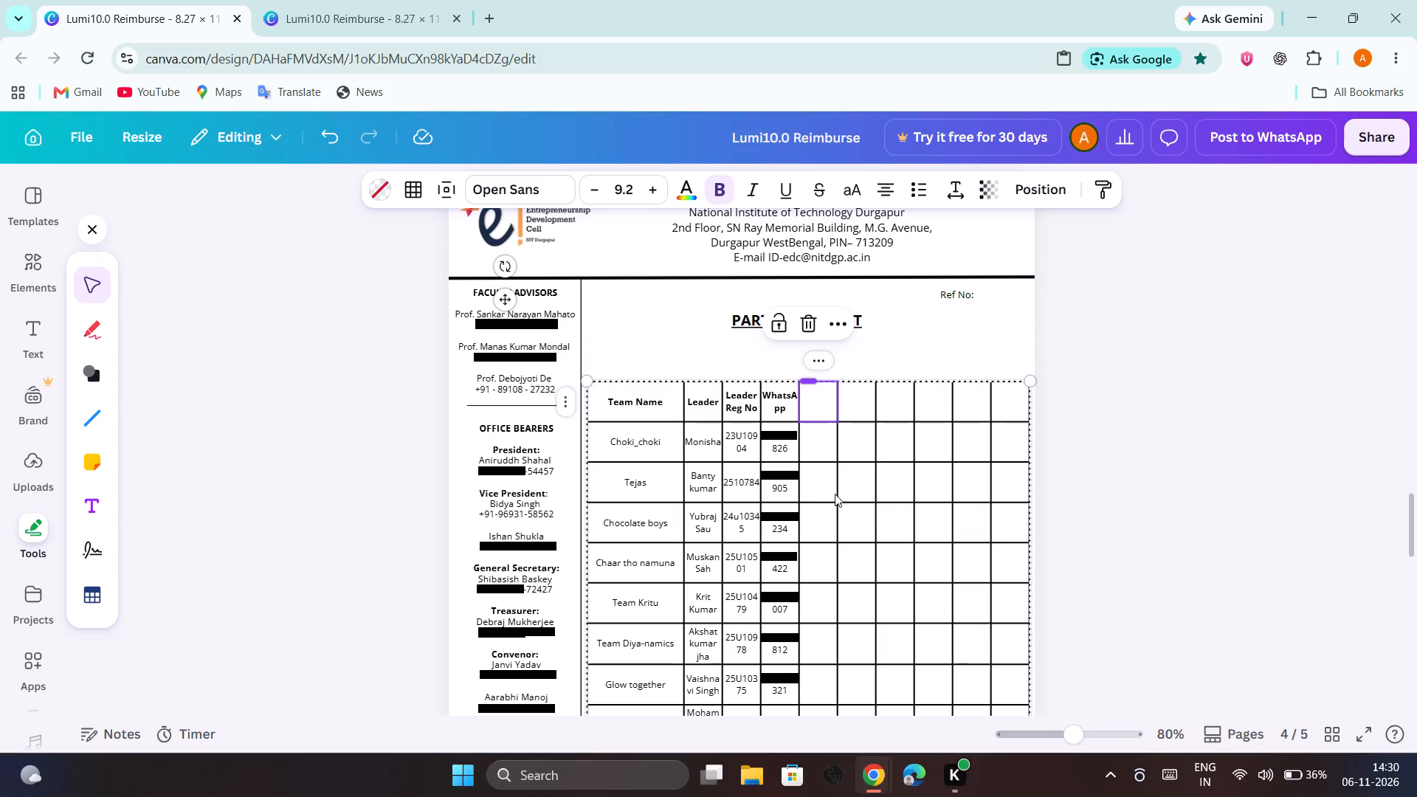
triple_click(810, 443)
left_click(810, 443)
triple_click(810, 443)
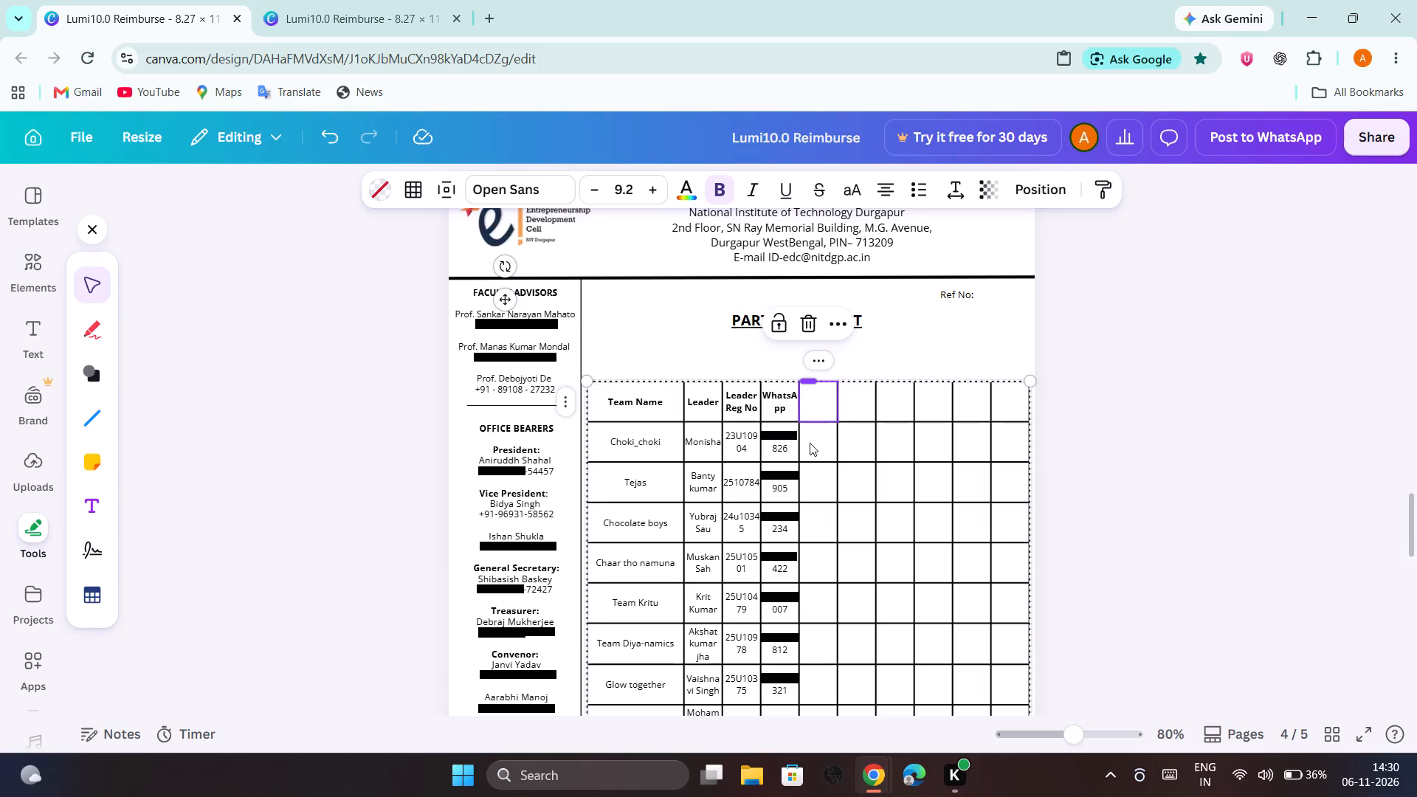
double_click(810, 443)
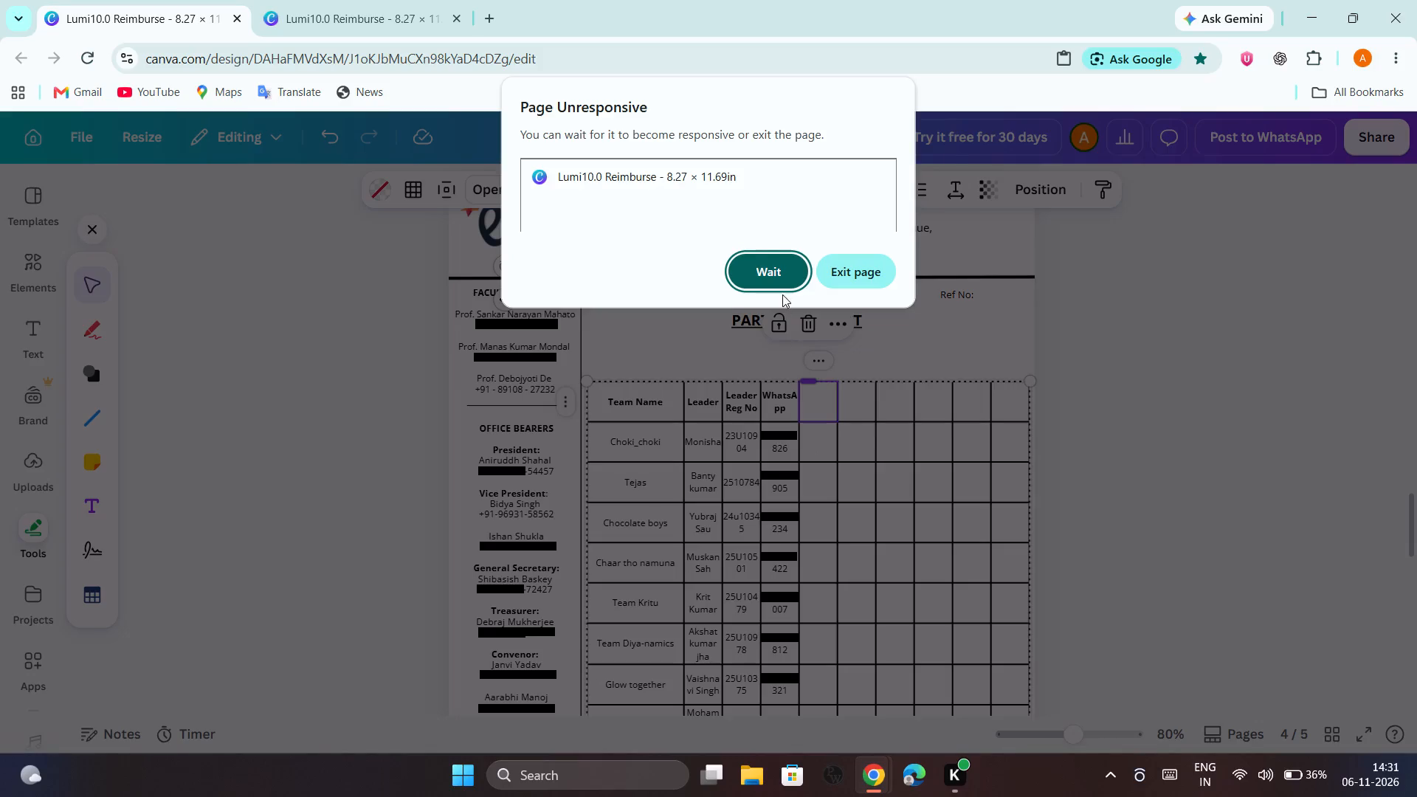
left_click(775, 273)
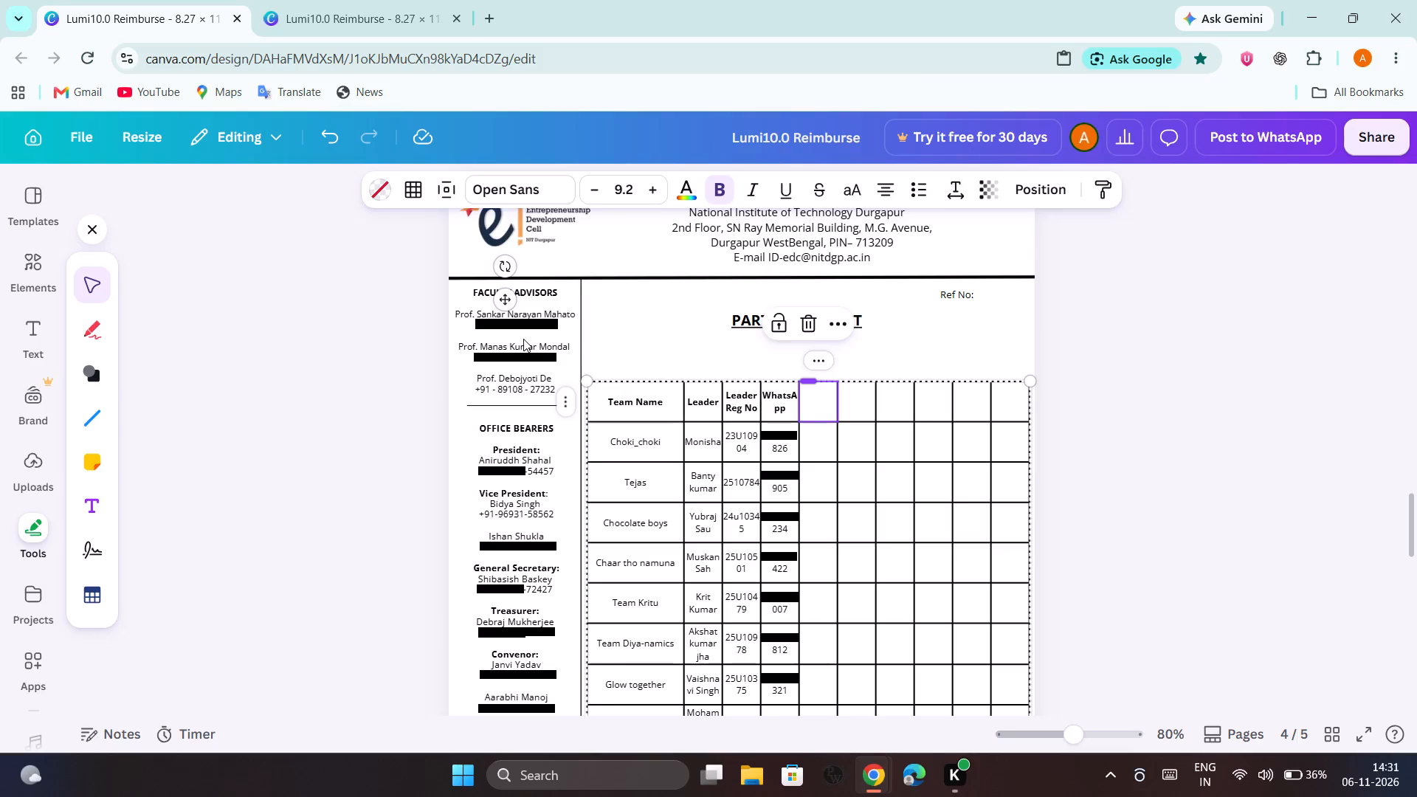
left_click(820, 444)
Switch to the duplicate copy of the design, try its participant table once more, and close that tab.
left_click(319, 0)
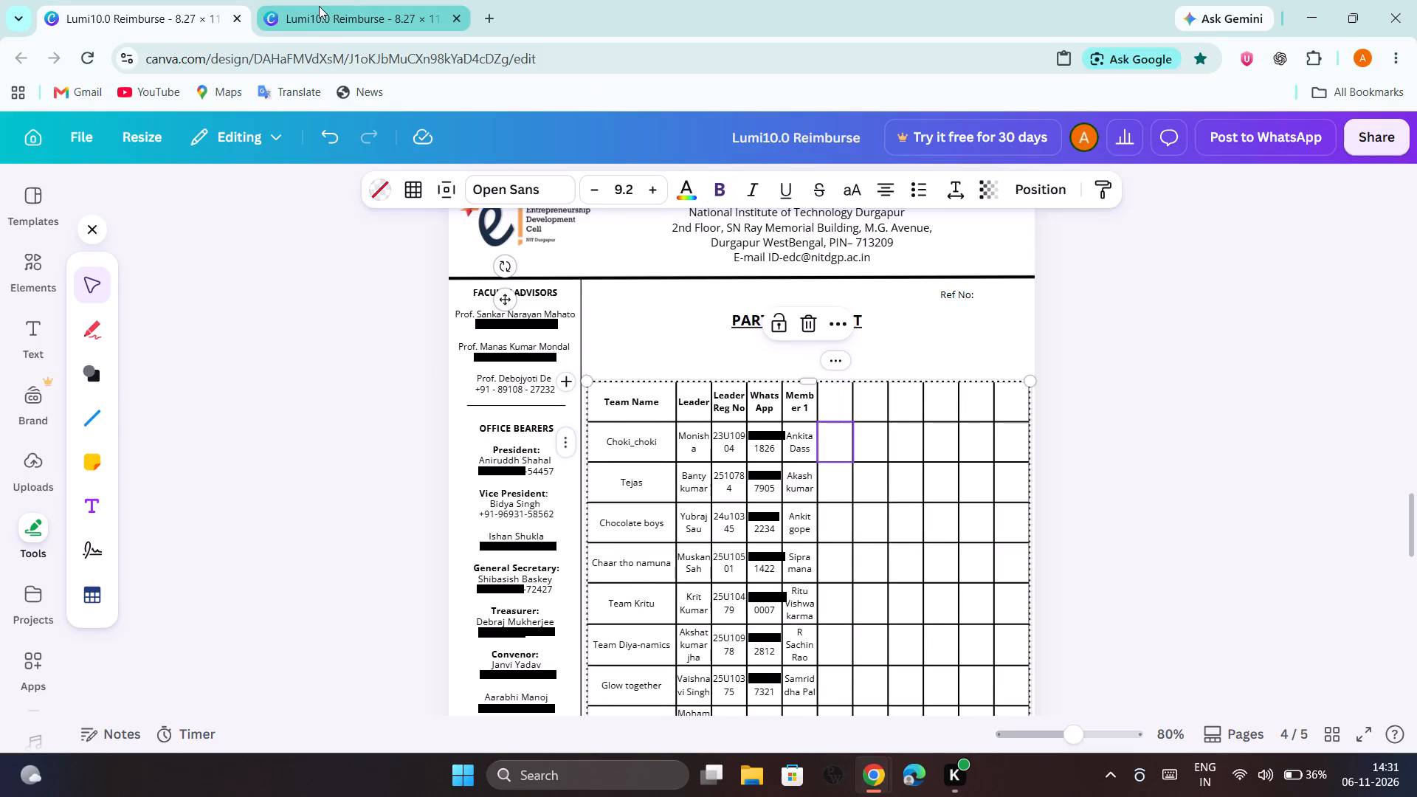
left_click(315, 27)
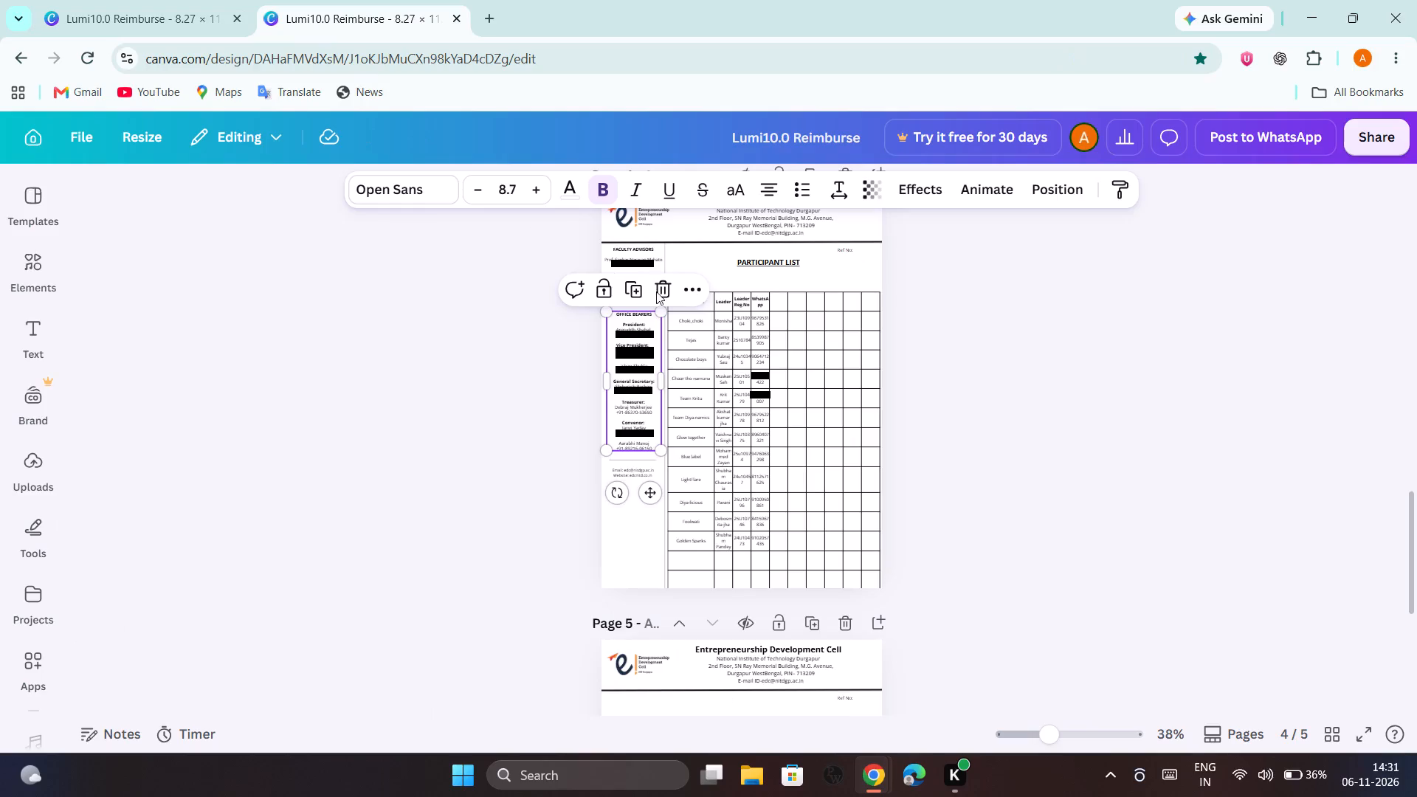
left_click(774, 296)
left_click(456, 19)
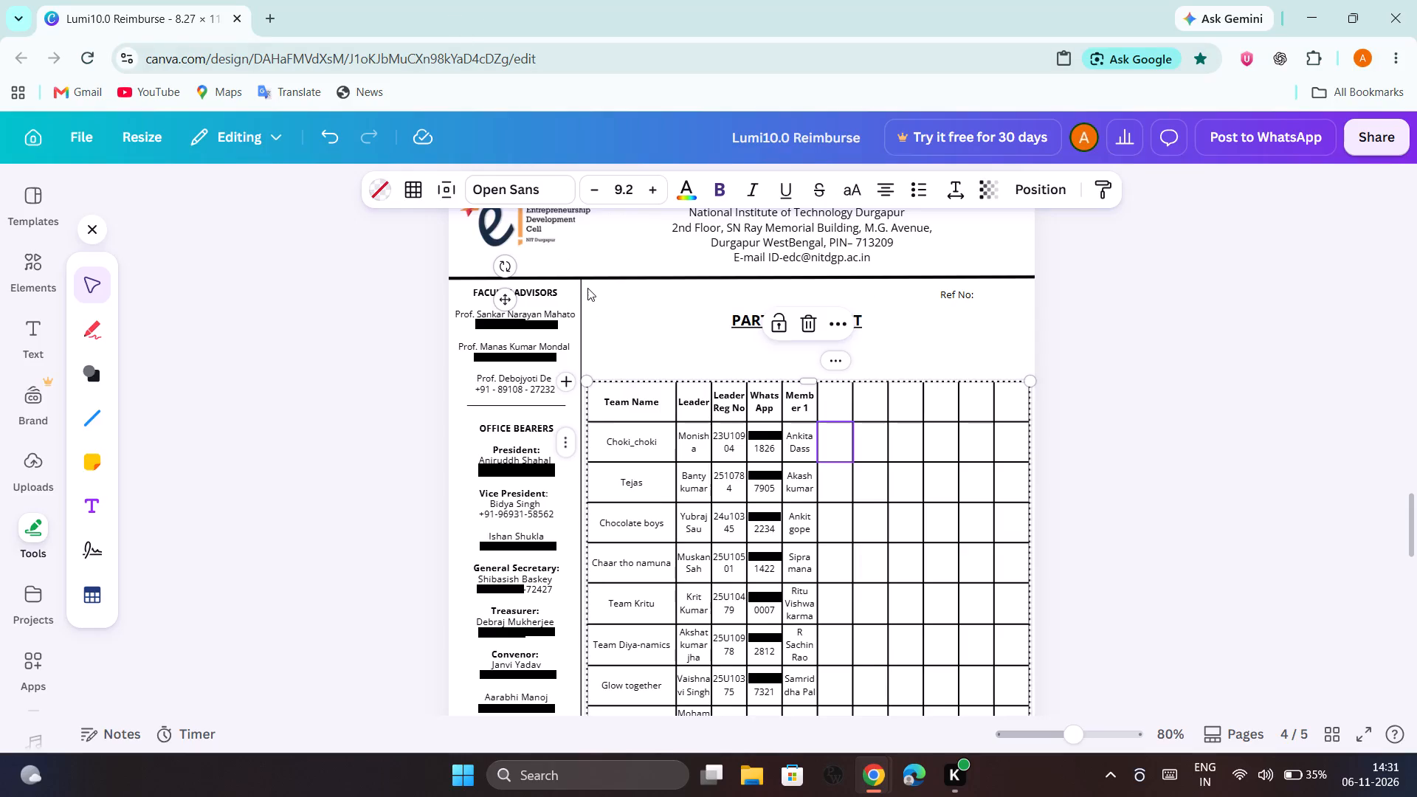
Select the empty cell beside Member 1 in the Choki_choki row of the original design's participant table.
key("Down")
left_click(841, 480)
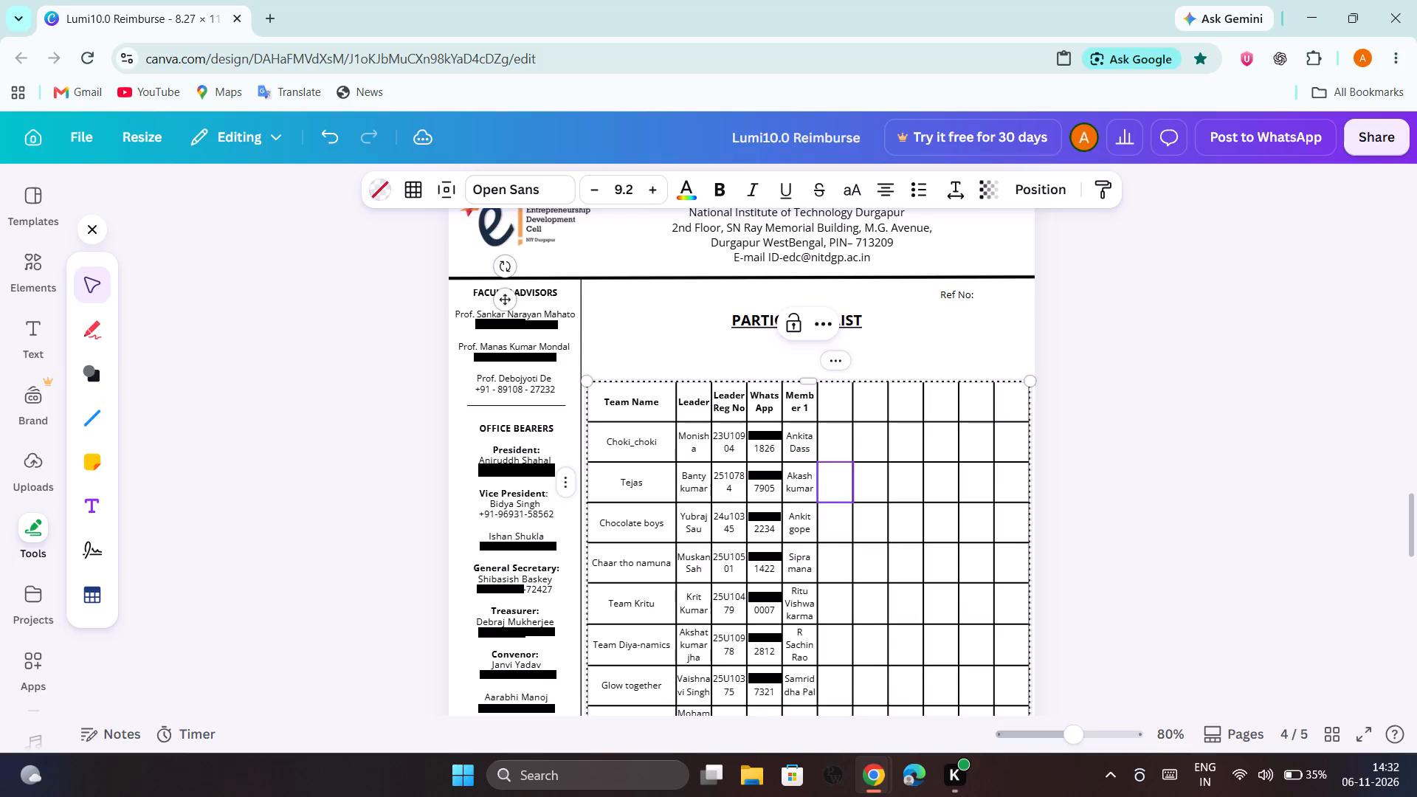
left_click(830, 441)
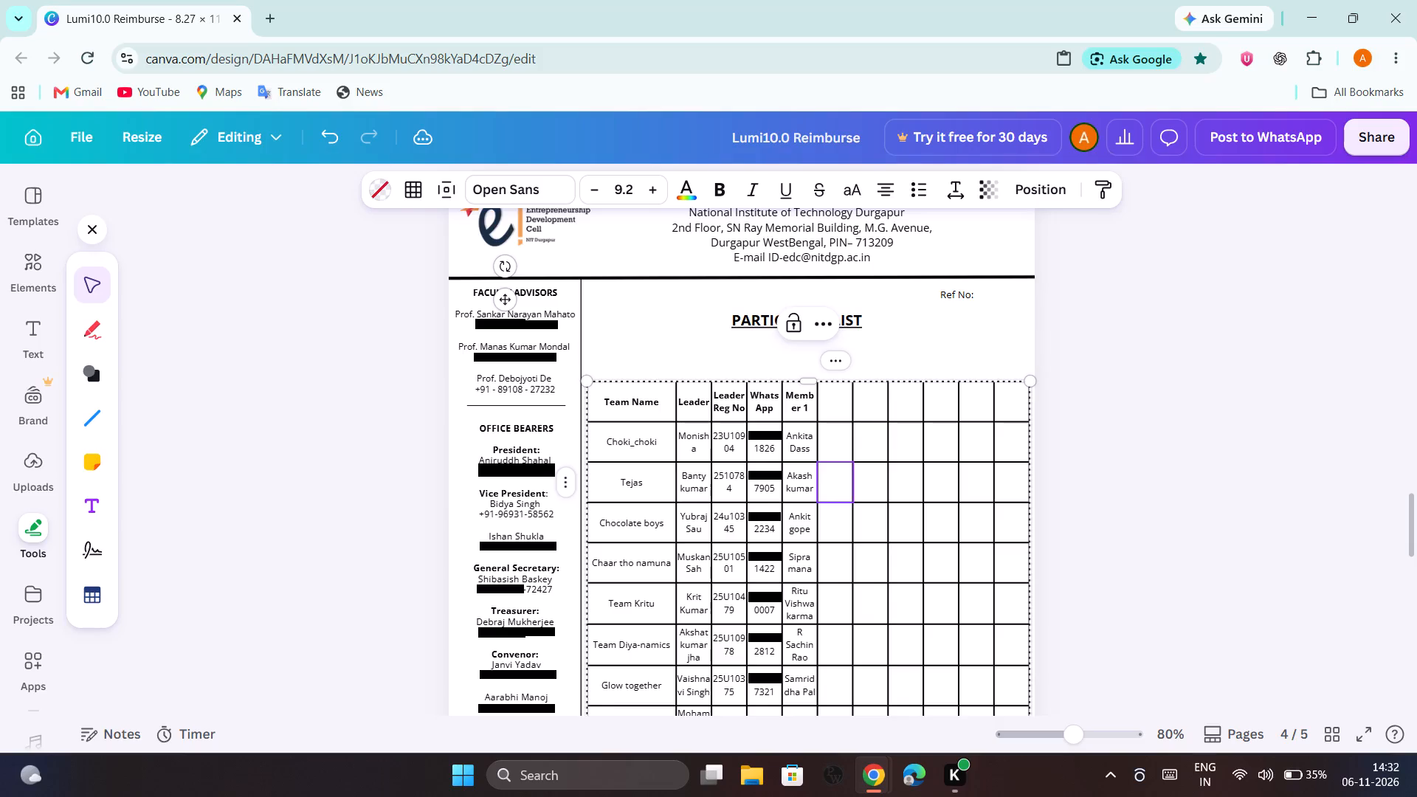
left_click(830, 441)
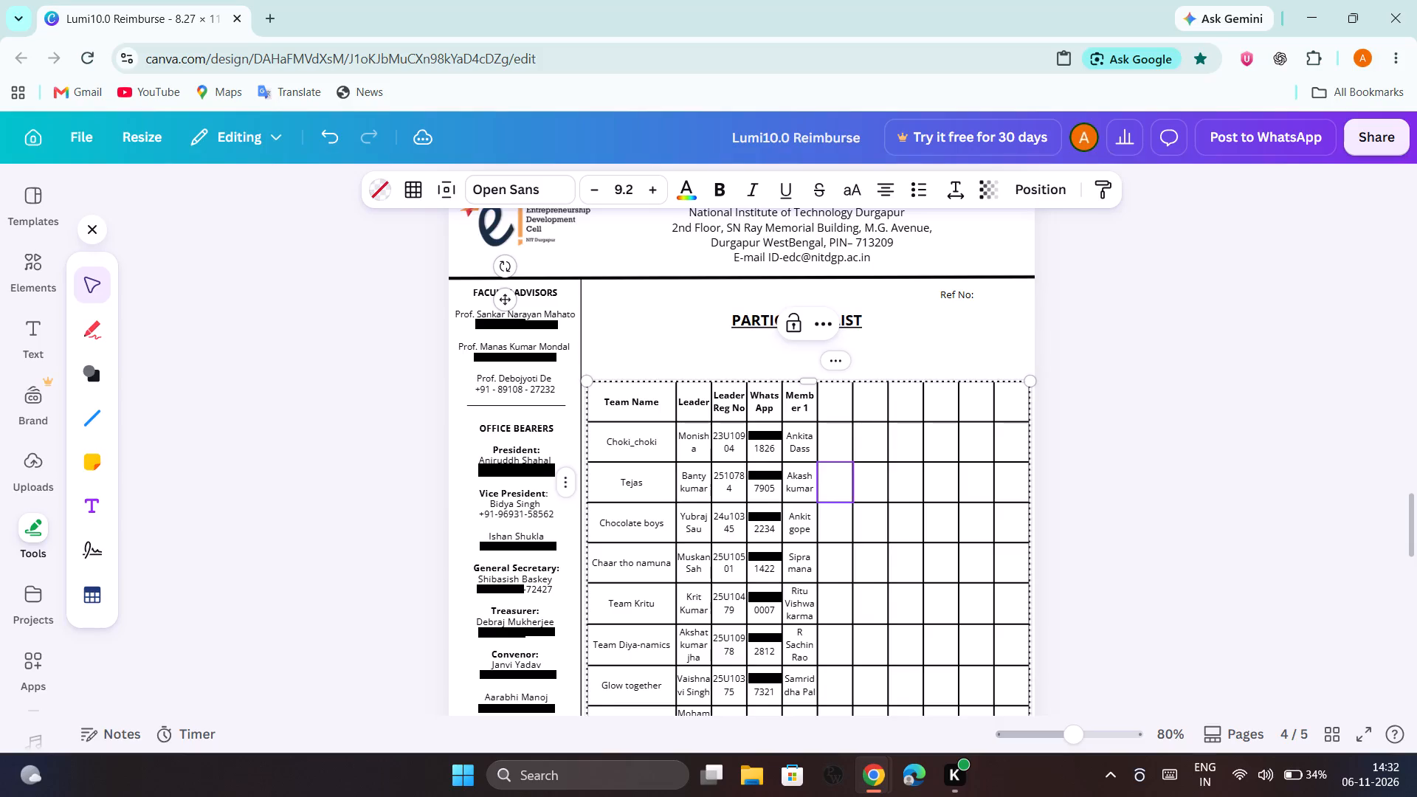
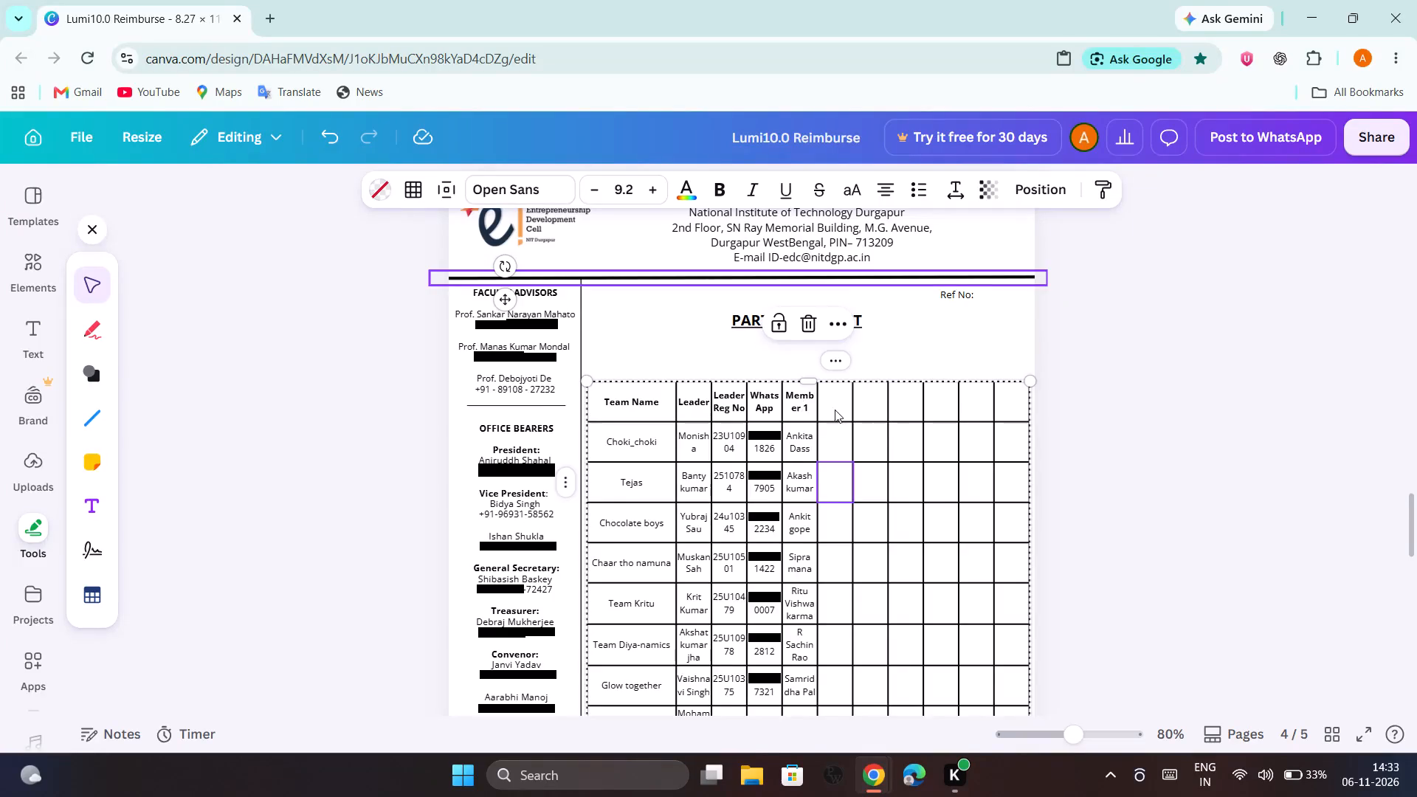
Select the empty header cell beside Member 1 in page 4's participant table.
left_click(835, 404)
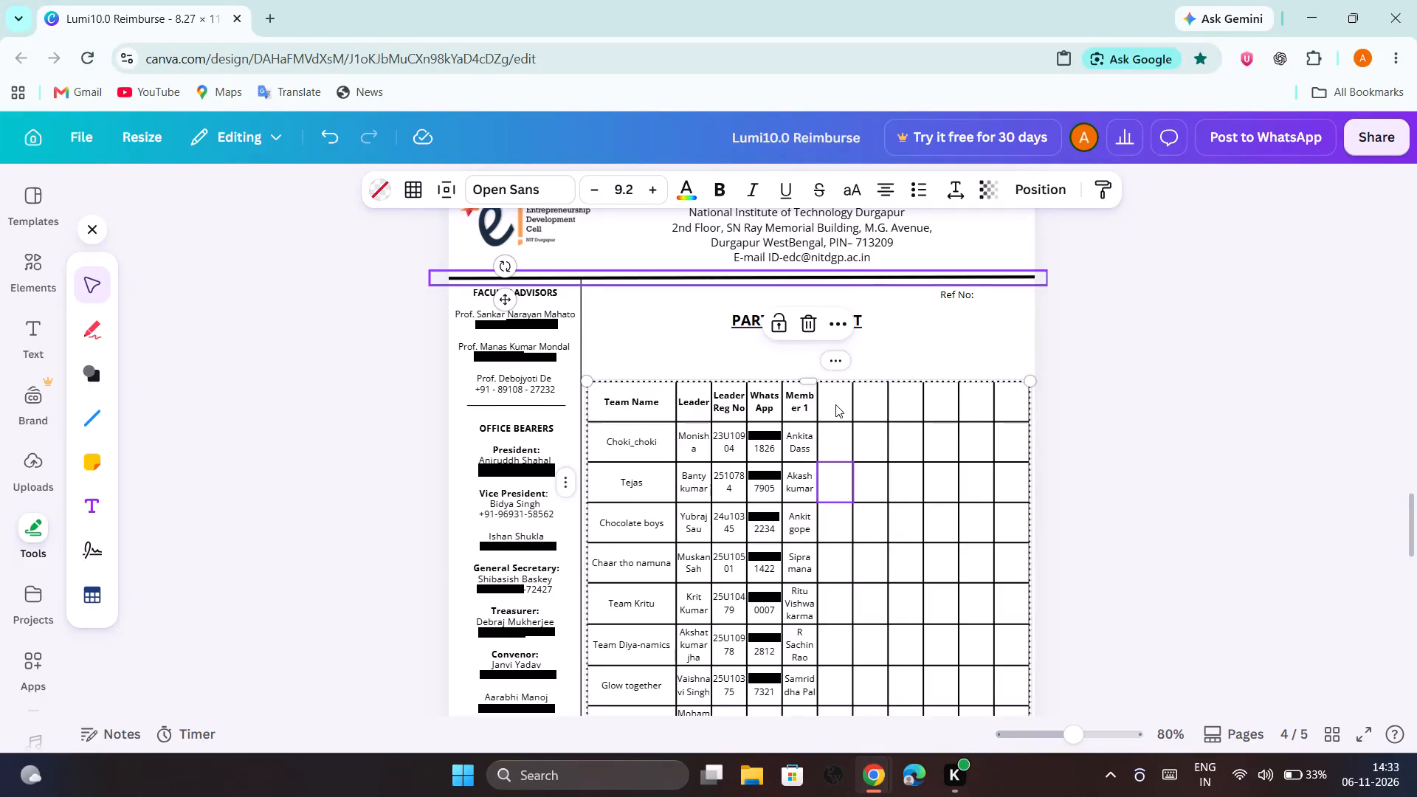
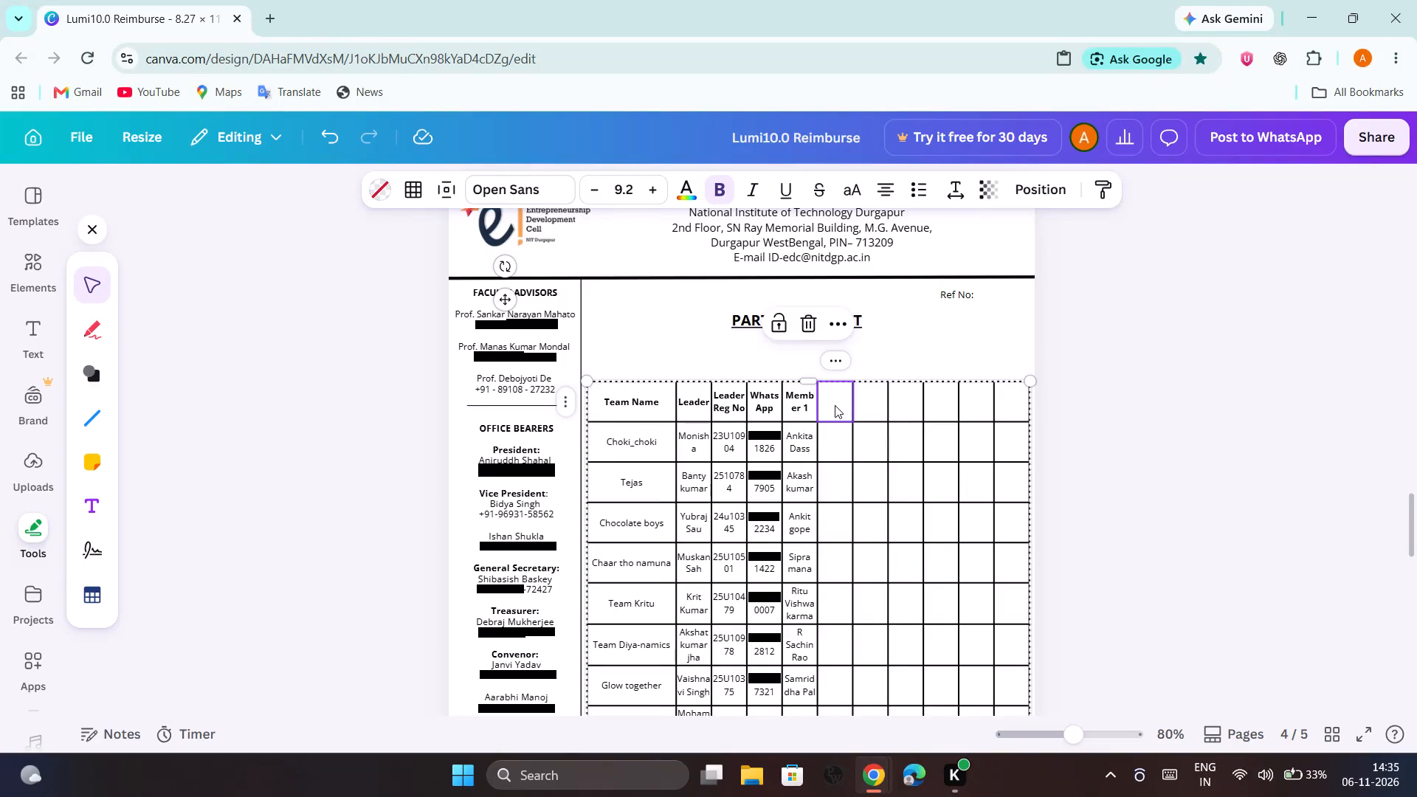
Undo the most recent edits in the empty column beside Member 1 in page 4's participant table.
key("ctrl+z")
left_click(830, 427)
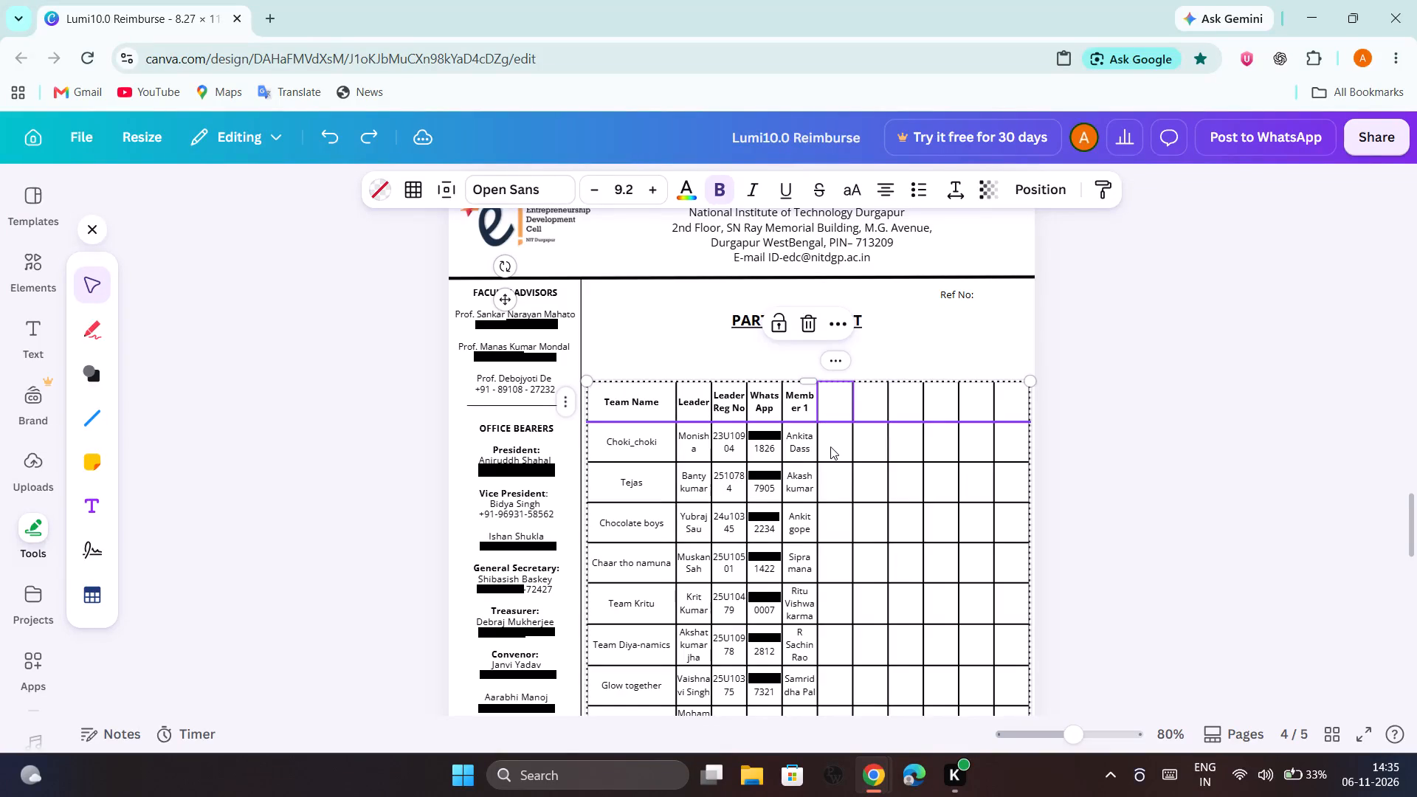
left_click(830, 446)
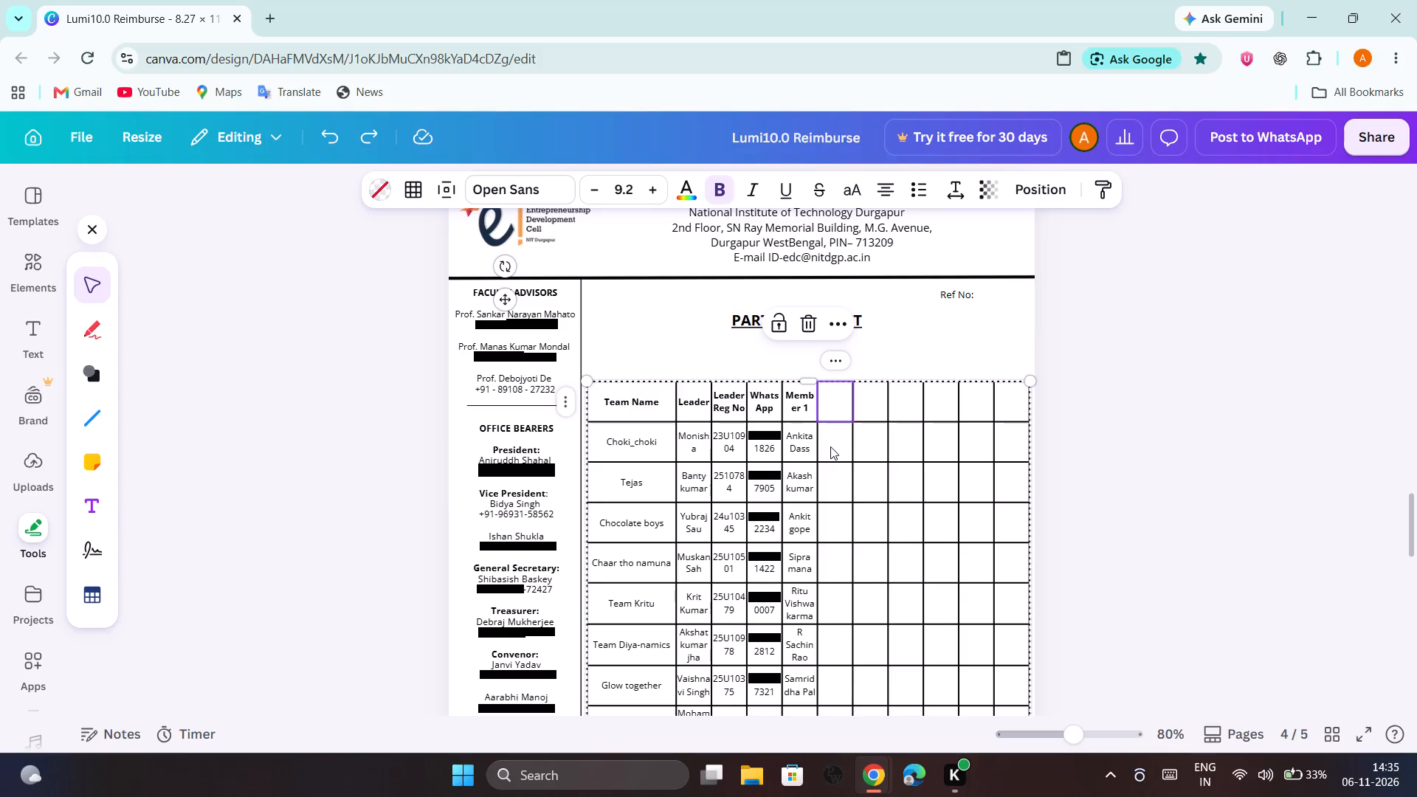
key("ctrl+z")
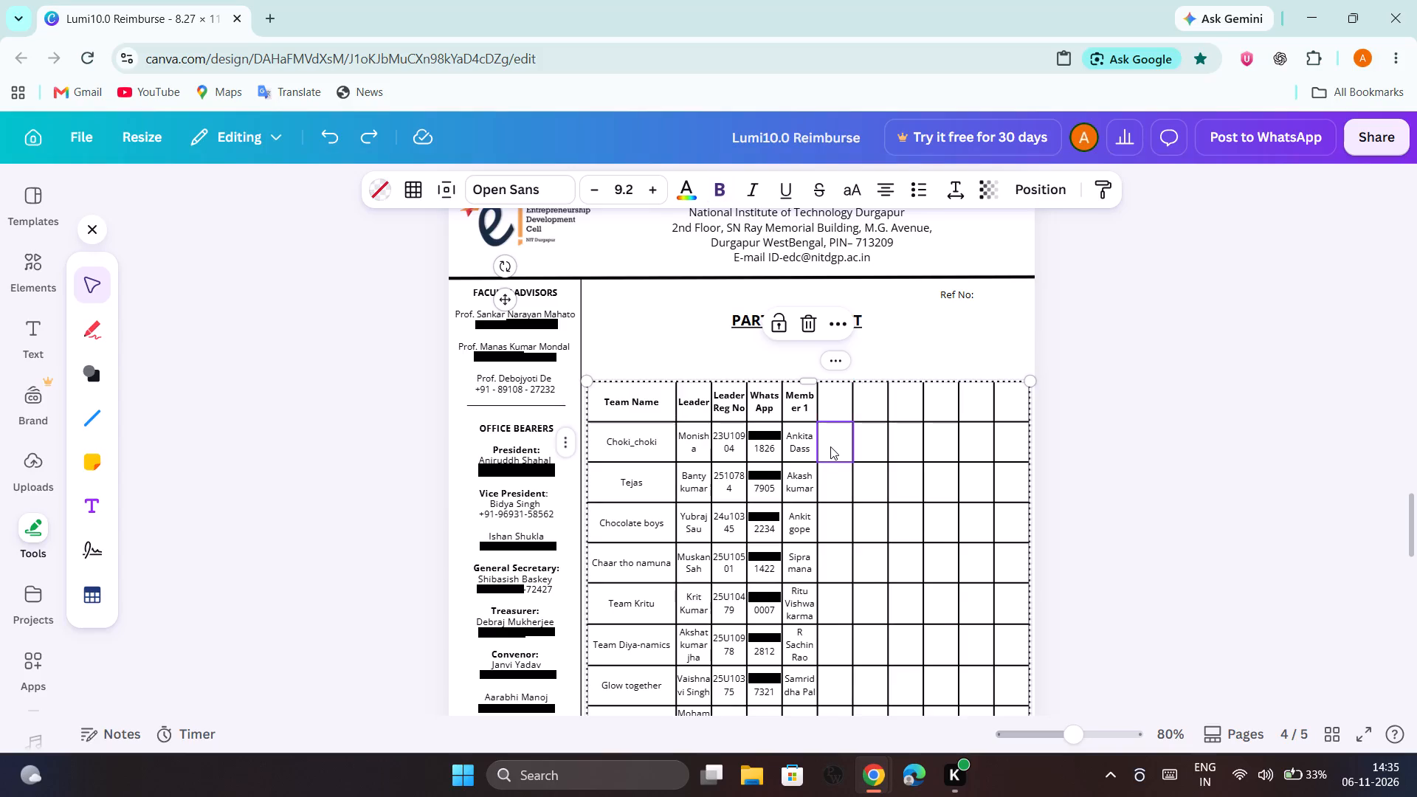
Select the empty cells beside Member 1 in the Tejas and Chocolate boys rows of the participant table.
left_click(832, 485)
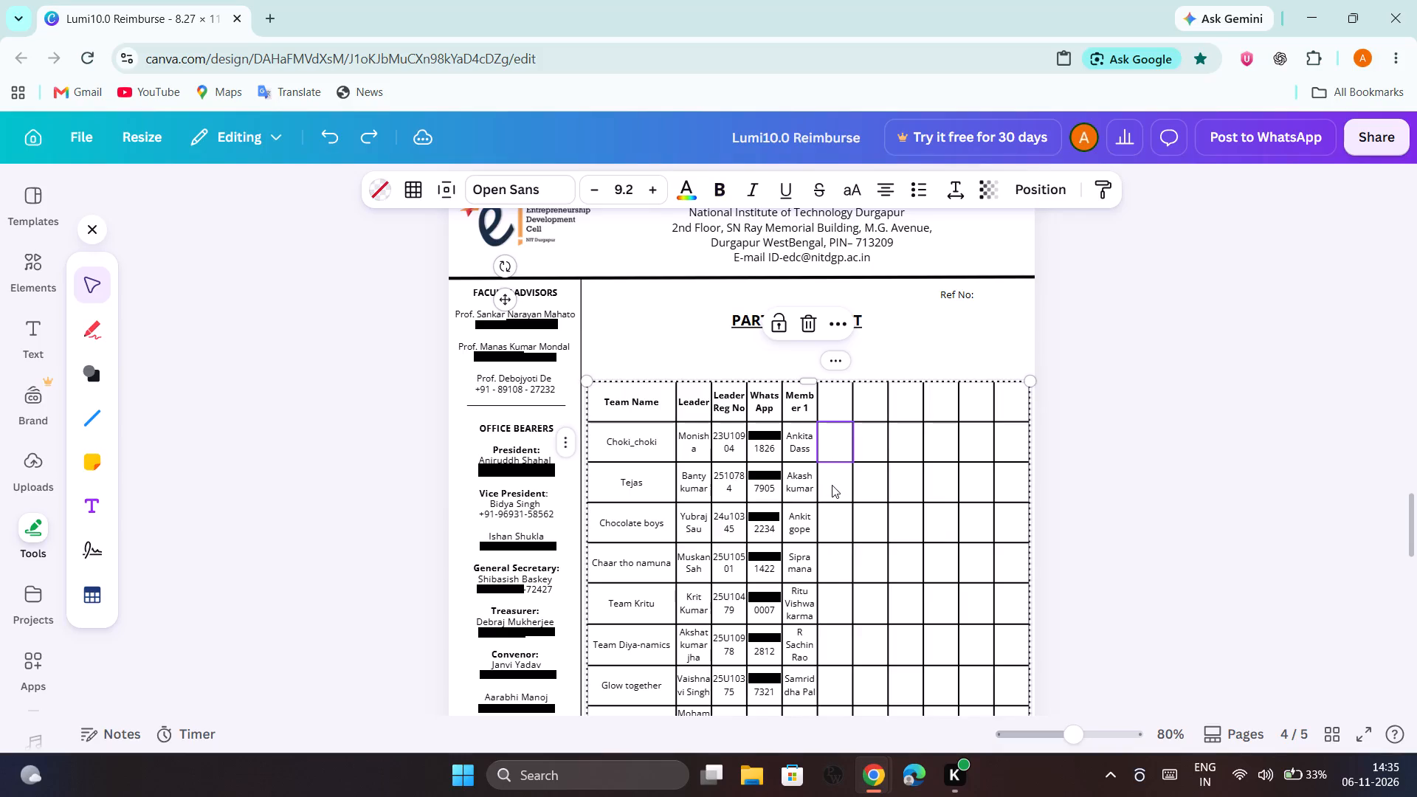
double_click(832, 485)
double_click(830, 520)
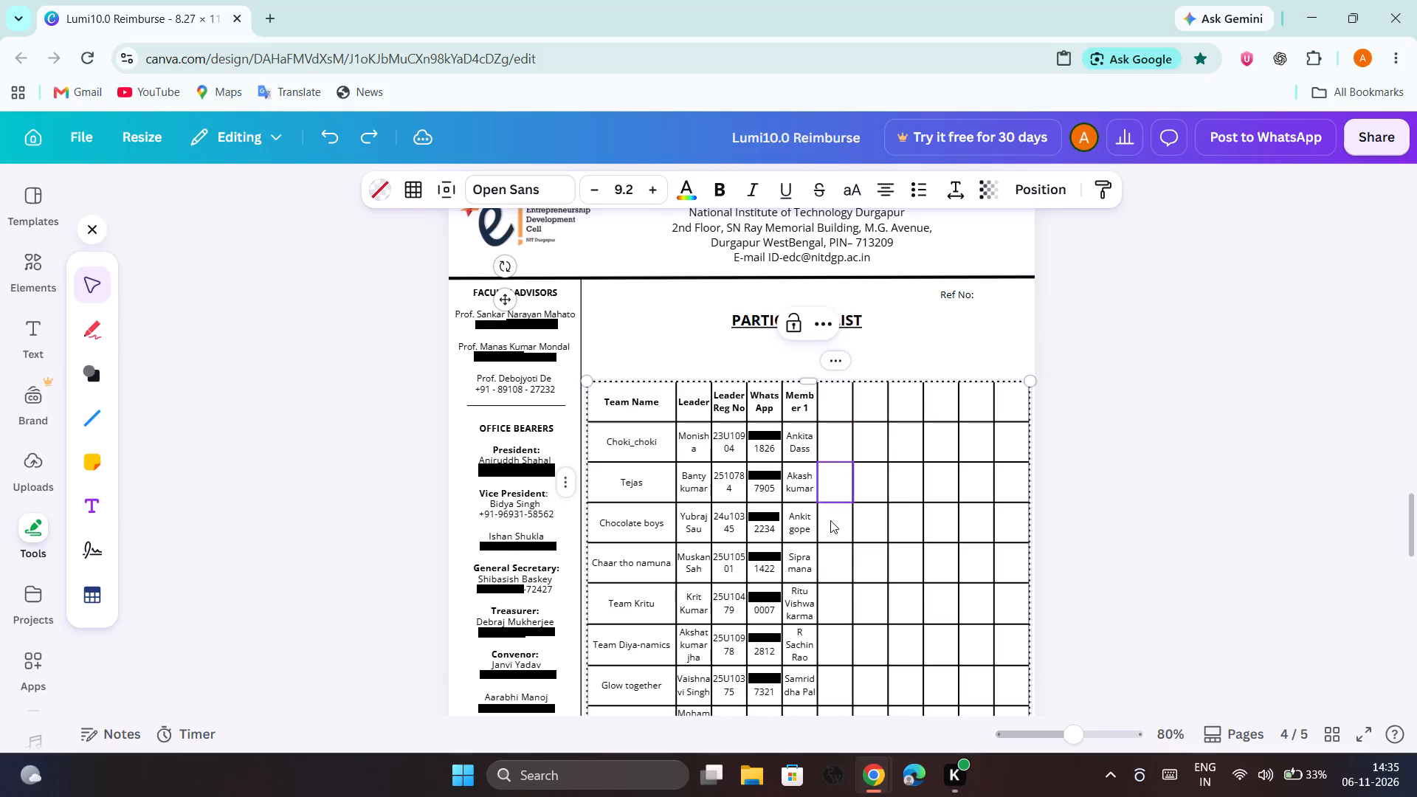
scroll(830, 520, "down", 2)
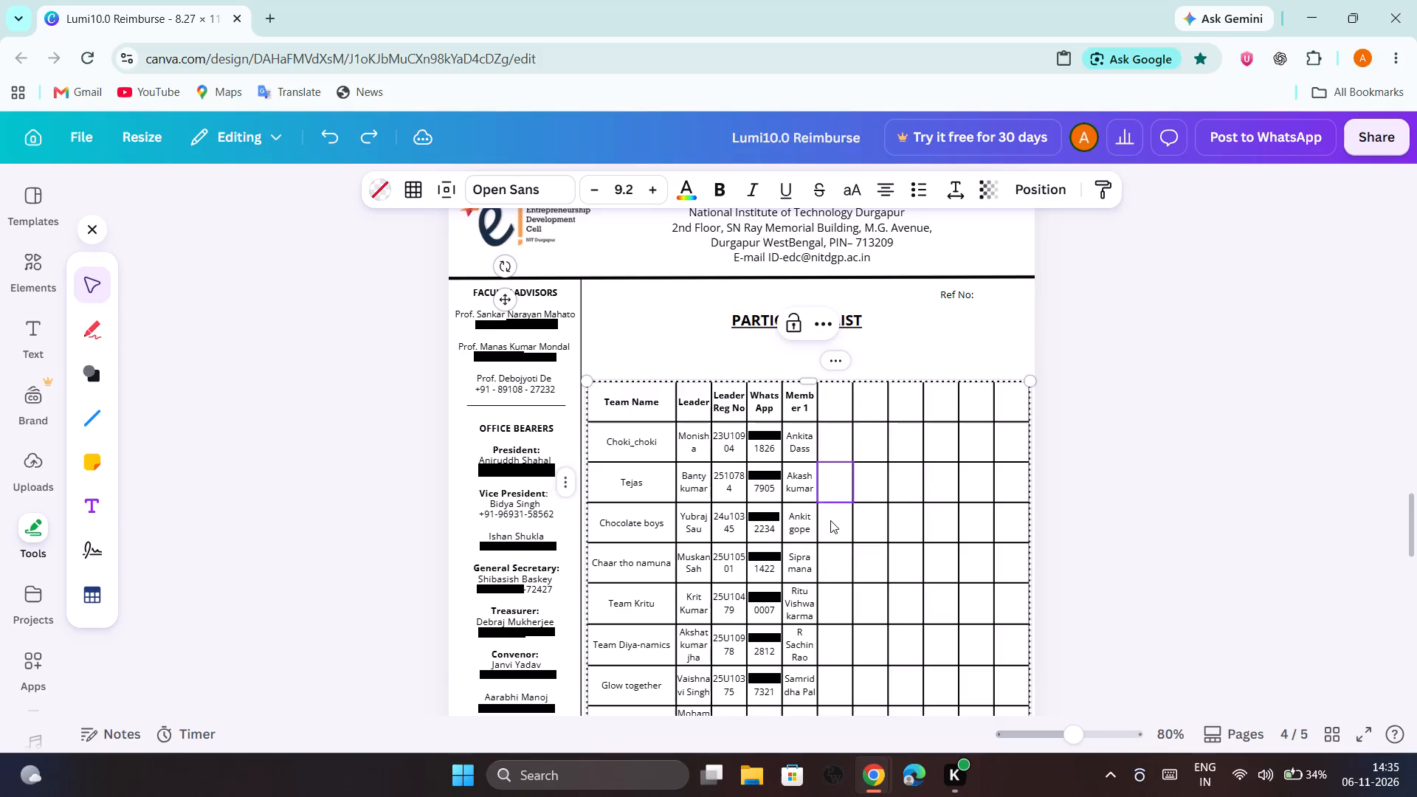
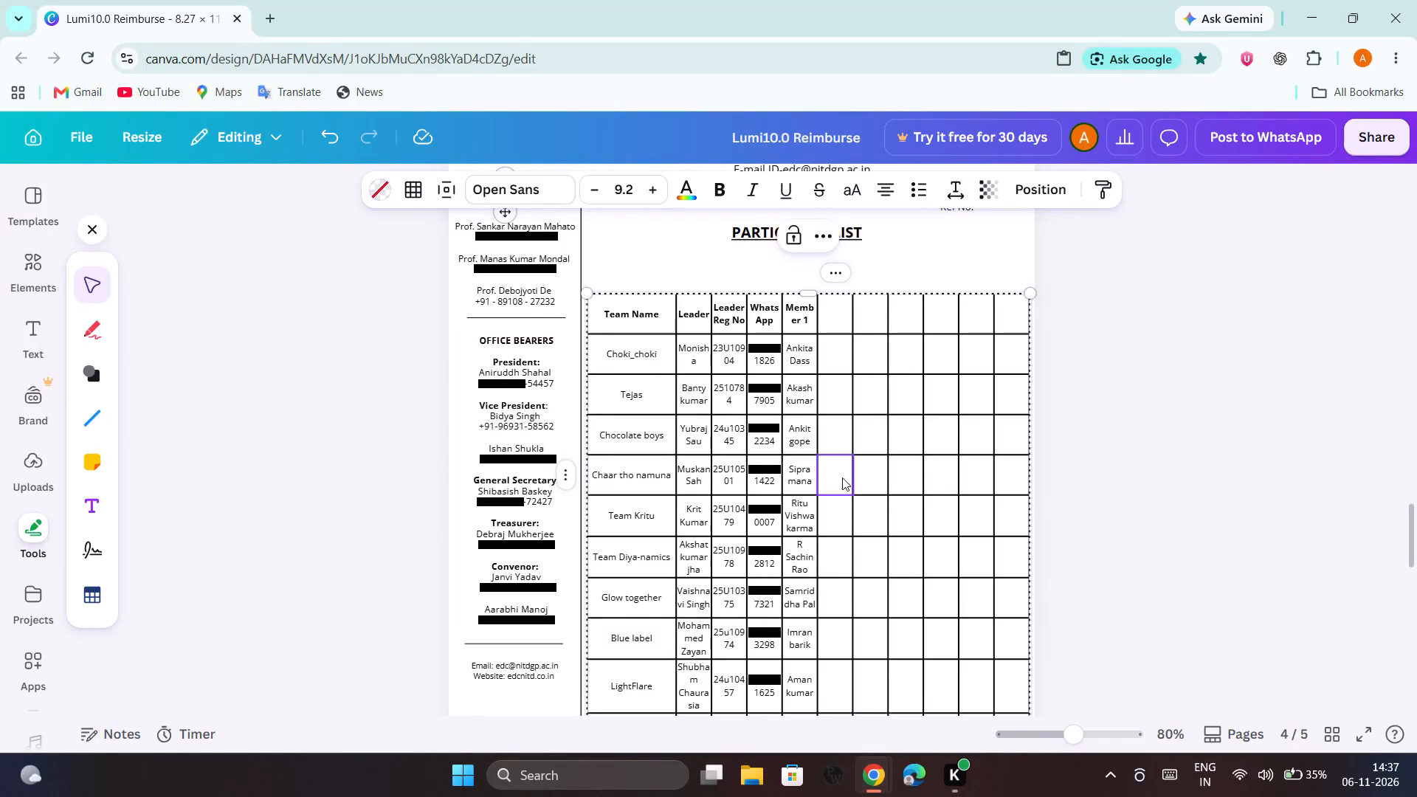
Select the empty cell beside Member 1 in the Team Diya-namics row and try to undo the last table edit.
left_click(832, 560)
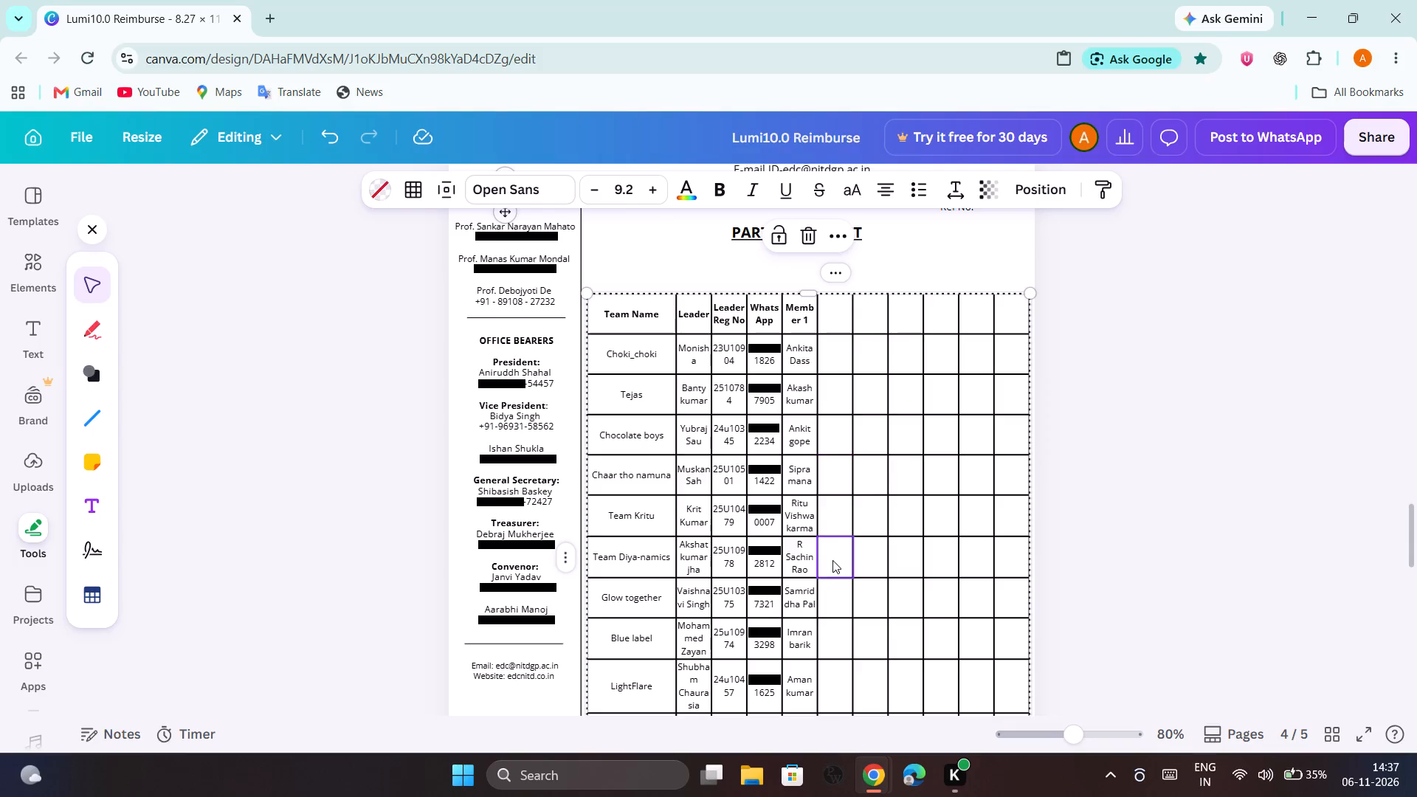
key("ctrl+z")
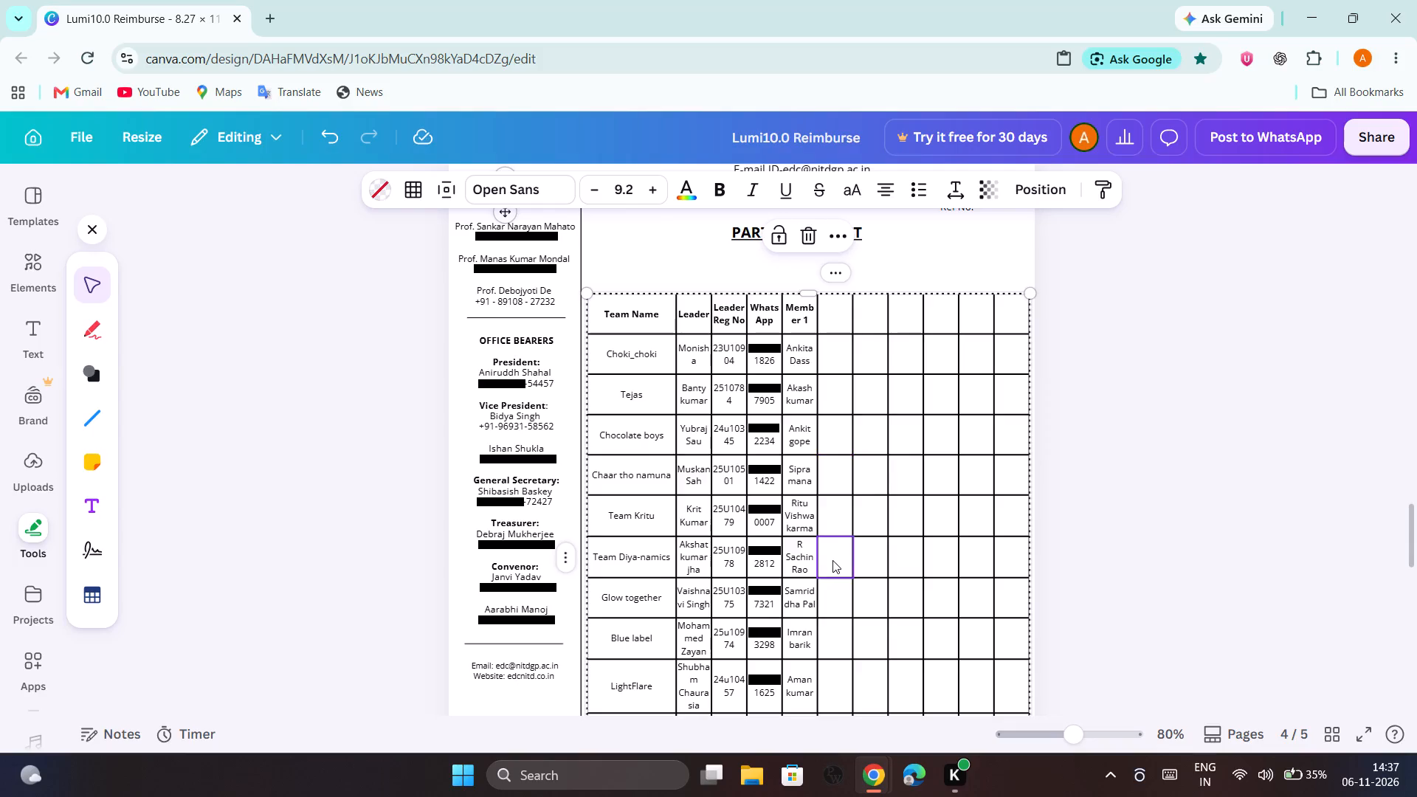
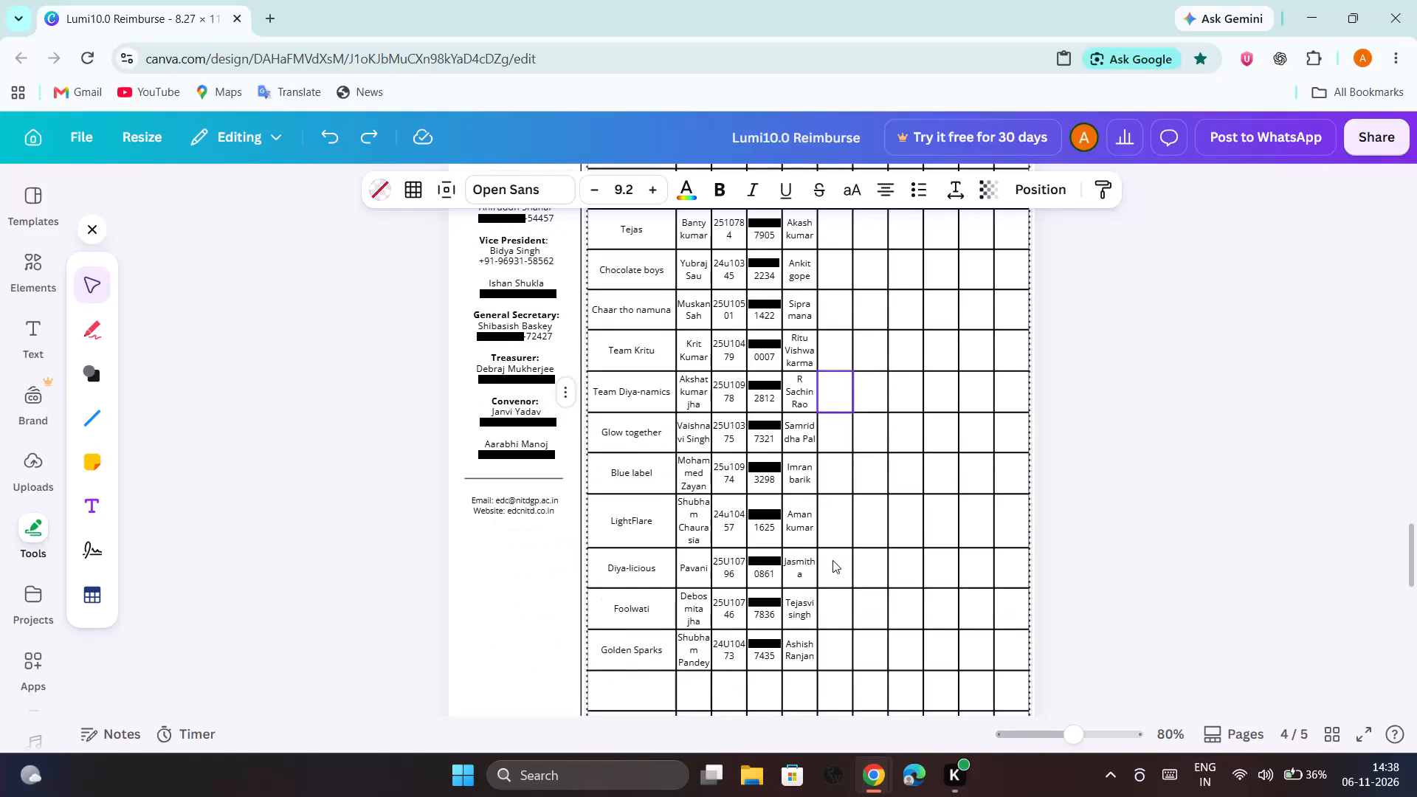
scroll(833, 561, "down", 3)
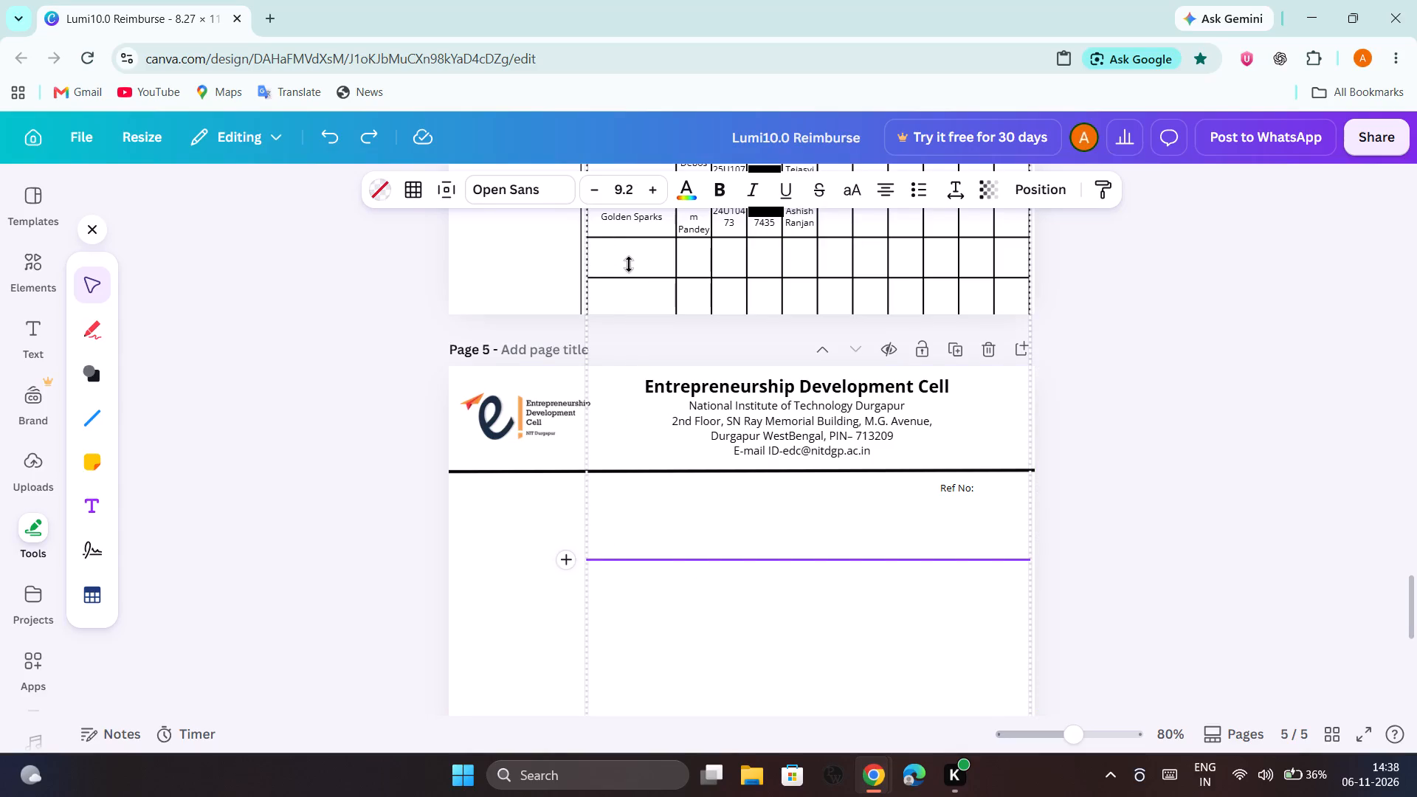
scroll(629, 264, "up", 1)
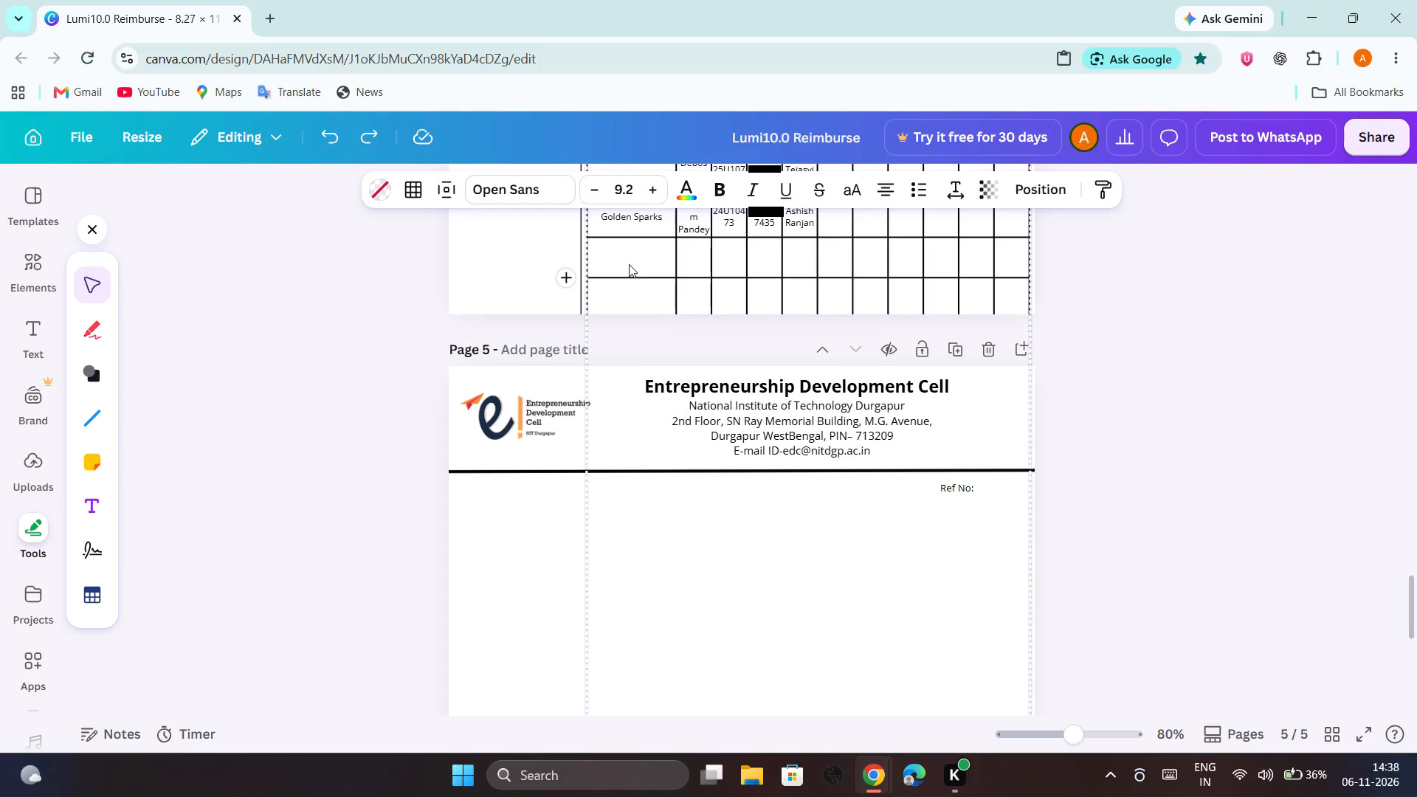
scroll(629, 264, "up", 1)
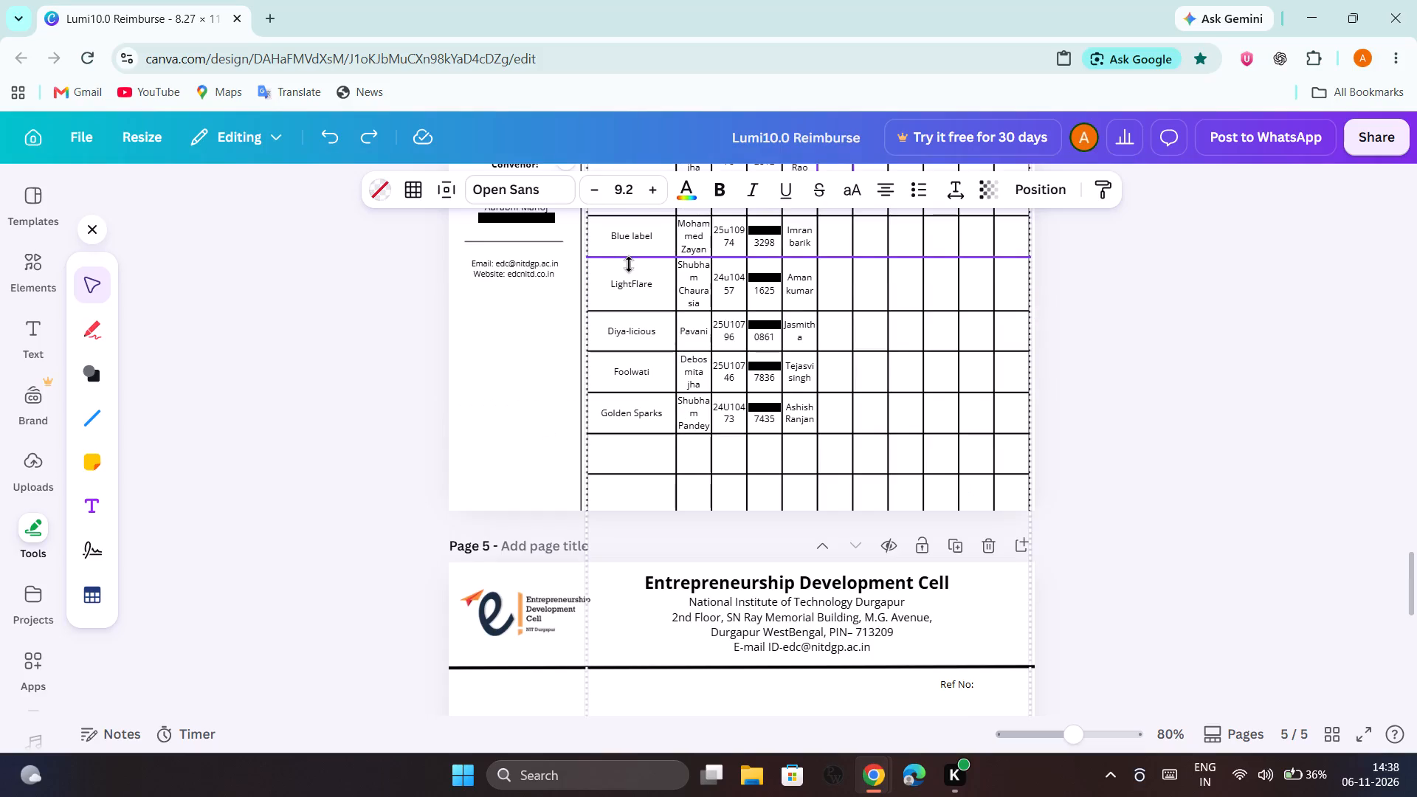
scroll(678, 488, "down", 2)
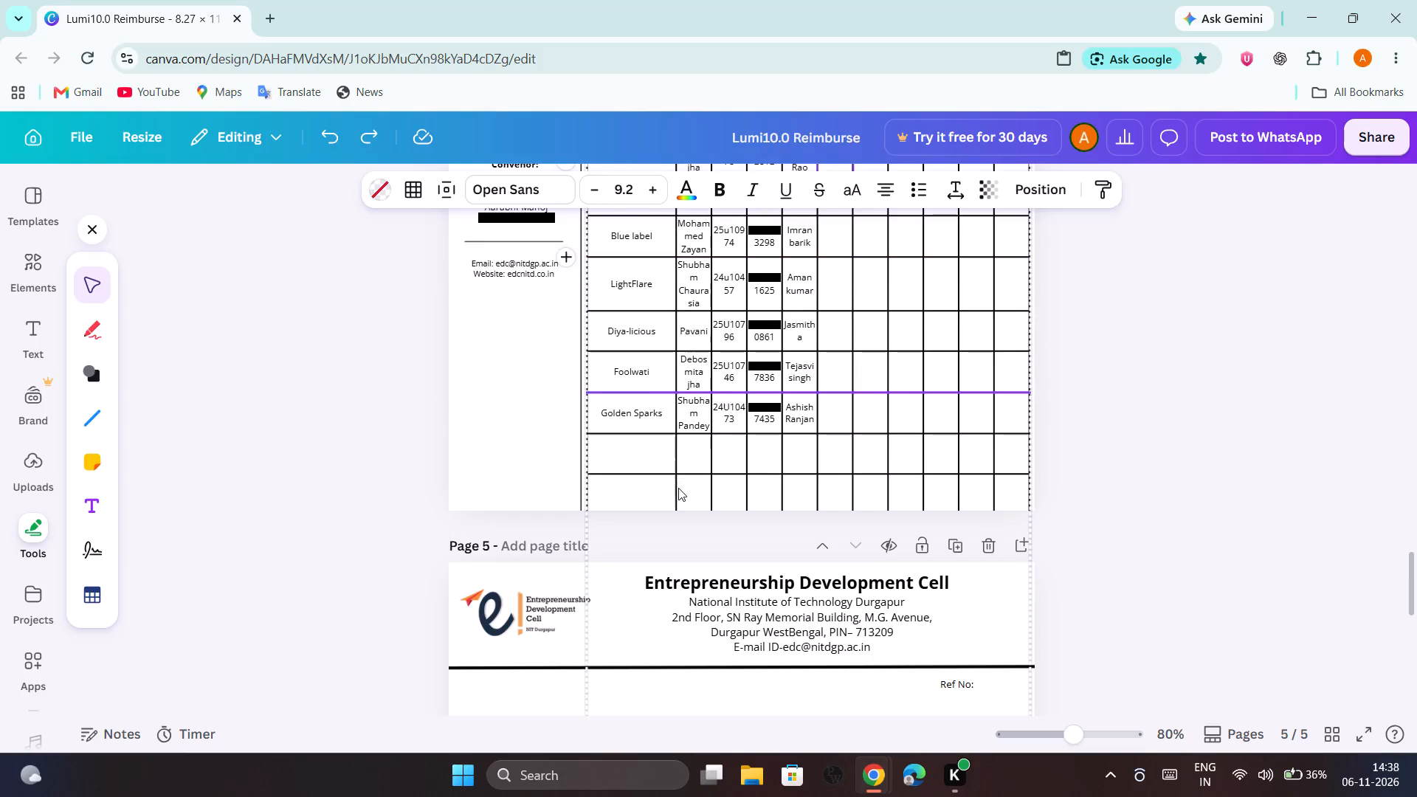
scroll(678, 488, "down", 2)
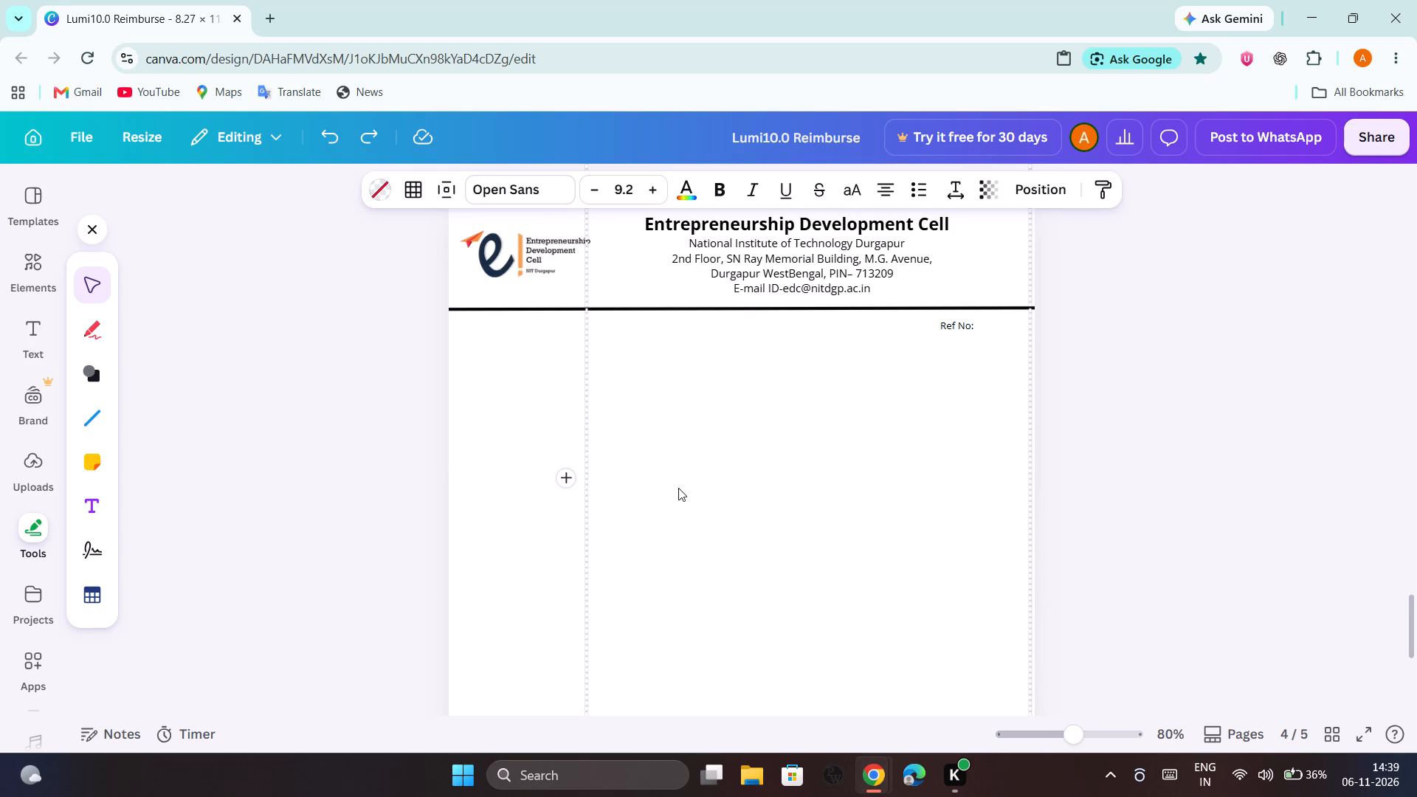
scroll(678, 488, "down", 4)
Open the Lumi10.0 Reimburse design in a new browser tab from the mobile bookmarks.
left_click(271, 18)
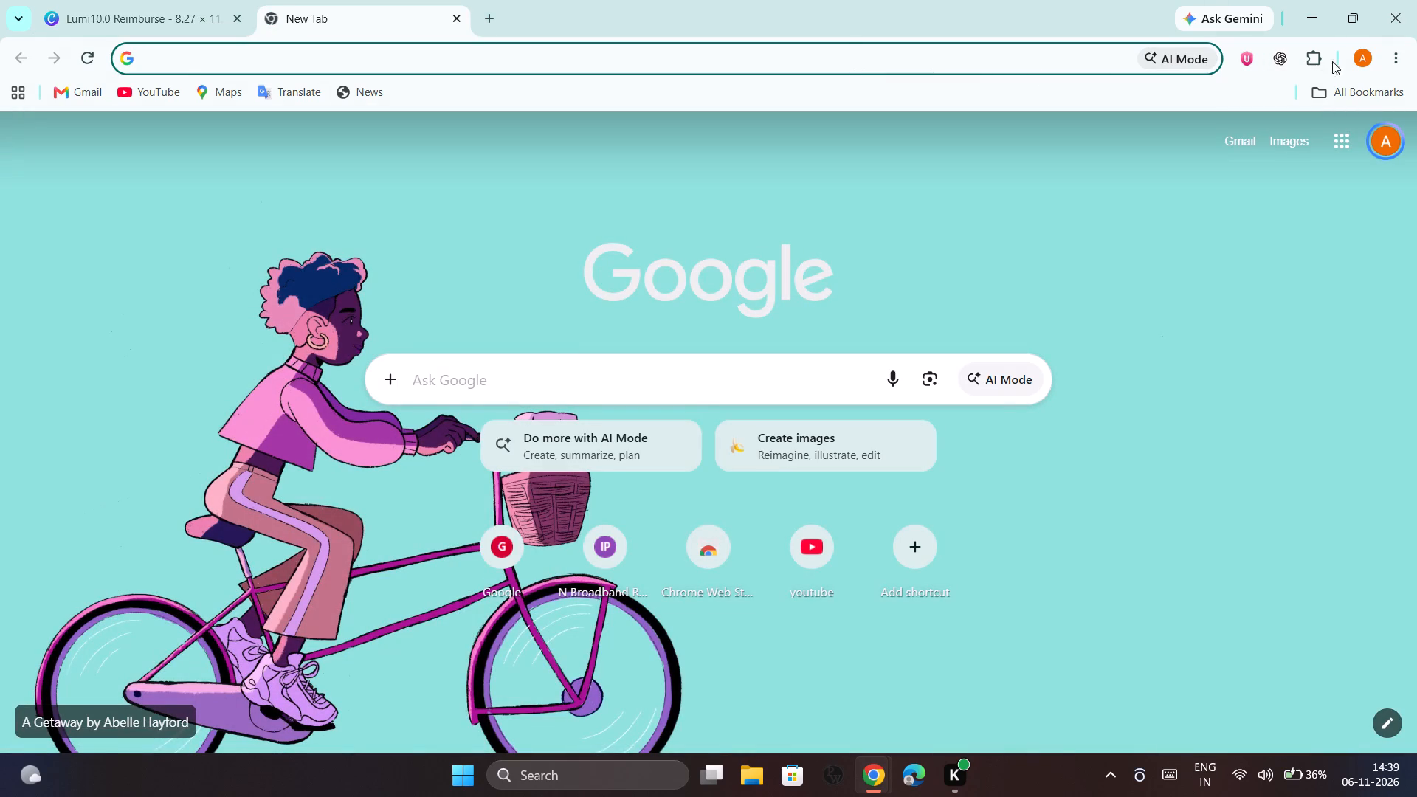
left_click(1407, 56)
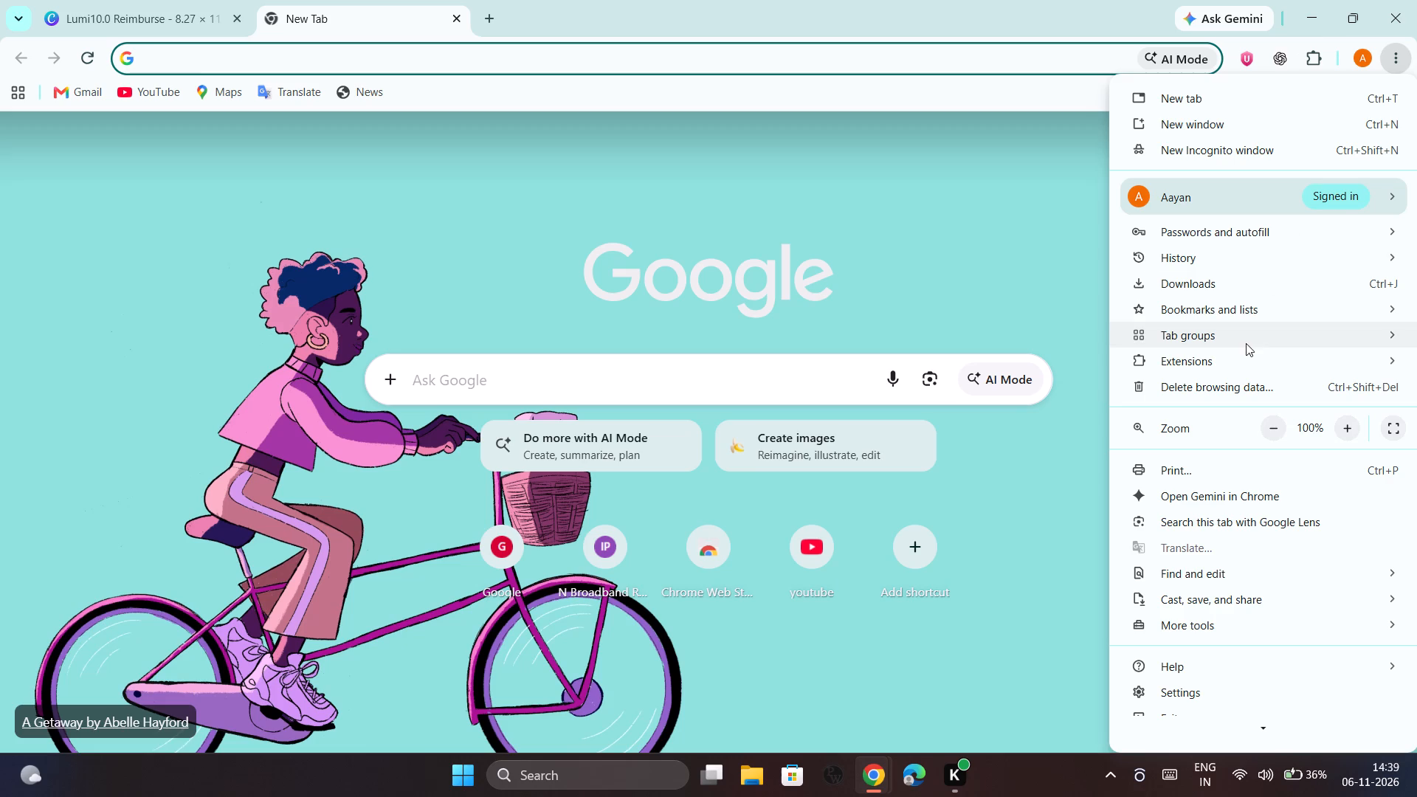
left_click(1180, 308)
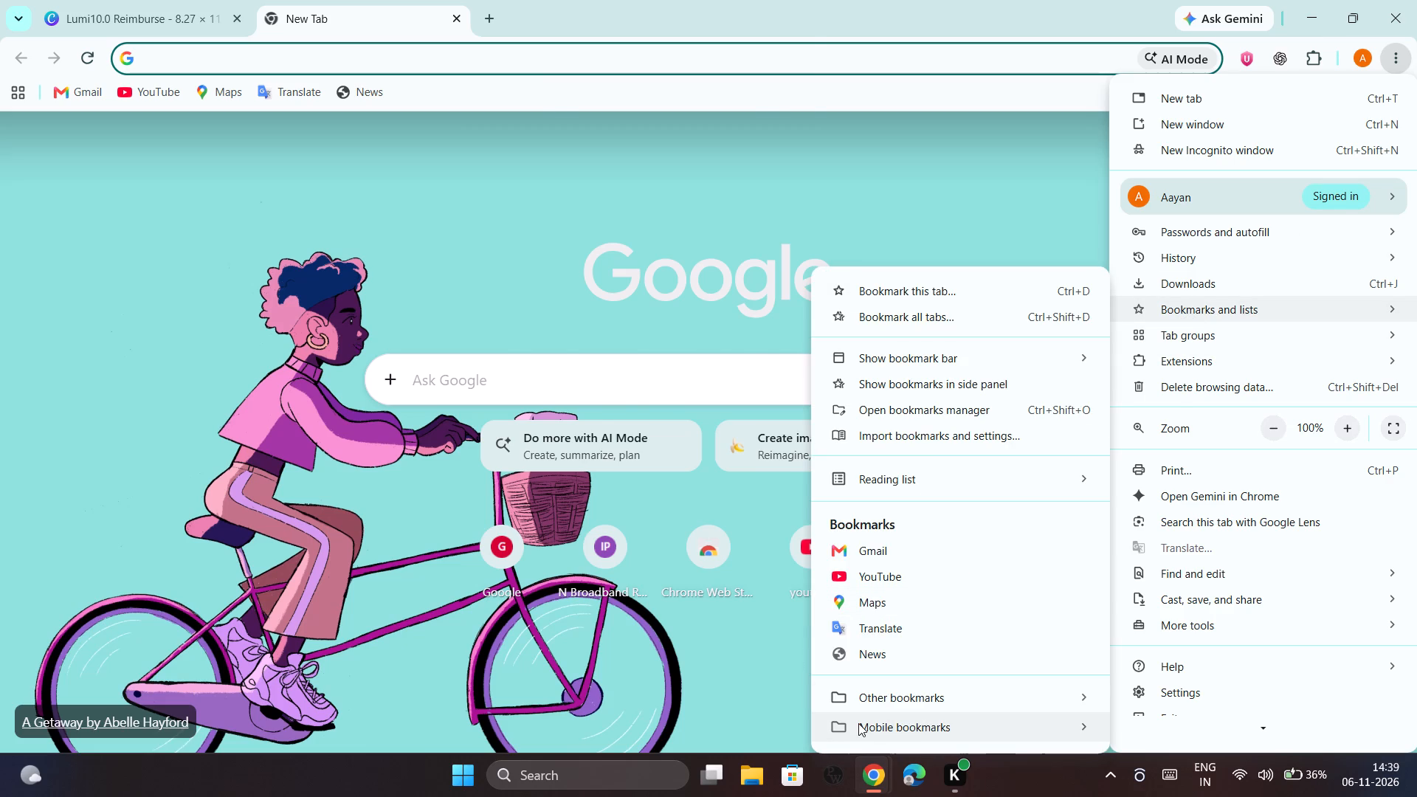
scroll(554, 553, "down", 7)
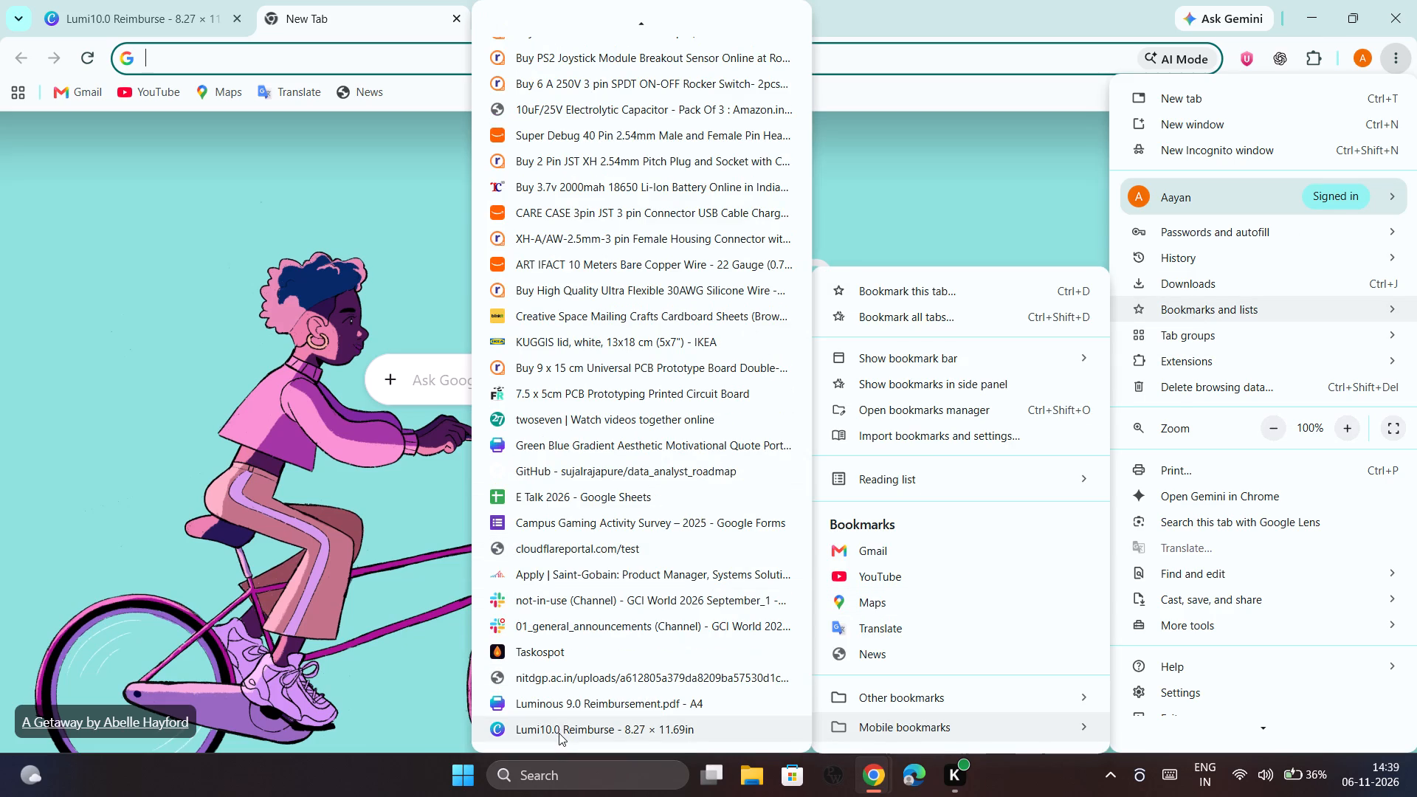
left_click(559, 733)
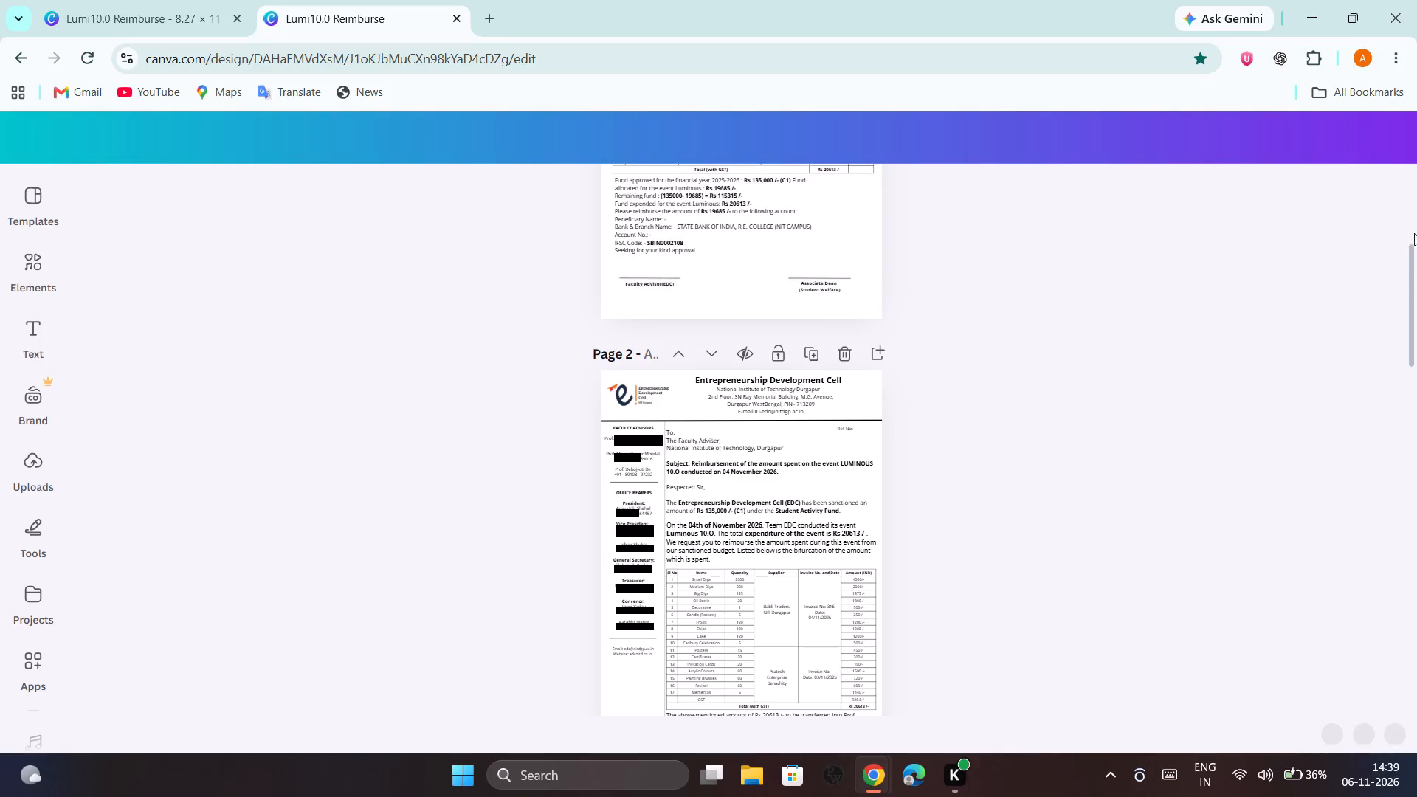
Examine page 4's participant table and the page 5 beneath it in the newly opened copy of the design.
left_click_drag(1407, 294, 1416, 635)
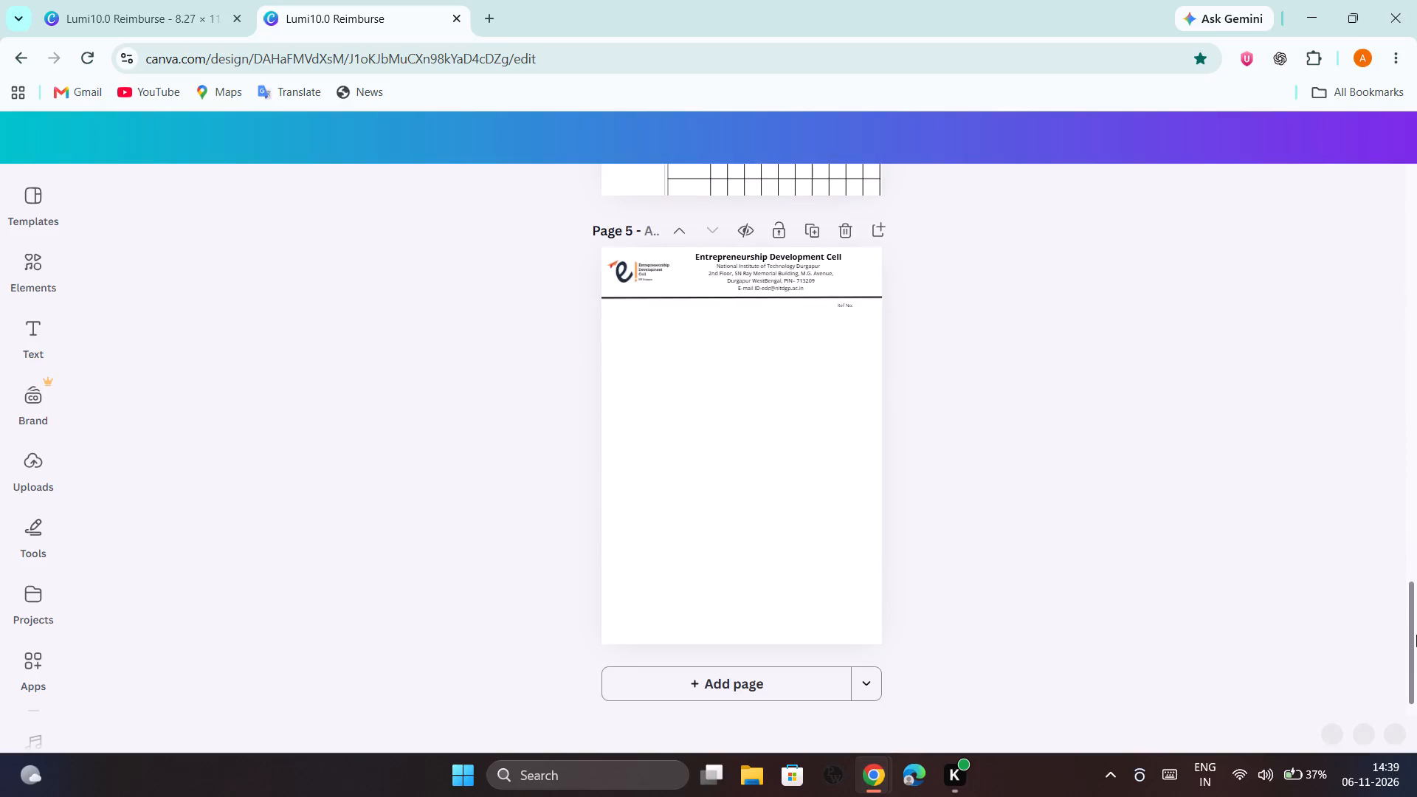
scroll(779, 398, "up", 3)
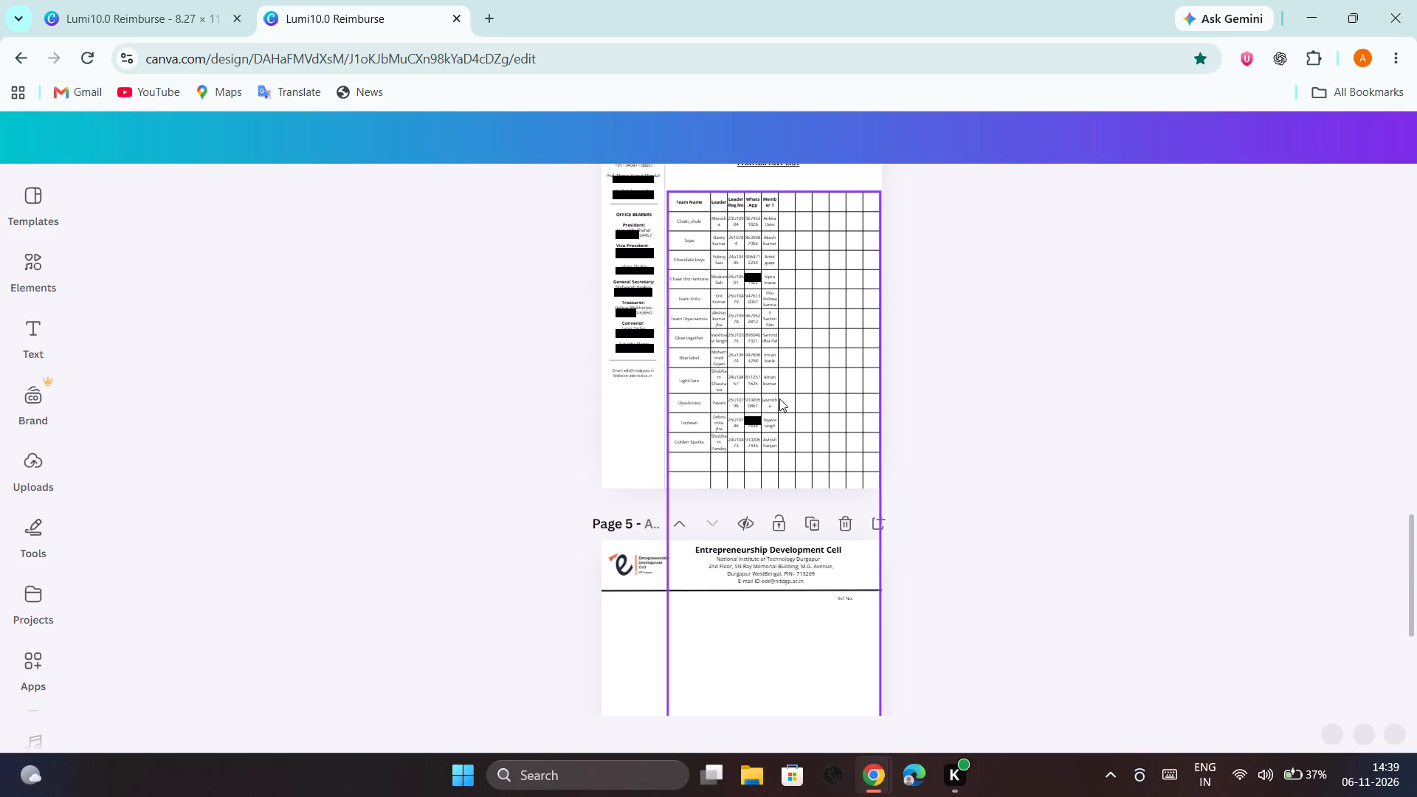
scroll(779, 398, "down", 2)
scroll(779, 398, "up", 1)
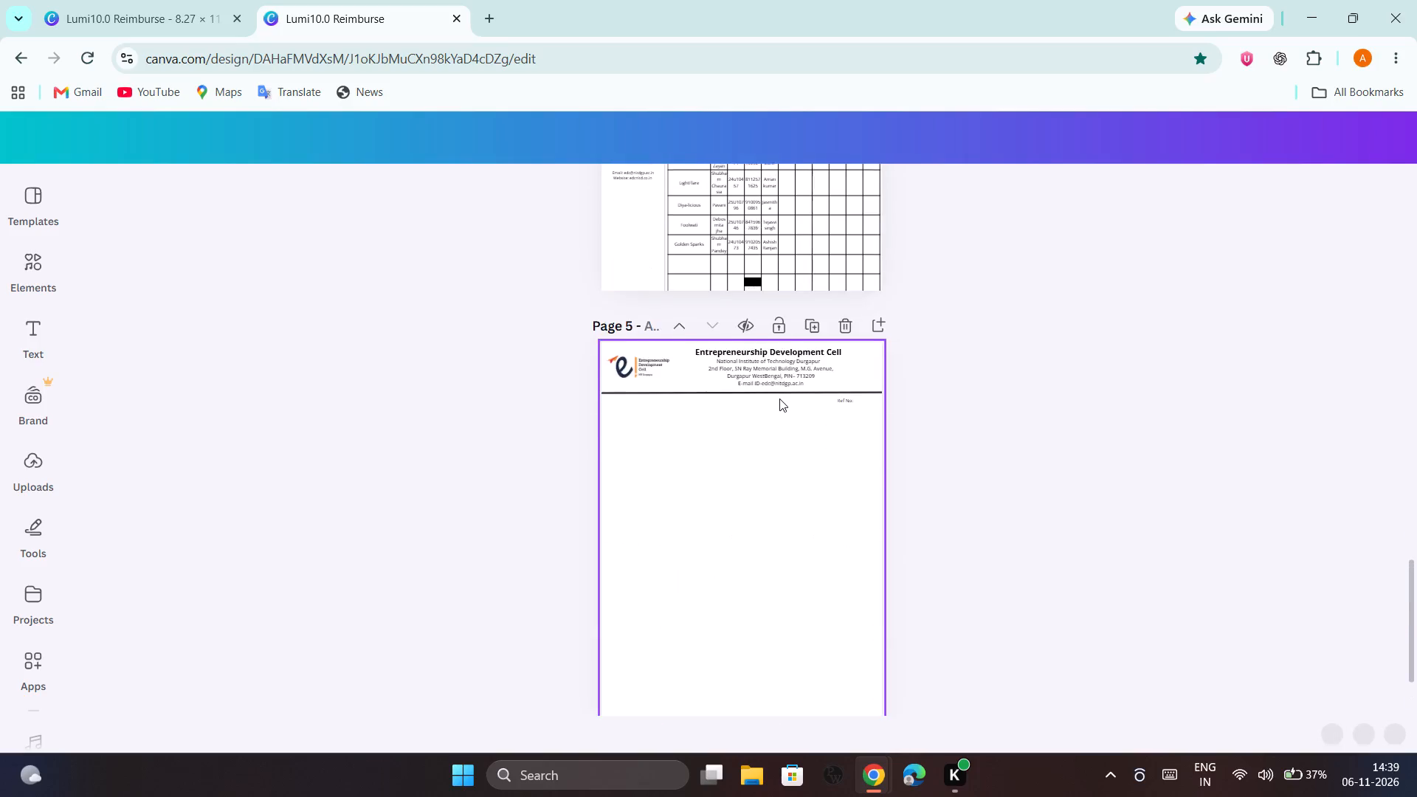
scroll(779, 398, "up", 1)
left_click(789, 305)
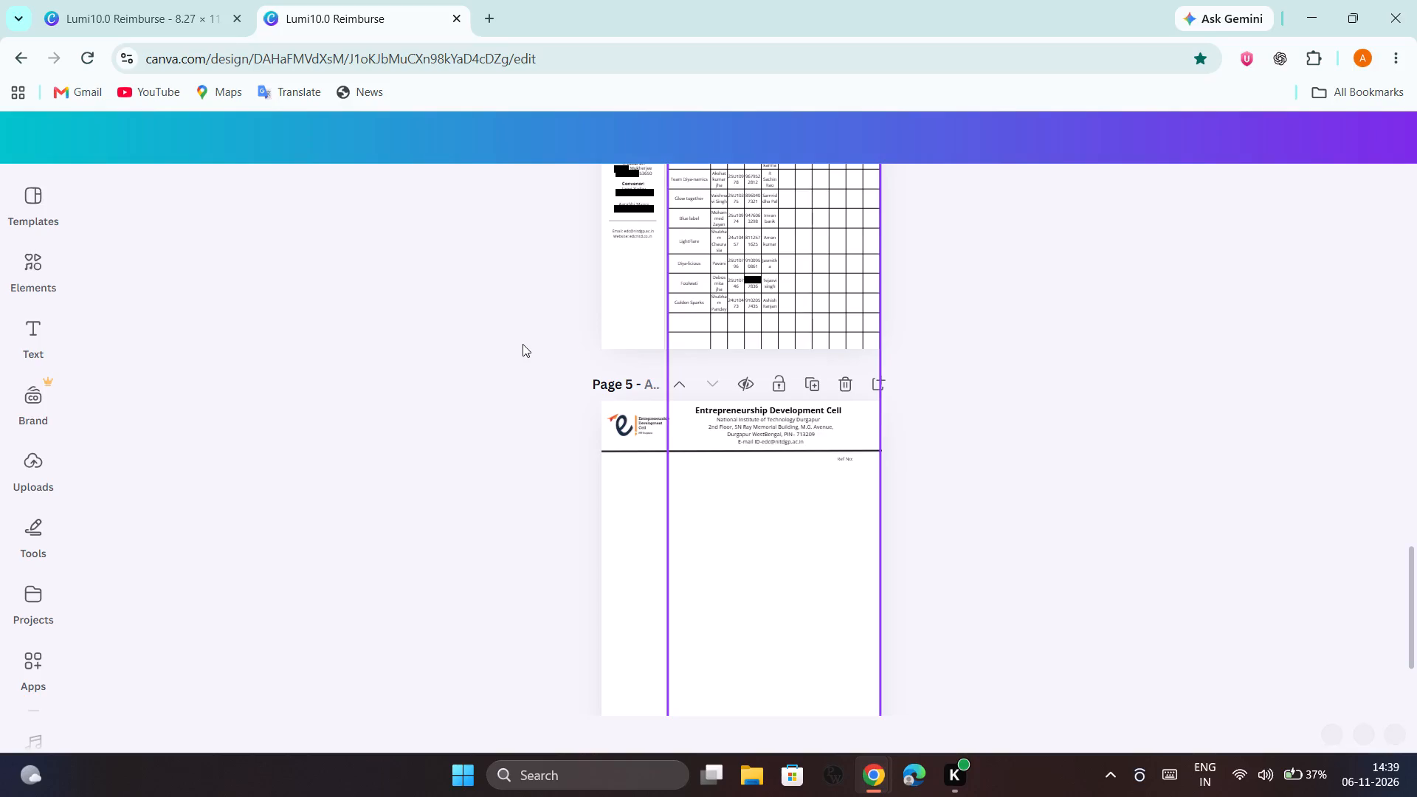
scroll(523, 344, "up", 3)
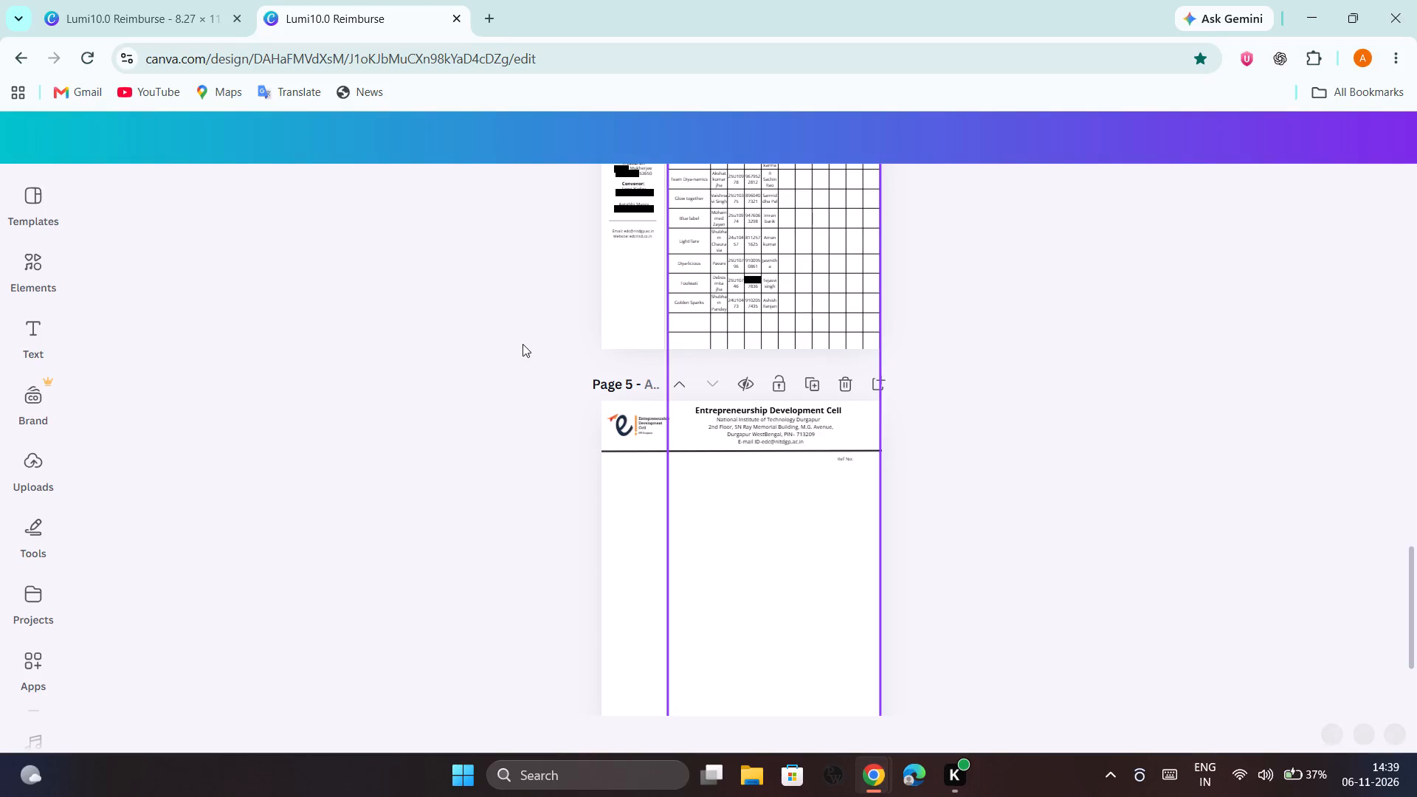